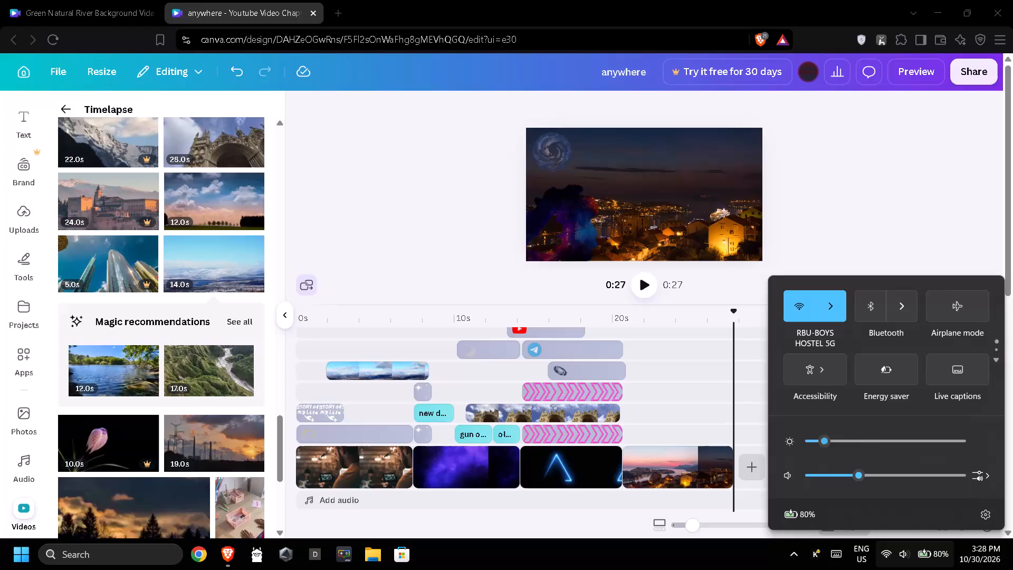
Raise the display brightness in the system quick settings and dismiss them.
click(873, 444)
click(700, 569)
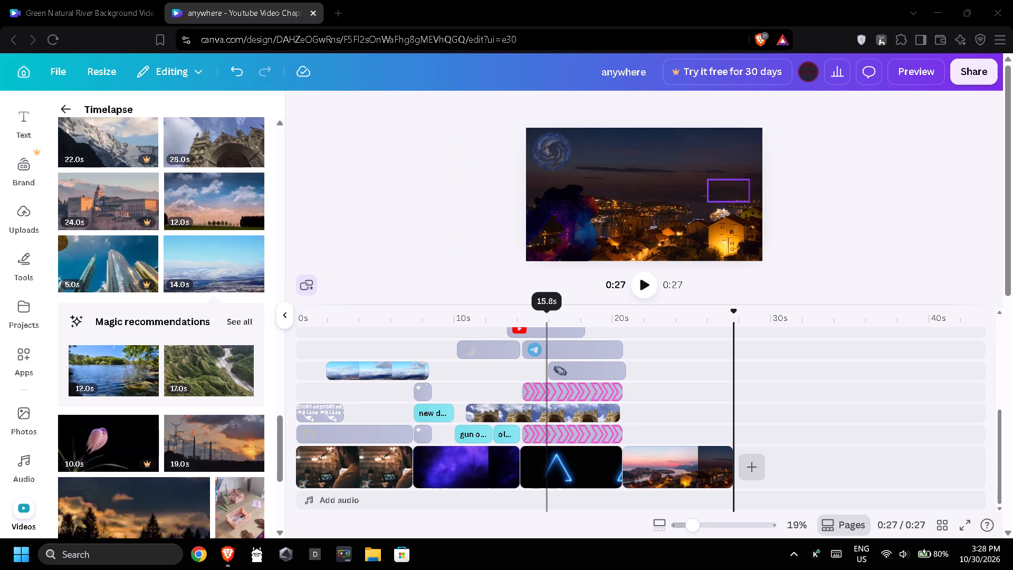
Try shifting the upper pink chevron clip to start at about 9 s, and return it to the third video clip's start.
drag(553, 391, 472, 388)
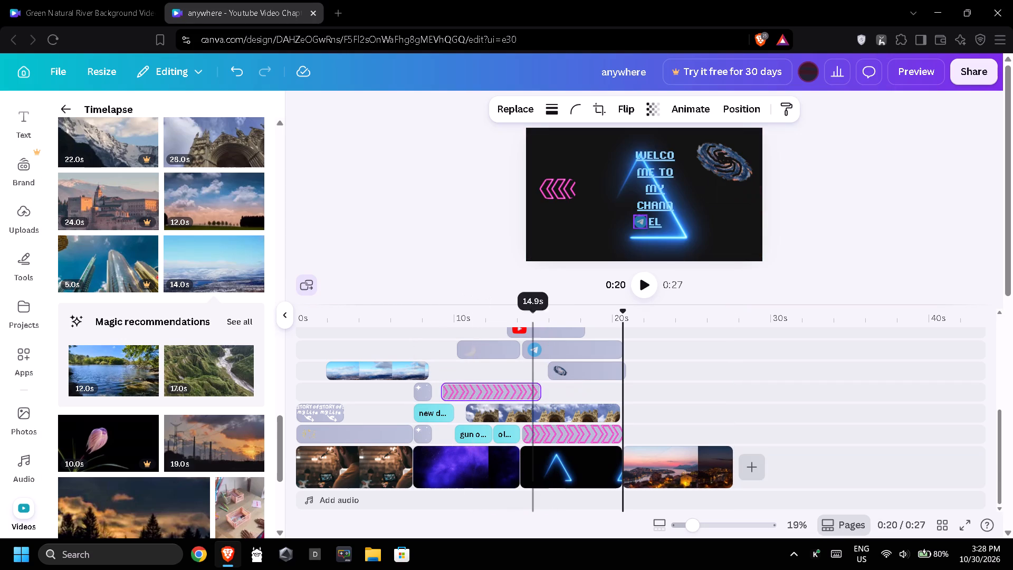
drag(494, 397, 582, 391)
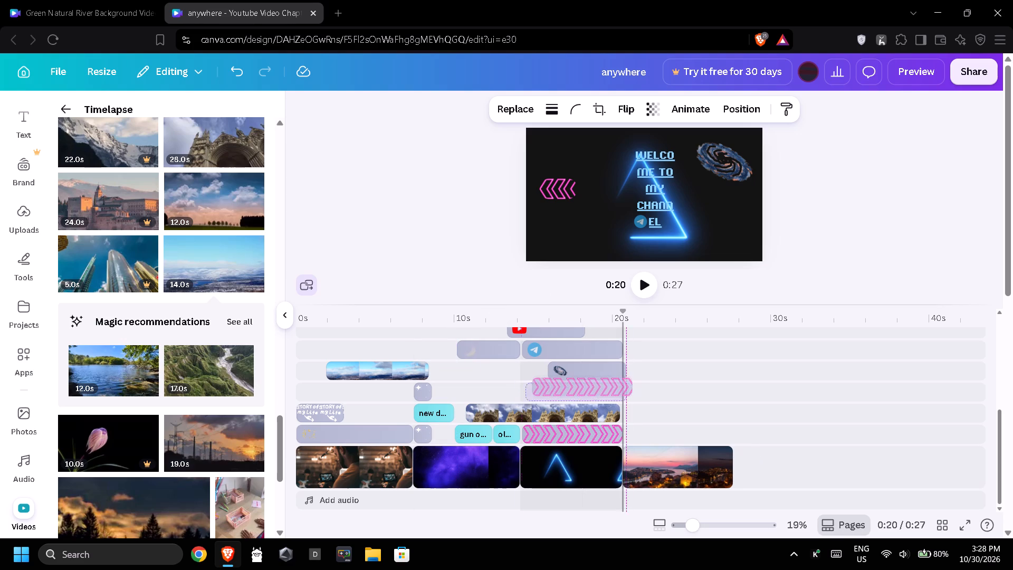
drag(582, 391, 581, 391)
Place the right-pointing pink chevron graphic in the bottom-right corner of the frame.
drag(727, 186, 732, 232)
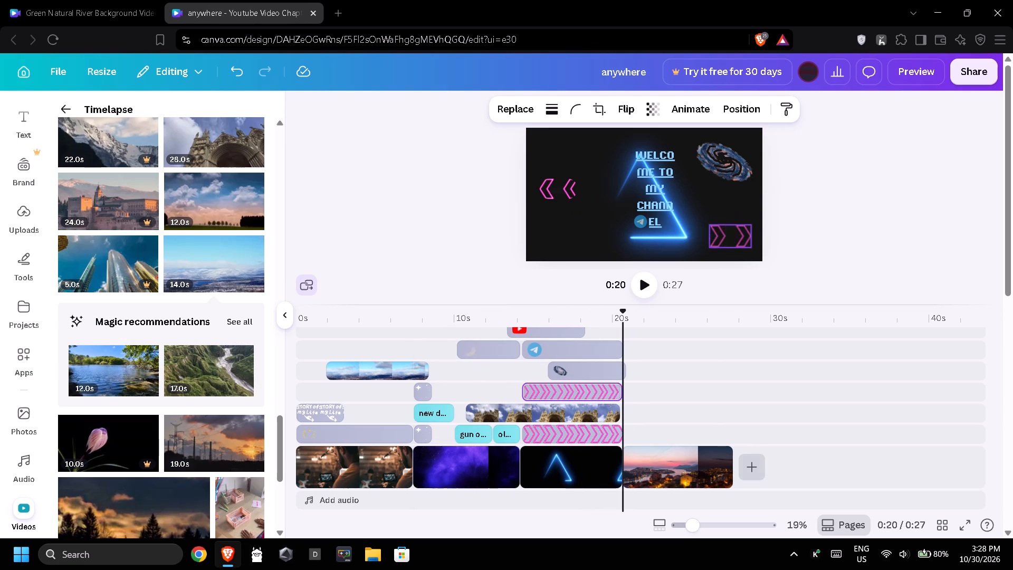
drag(732, 232, 737, 241)
Place the left-pointing pink chevron graphic in the bottom-left corner of the frame and enlarge it slightly.
drag(560, 182, 560, 184)
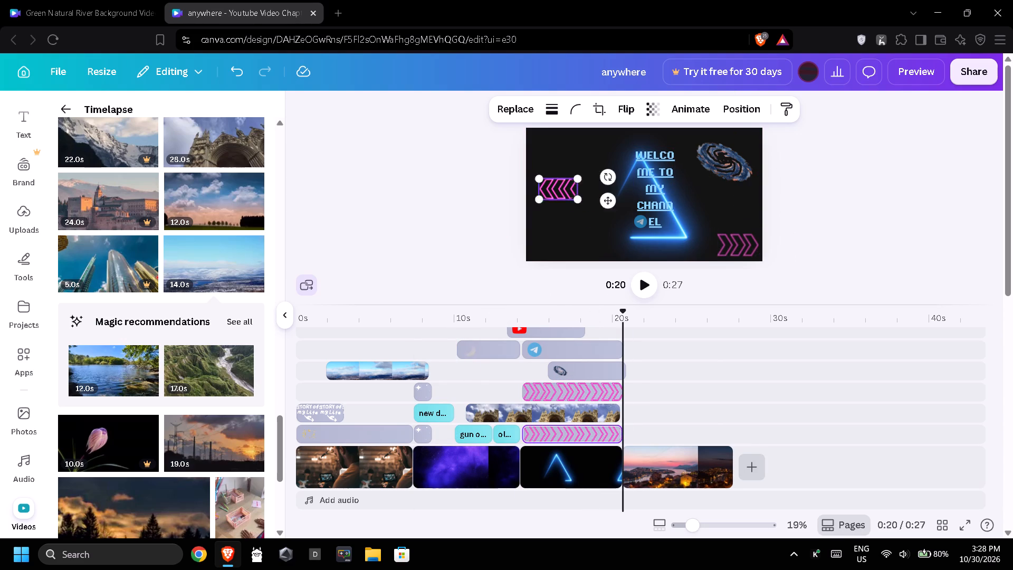
drag(560, 184, 557, 239)
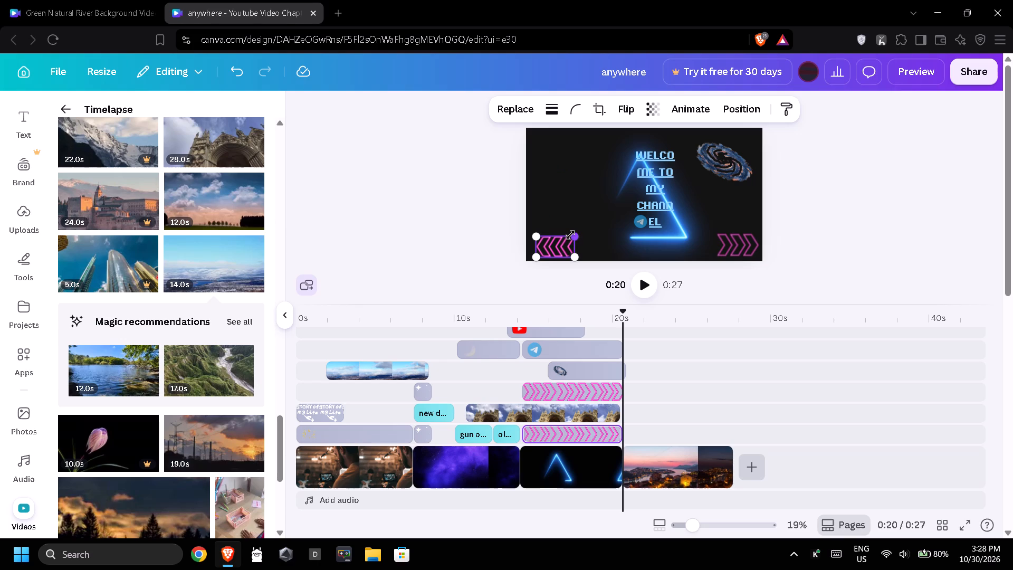
click(570, 235)
click(569, 242)
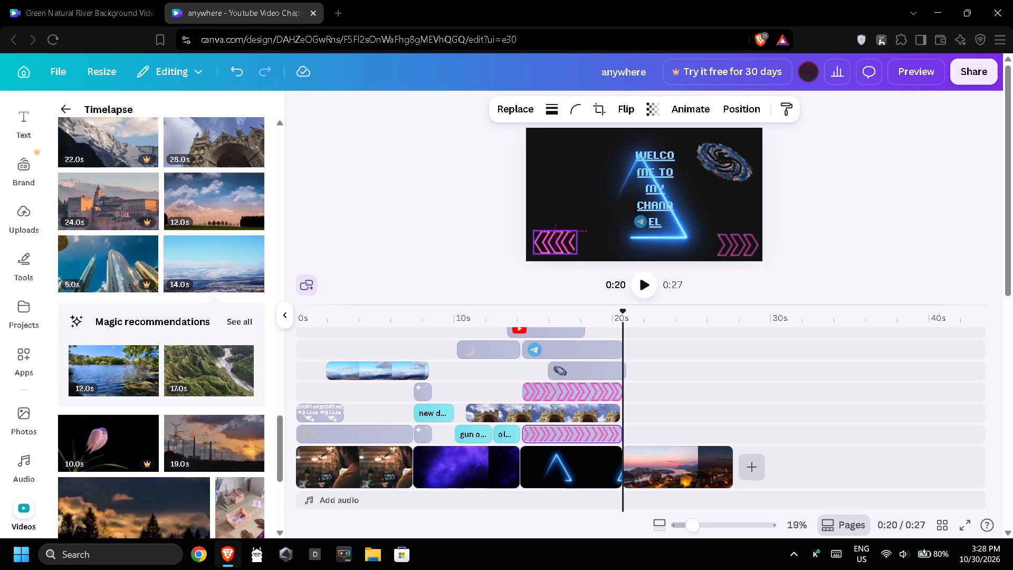
Set the left-pointing chevron graphic's transparency to 65.
click(653, 110)
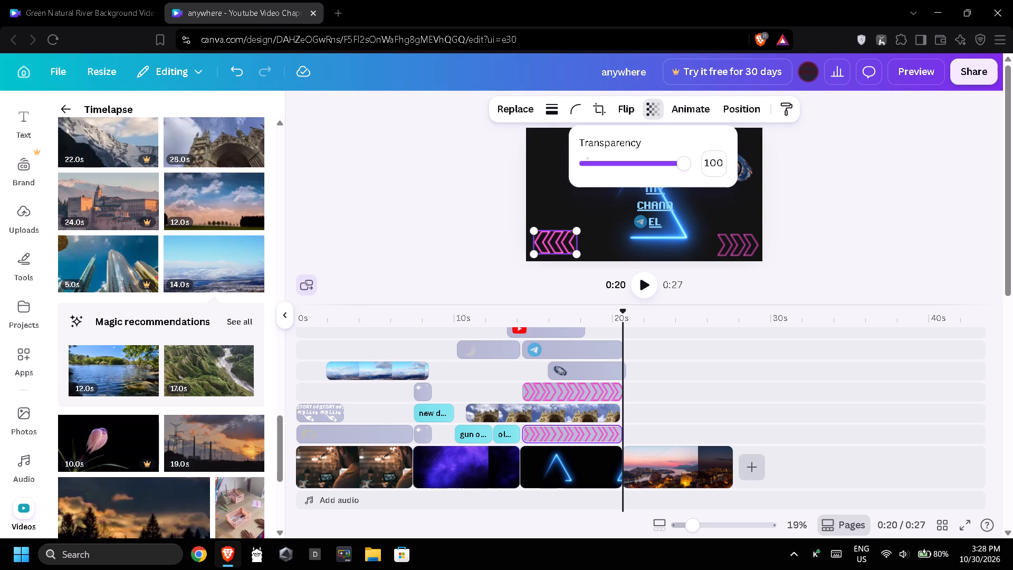
click(650, 158)
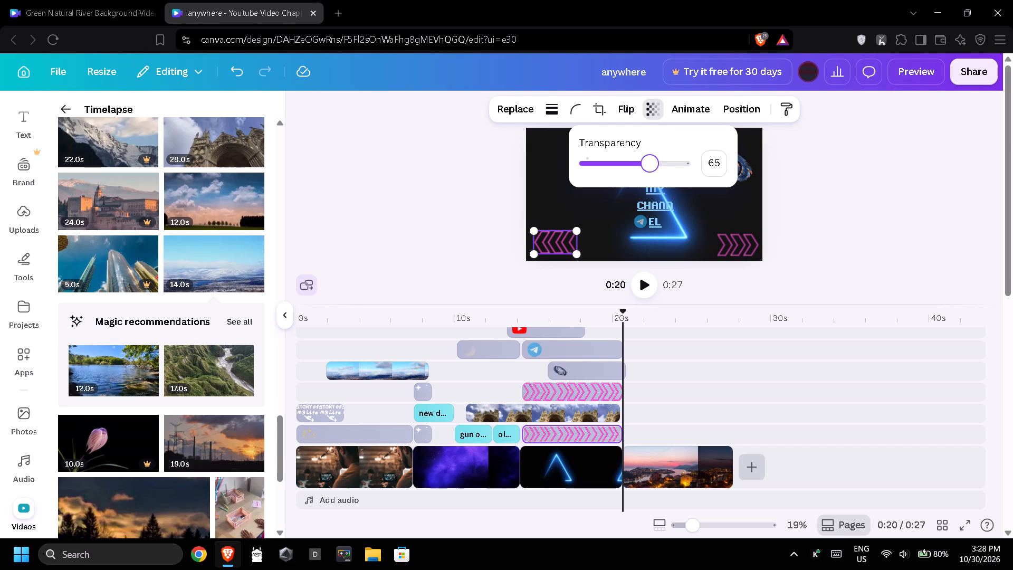
click(442, 231)
click(474, 182)
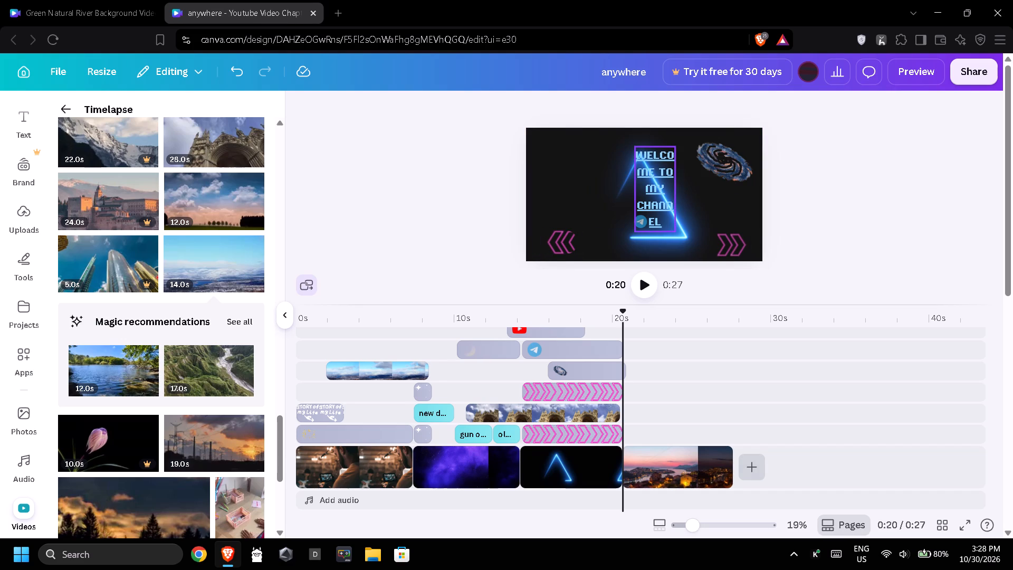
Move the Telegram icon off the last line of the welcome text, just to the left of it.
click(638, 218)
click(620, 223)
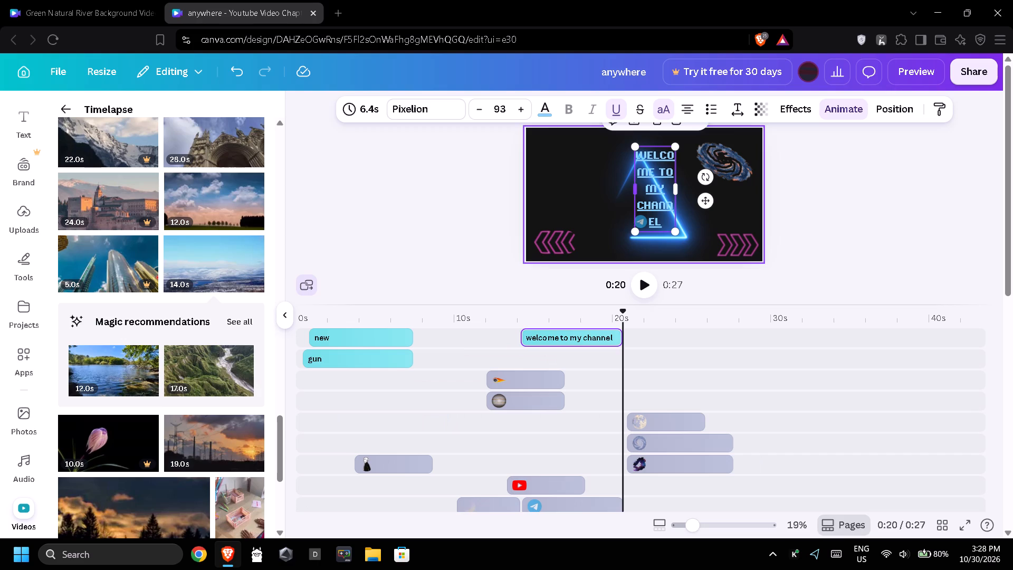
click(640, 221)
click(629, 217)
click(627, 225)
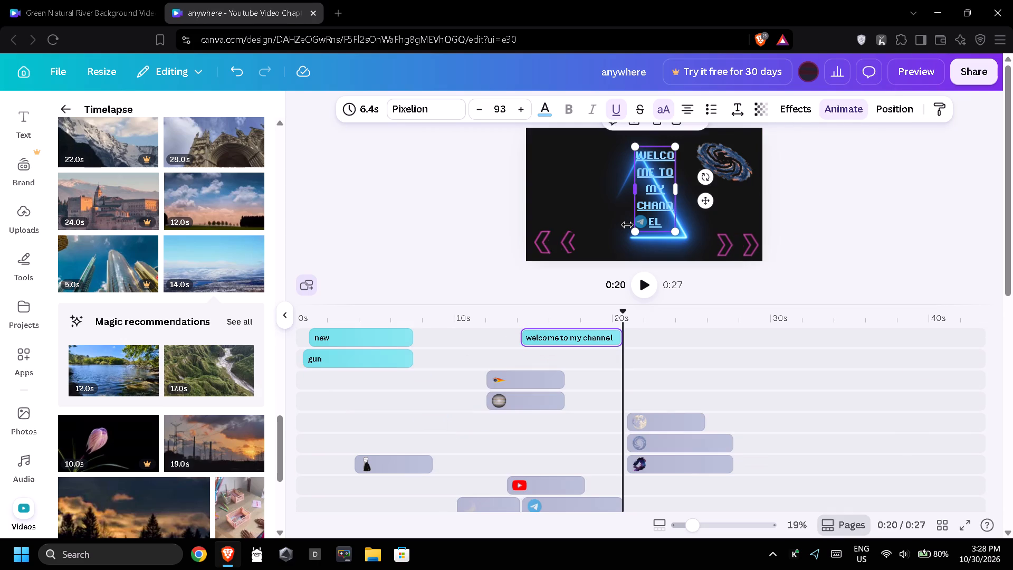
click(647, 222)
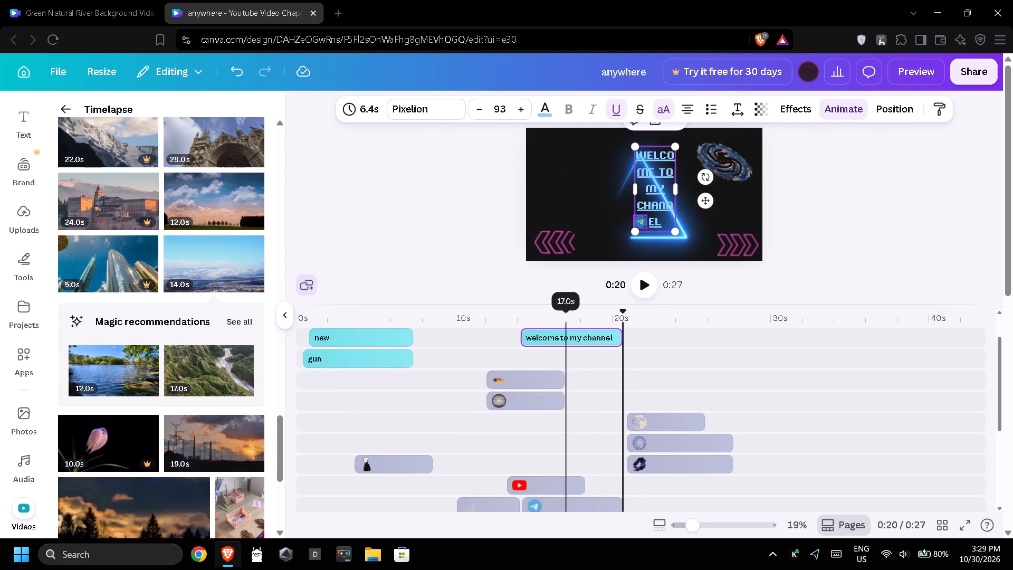
Enlarge the Telegram icon and place it just to the left of the welcome text's last line.
click(566, 503)
drag(639, 222, 648, 225)
drag(646, 227, 661, 239)
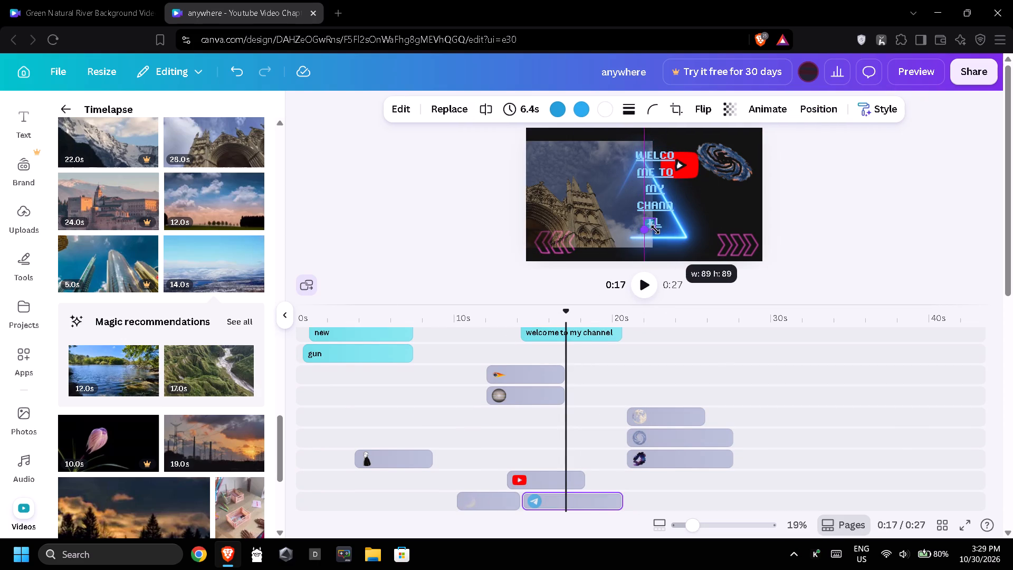
click(654, 225)
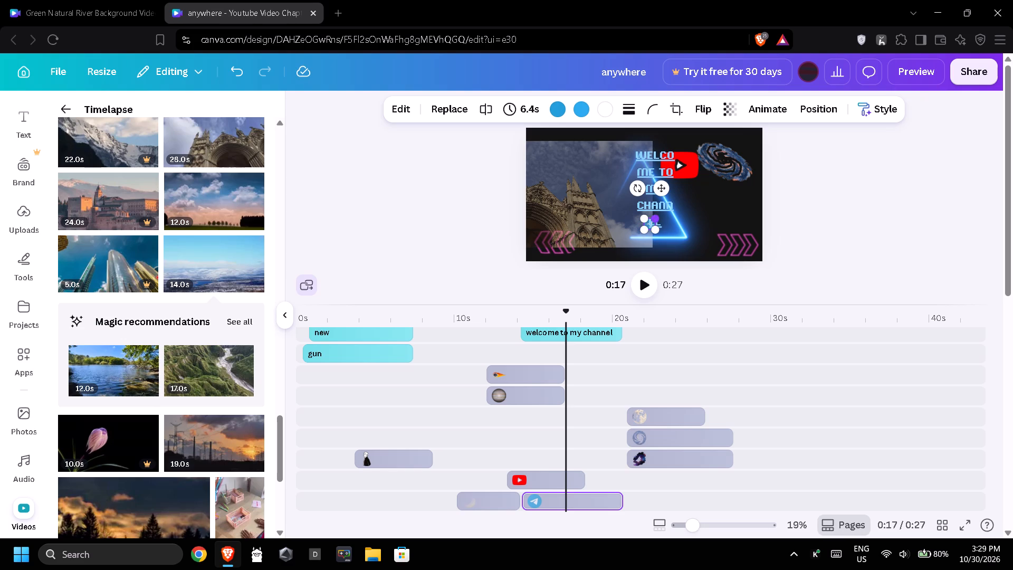
drag(662, 187, 671, 205)
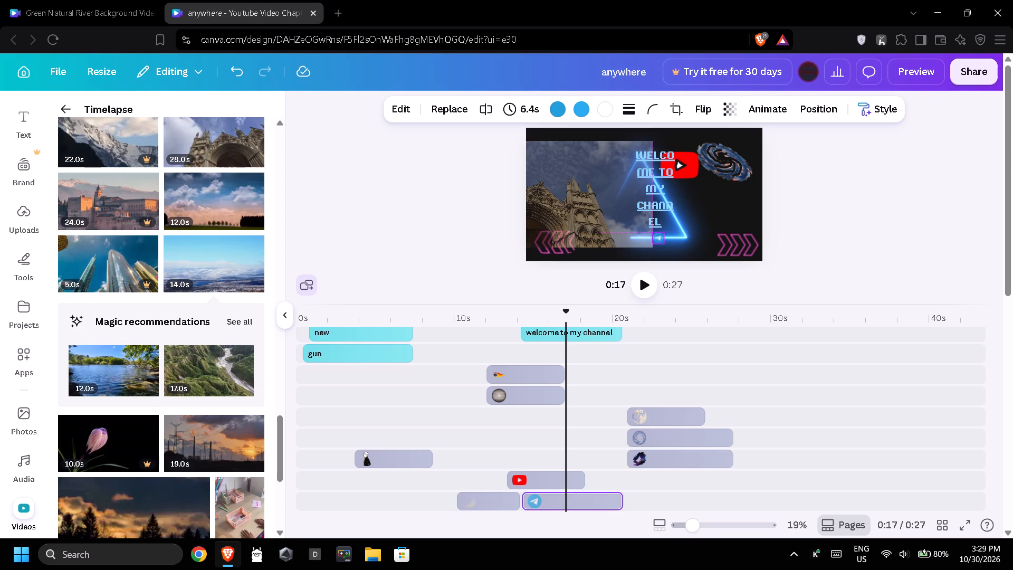
drag(671, 205, 709, 173)
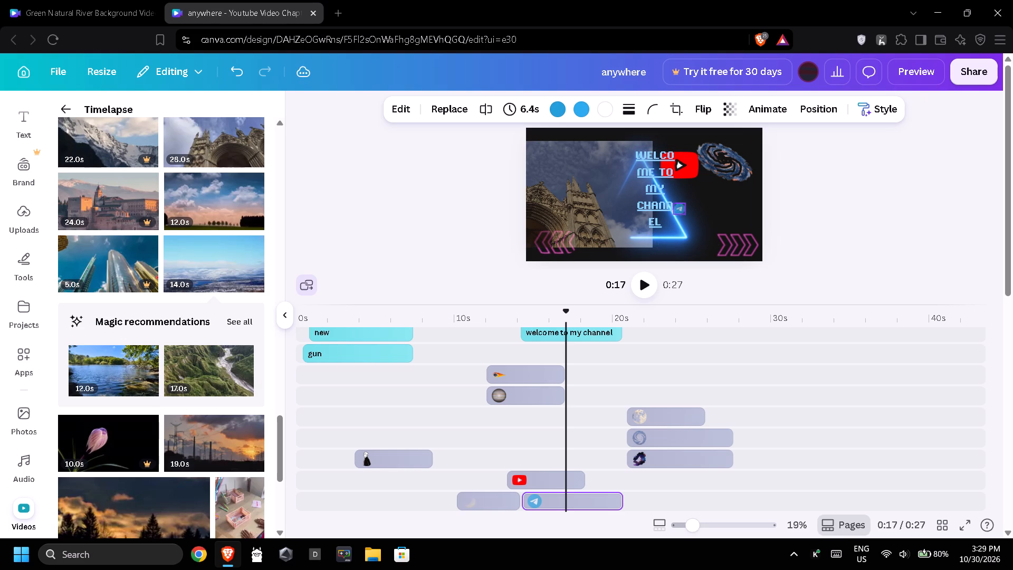
drag(709, 173, 728, 172)
drag(726, 175, 729, 173)
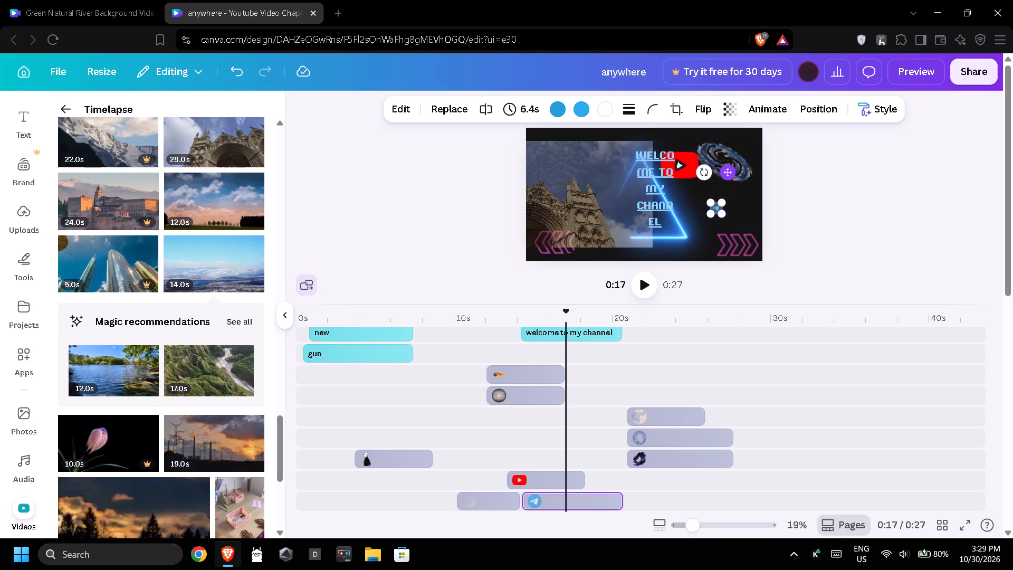
drag(729, 173, 737, 169)
drag(733, 194, 740, 178)
drag(731, 196, 708, 209)
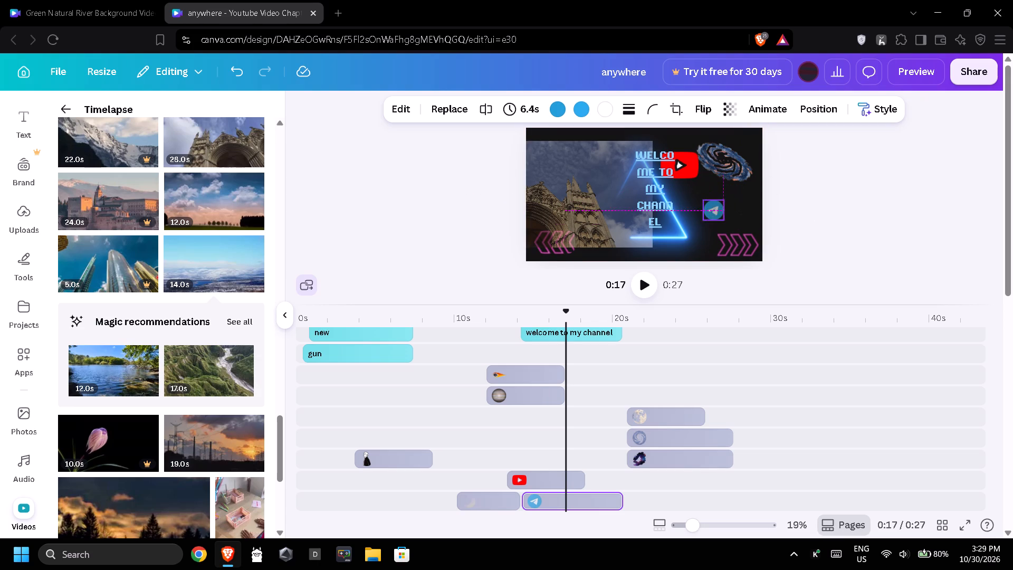
drag(708, 209, 625, 220)
click(732, 194)
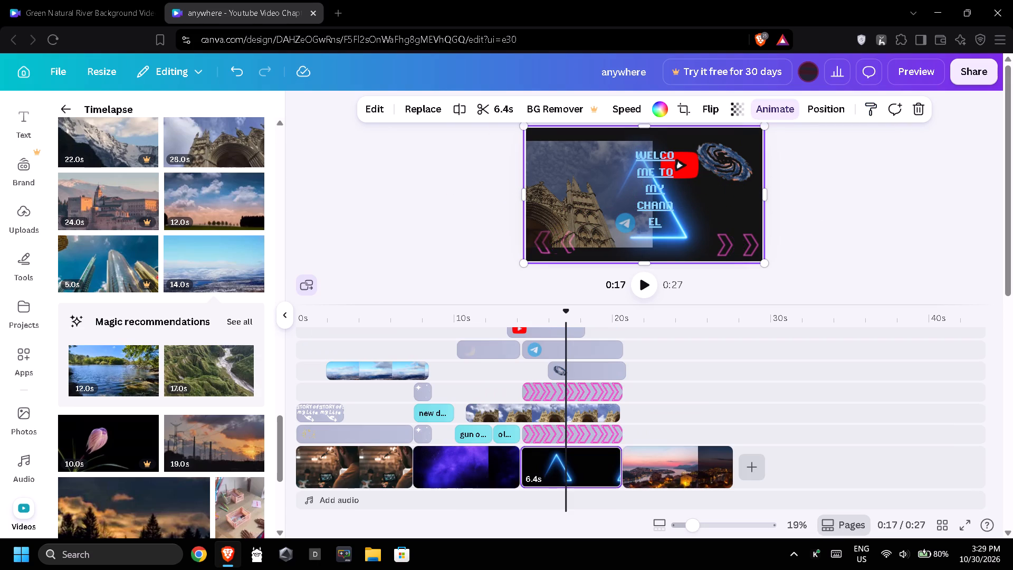
click(732, 193)
Scrub back and forth through the blue neon triangle scene, between about 14 and 19 seconds, to check how its elements appear.
click(604, 328)
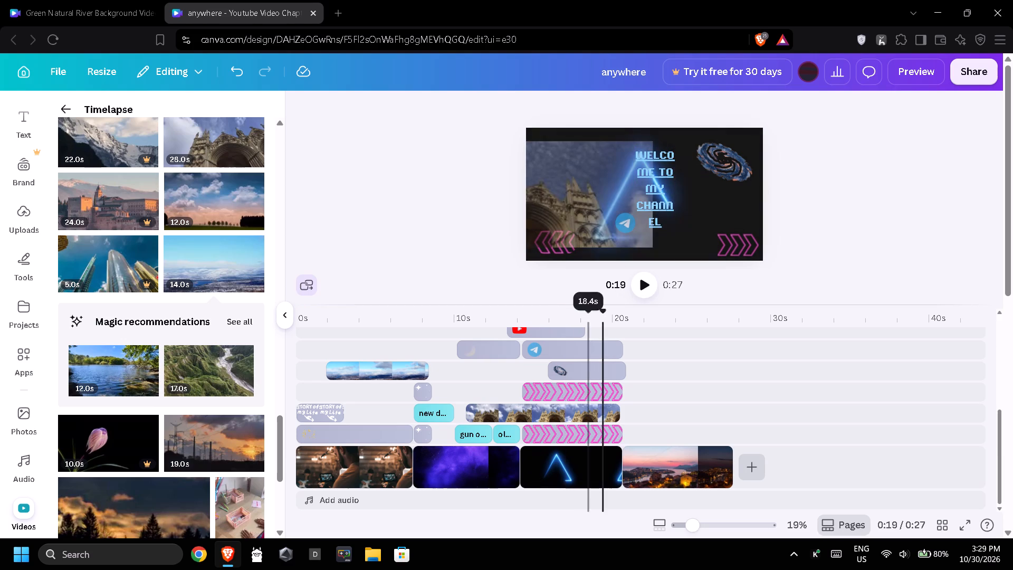
click(582, 319)
click(549, 314)
click(538, 316)
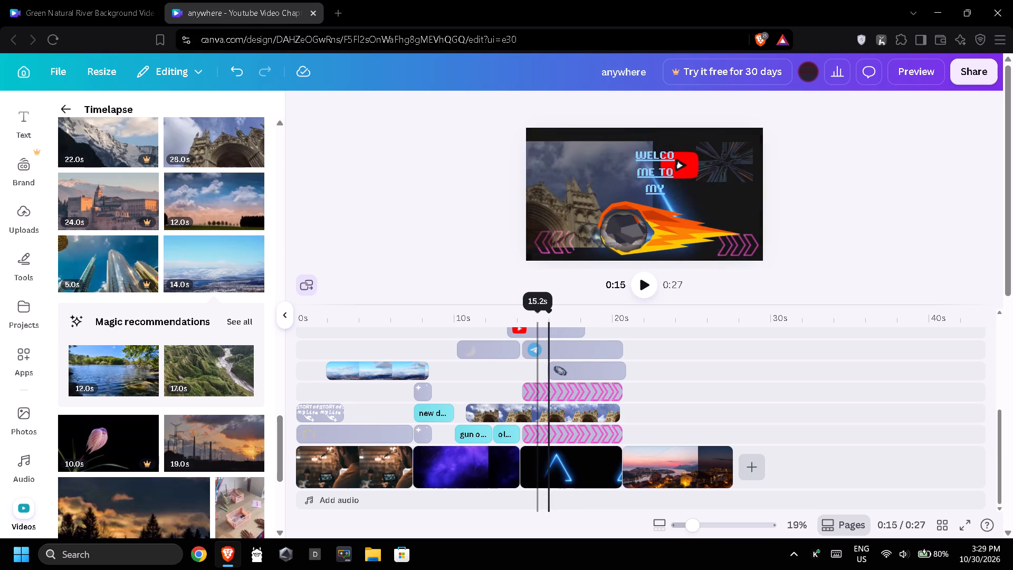
click(544, 312)
click(574, 313)
click(581, 313)
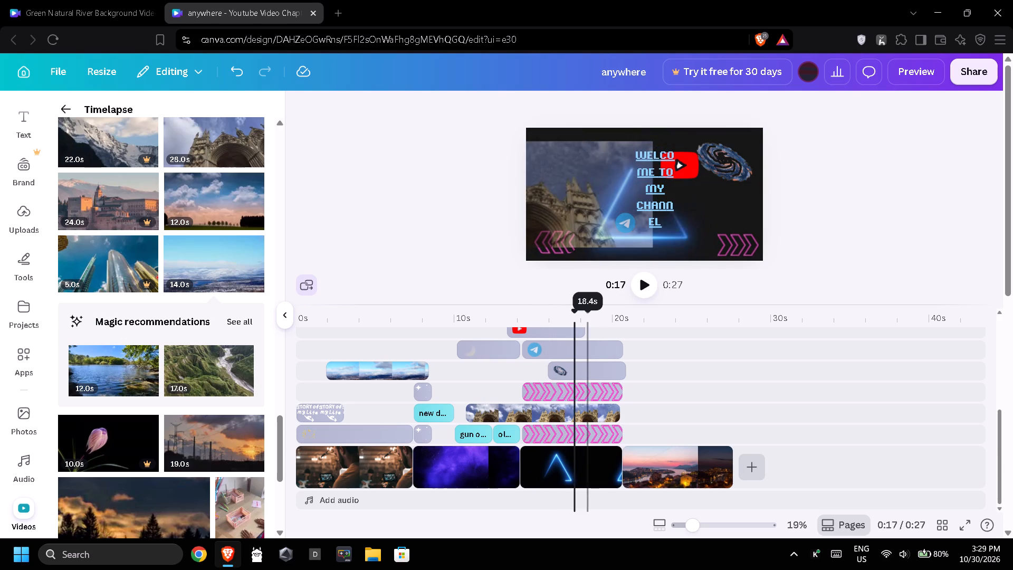
click(591, 311)
double_click(578, 312)
click(574, 313)
click(565, 316)
double_click(557, 318)
click(553, 320)
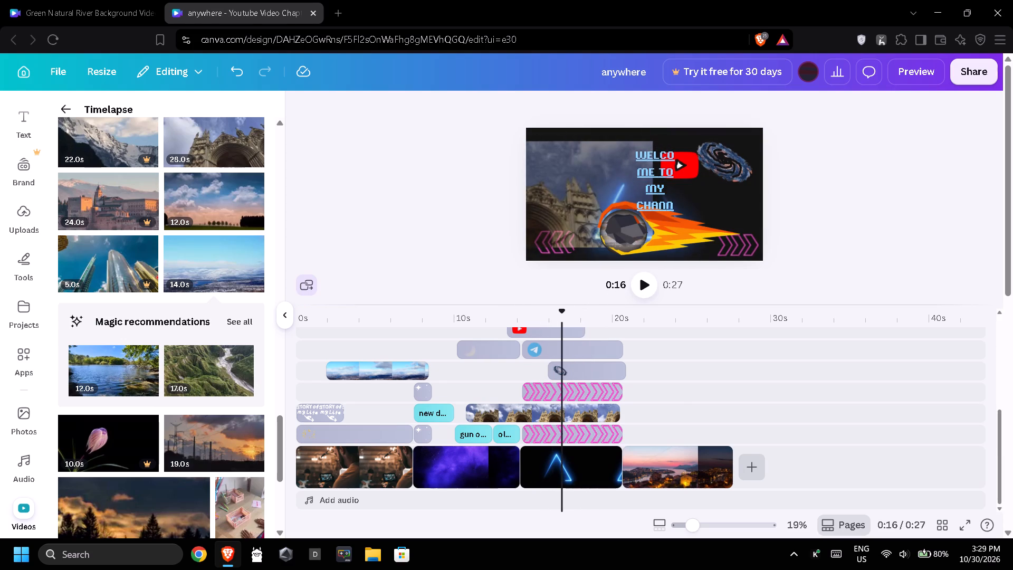
triple_click(537, 322)
click(532, 322)
click(527, 322)
click(521, 322)
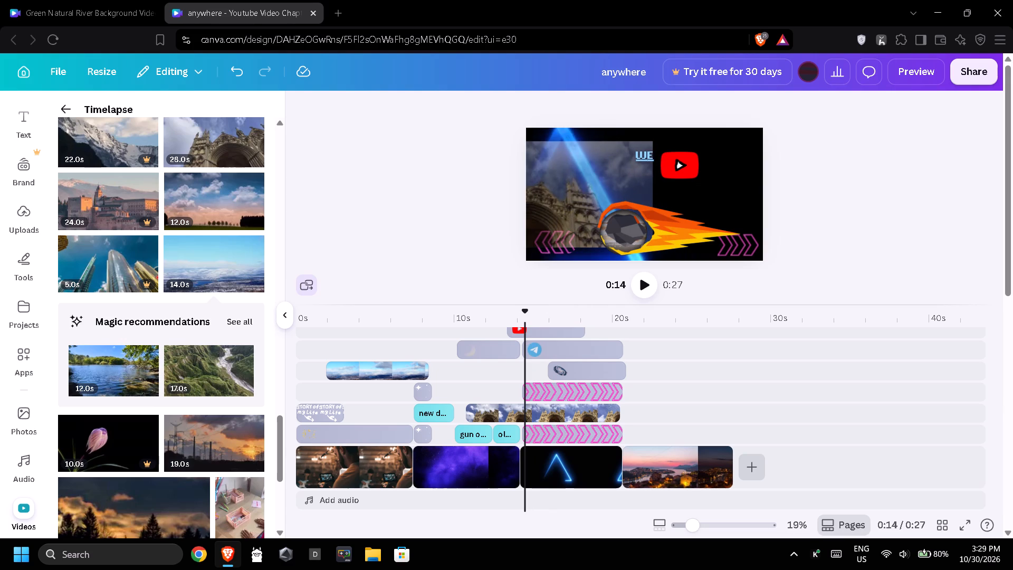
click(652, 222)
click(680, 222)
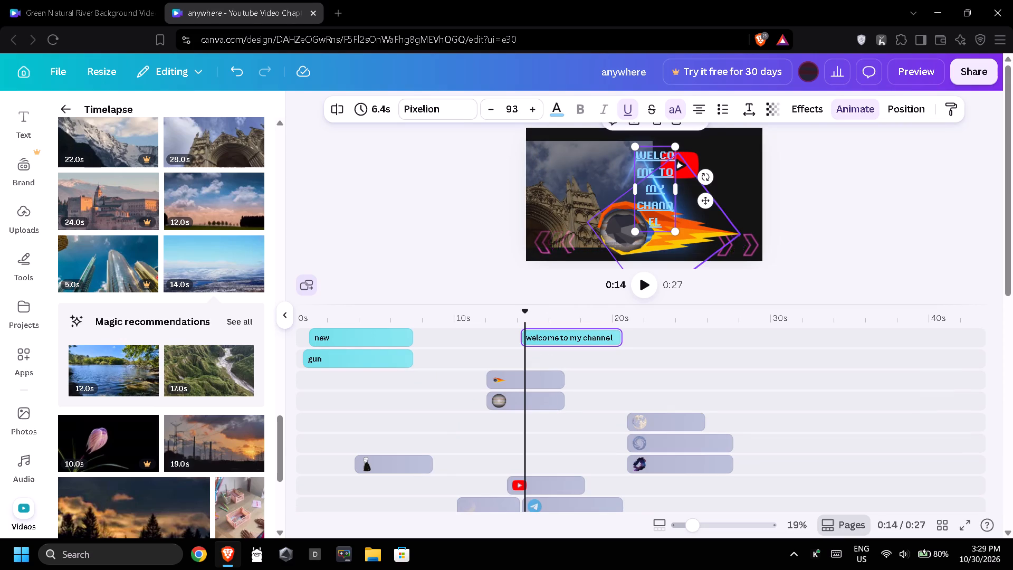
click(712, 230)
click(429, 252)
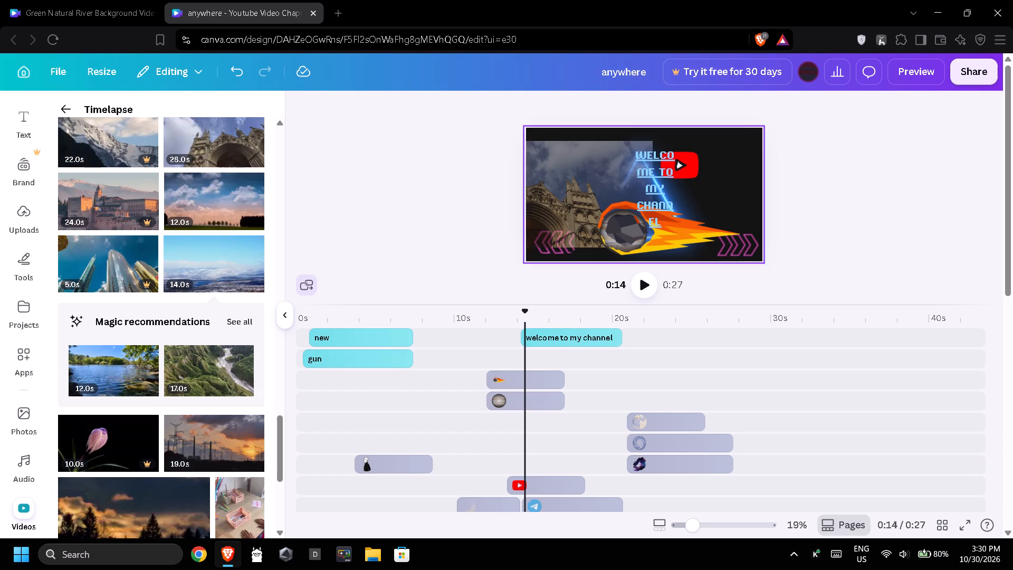
Move the "gun" text clip to start at about 12.4 s and place the text in the frame's top-right corner.
drag(341, 354, 530, 354)
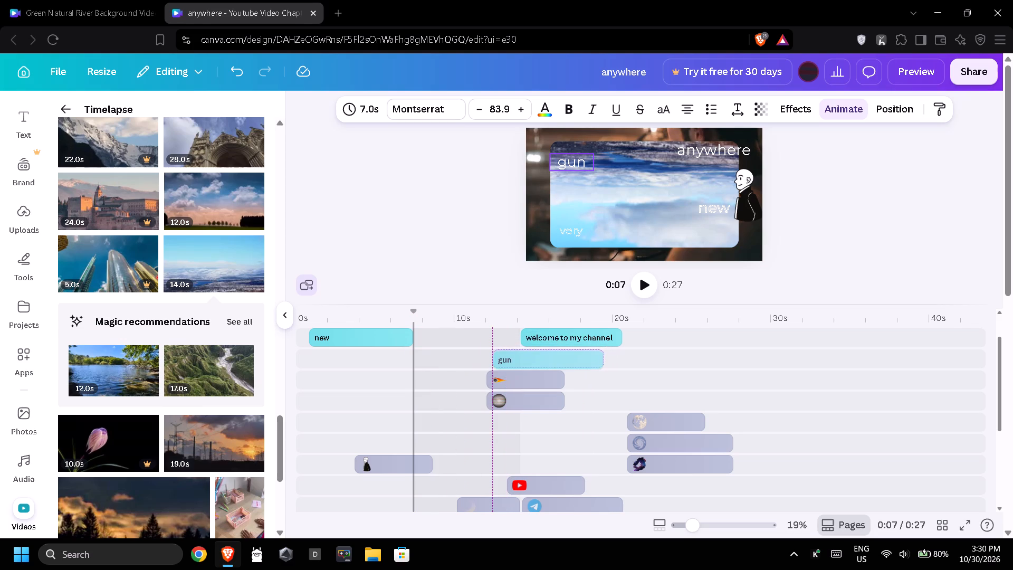
drag(530, 354, 530, 354)
click(542, 361)
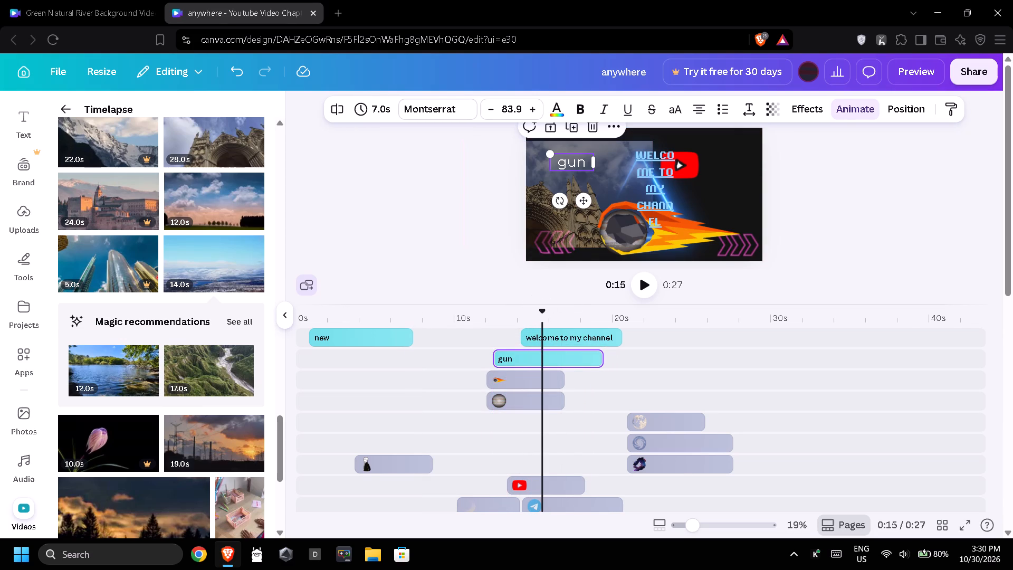
drag(569, 161, 732, 166)
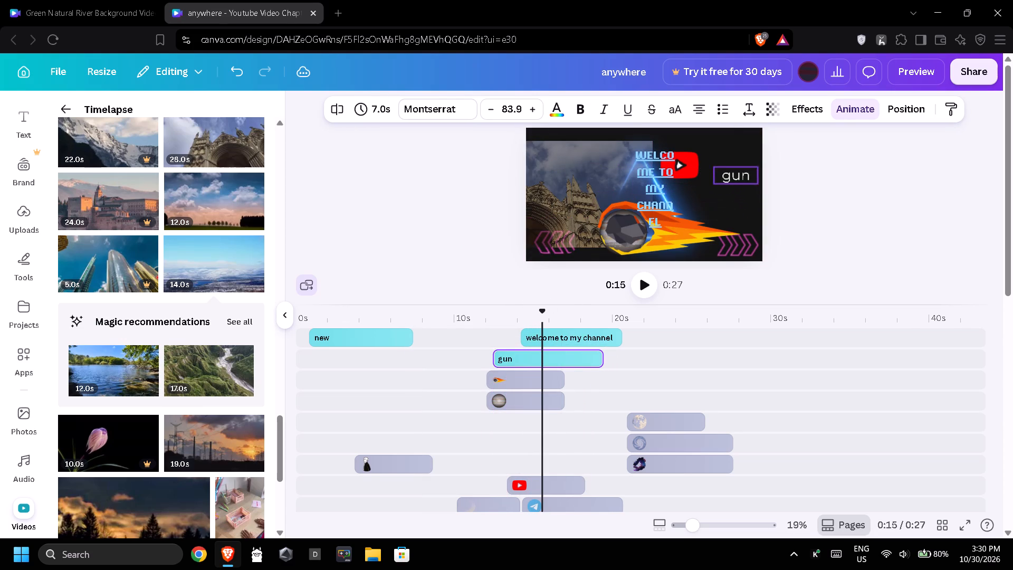
drag(732, 166, 738, 138)
click(709, 191)
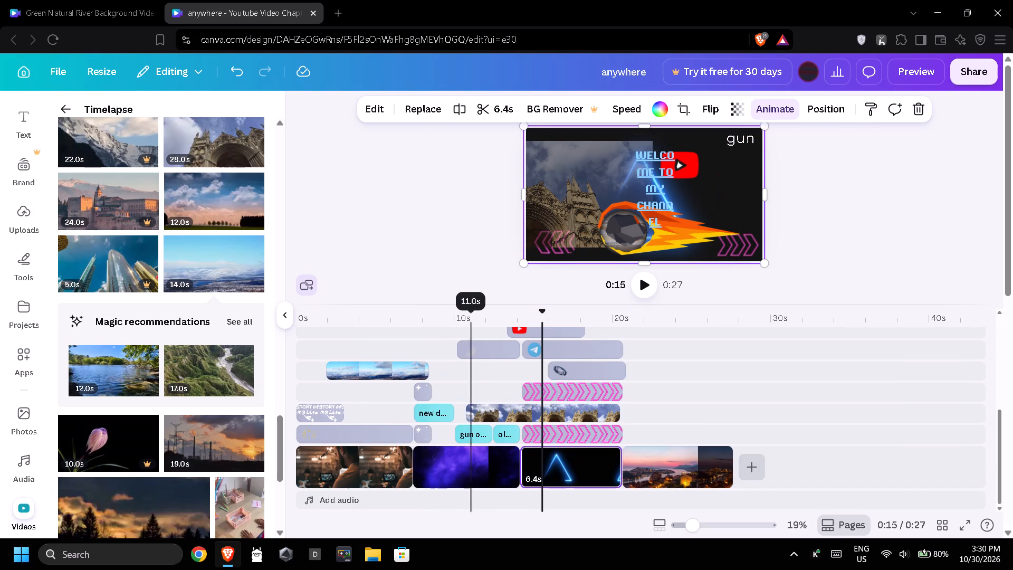
Move the "new" text clip to start at about 14.3 s and place the text in the frame's upper-left corner.
scroll(480, 396, down, 4)
scroll(482, 395, up, 5)
click(537, 400)
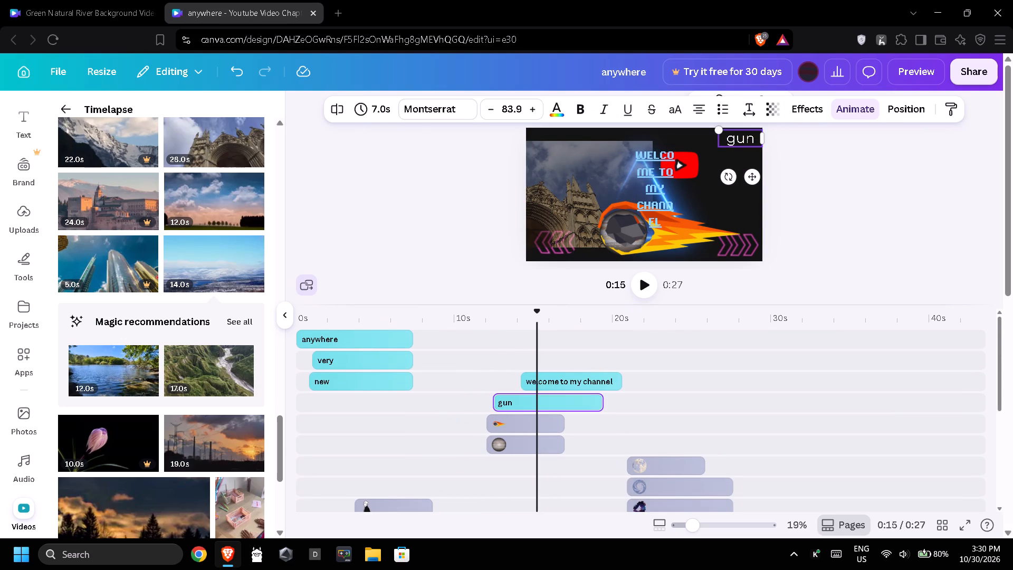
click(560, 379)
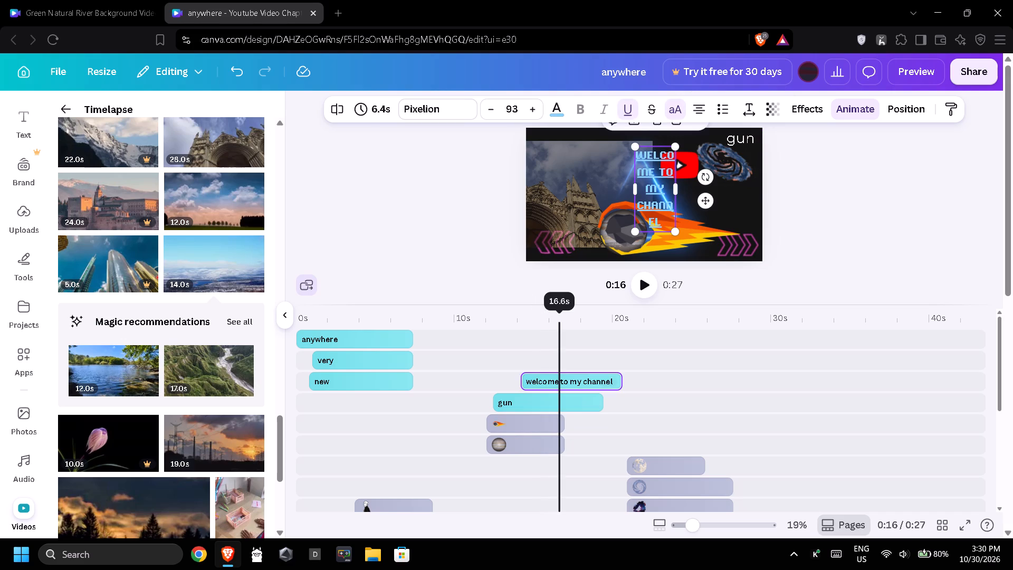
click(367, 382)
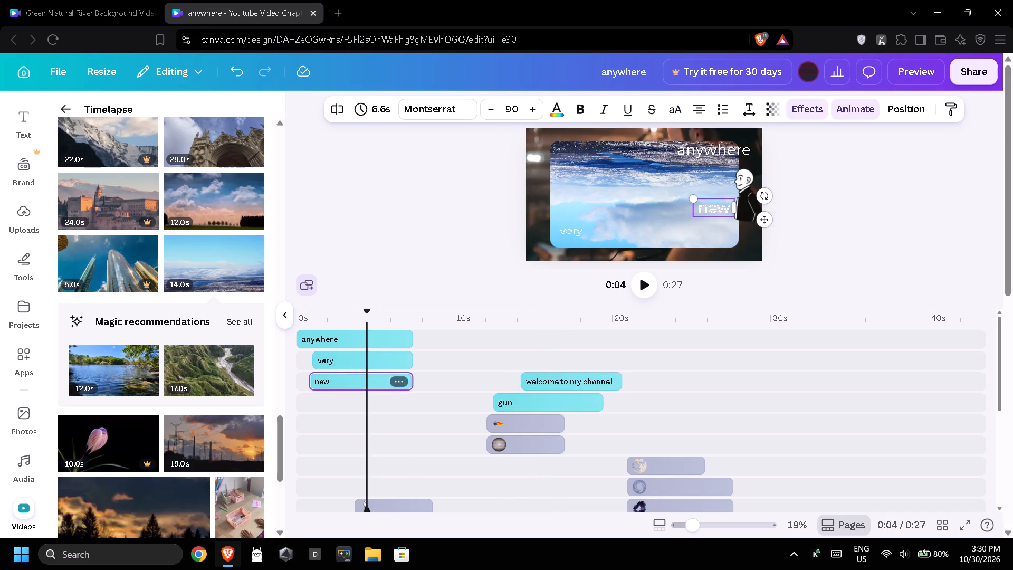
drag(366, 382, 582, 353)
click(577, 354)
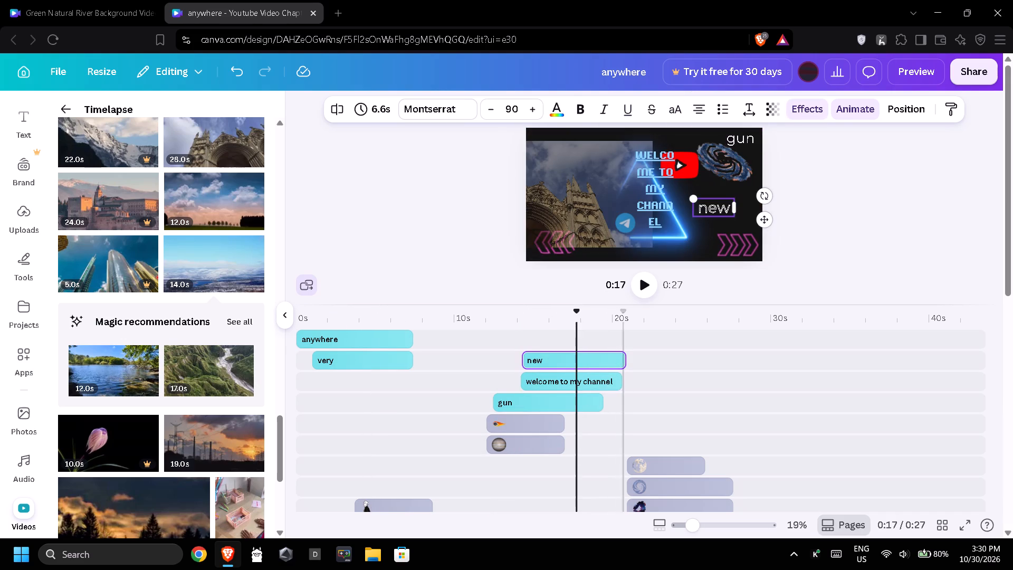
drag(712, 206, 583, 191)
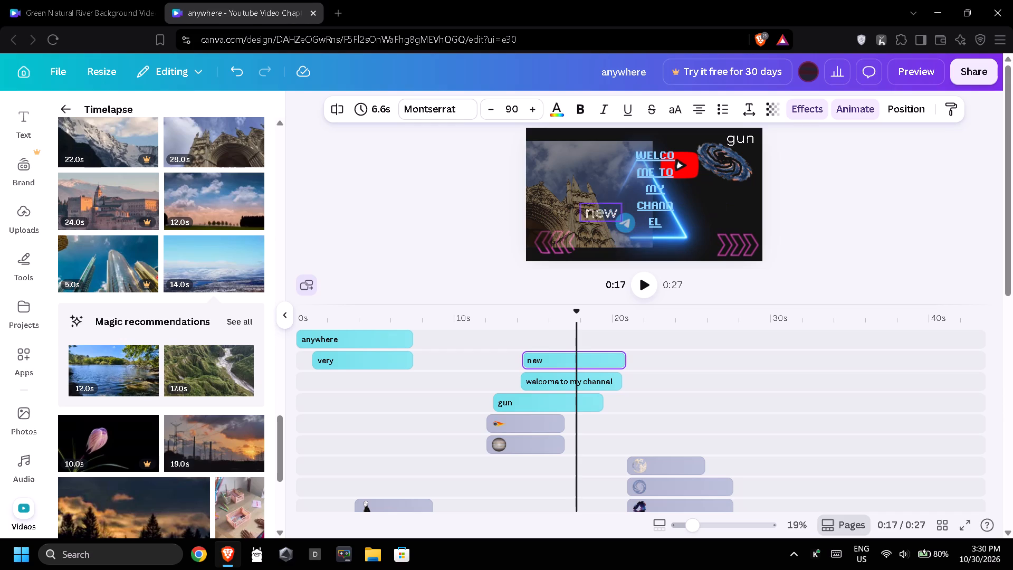
drag(583, 191, 549, 155)
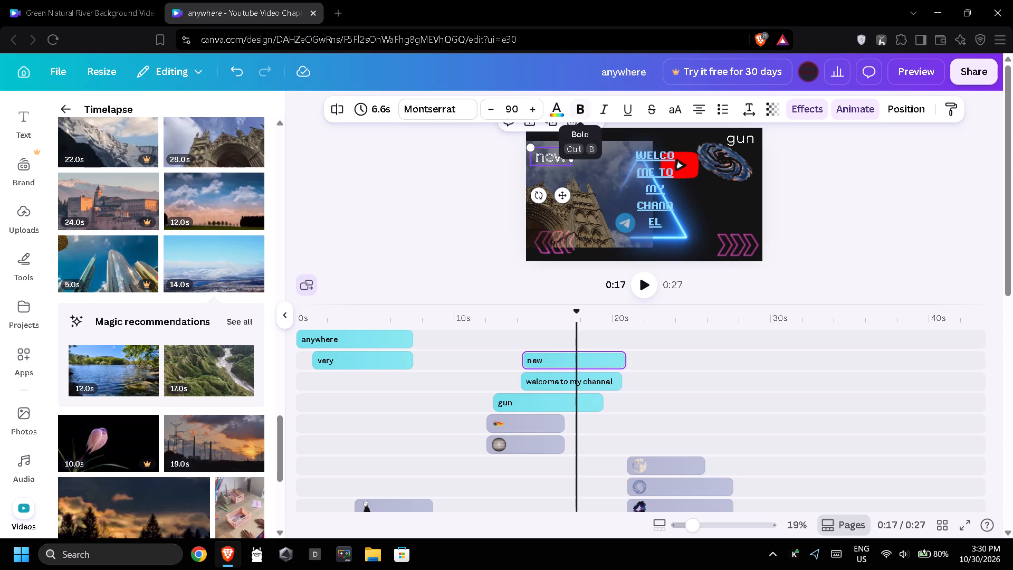
Apply italic and bold formatting to the "new" text.
click(606, 110)
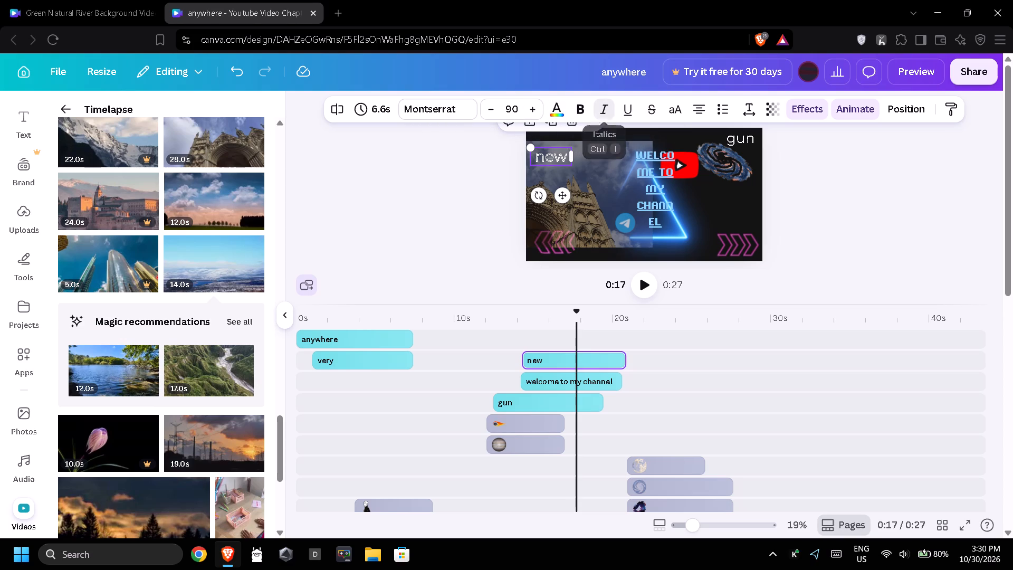
click(625, 109)
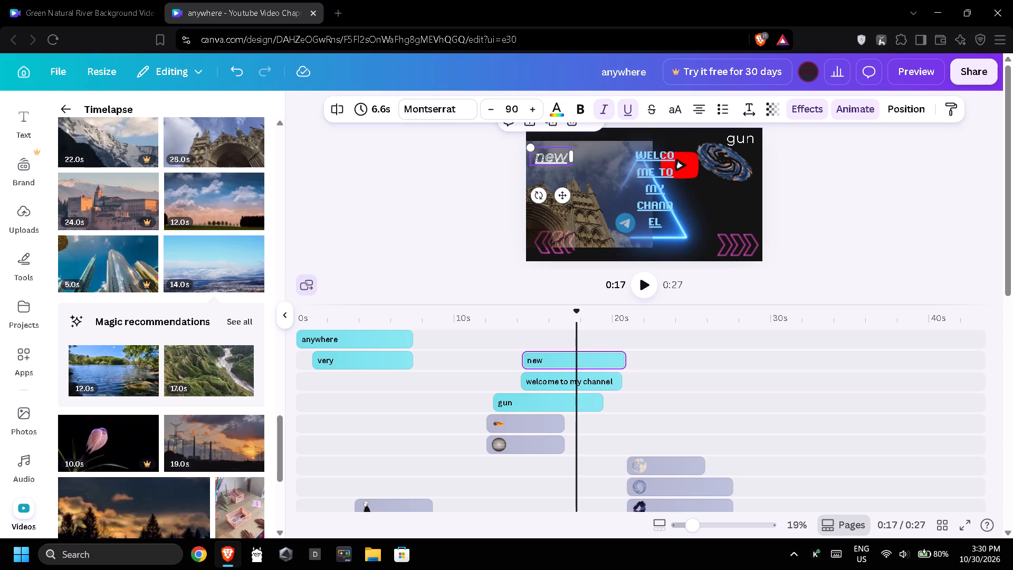
click(625, 109)
click(587, 110)
click(587, 110)
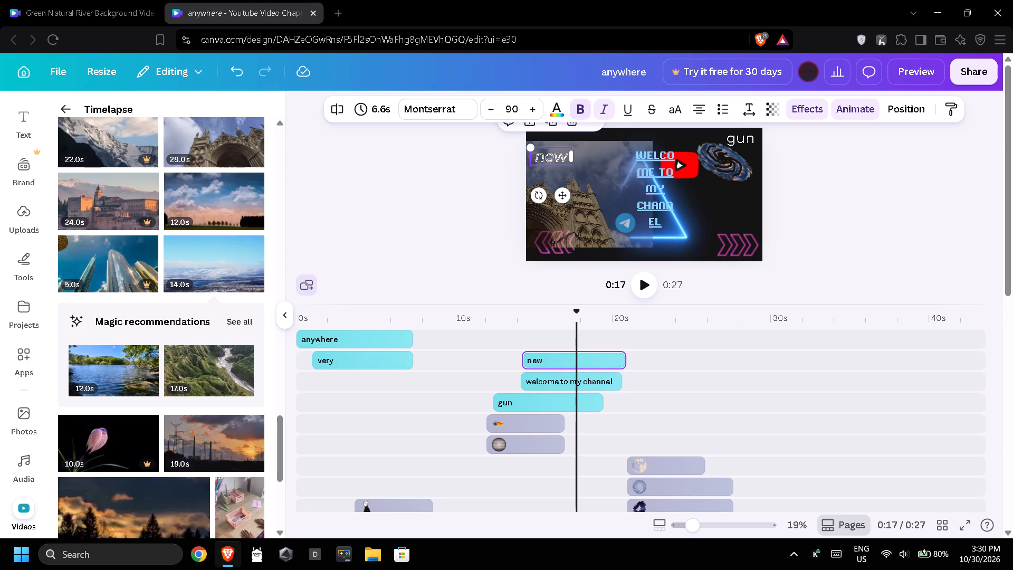
click(587, 110)
Set the "new" text's transparency to 69.
click(768, 109)
click(758, 159)
click(767, 159)
click(773, 159)
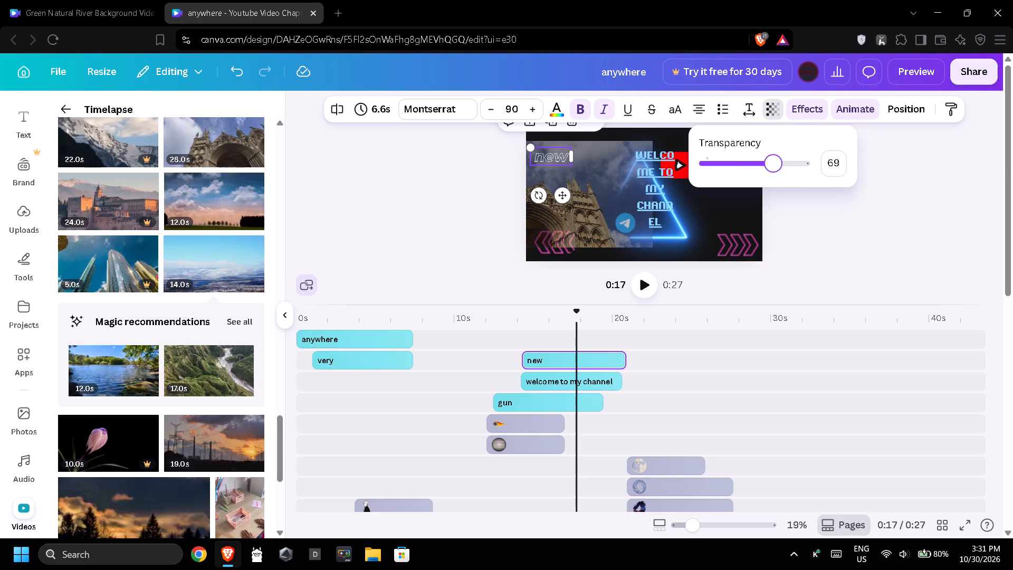
click(821, 223)
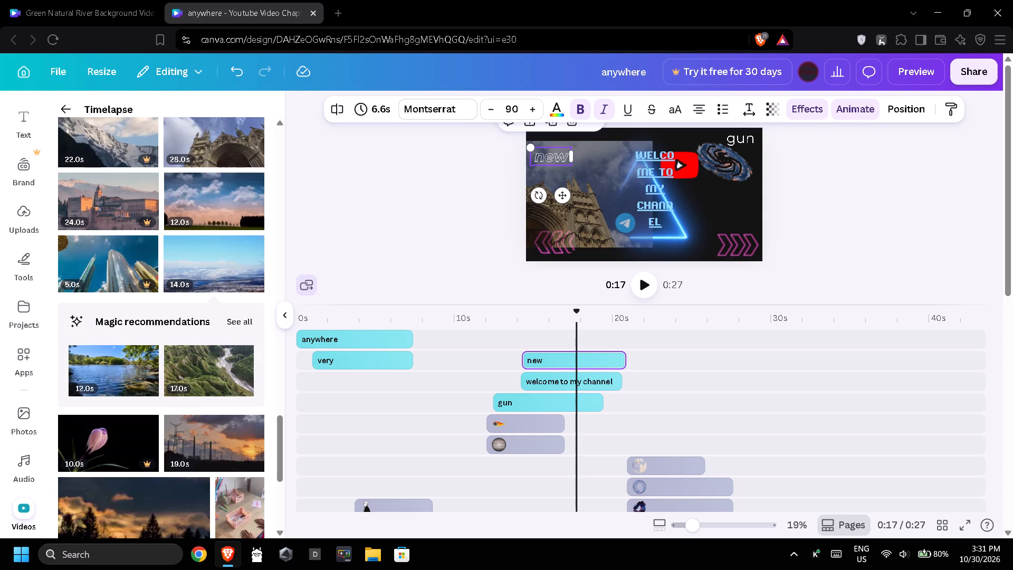
Move the Telegram icon to the frame's right side, between the galaxy graphic and the right-pointing chevrons.
click(623, 223)
drag(623, 223, 739, 211)
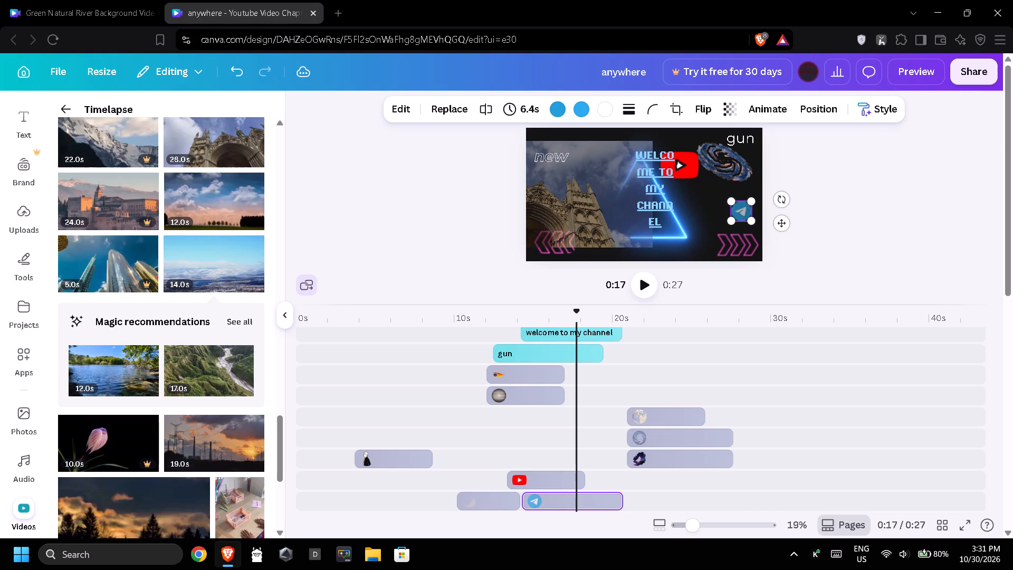
drag(742, 212, 731, 212)
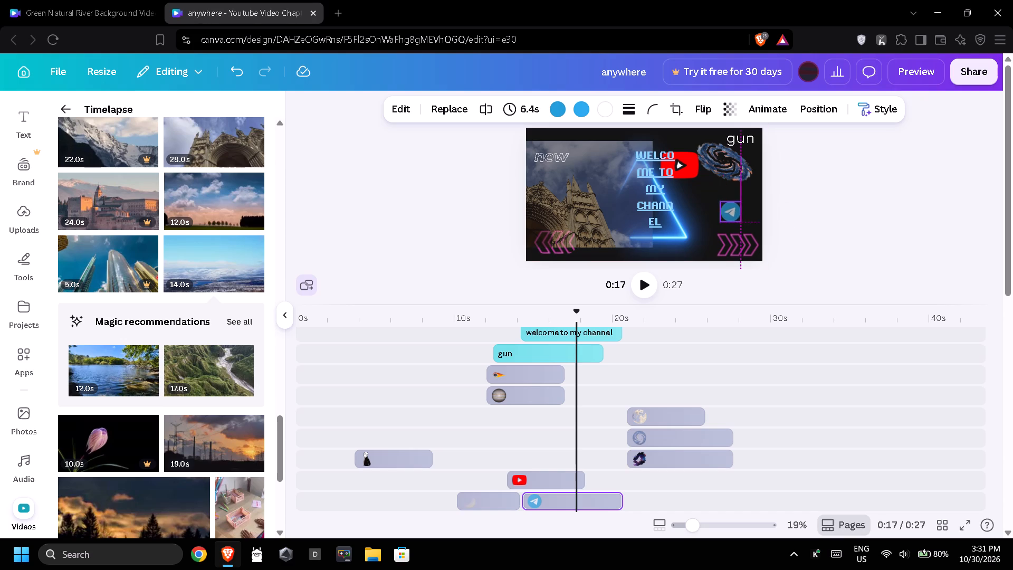
Nudge the Telegram icon slightly toward the frame's centre, keeping it just above the right-pointing chevrons.
drag(731, 212, 722, 208)
click(798, 177)
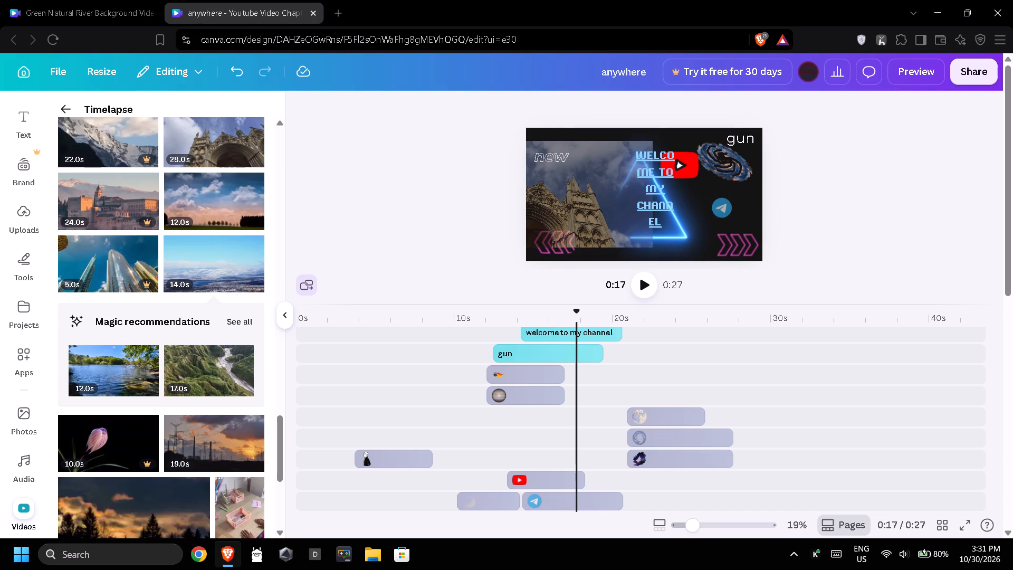
Move the galaxy graphic slightly down and outward, below the "gun" text at the frame's right edge.
drag(732, 159, 743, 169)
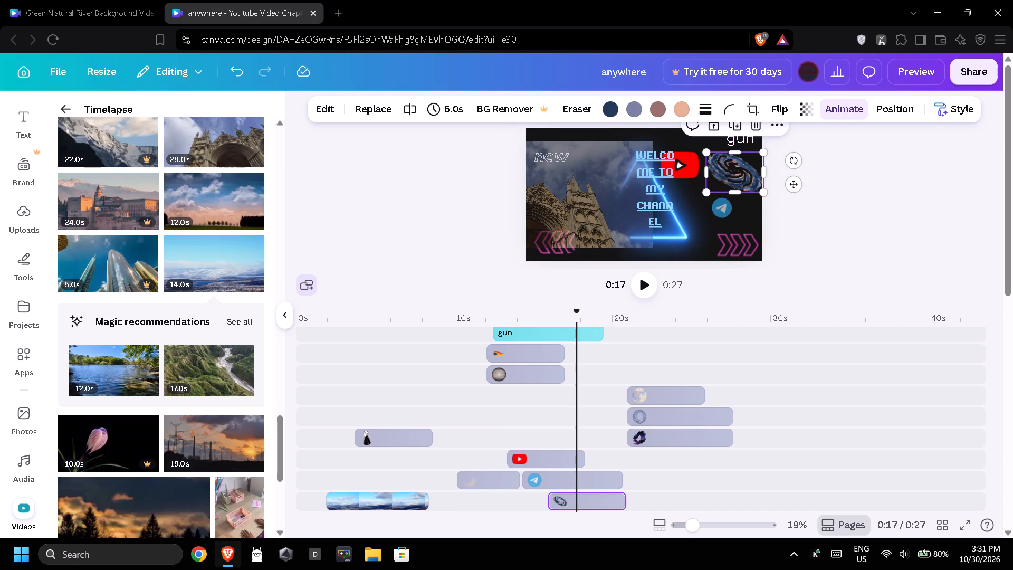
click(825, 187)
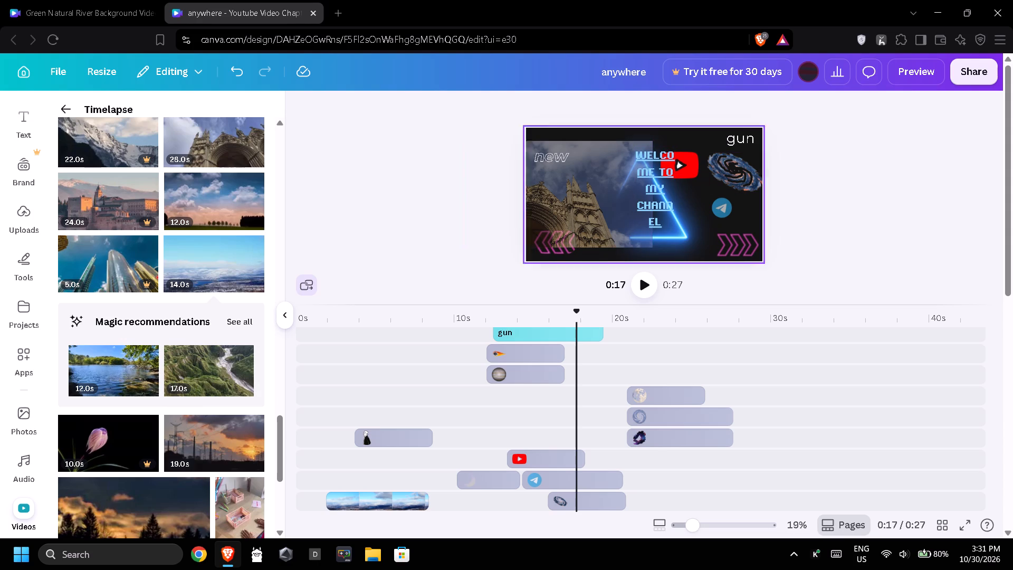
Set the transparency of the spiral galaxy over the fourth clip to 72.
click(678, 345)
click(673, 396)
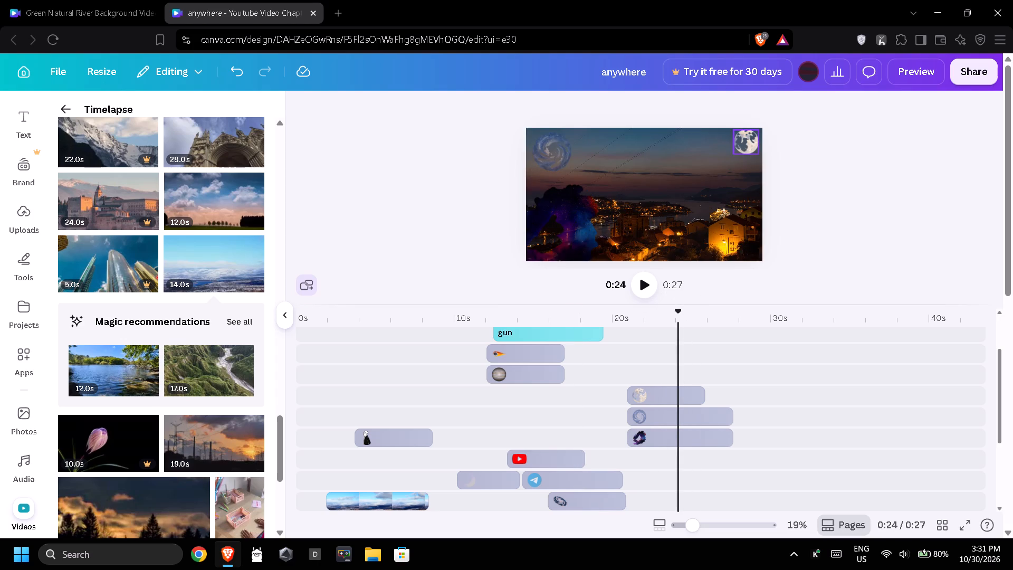
click(551, 144)
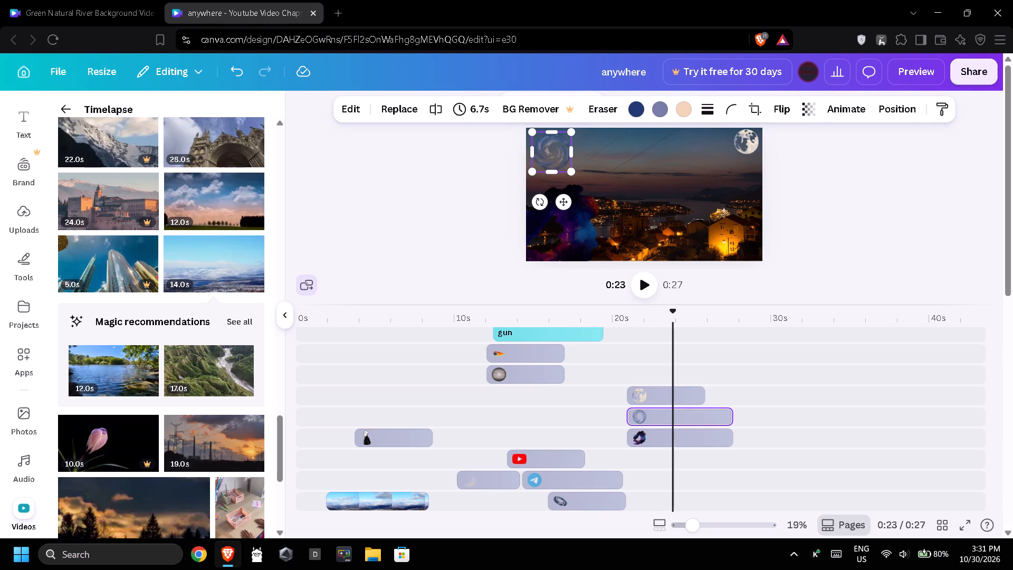
click(795, 112)
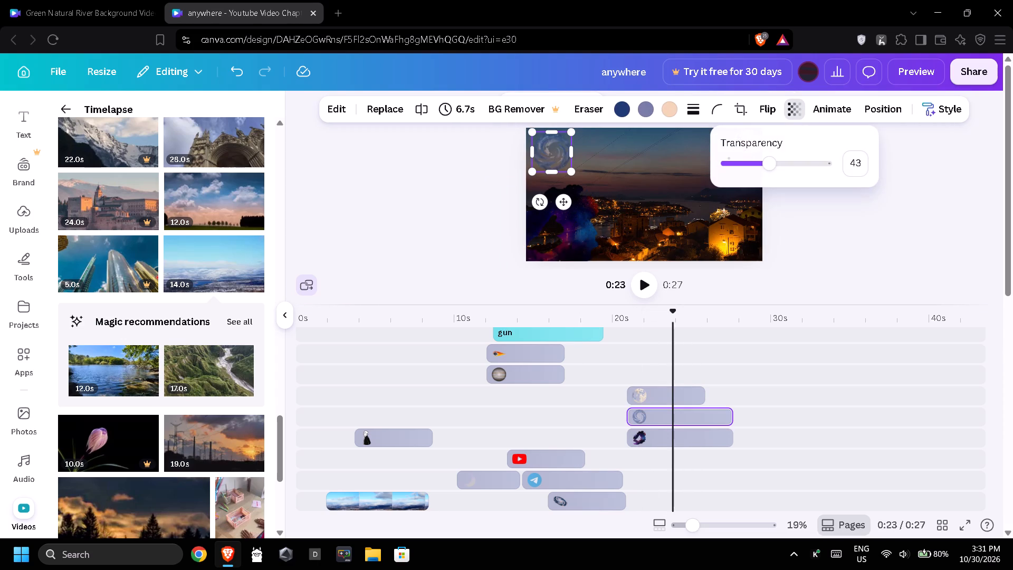
click(799, 158)
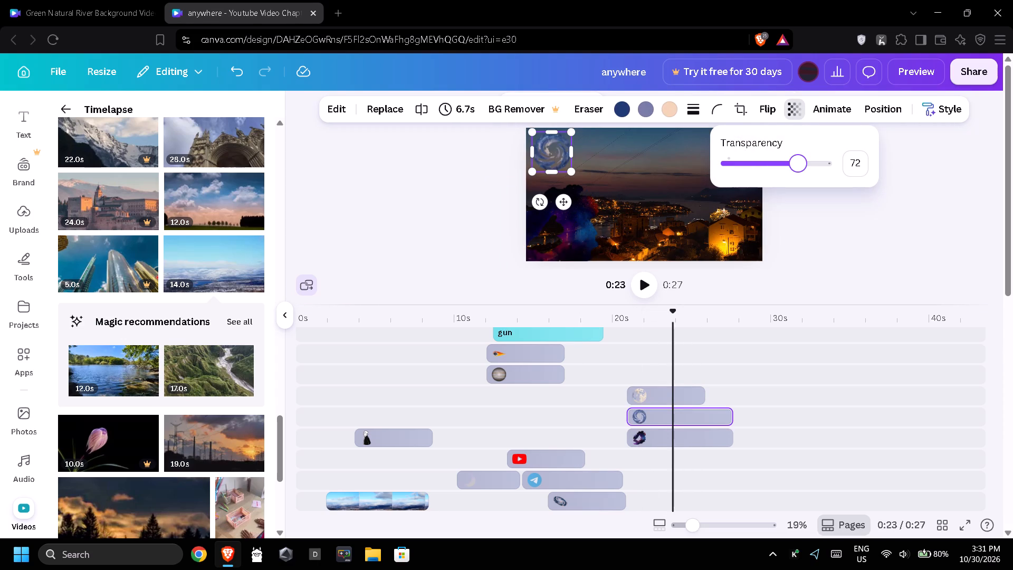
click(826, 222)
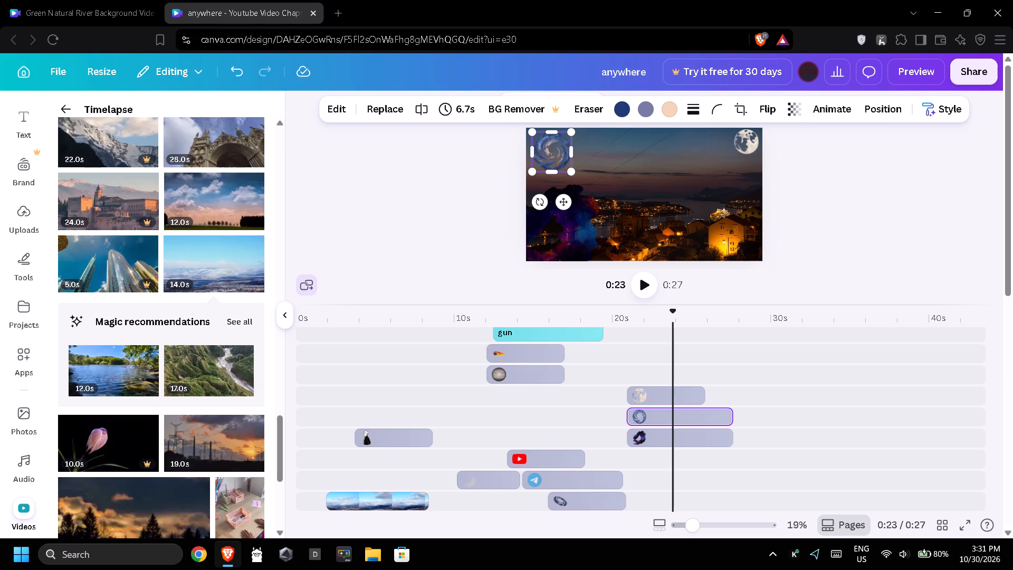
Apply the Rotate add-on animation effect to the spiral galaxy over the fourth clip.
click(837, 110)
scroll(157, 316, down, 3)
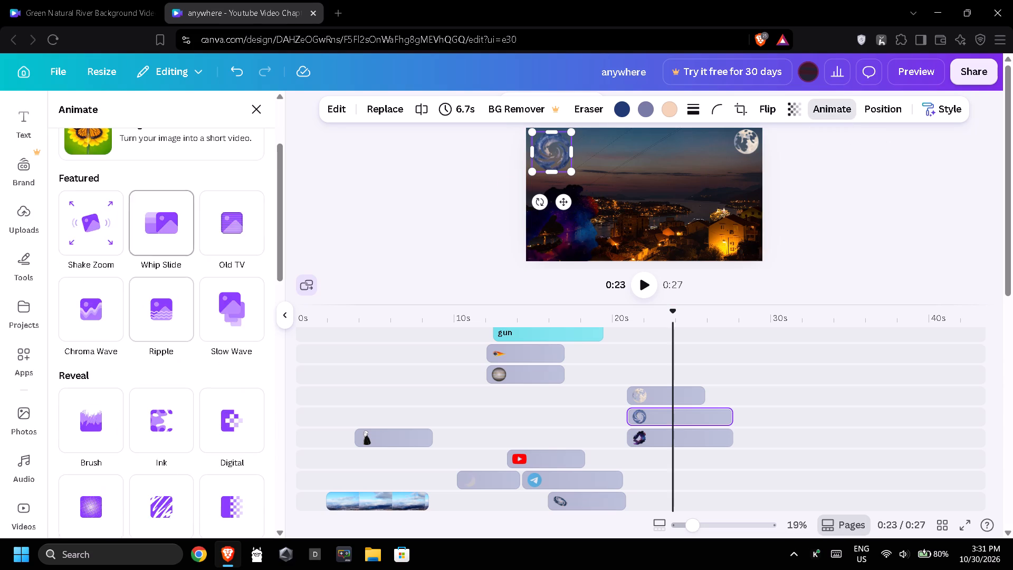
scroll(157, 316, down, 8)
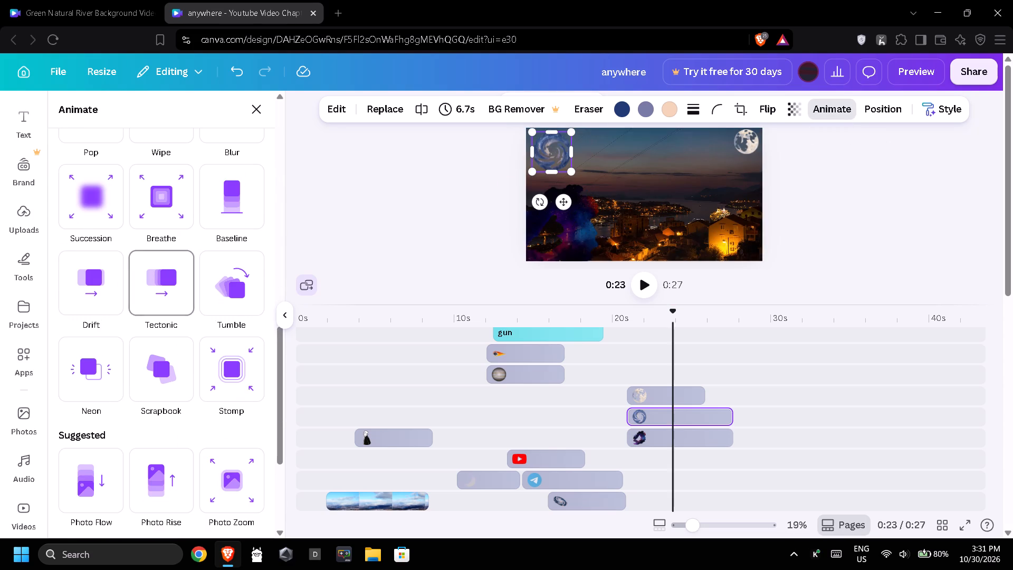
scroll(200, 373, down, 5)
click(99, 390)
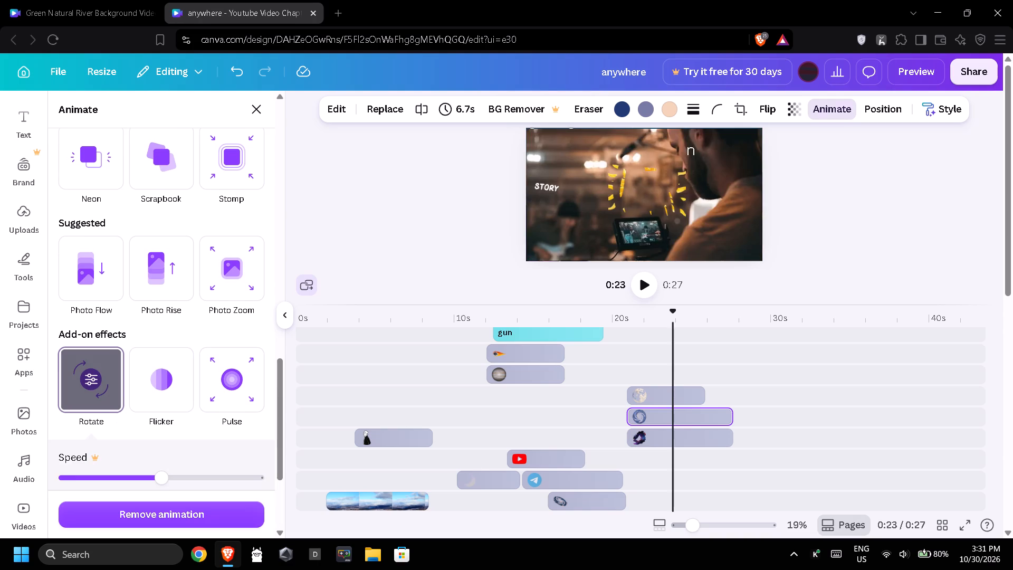
click(395, 207)
Apply the Rotate add-on animation effect to the moon over the fourth clip.
click(665, 405)
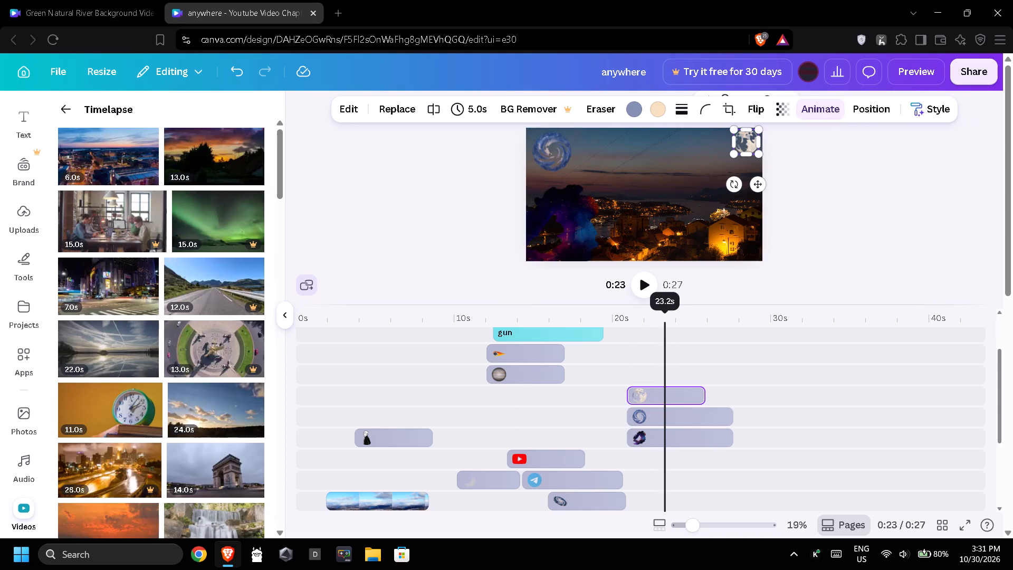
click(654, 351)
click(668, 340)
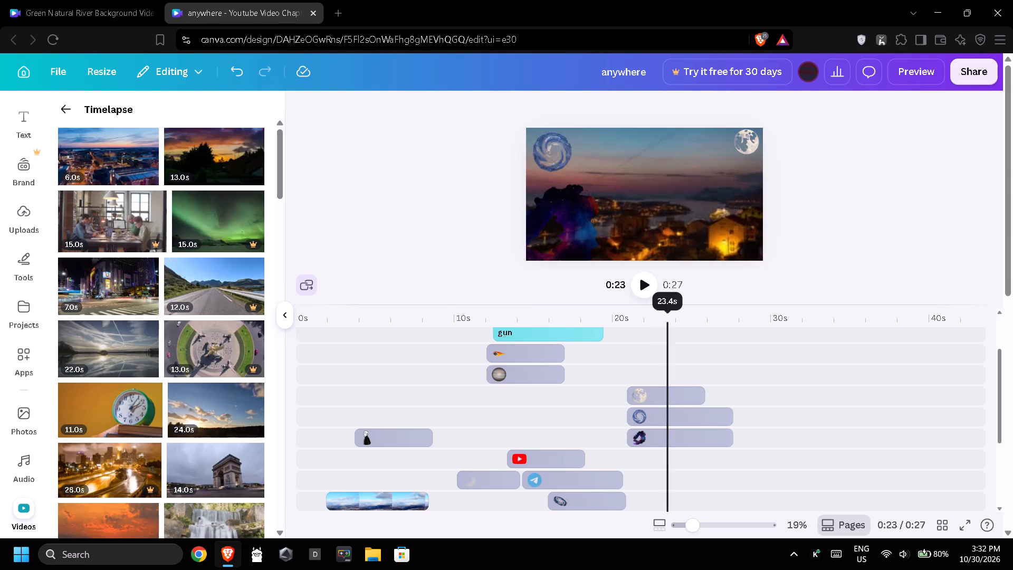
click(676, 329)
click(641, 329)
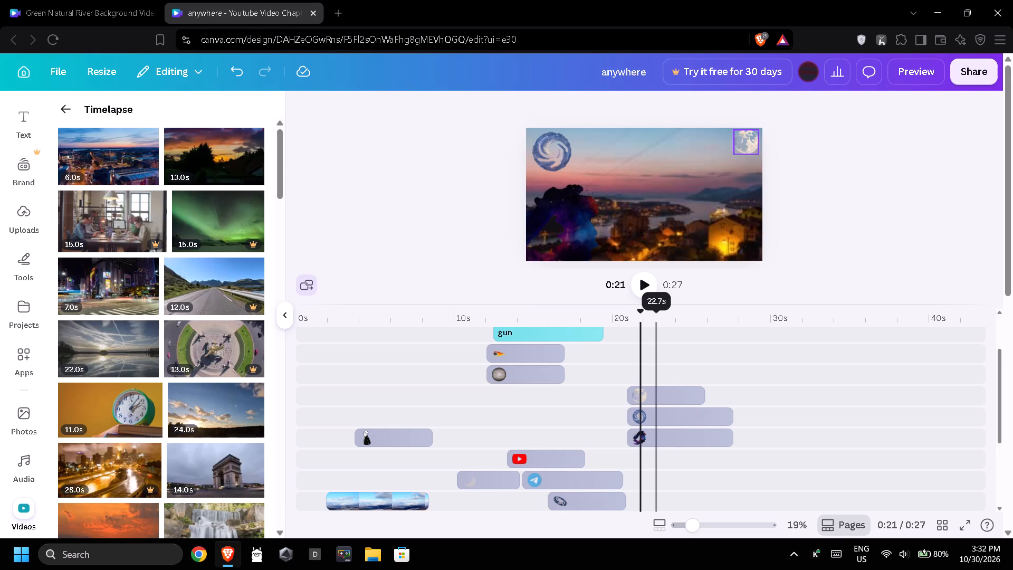
click(656, 400)
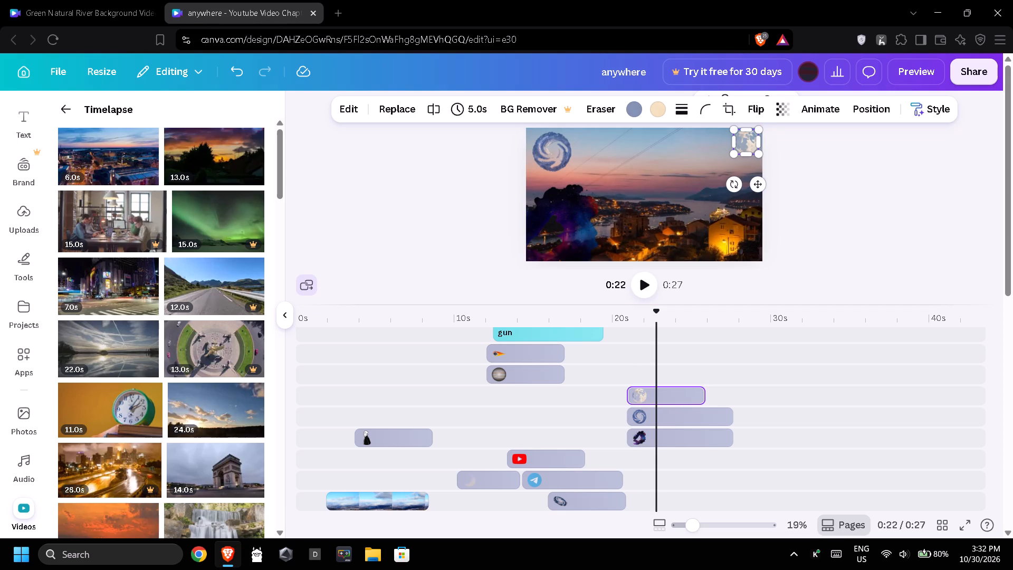
click(838, 103)
scroll(100, 421, down, 17)
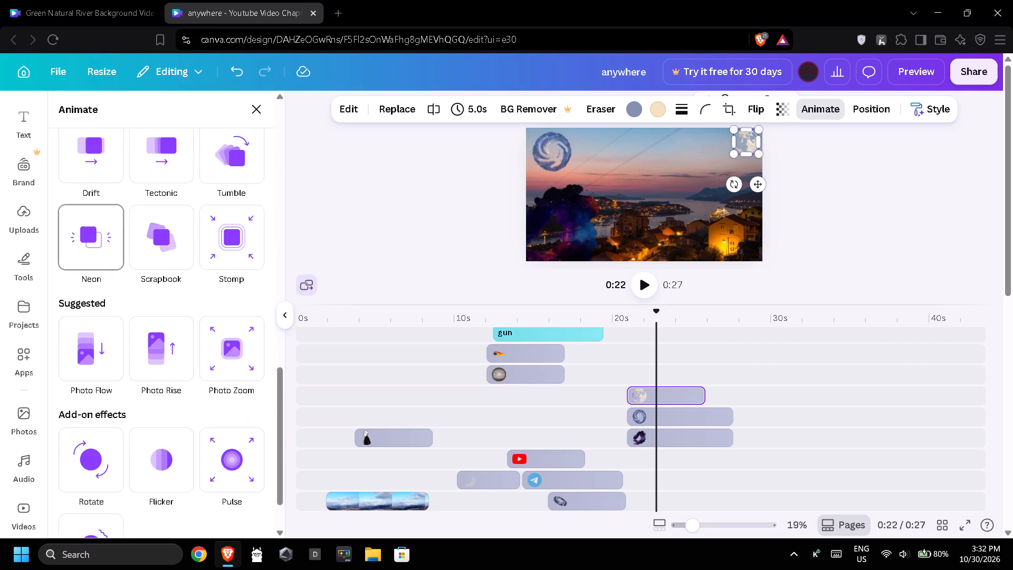
scroll(101, 421, down, 3)
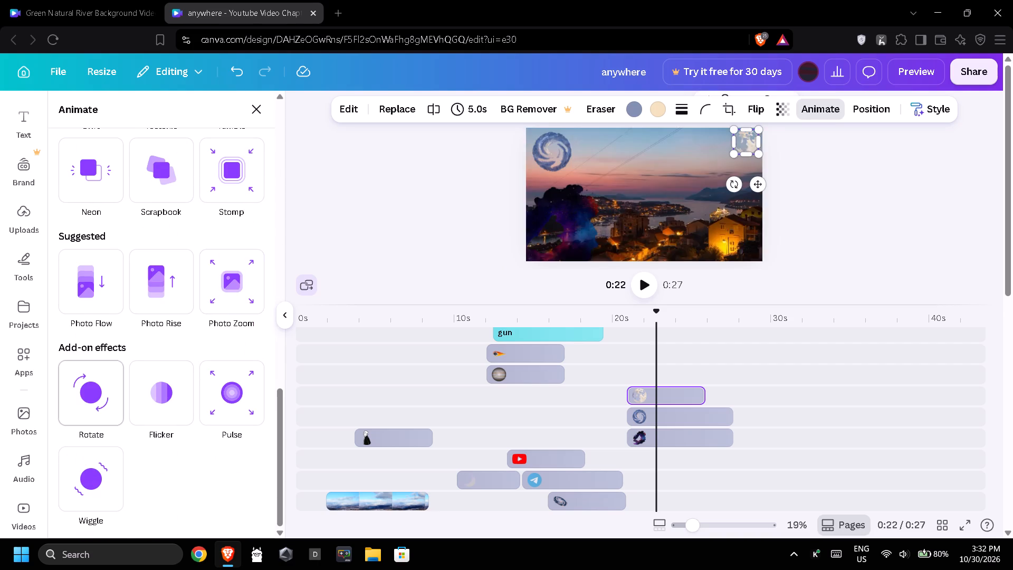
click(107, 388)
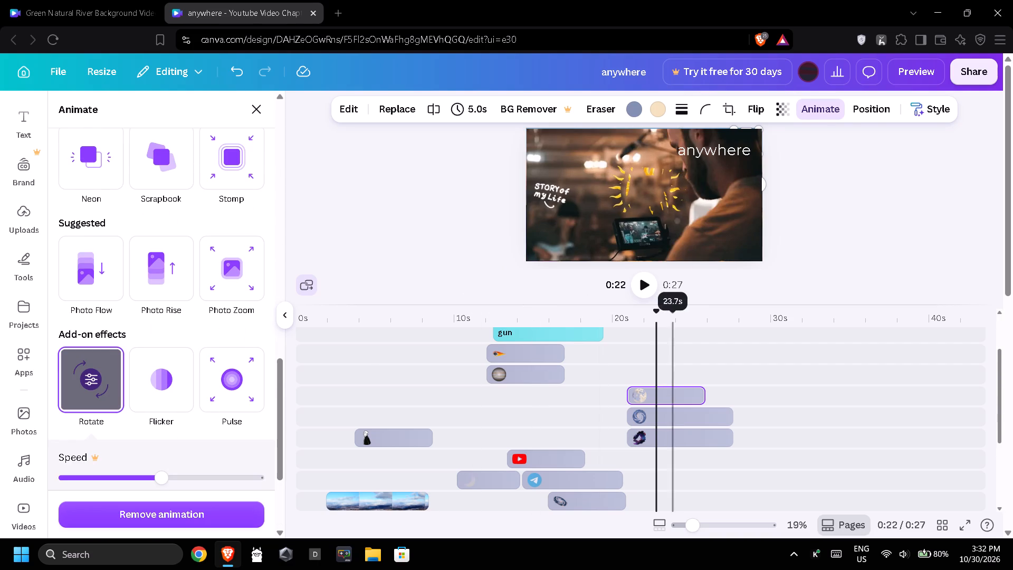
Move the dark purple nebula graphic over the fourth clip to the frame's lower-right corner.
click(677, 418)
click(675, 438)
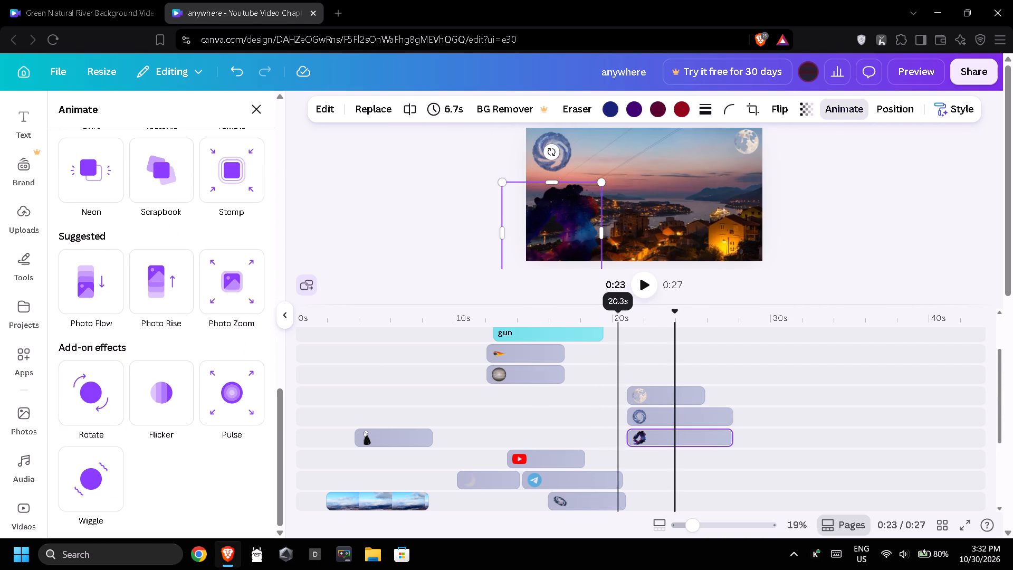
drag(564, 229, 663, 197)
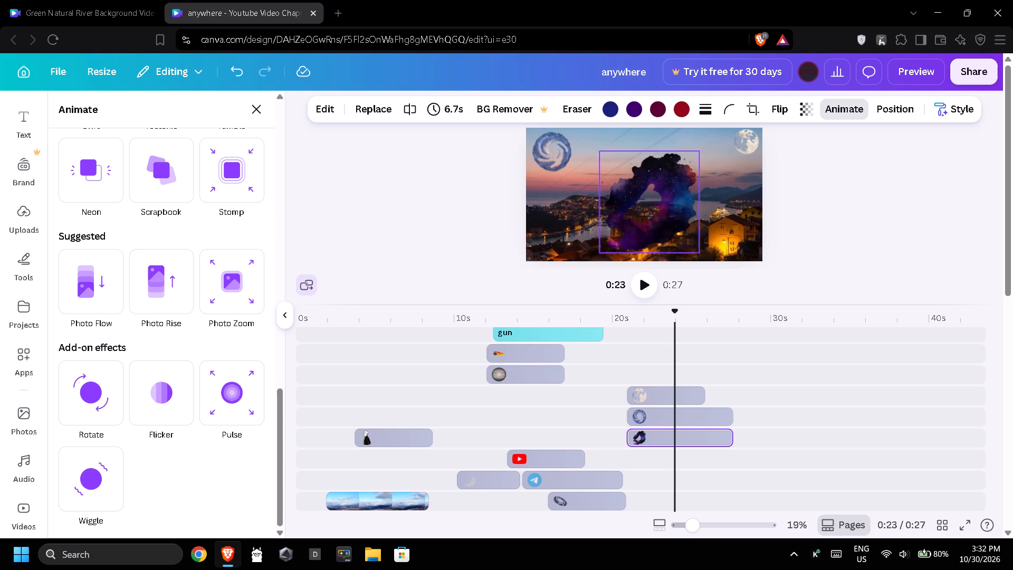
drag(663, 197, 563, 237)
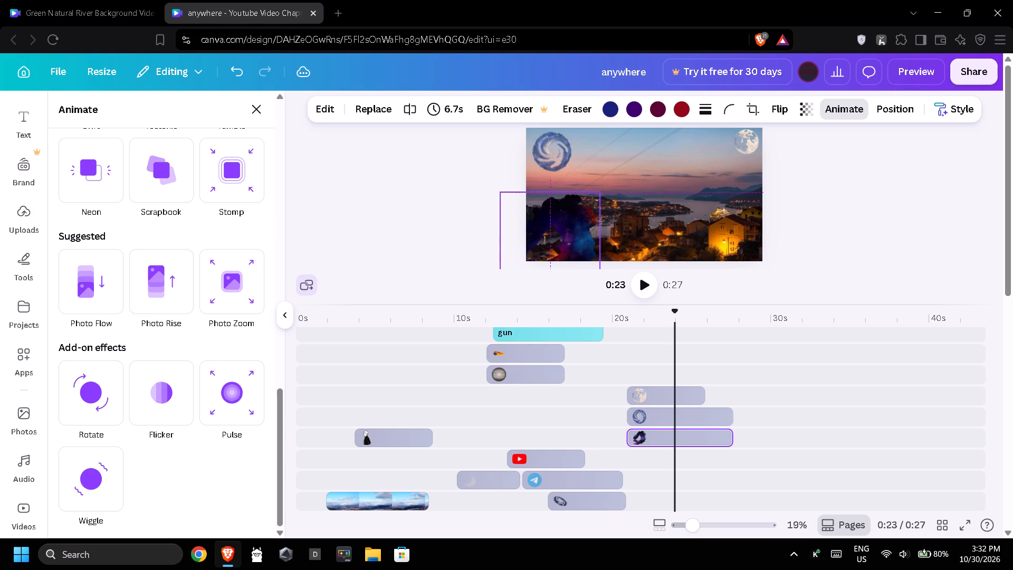
drag(563, 237, 728, 226)
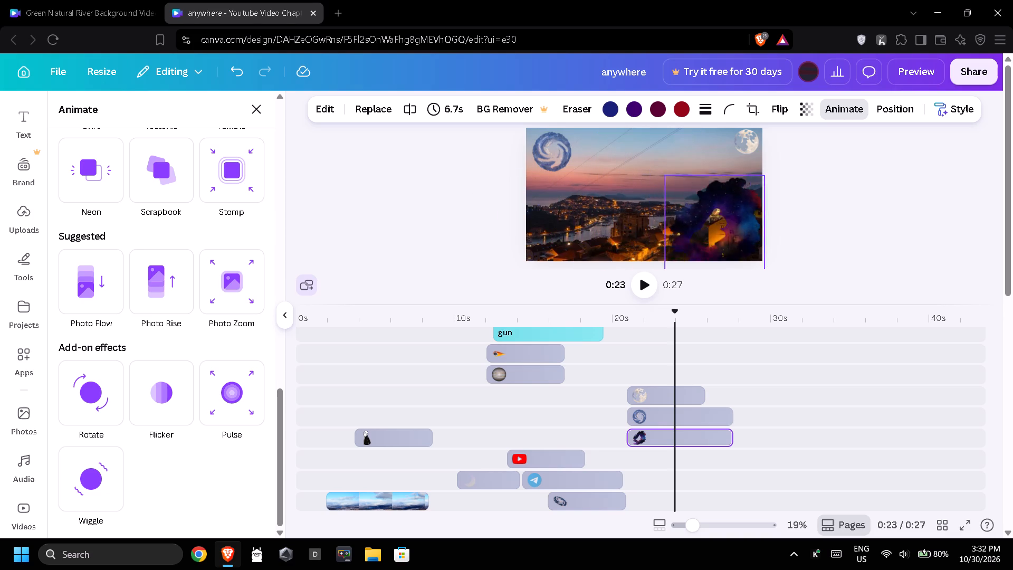
drag(728, 226, 734, 235)
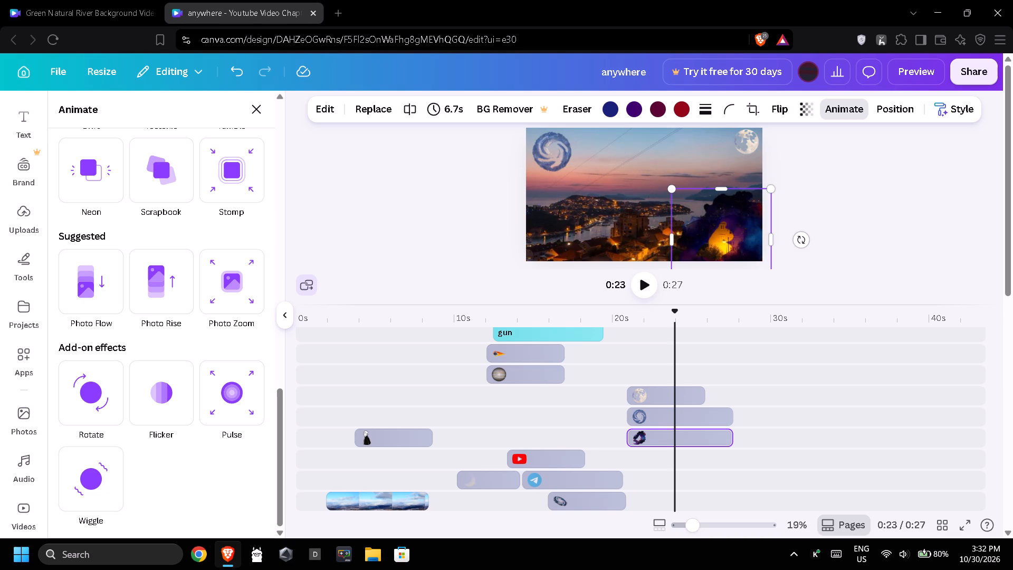
click(845, 199)
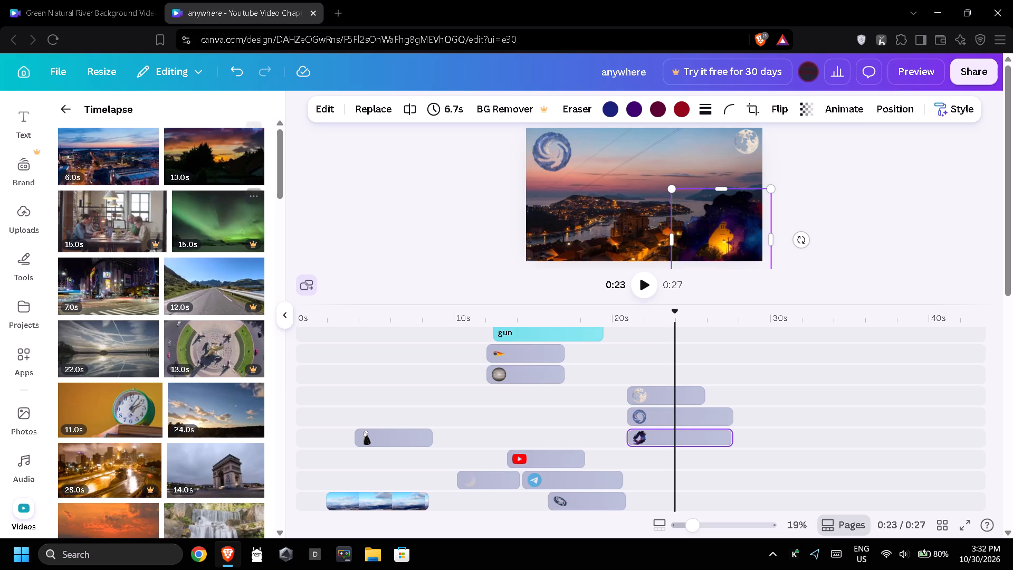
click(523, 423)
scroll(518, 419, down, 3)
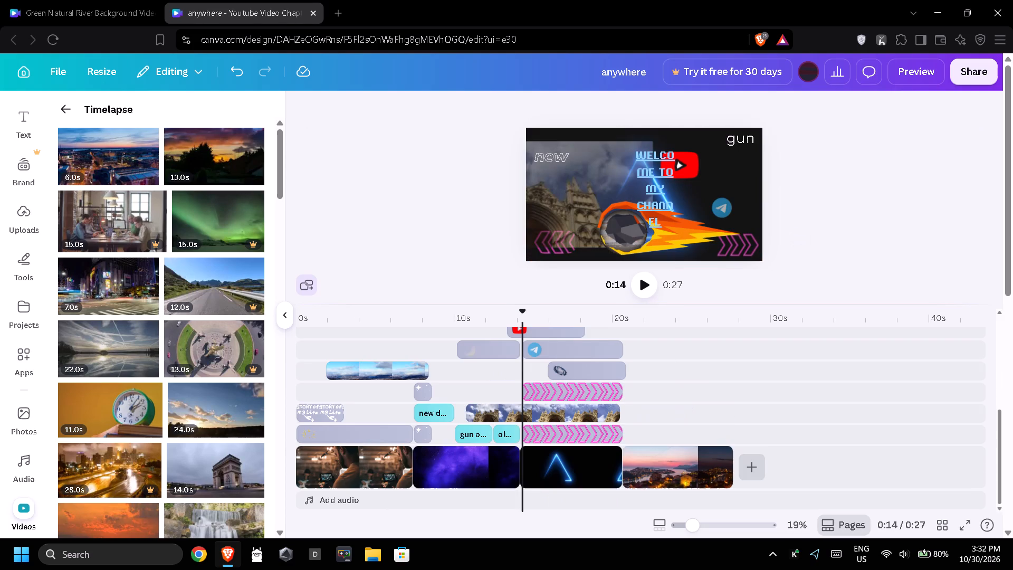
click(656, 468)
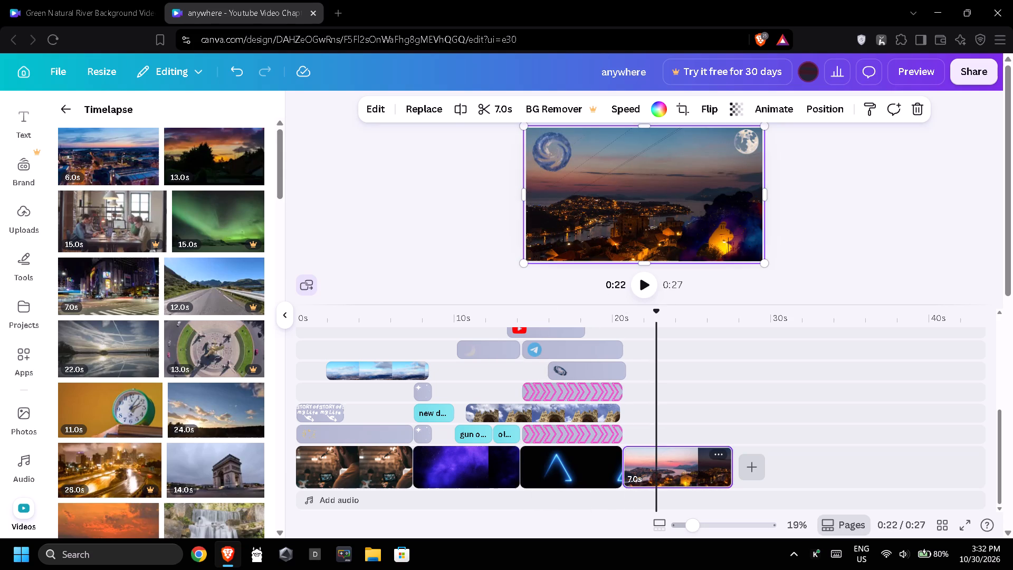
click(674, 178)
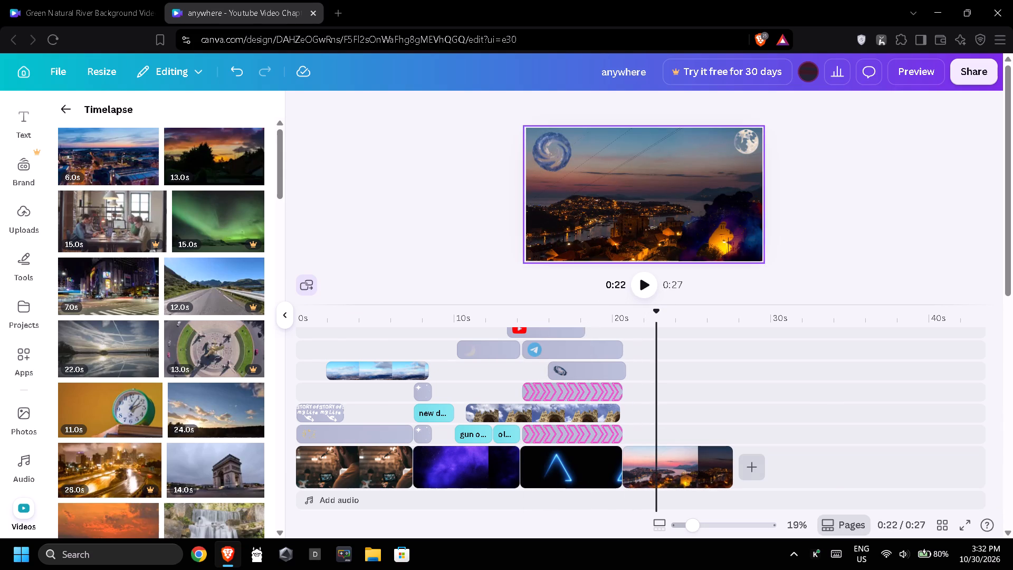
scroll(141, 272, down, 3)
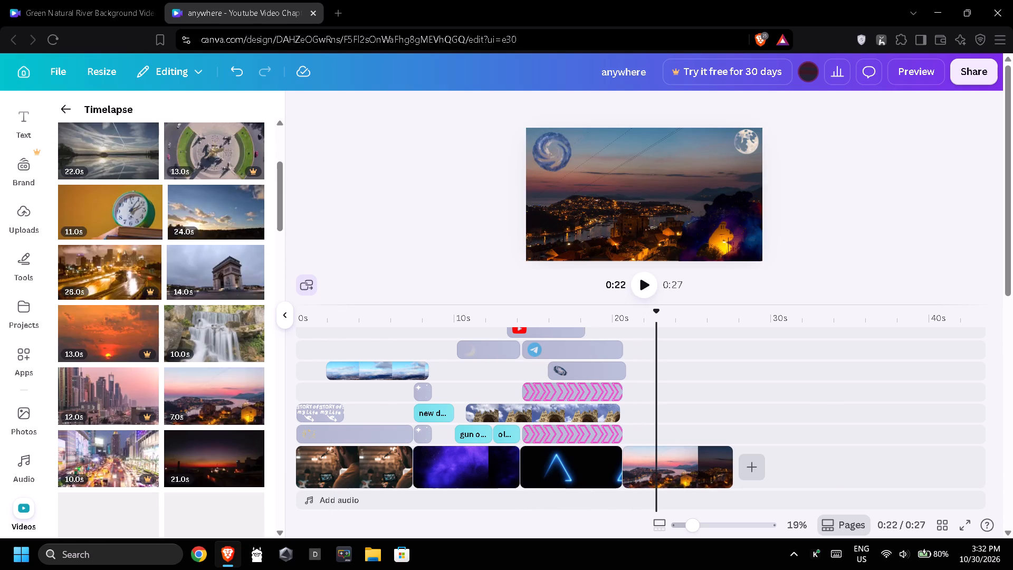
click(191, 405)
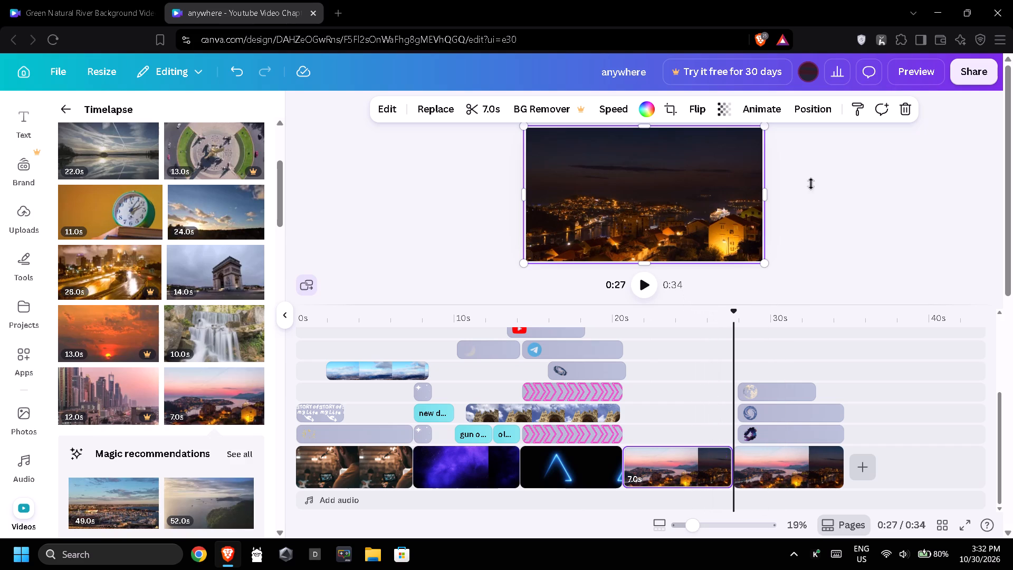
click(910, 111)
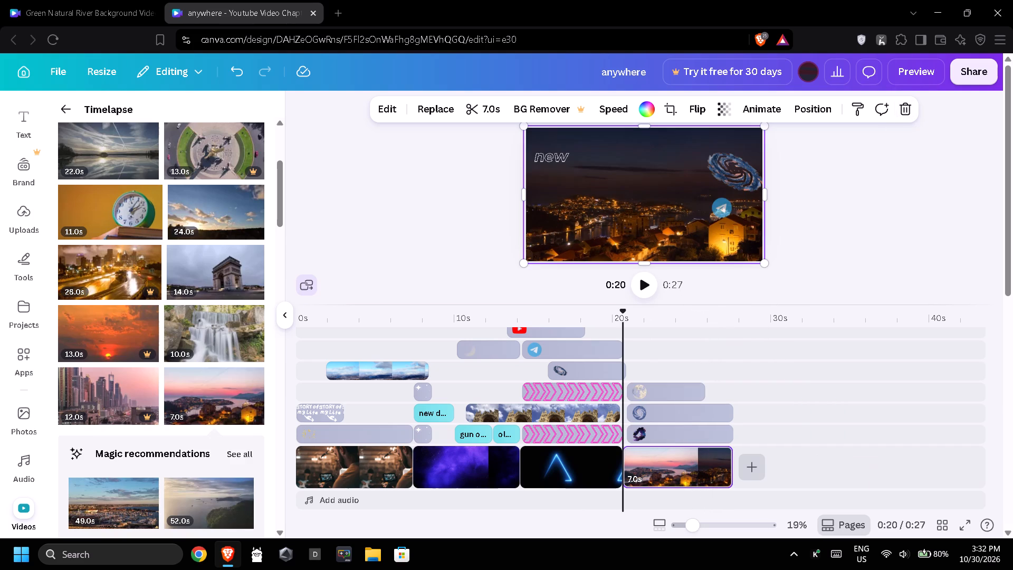
Replace the dark purple nebula over the fourth clip with the 7.0 s timelapse video of the power-line tower.
click(661, 463)
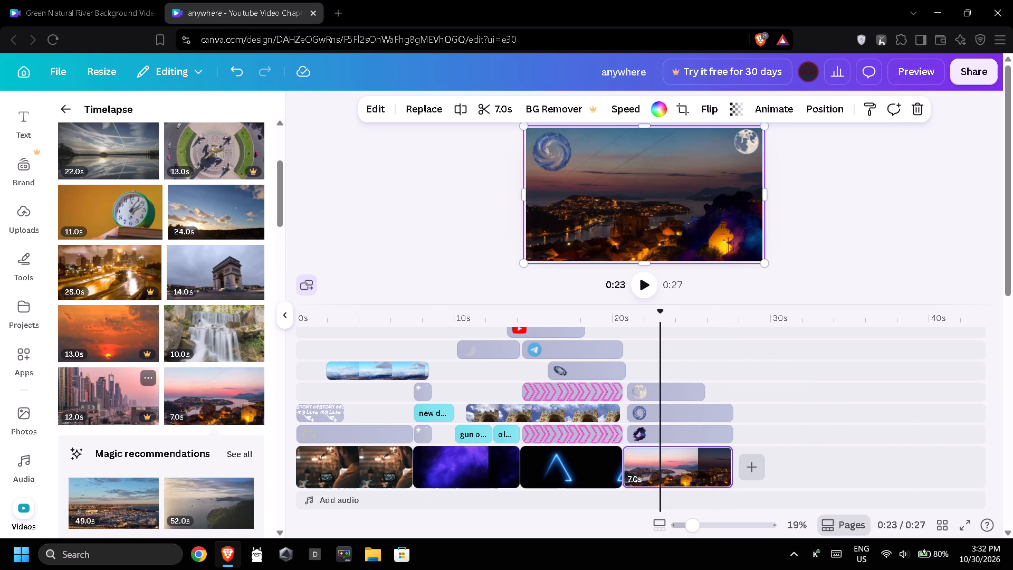
scroll(128, 403, down, 4)
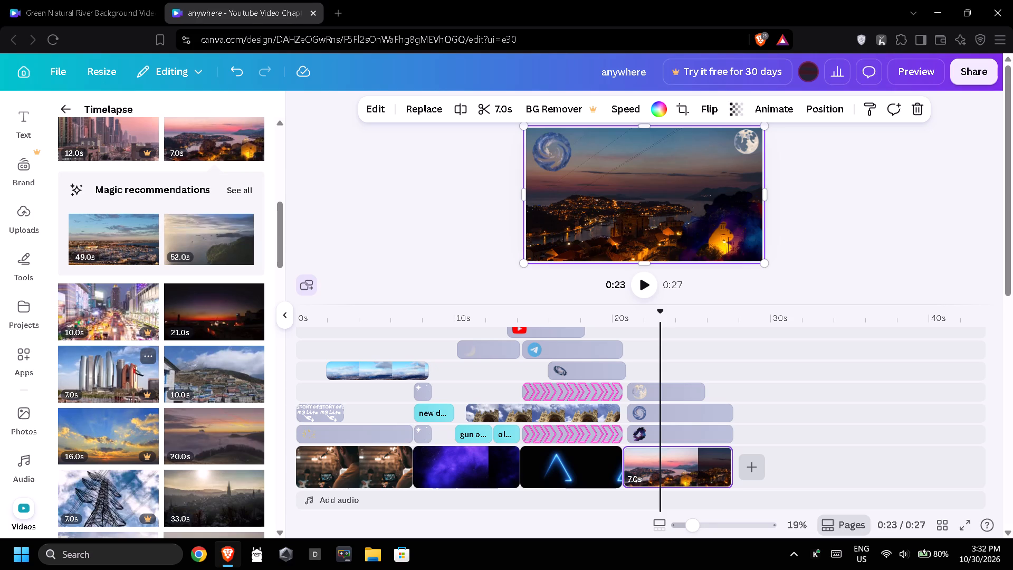
scroll(128, 402, down, 2)
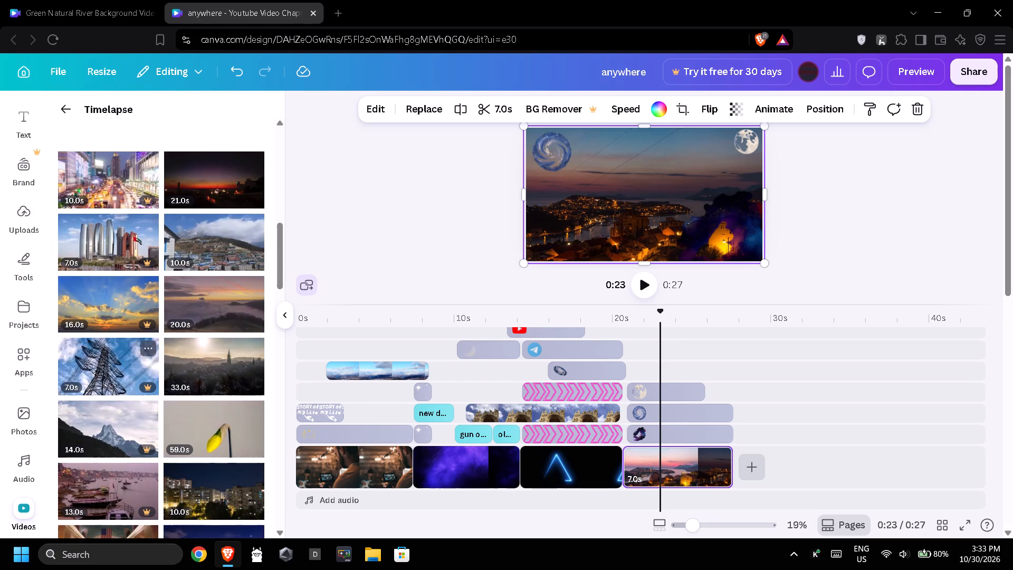
drag(91, 366, 327, 350)
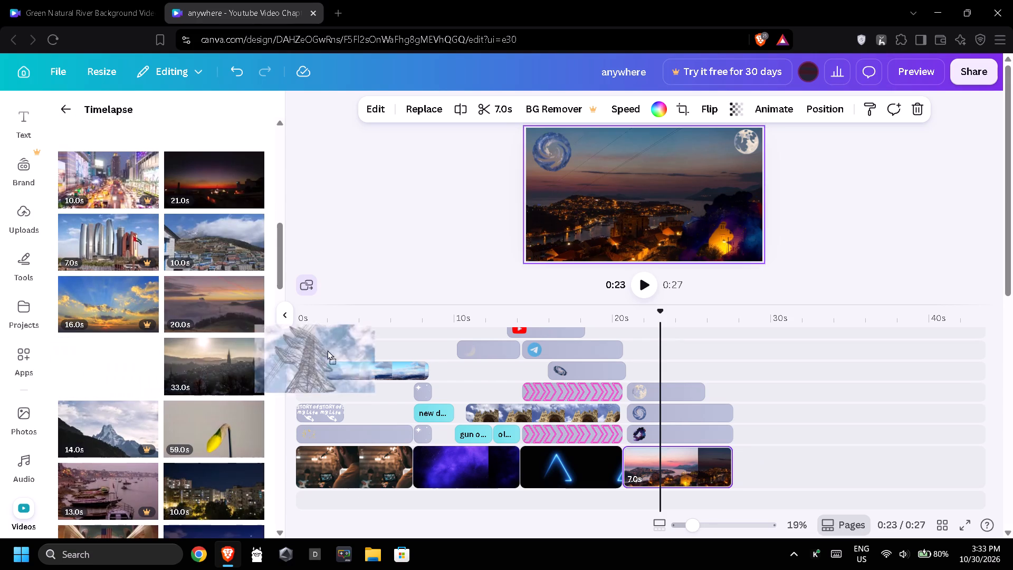
drag(327, 350, 658, 433)
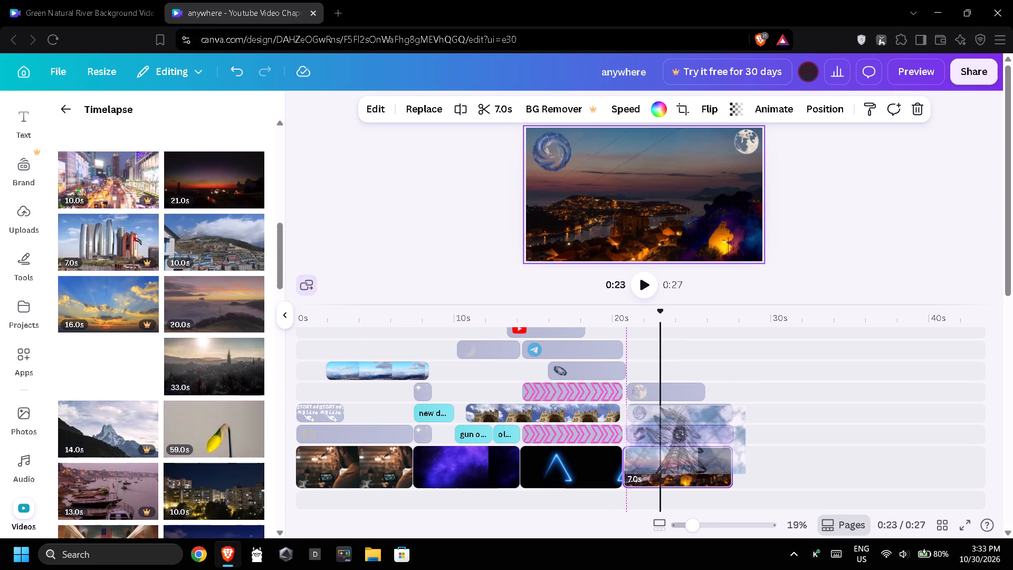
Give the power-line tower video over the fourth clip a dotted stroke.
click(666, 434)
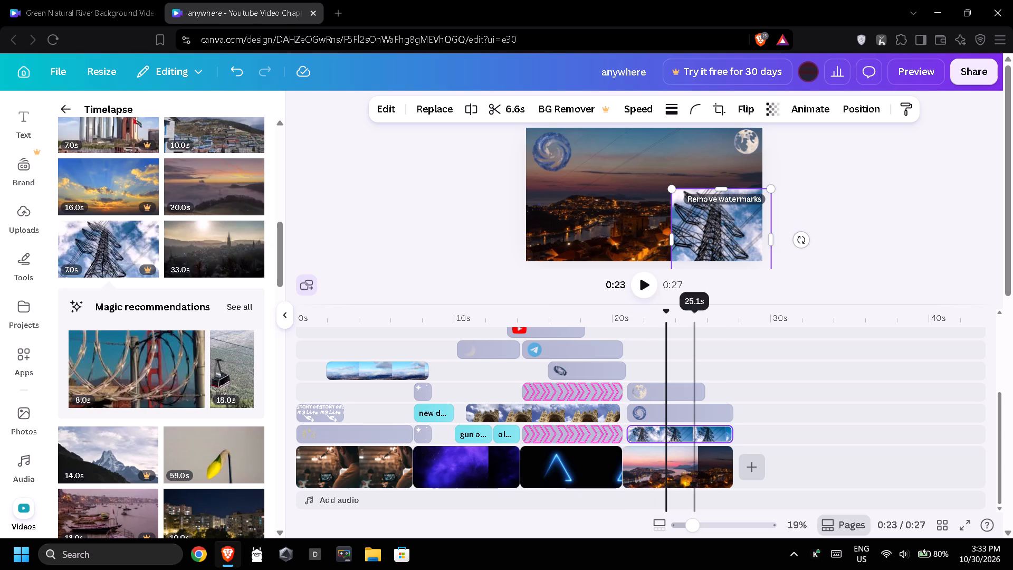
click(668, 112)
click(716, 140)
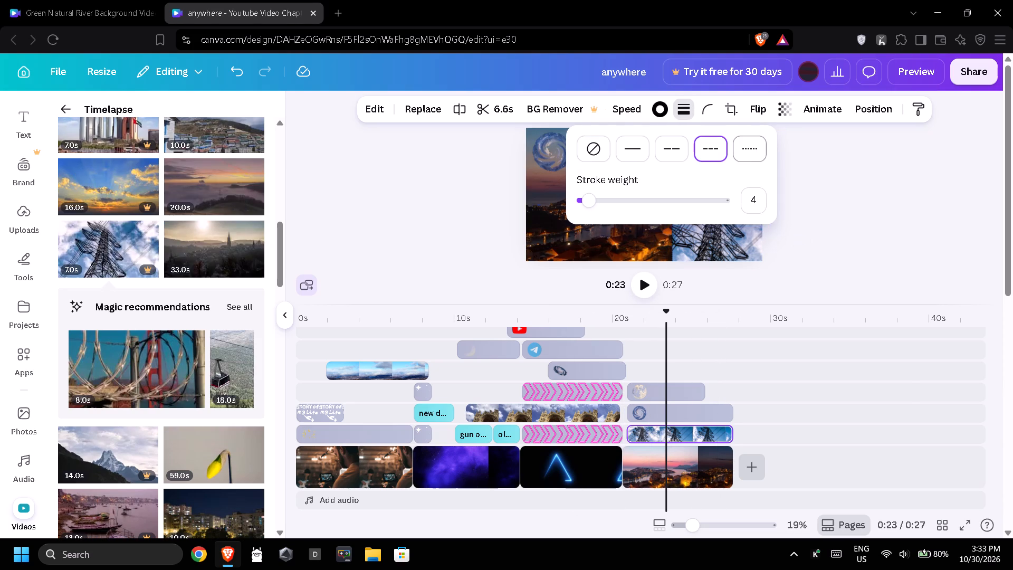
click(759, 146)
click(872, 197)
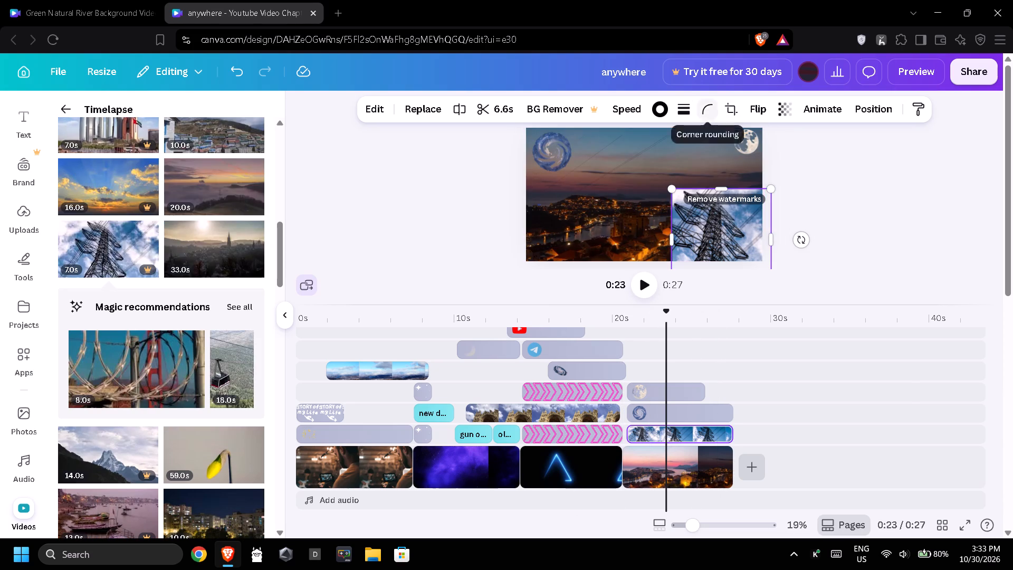
Set the corner rounding of the power-line tower video to 87.
click(709, 112)
click(727, 165)
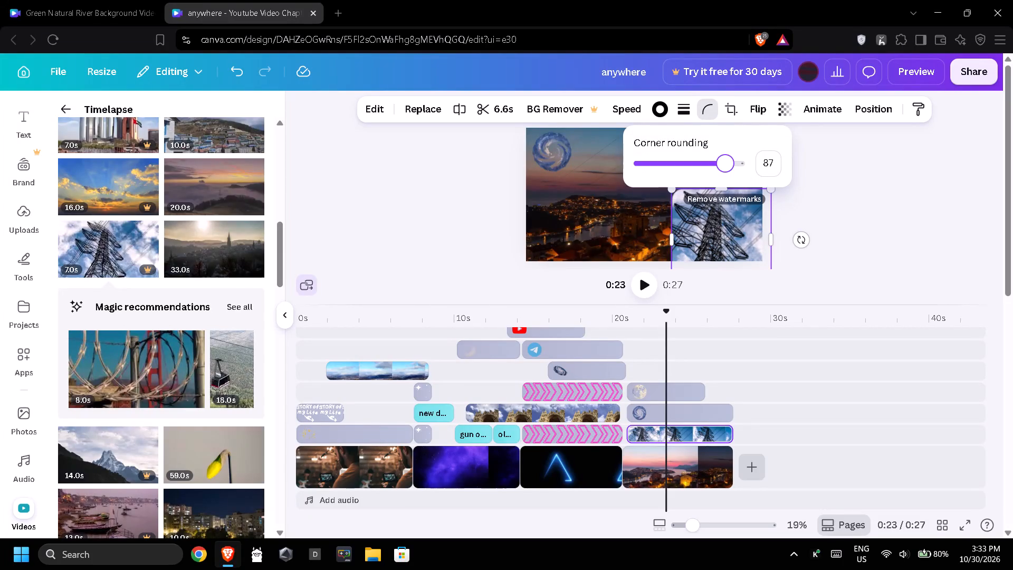
click(846, 164)
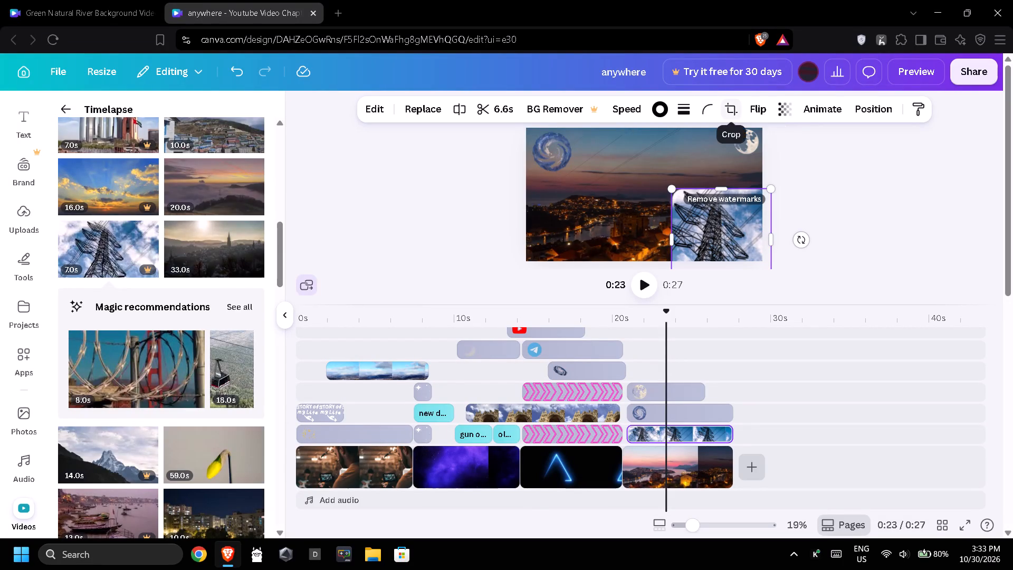
Crop the power-line tower video to a 1:1 aspect ratio.
click(734, 105)
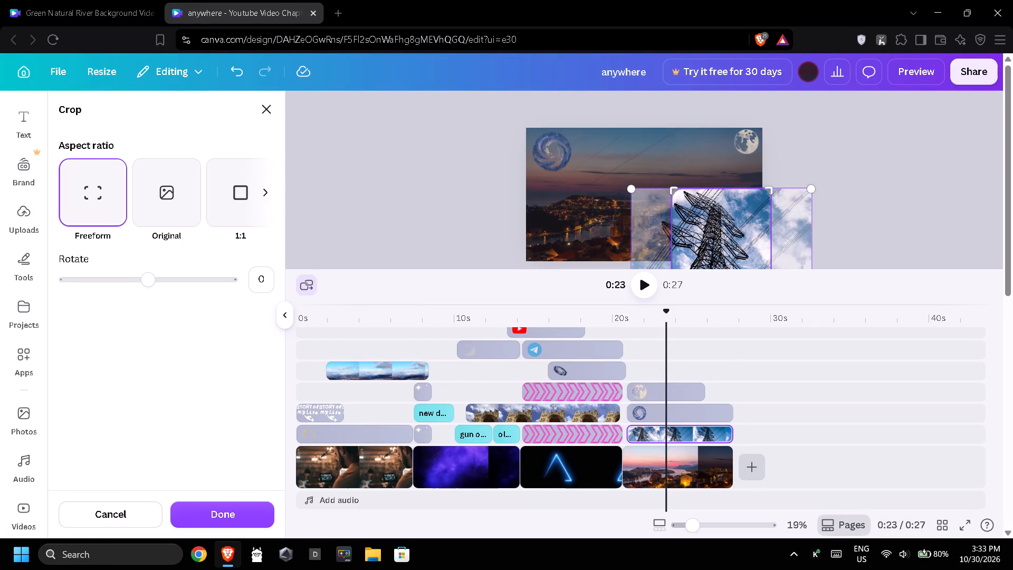
click(178, 176)
click(228, 201)
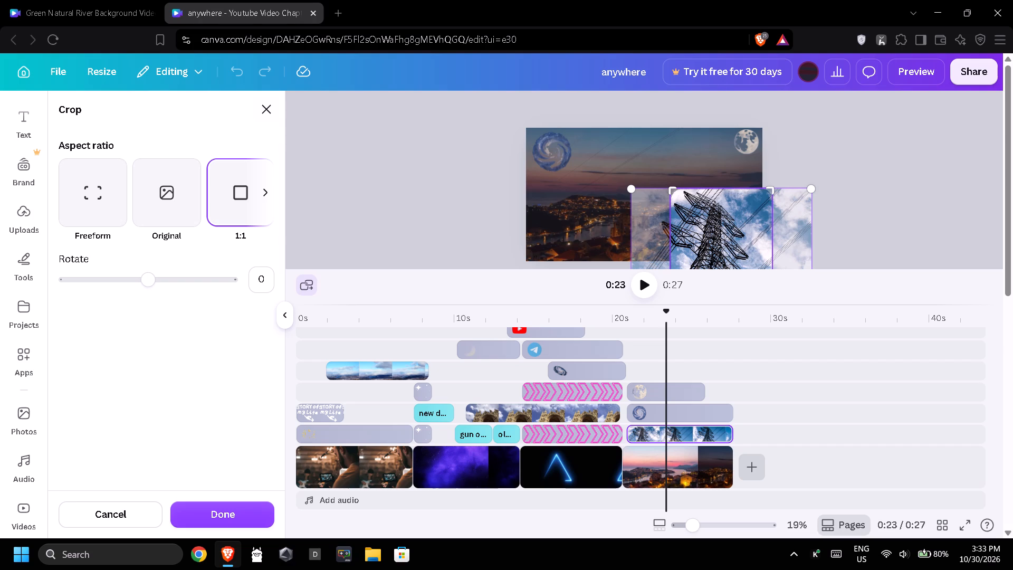
click(238, 507)
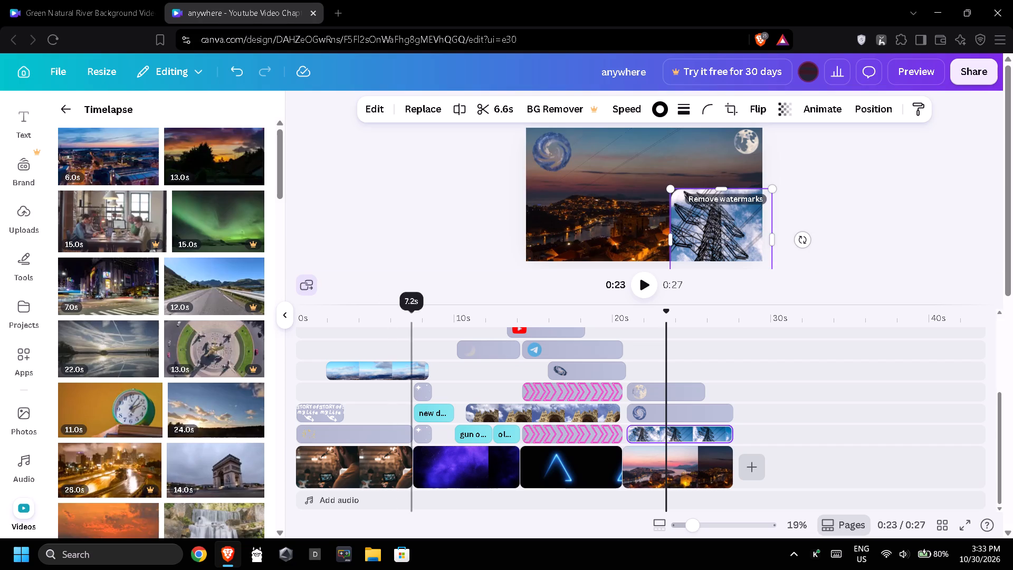
click(434, 267)
Move the power-line tower video to the frame's lower-left corner, extending mostly outside the frame.
click(734, 210)
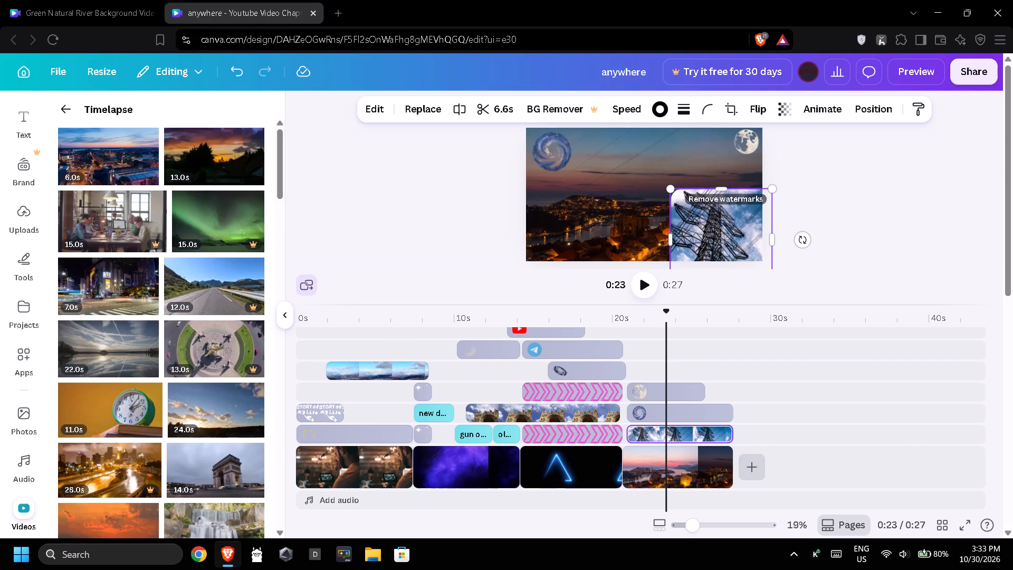
drag(718, 215, 736, 213)
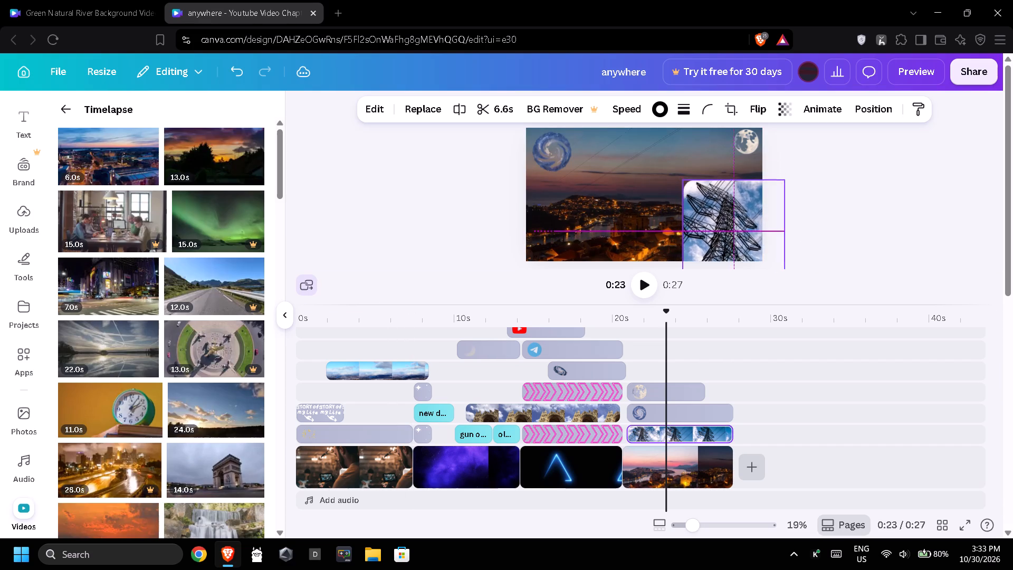
drag(736, 213, 550, 240)
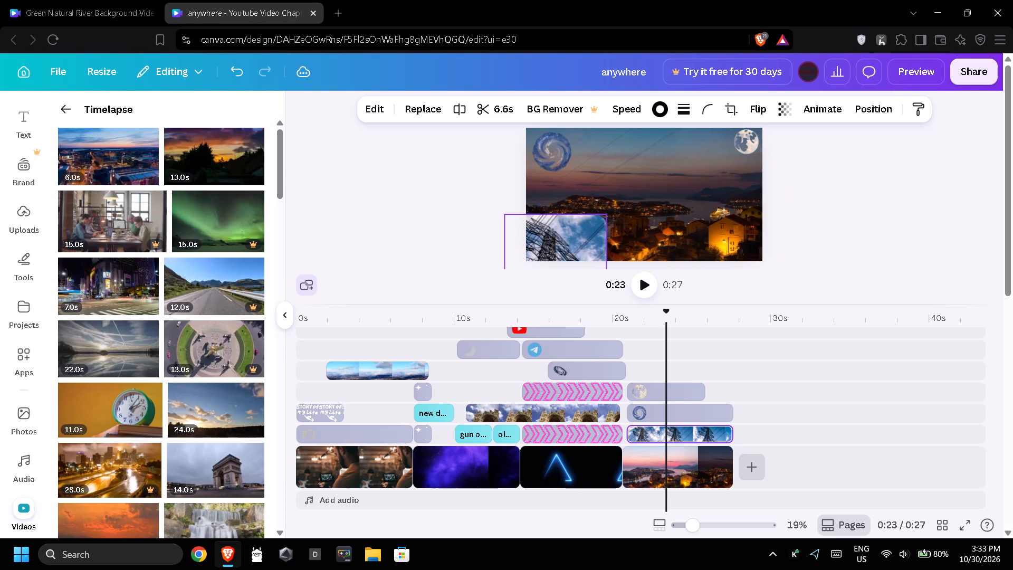
drag(550, 240, 503, 249)
click(467, 179)
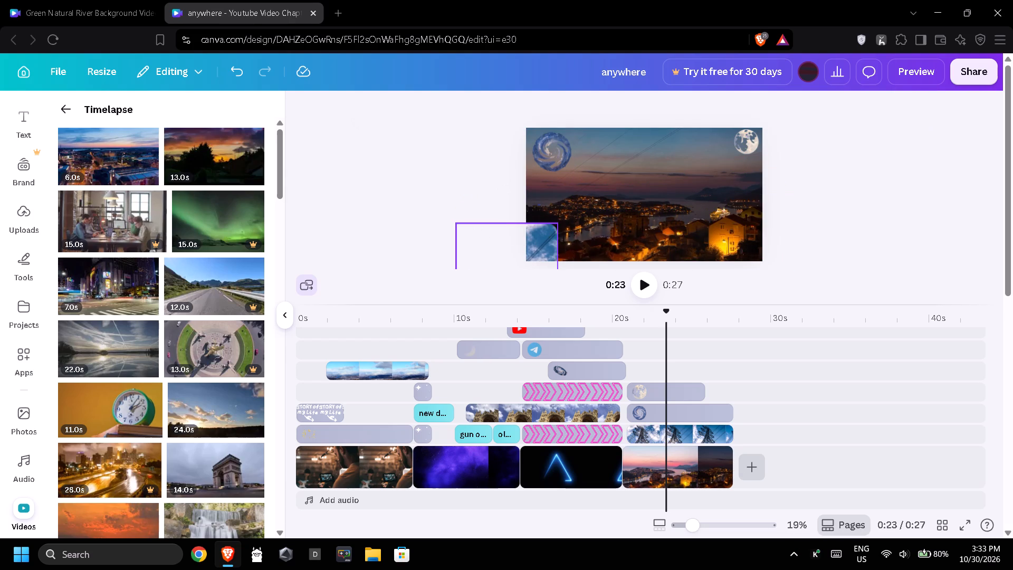
Set the power-line tower video's stroke weight to 100 and its stroke style to dotted.
click(547, 237)
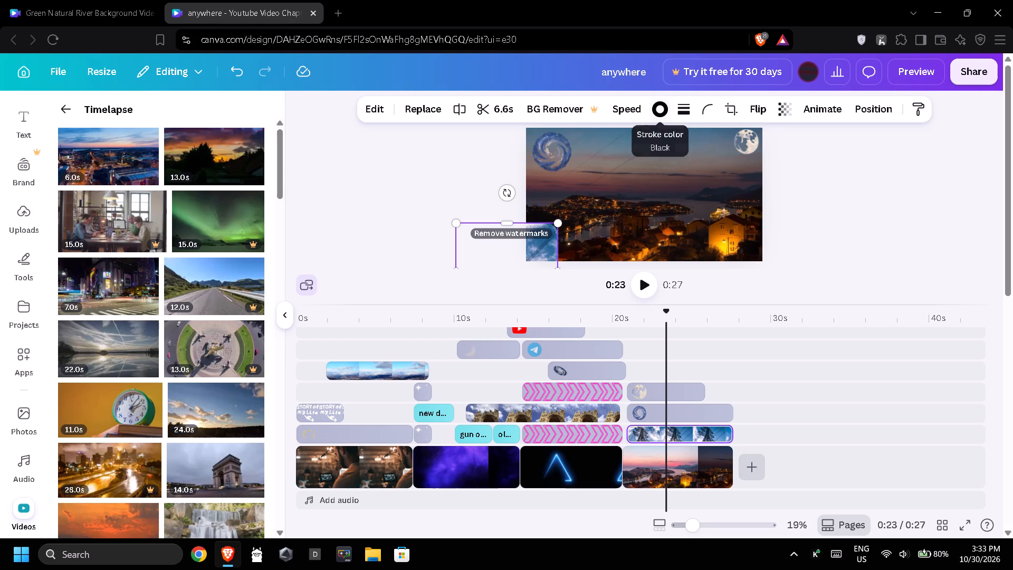
click(677, 109)
click(678, 144)
click(669, 186)
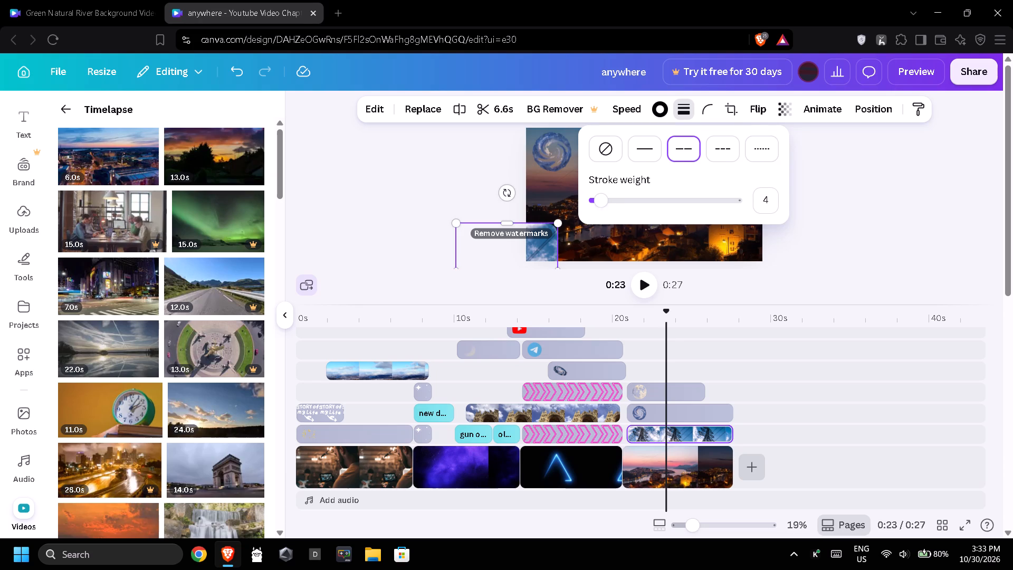
click(680, 199)
click(715, 200)
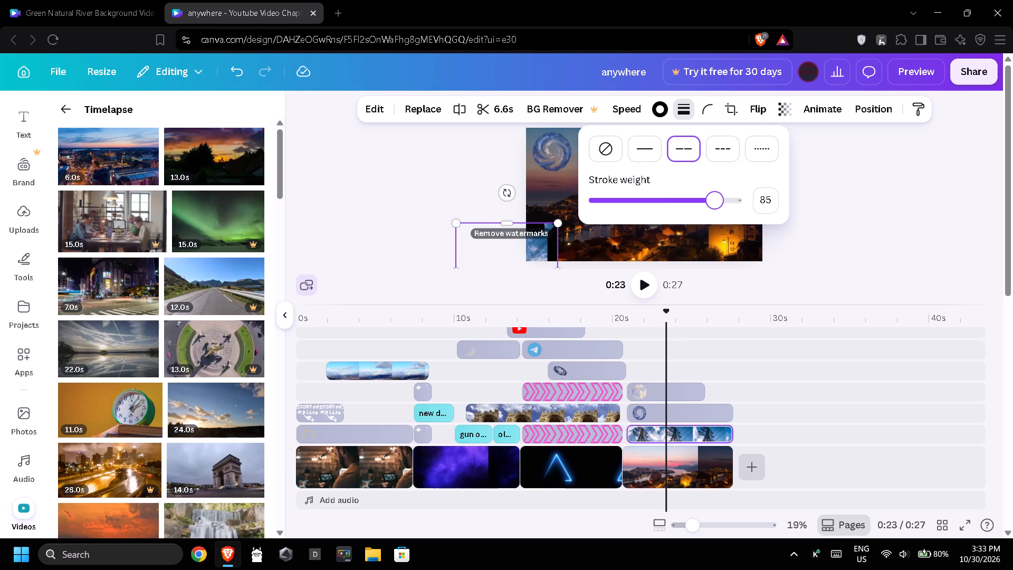
click(737, 206)
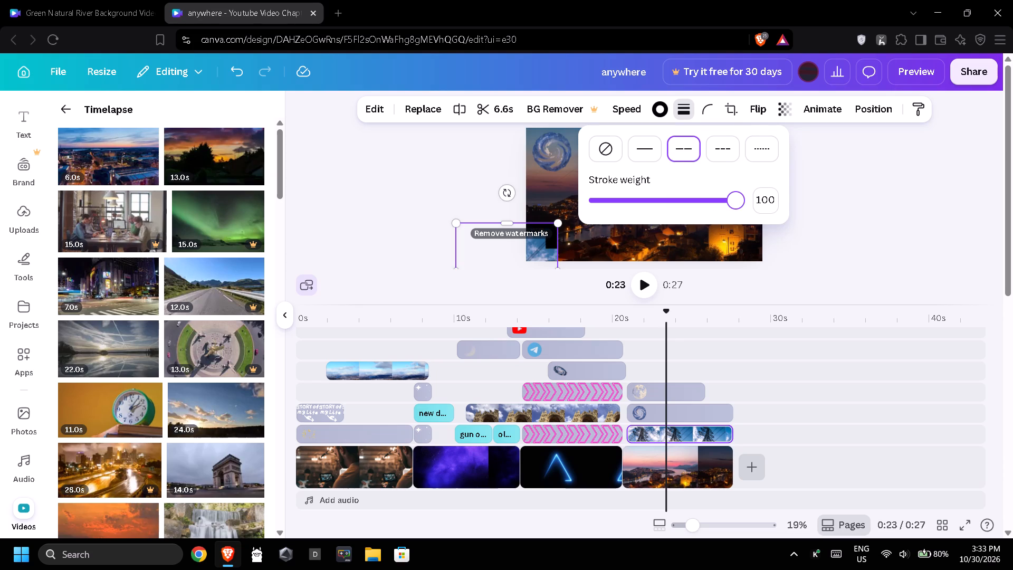
click(720, 143)
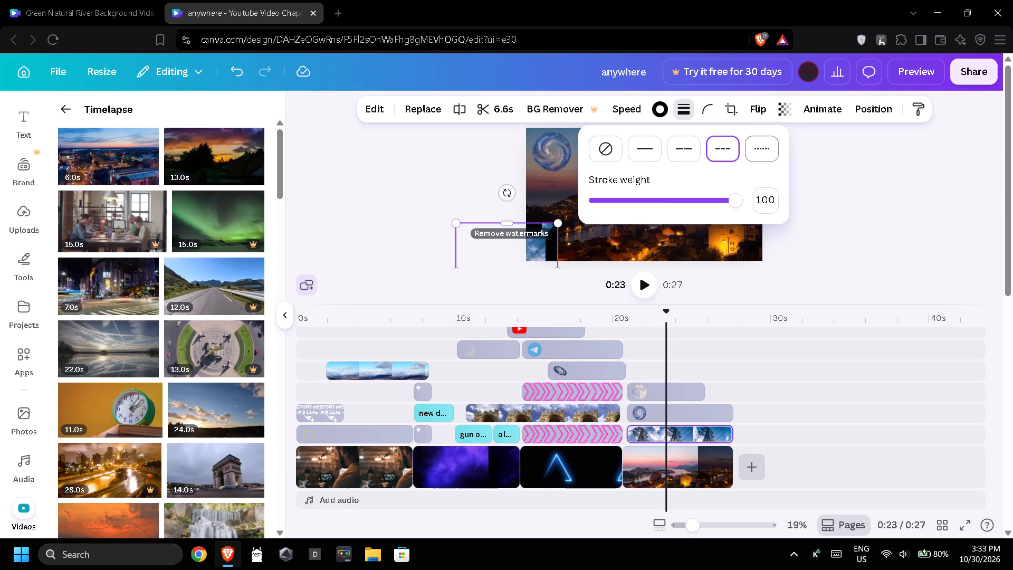
click(758, 148)
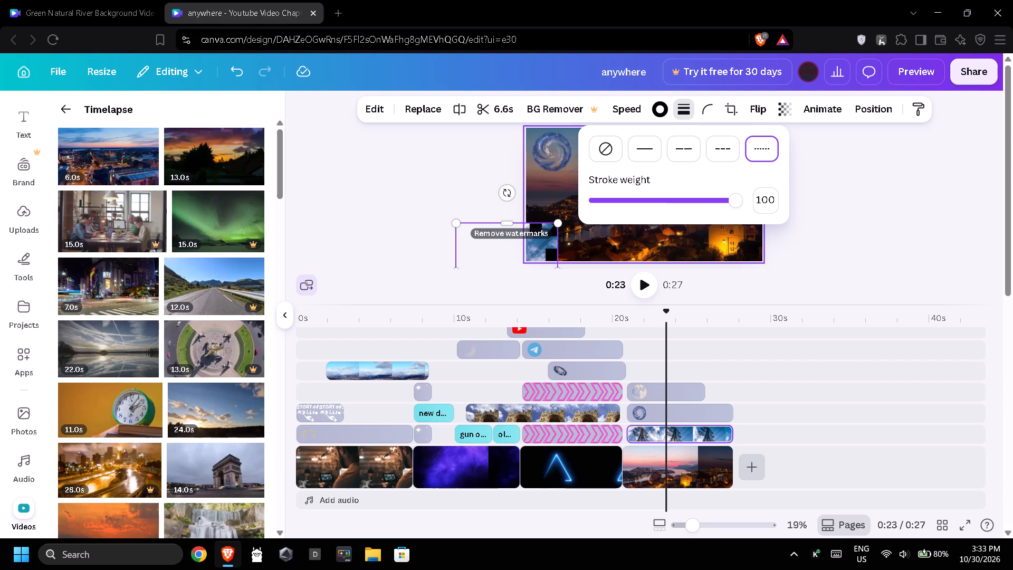
click(469, 165)
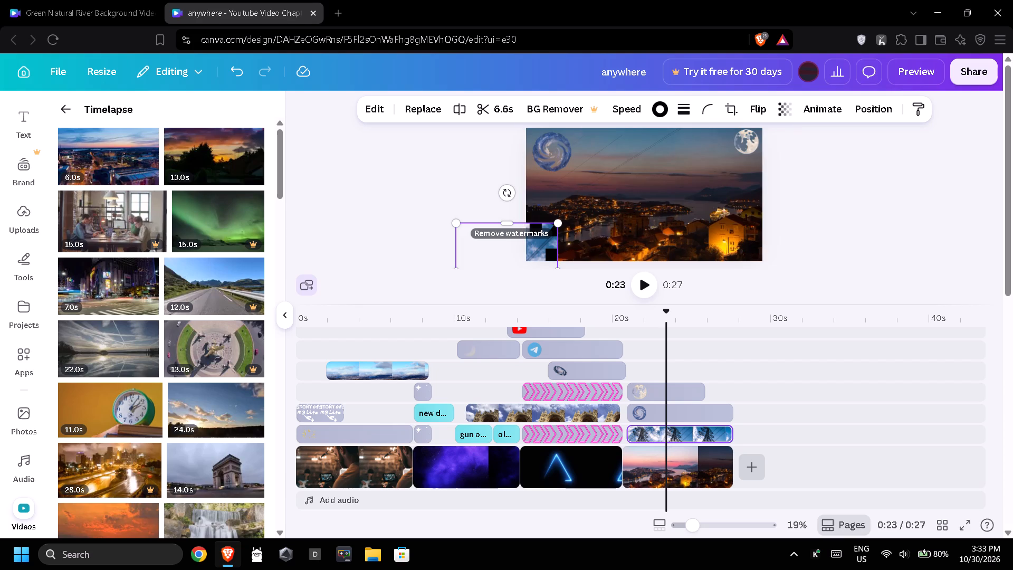
click(668, 188)
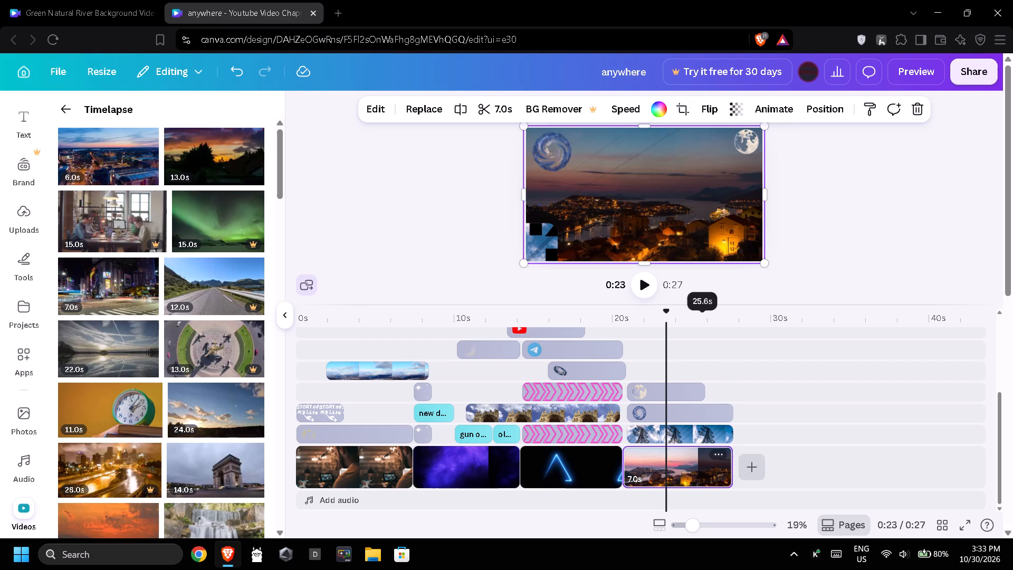
Move the cathedral video over the third clip to the frame's upper-left corner, extending mostly outside the frame.
click(590, 411)
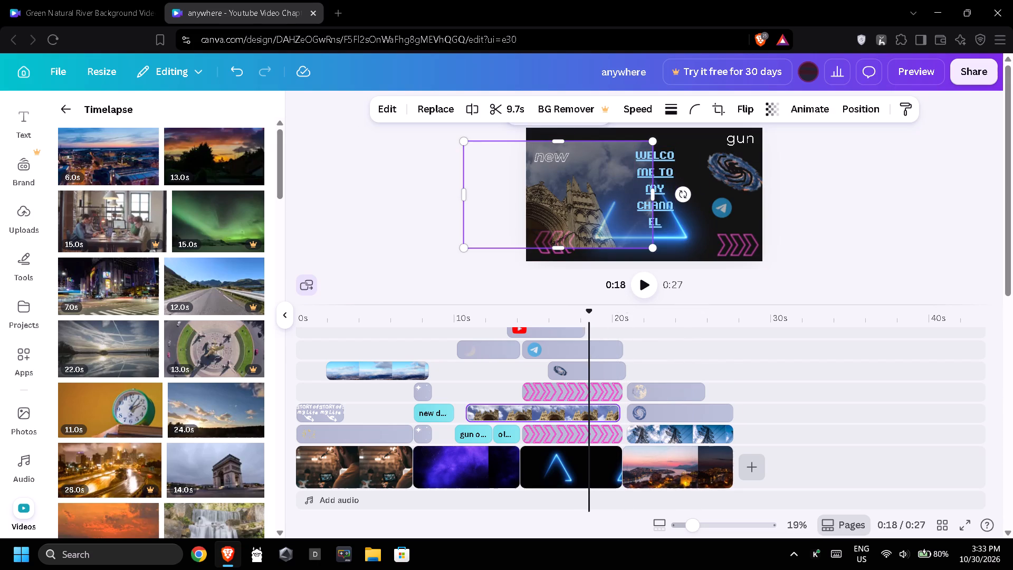
drag(558, 208, 491, 193)
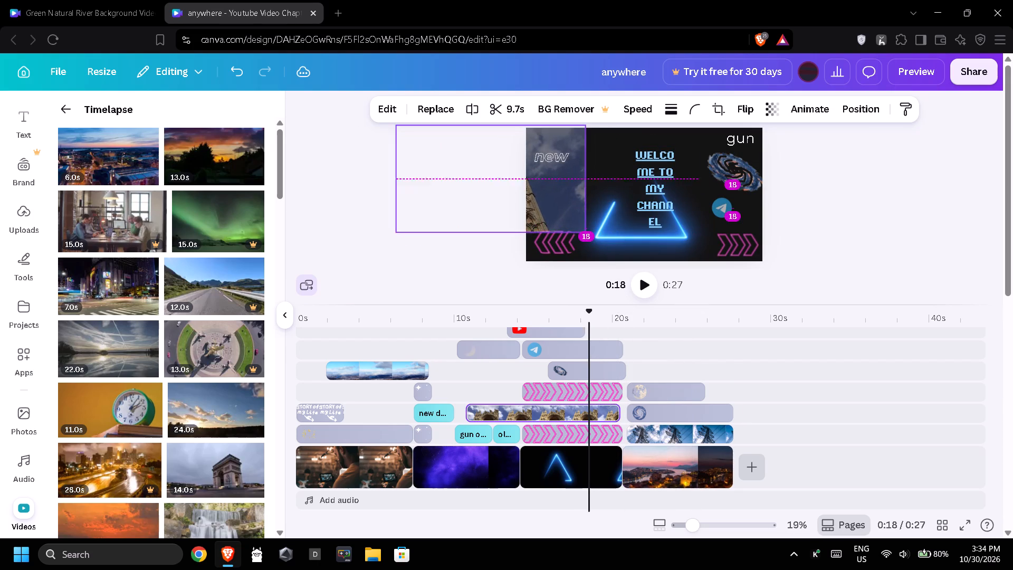
drag(491, 193, 479, 183)
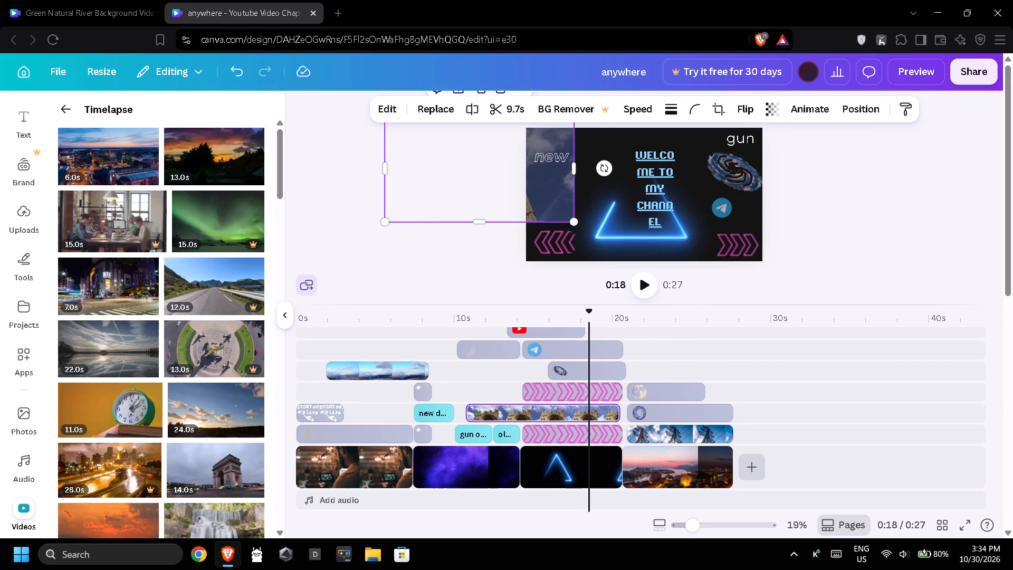
Set the transparency of the cathedral video over the third clip to 100.
click(774, 109)
drag(748, 162, 793, 163)
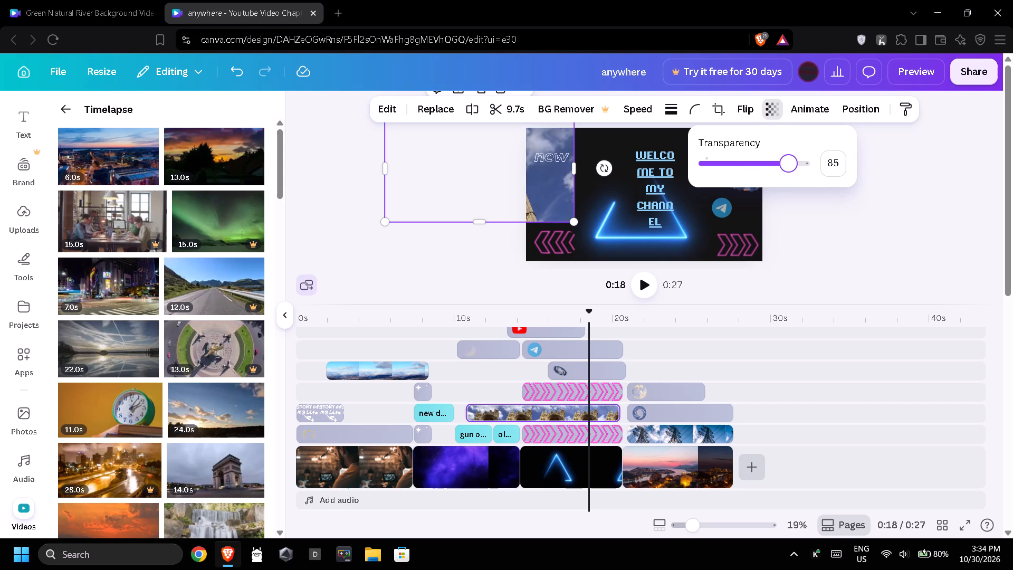
drag(793, 163, 856, 156)
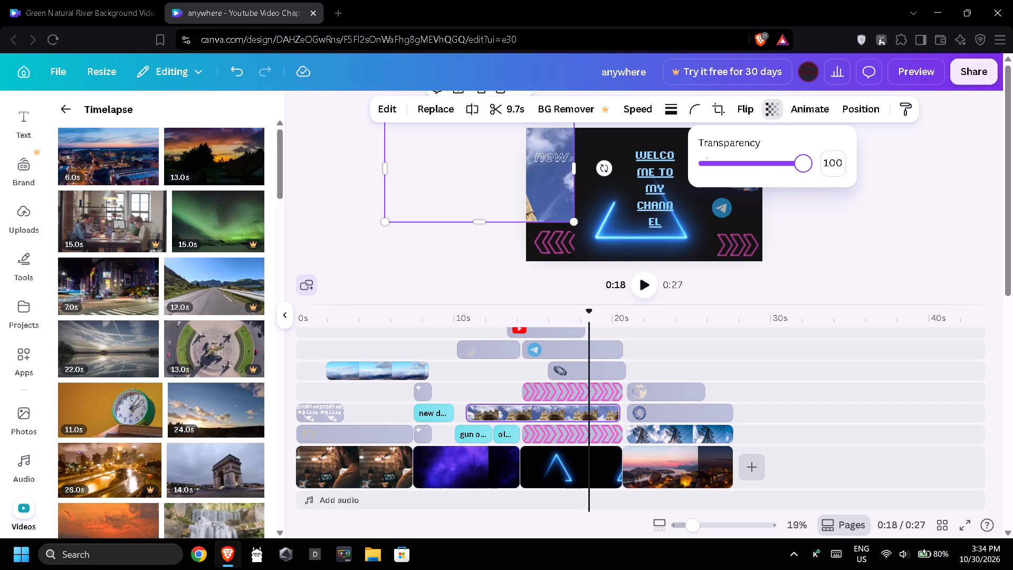
click(833, 236)
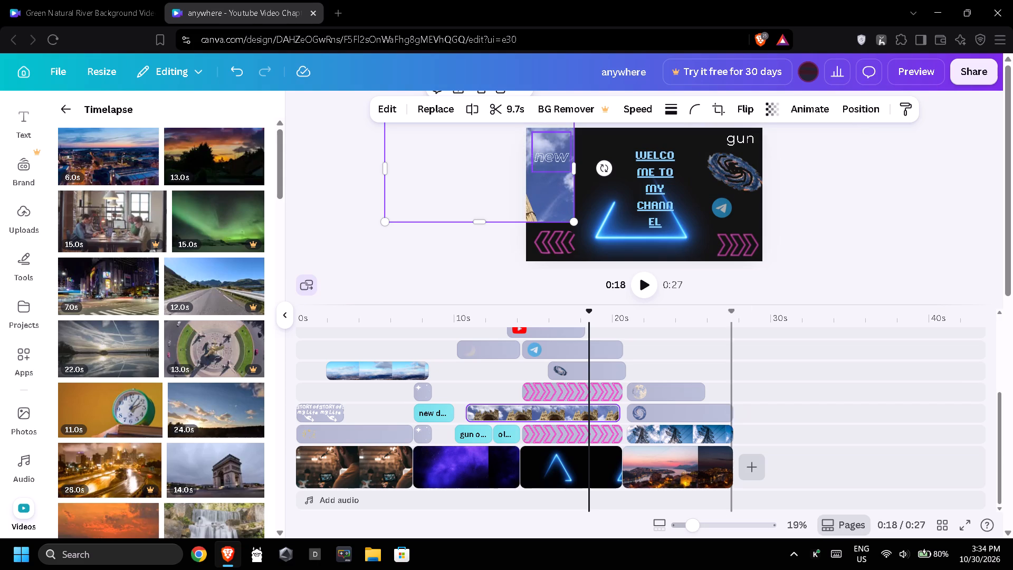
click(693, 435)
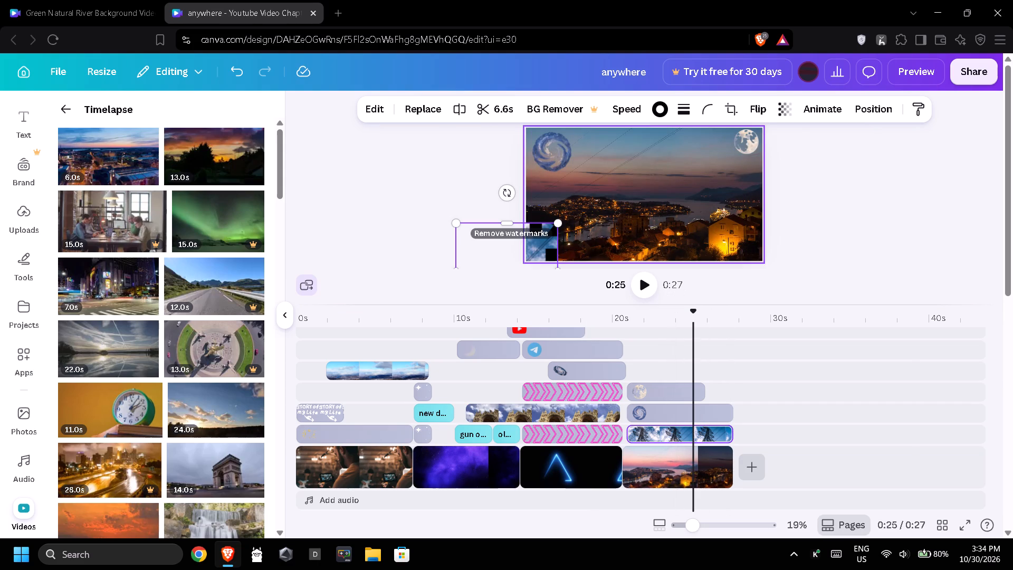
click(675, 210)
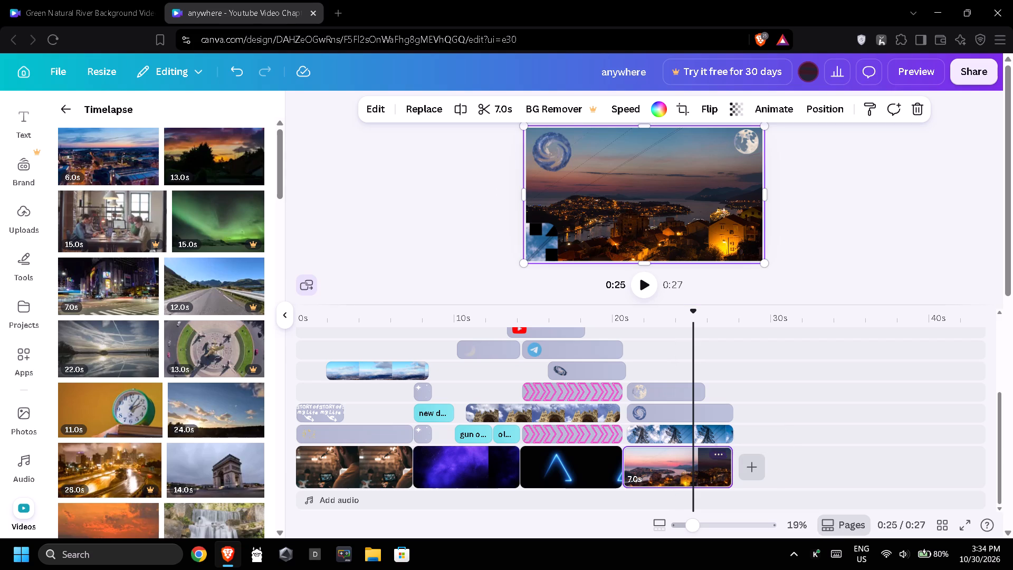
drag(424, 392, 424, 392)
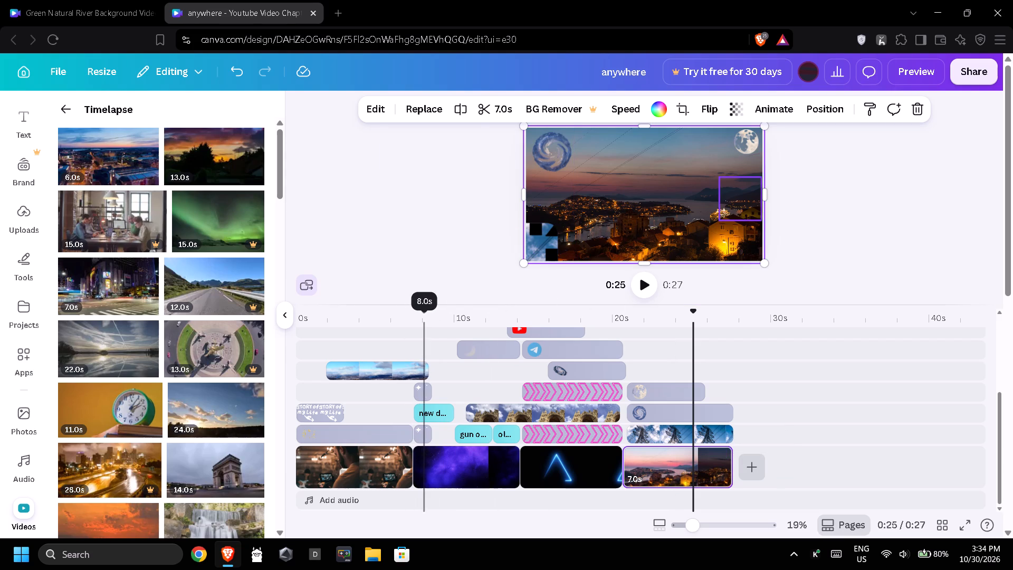
Move the sparkle graphic from the second clip to about 24.9 s on the timeline, over the fourth clip.
drag(424, 392, 692, 363)
click(692, 363)
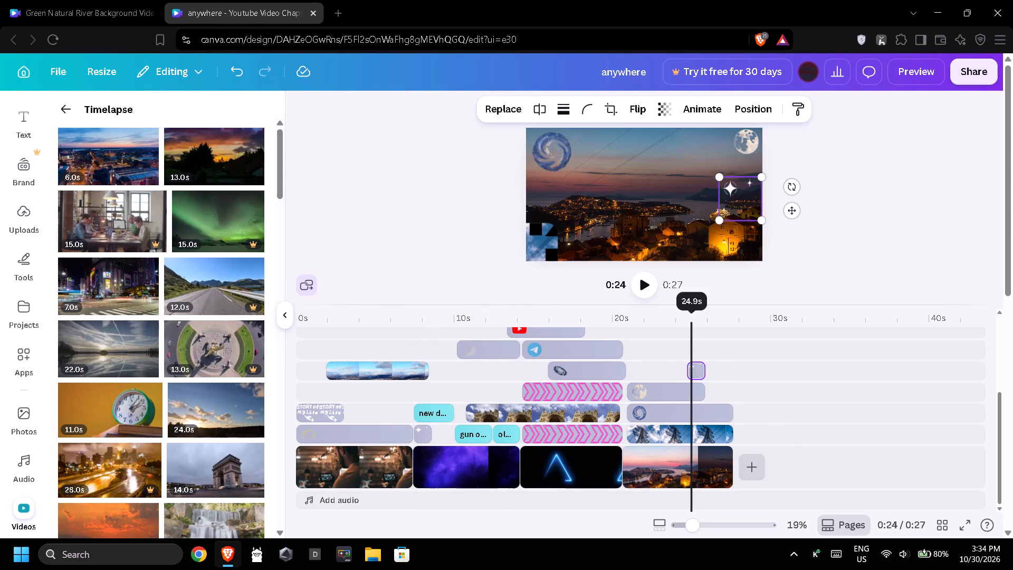
Place the sparkle graphic over the moon in the frame's upper-right corner.
drag(744, 202, 741, 200)
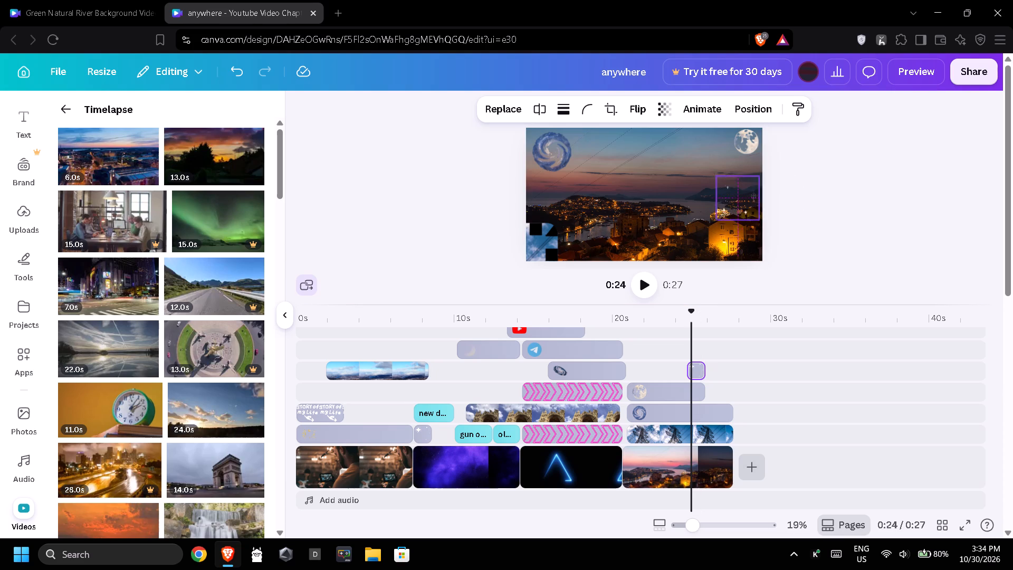
drag(741, 200, 741, 149)
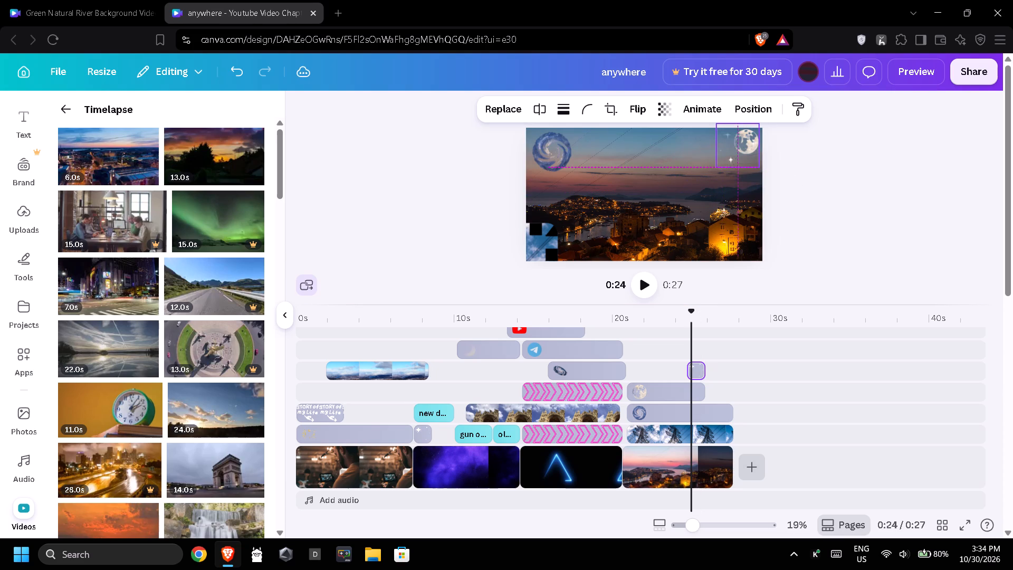
drag(741, 149, 744, 146)
click(810, 177)
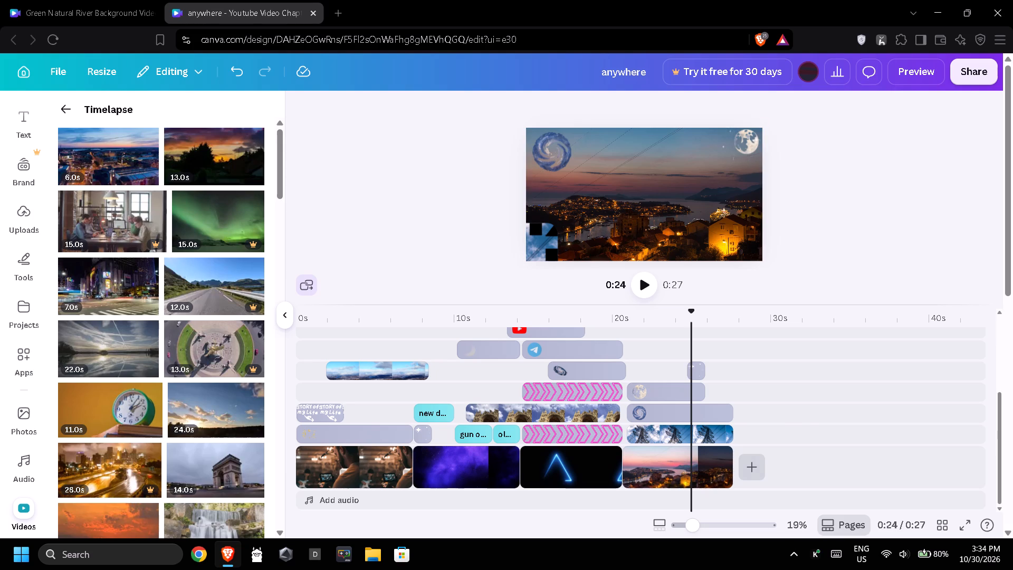
Add the 5.0s night city skyline timelapse as an overlay on its own track, starting near the beginning of the fourth clip.
click(763, 478)
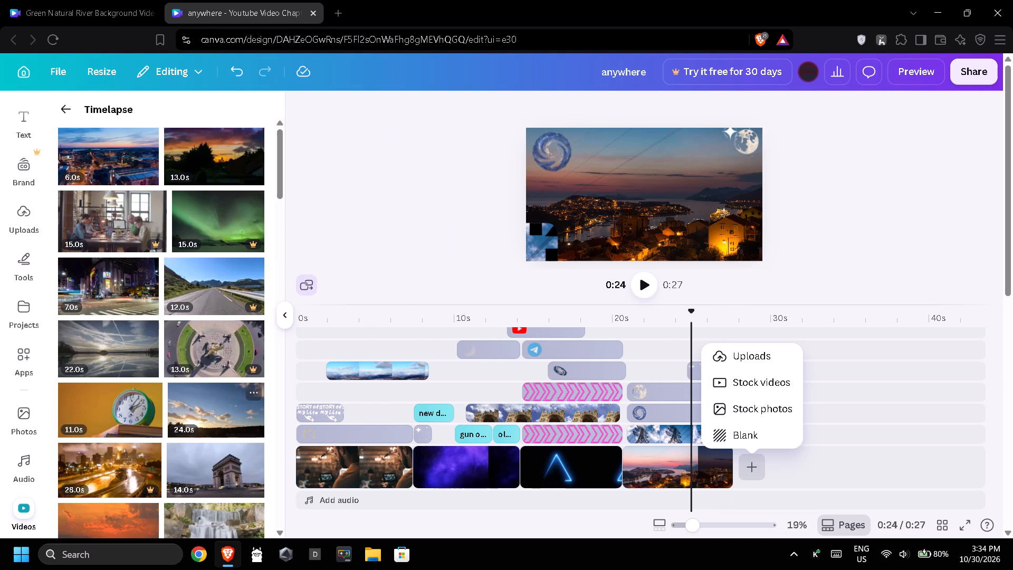
scroll(194, 389, down, 3)
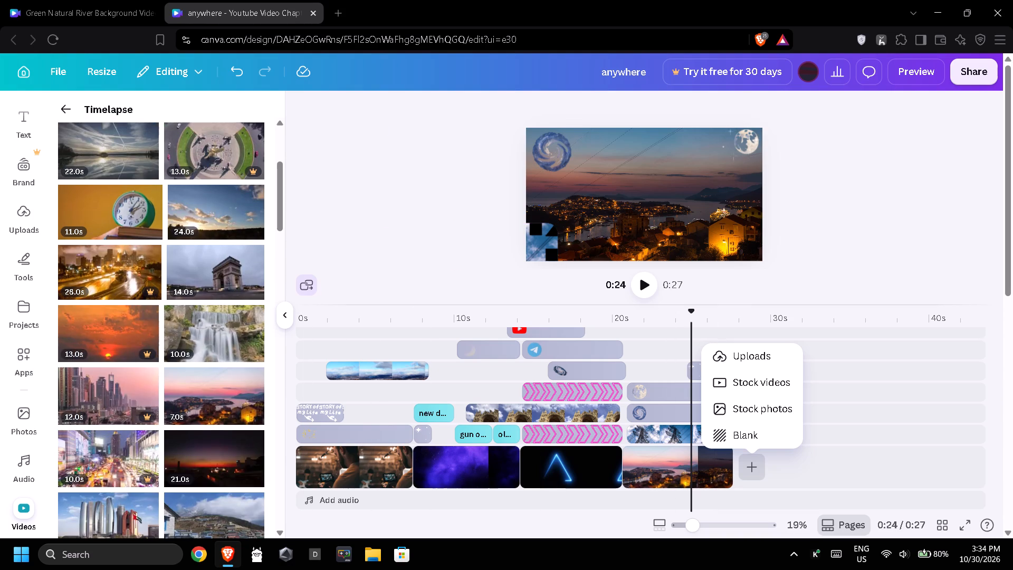
scroll(177, 405, down, 4)
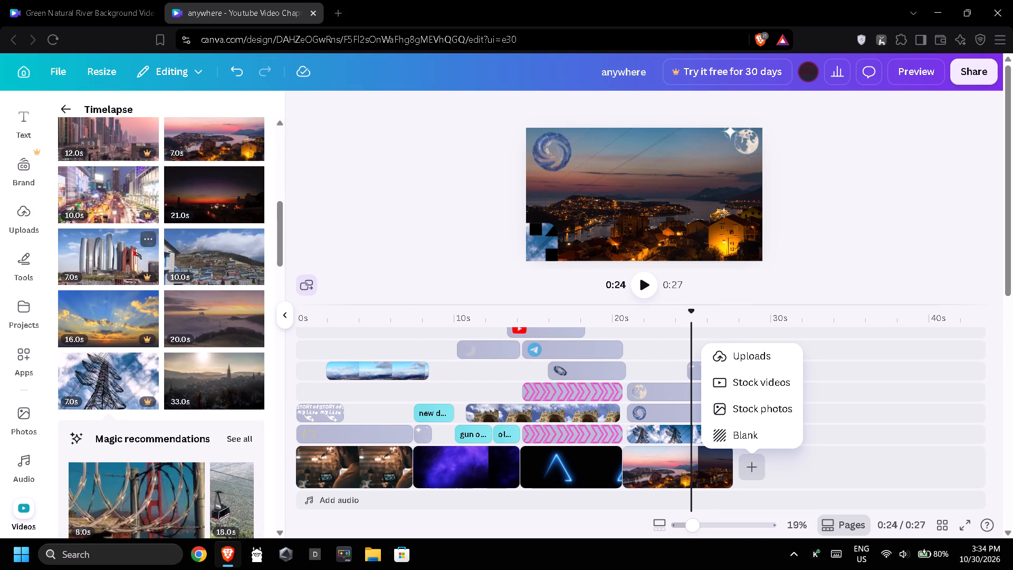
scroll(124, 307, down, 6)
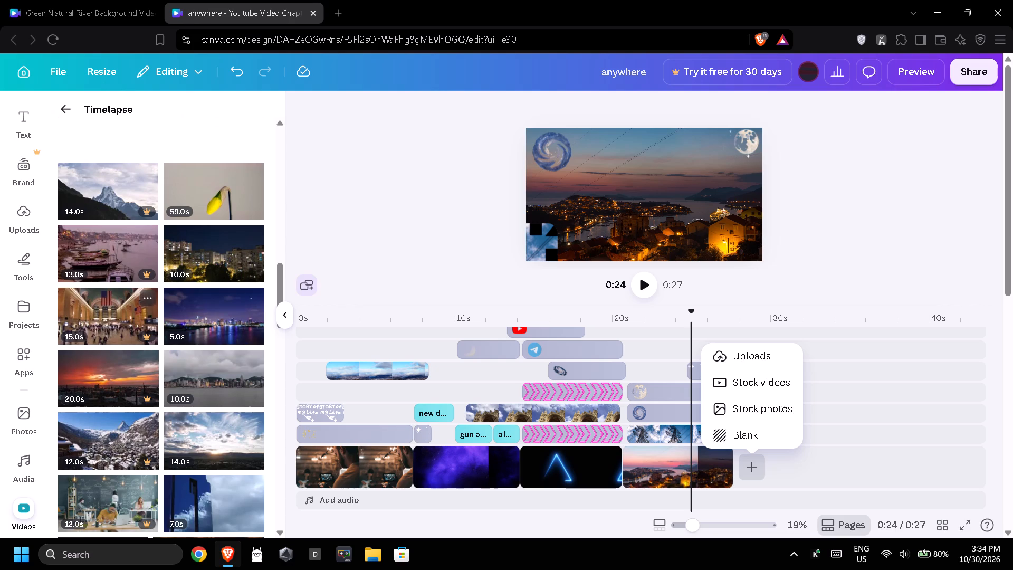
drag(216, 325, 351, 347)
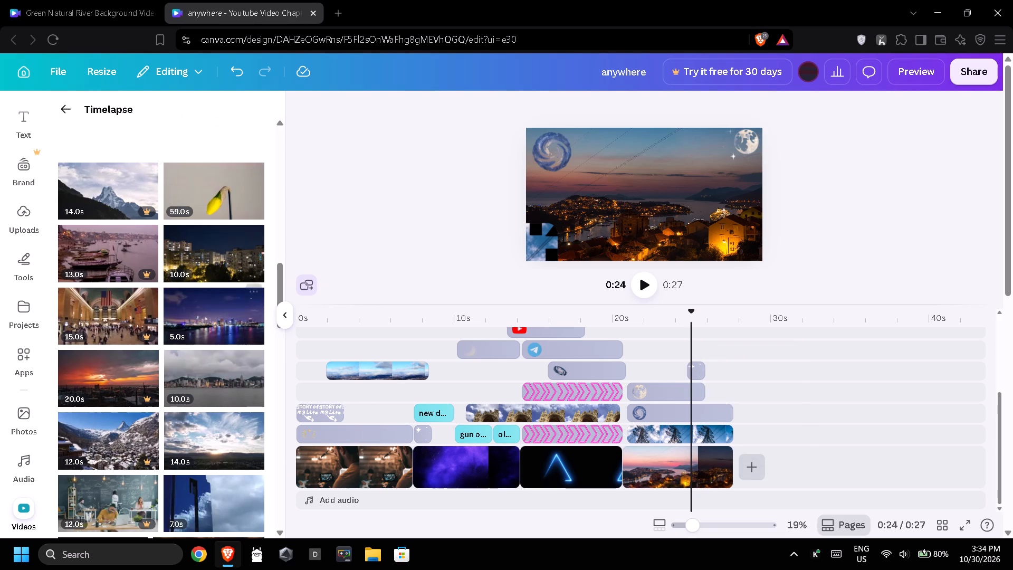
drag(351, 347, 772, 450)
drag(772, 450, 829, 467)
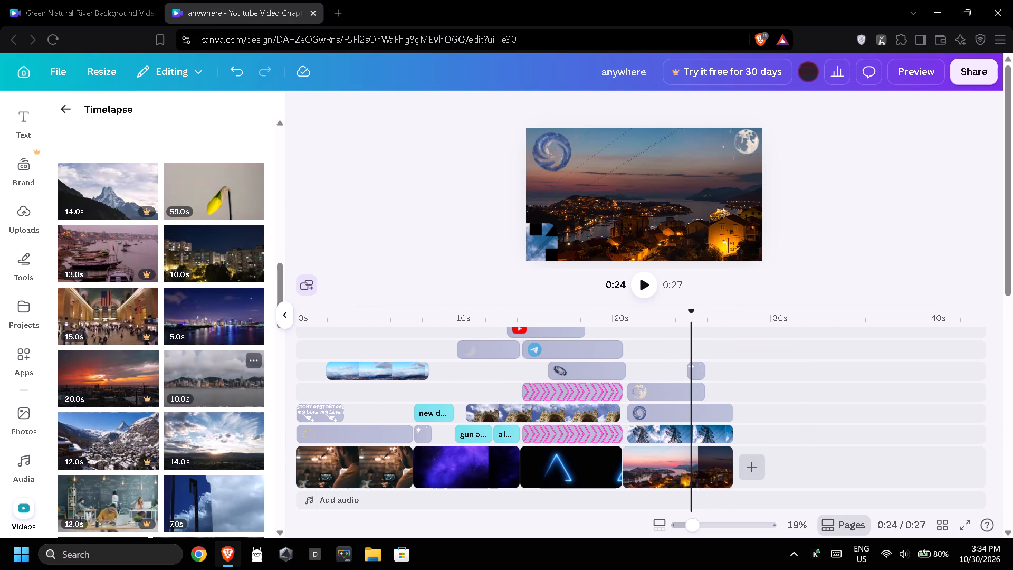
drag(221, 311, 693, 427)
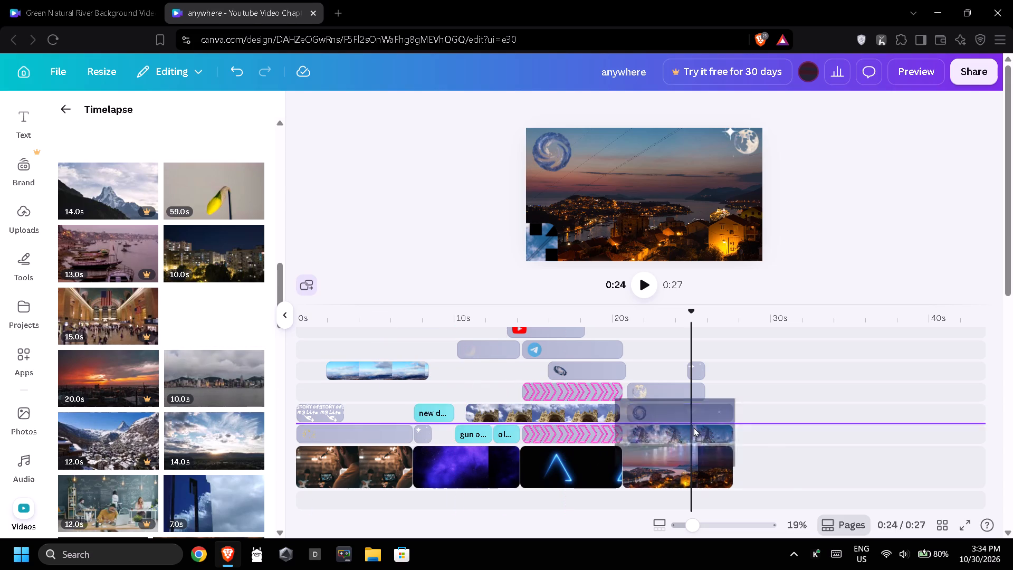
drag(693, 427, 746, 450)
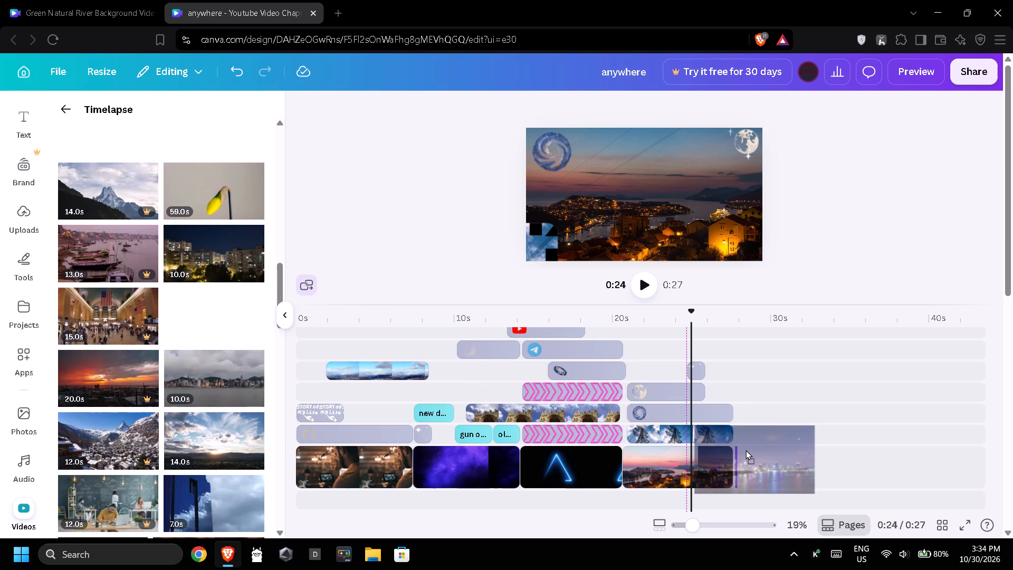
drag(746, 450, 678, 424)
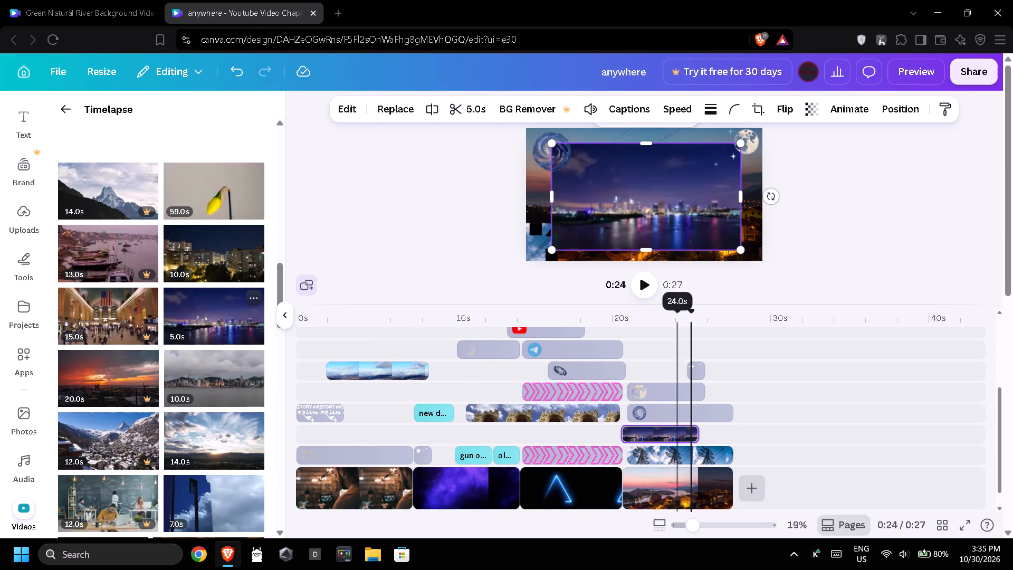
drag(670, 432, 676, 432)
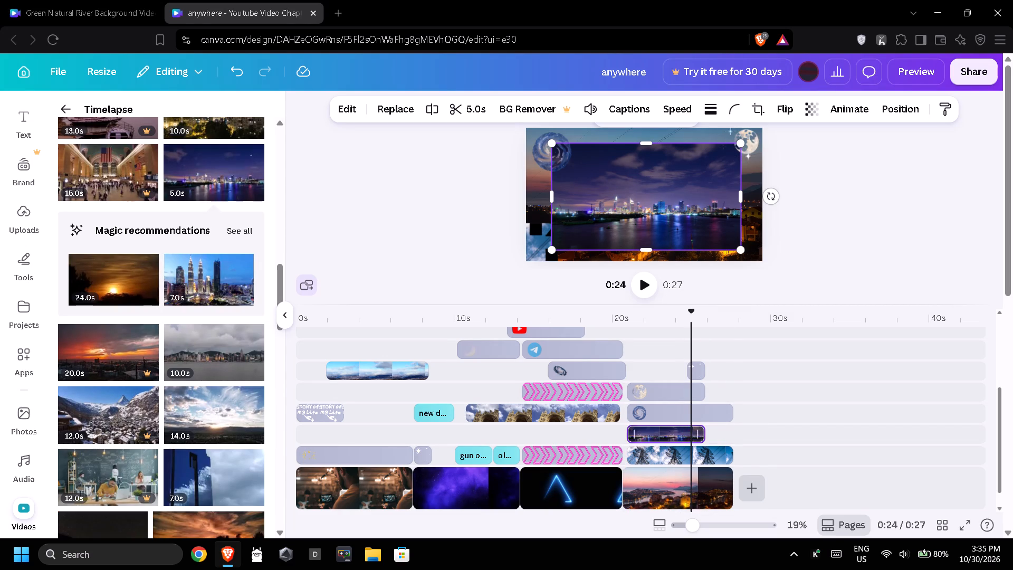
Lengthen the skyline overlay to nearly the fourth clip's end by setting its video speed to 0.75.
drag(703, 431, 727, 432)
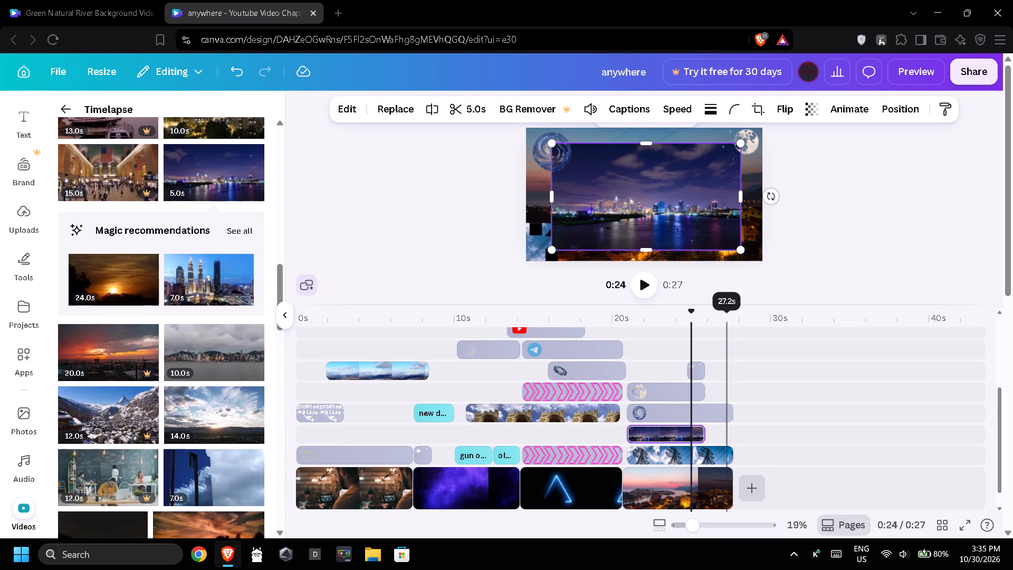
drag(701, 434, 724, 433)
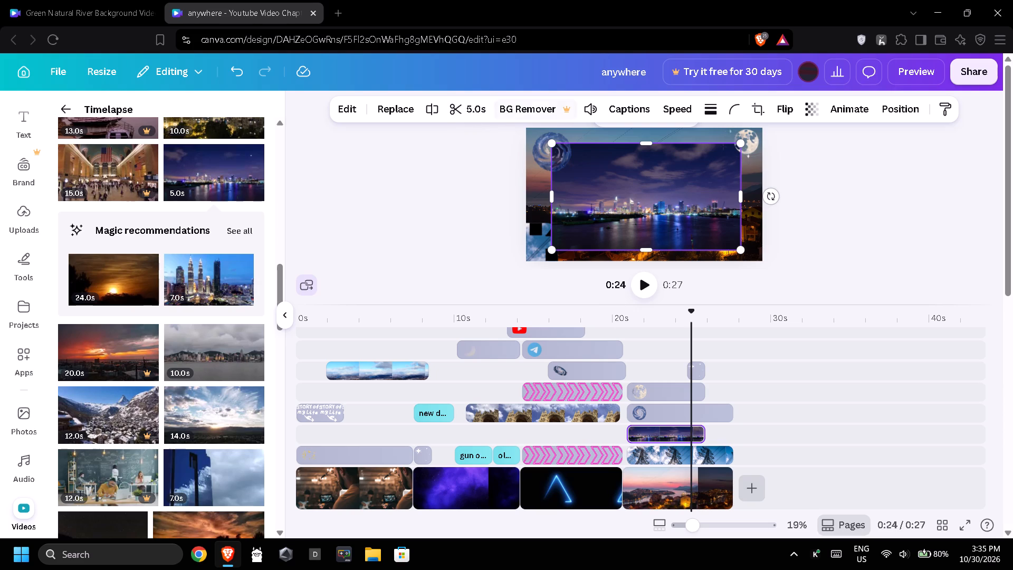
click(674, 106)
click(681, 159)
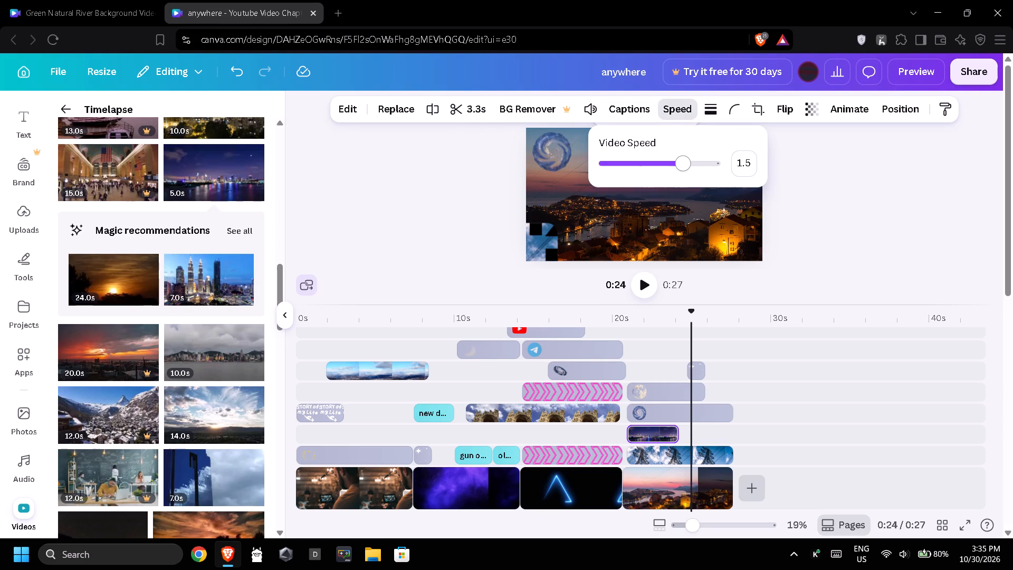
click(703, 161)
click(639, 168)
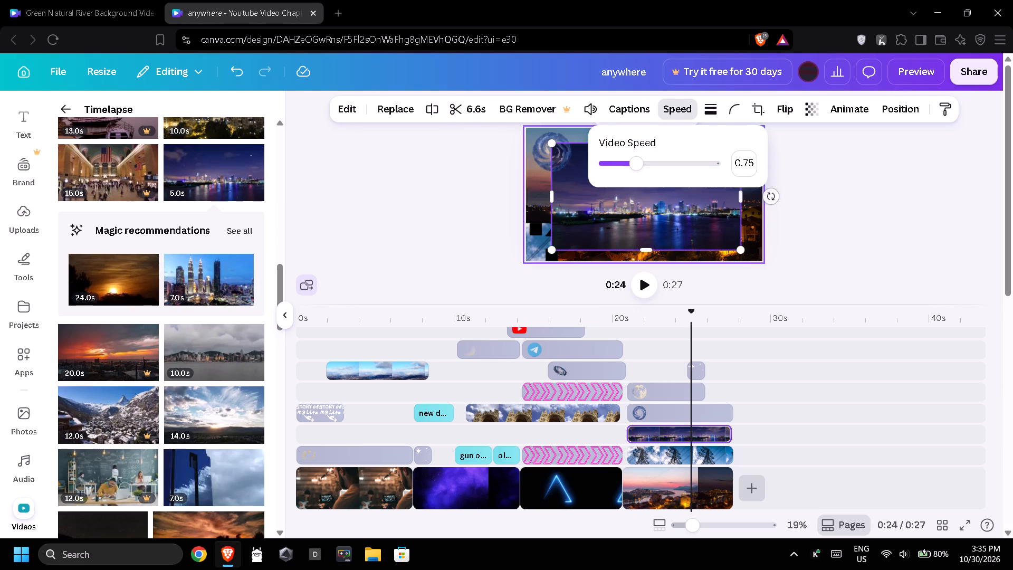
Give the skyline video a solid stroke with a stroke weight of 4.
click(713, 112)
click(673, 163)
click(674, 155)
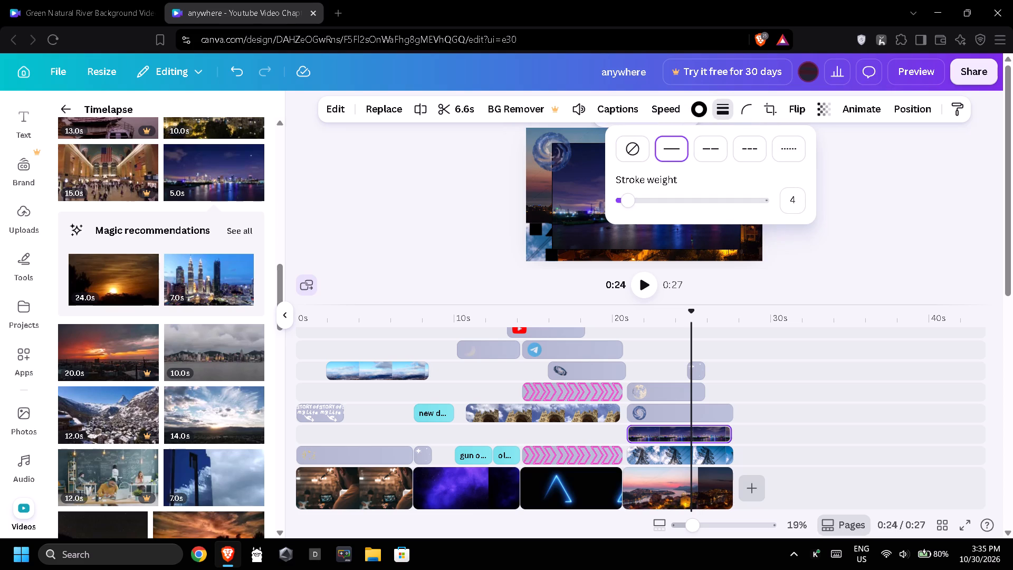
click(792, 246)
Shrink the skyline video and move it near the middle of the frame's top edge, extending mostly outside the frame.
click(674, 212)
drag(649, 211, 665, 194)
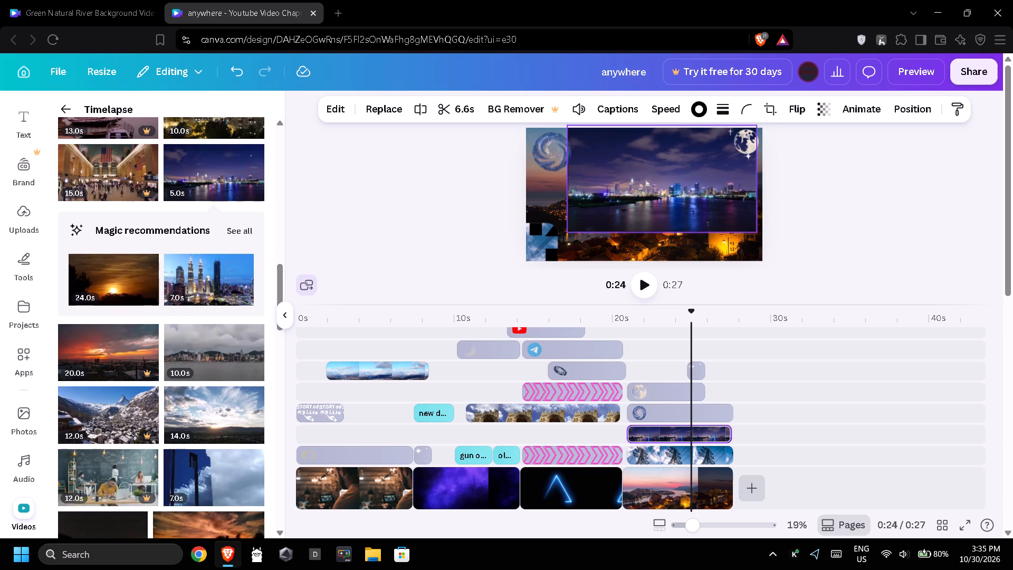
drag(665, 194, 646, 197)
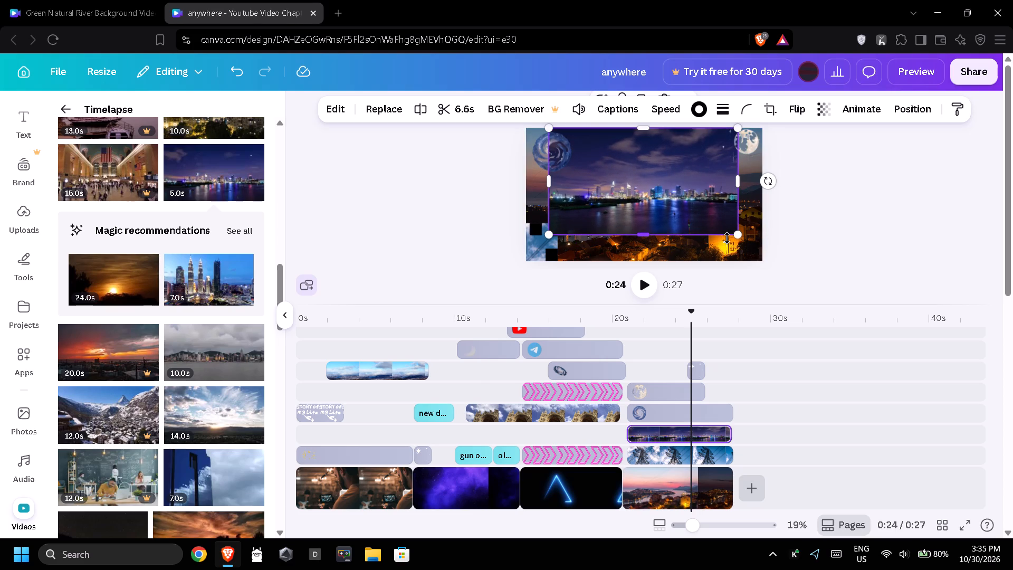
drag(735, 235, 642, 190)
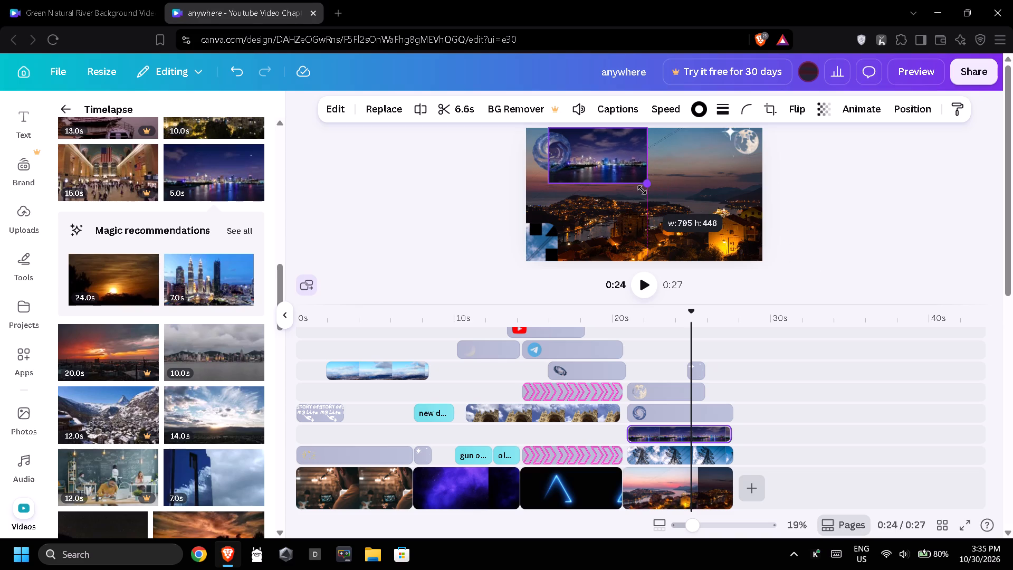
drag(642, 190, 629, 183)
drag(596, 168, 600, 167)
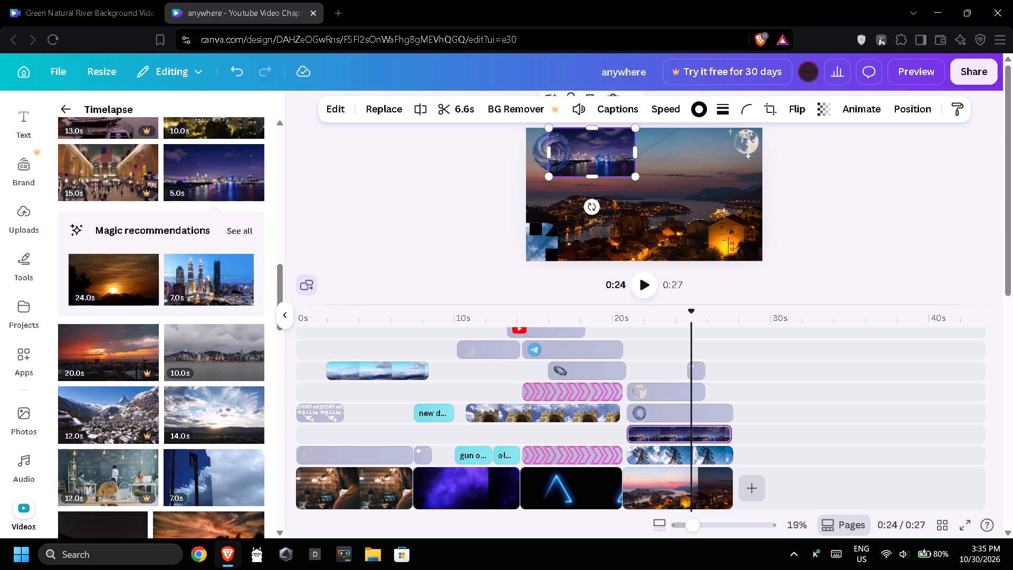
drag(600, 167, 628, 154)
drag(667, 162, 702, 173)
drag(695, 154, 713, 154)
drag(662, 157, 661, 147)
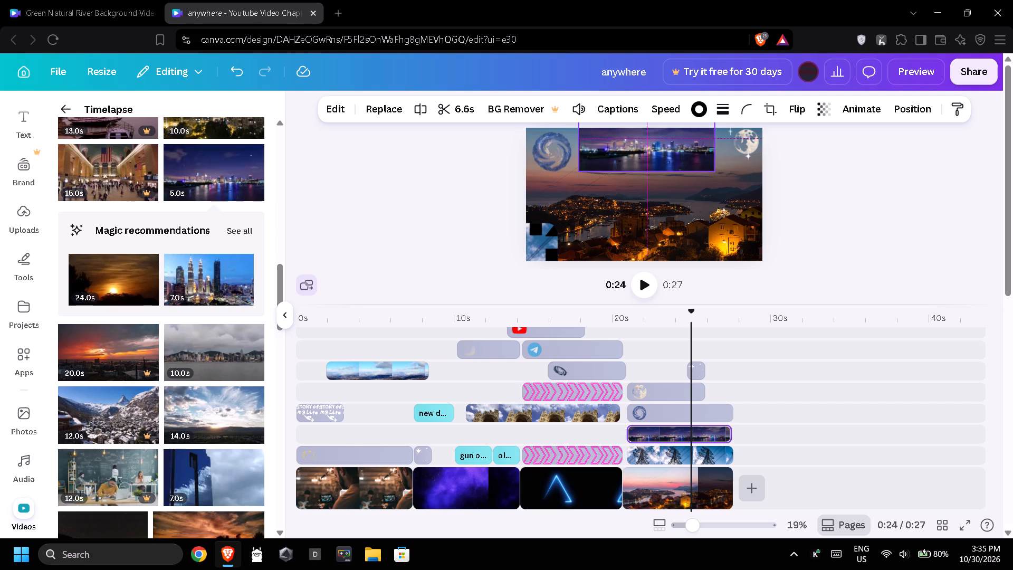
drag(661, 147, 658, 117)
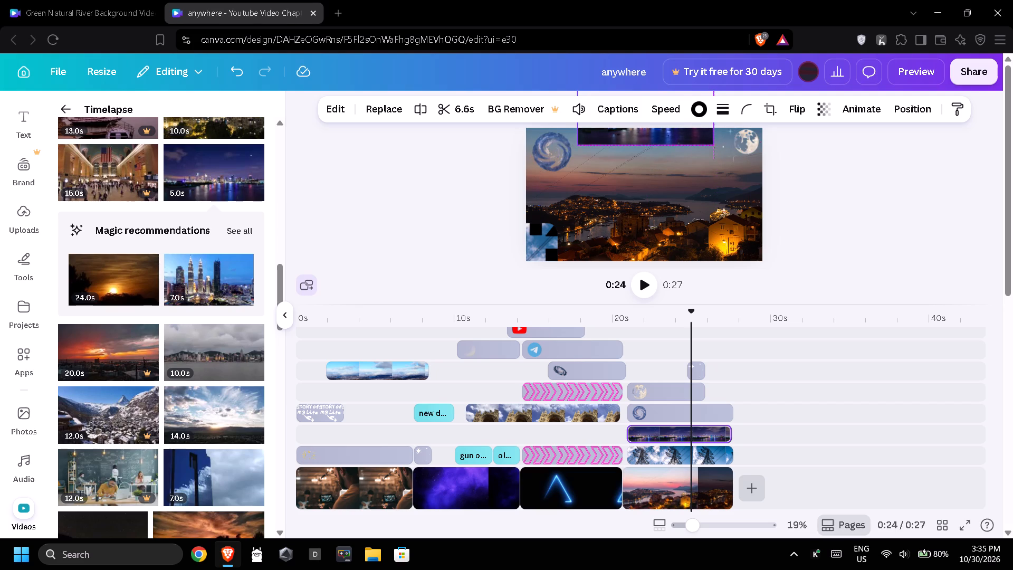
drag(658, 117, 650, 117)
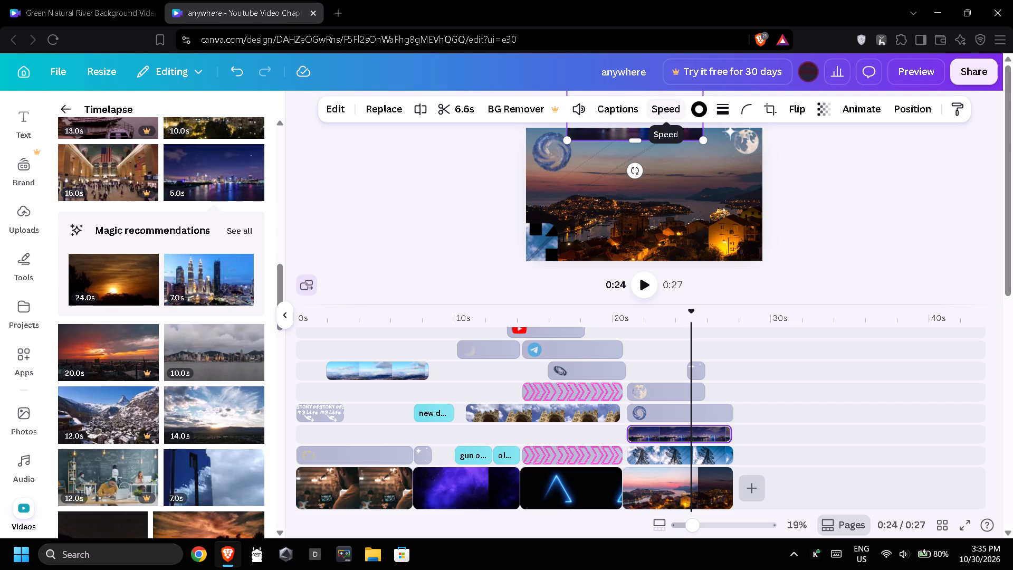
drag(829, 216, 972, 277)
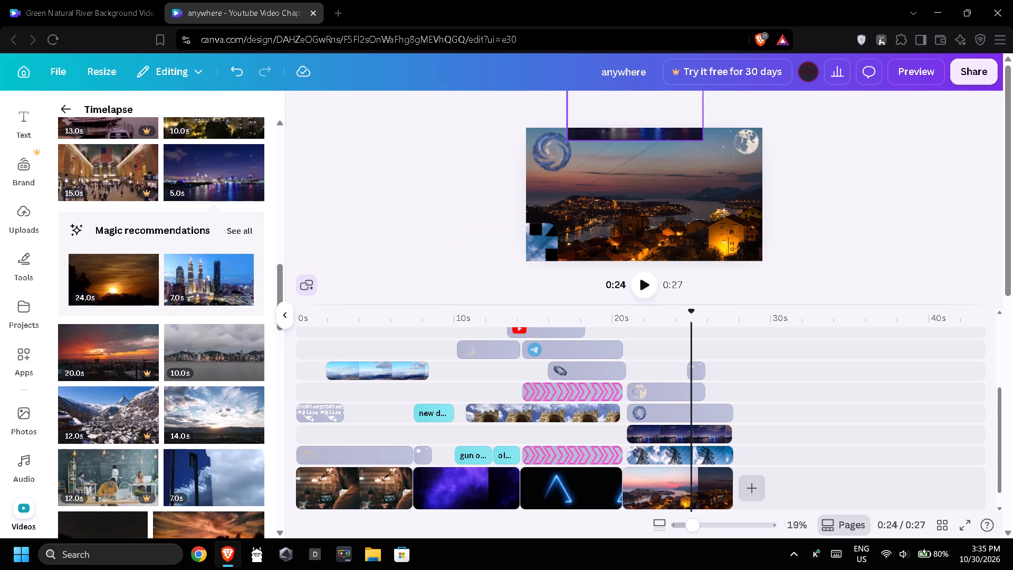
Set the skyline video's corner rounding to 100.
click(645, 137)
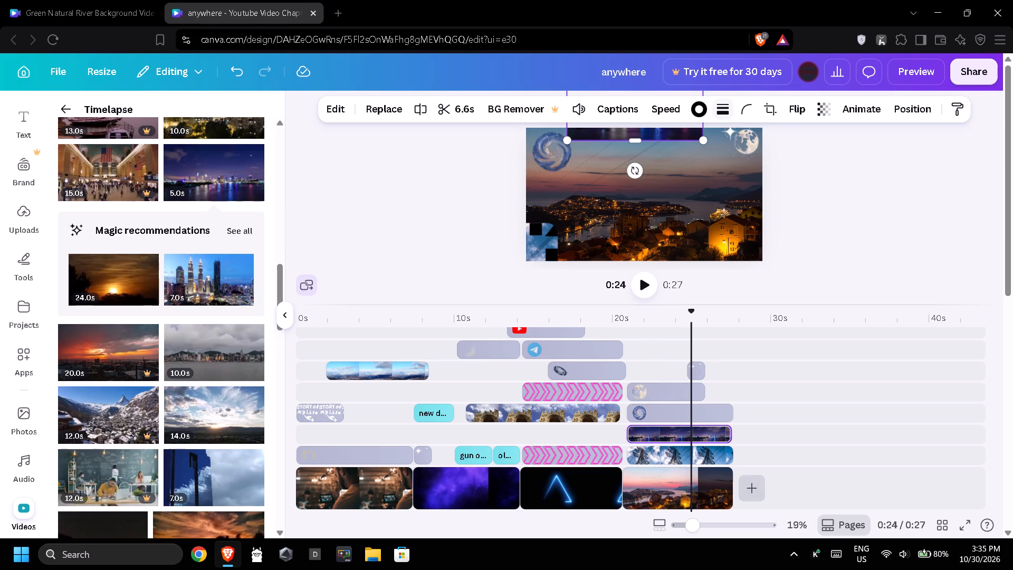
click(744, 117)
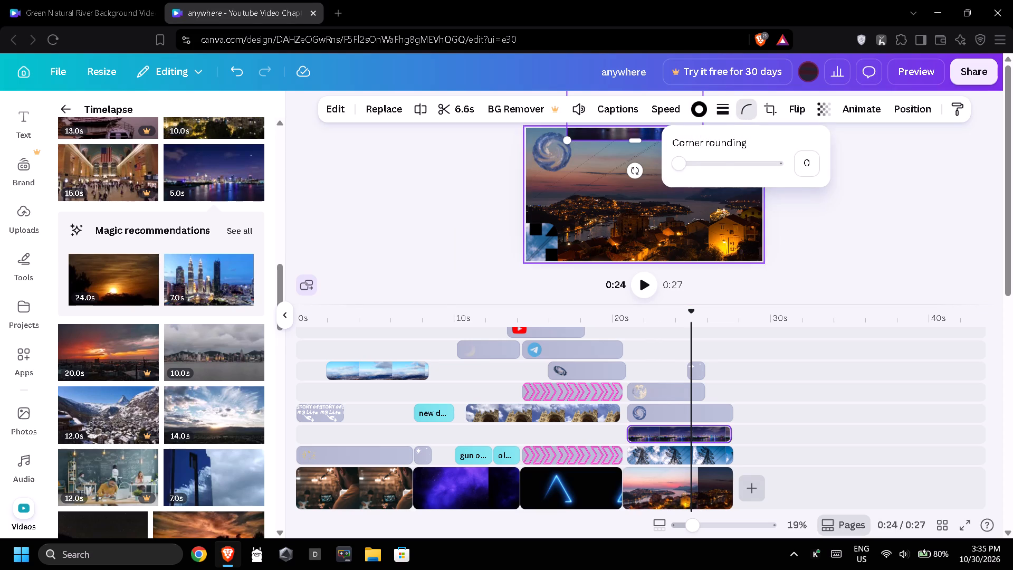
drag(715, 168, 790, 162)
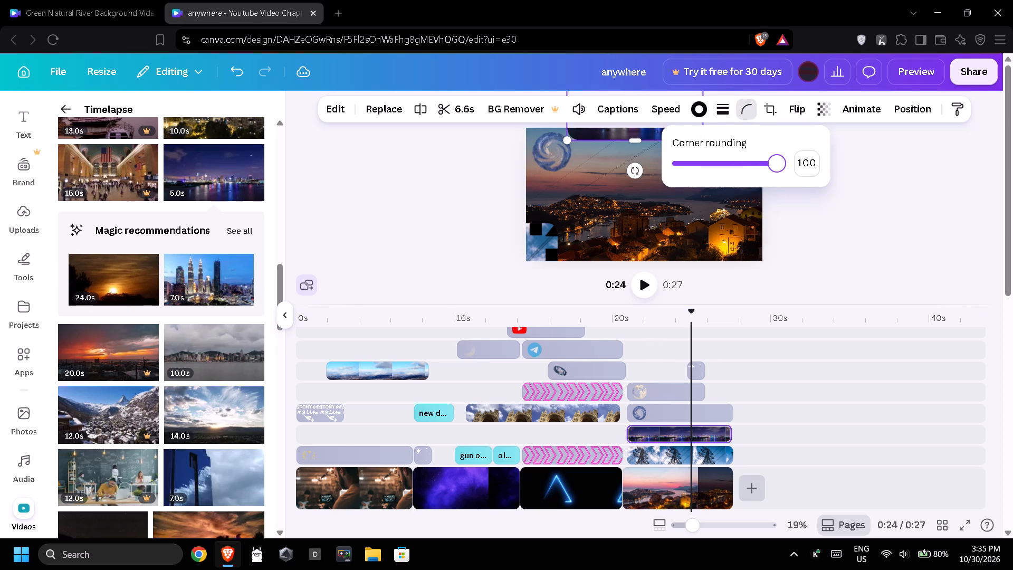
click(829, 227)
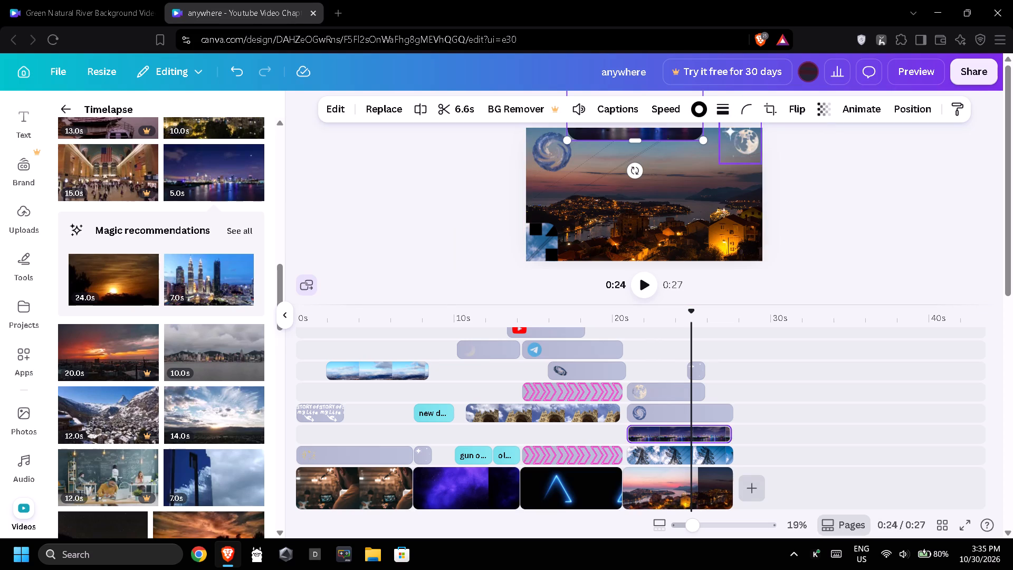
Flip the skyline video vertically.
click(769, 111)
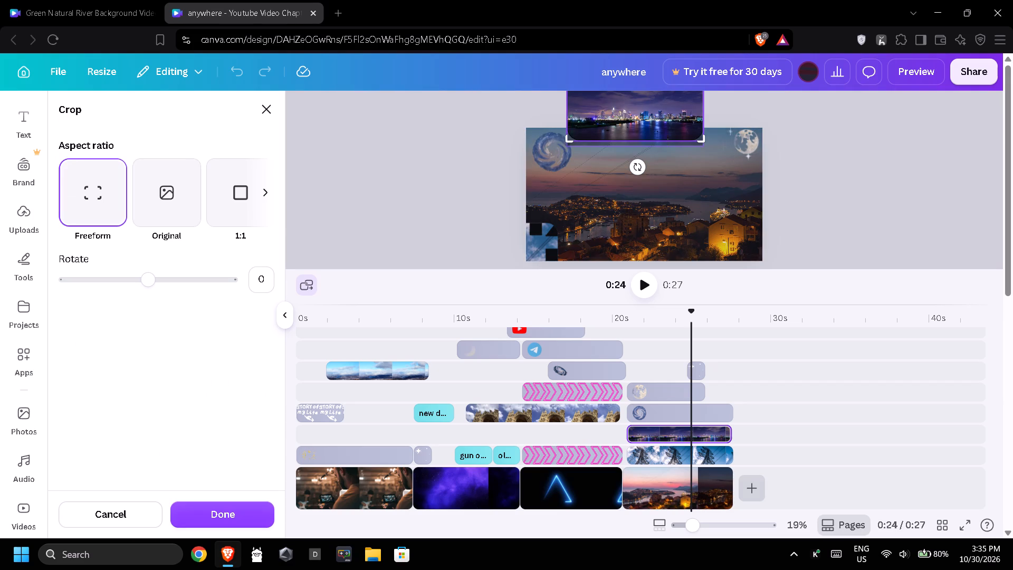
click(274, 115)
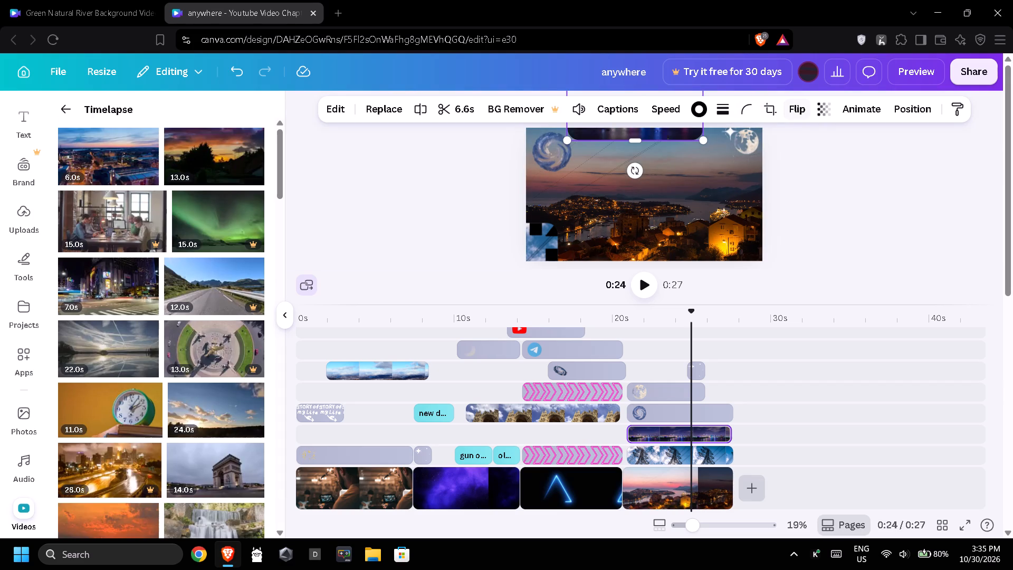
click(807, 114)
click(810, 167)
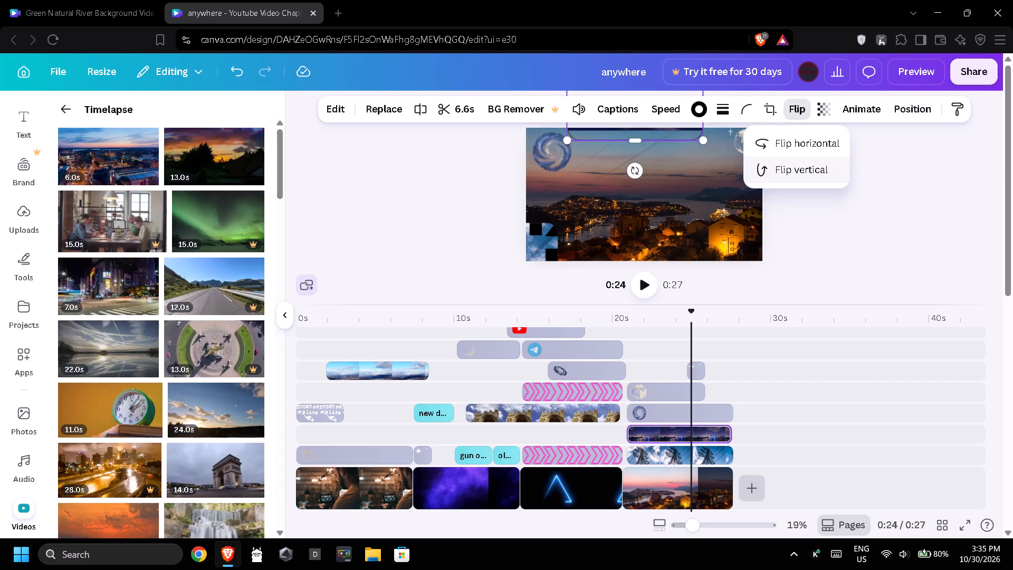
Flip the skyline video at the frame's top edge horizontally.
click(811, 144)
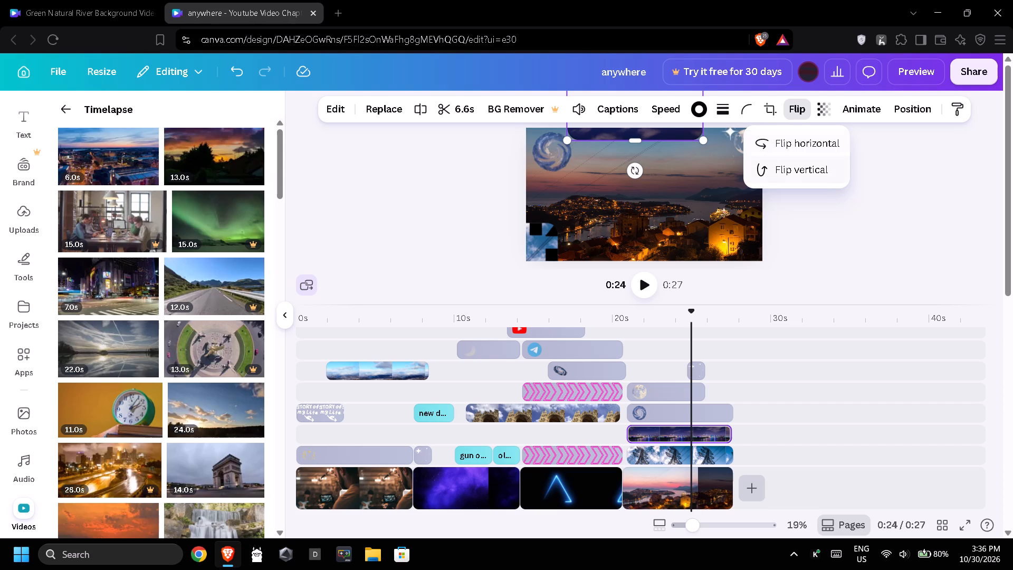
click(837, 201)
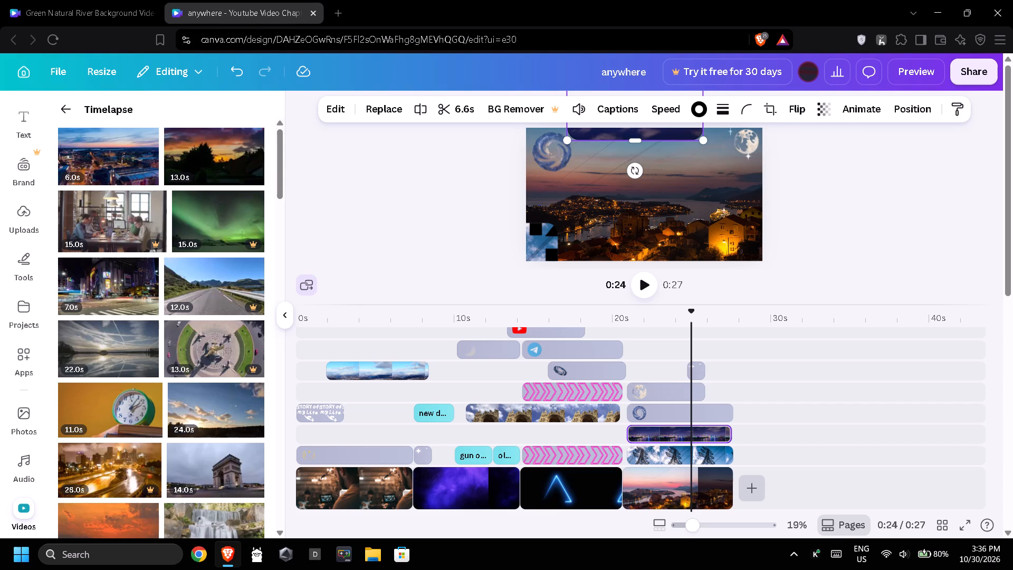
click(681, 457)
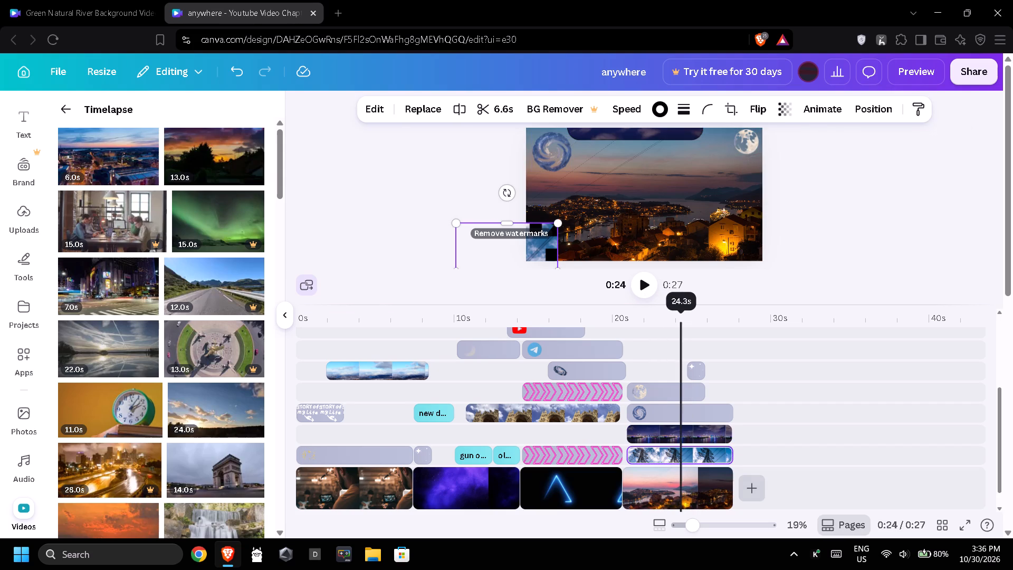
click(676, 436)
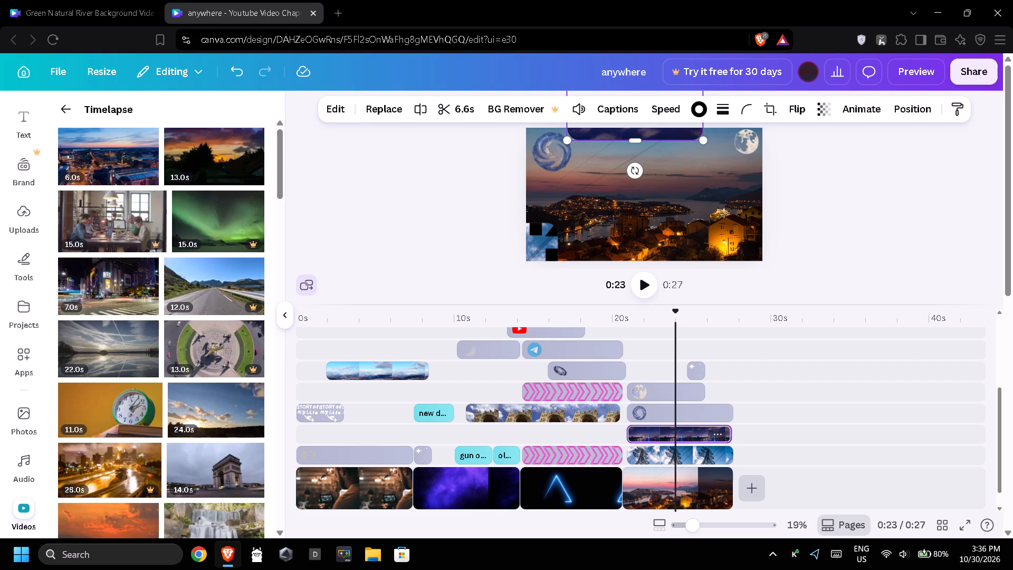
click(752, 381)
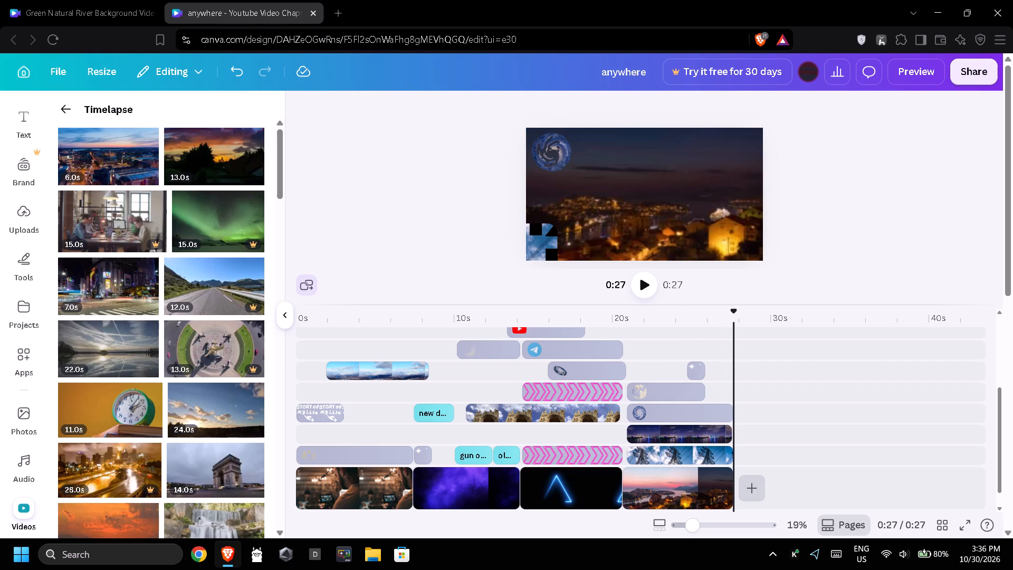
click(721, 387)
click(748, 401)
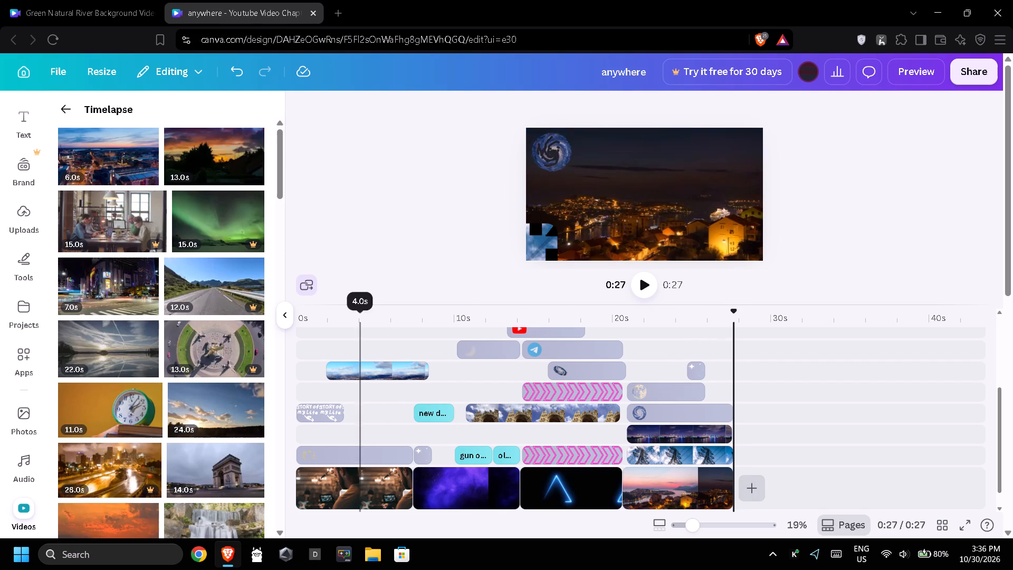
Add the 10.0s Timelapse video of a city skyline with a river bridge as the fifth clip, after the dusk harbour clip.
scroll(226, 430, down, 4)
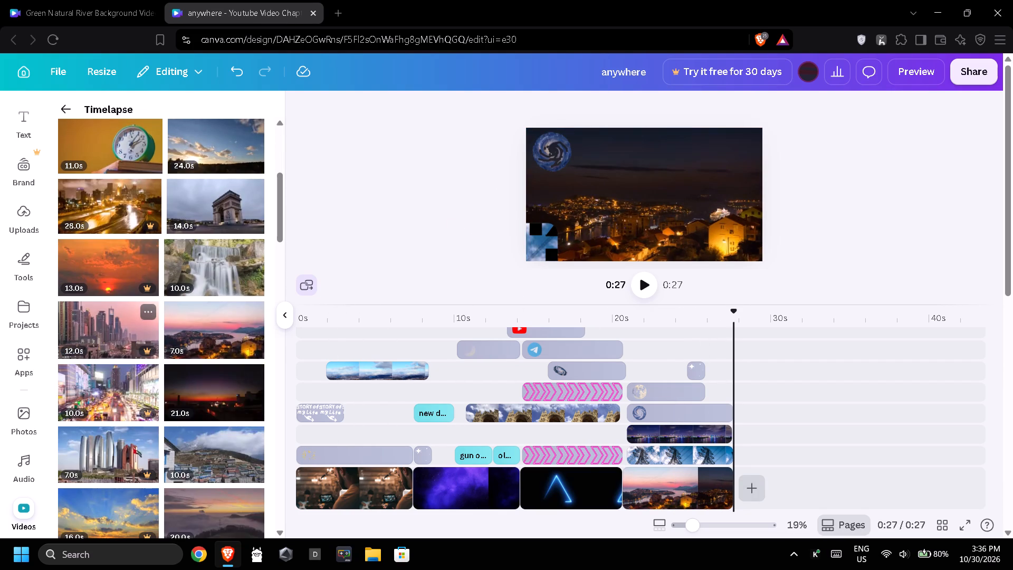
scroll(115, 307, down, 6)
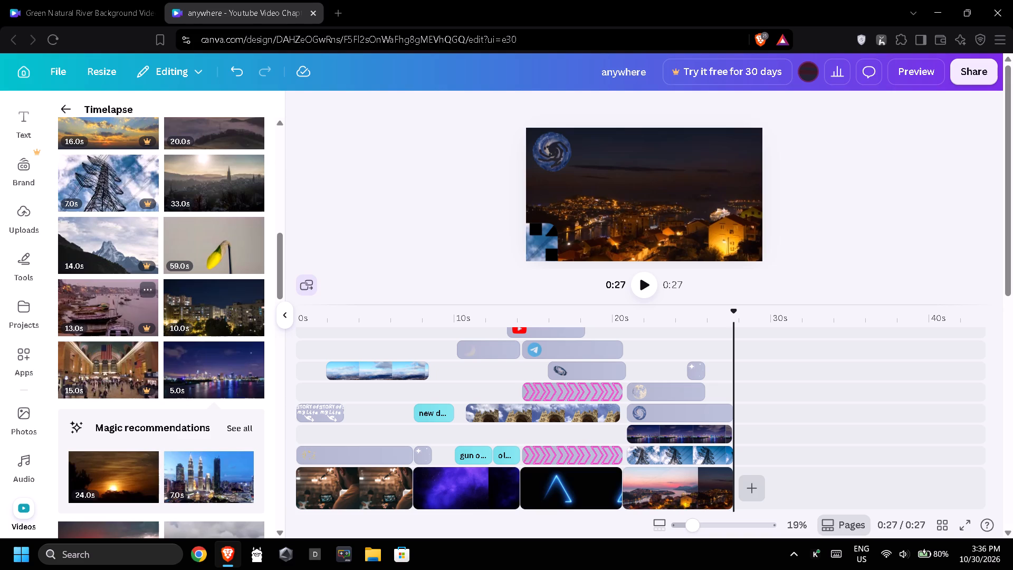
scroll(198, 374, down, 7)
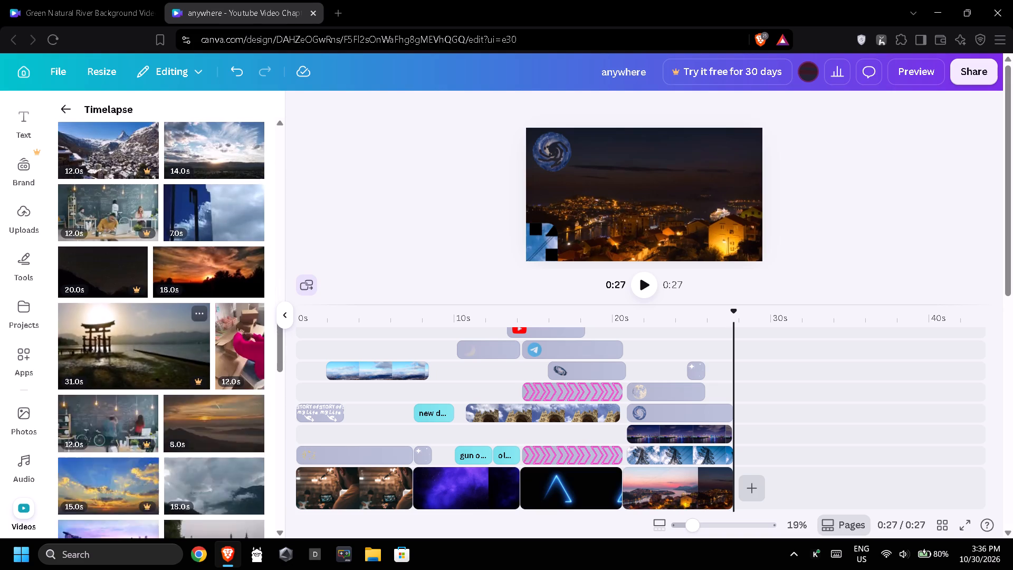
scroll(195, 365, down, 5)
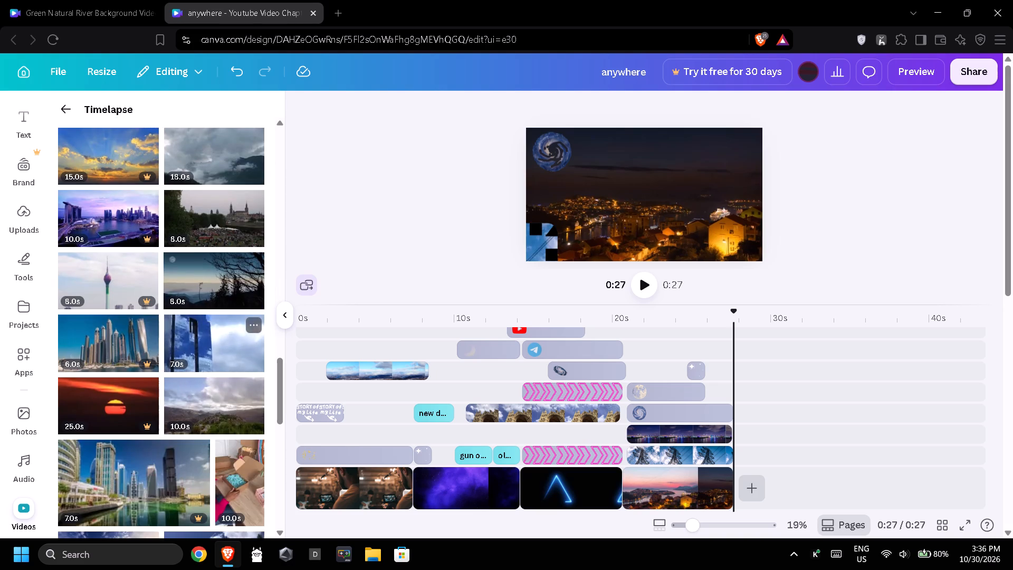
scroll(190, 364, down, 3)
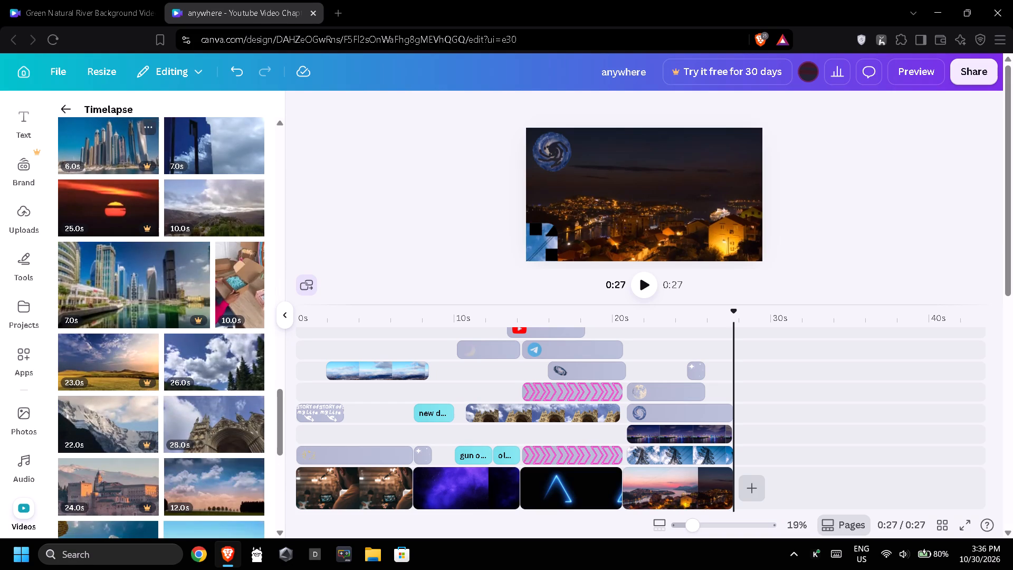
scroll(100, 160, down, 2)
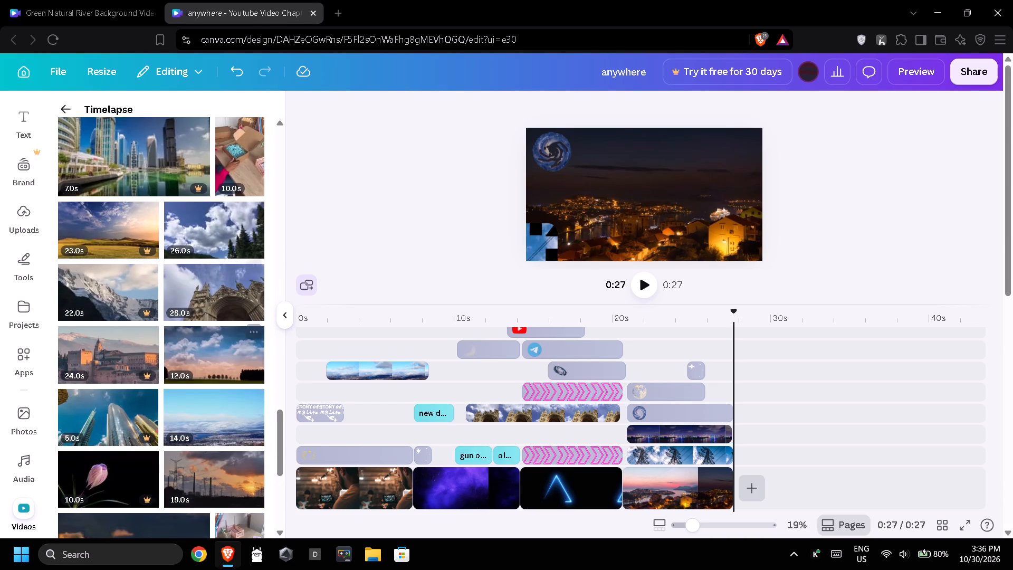
scroll(196, 388, down, 2)
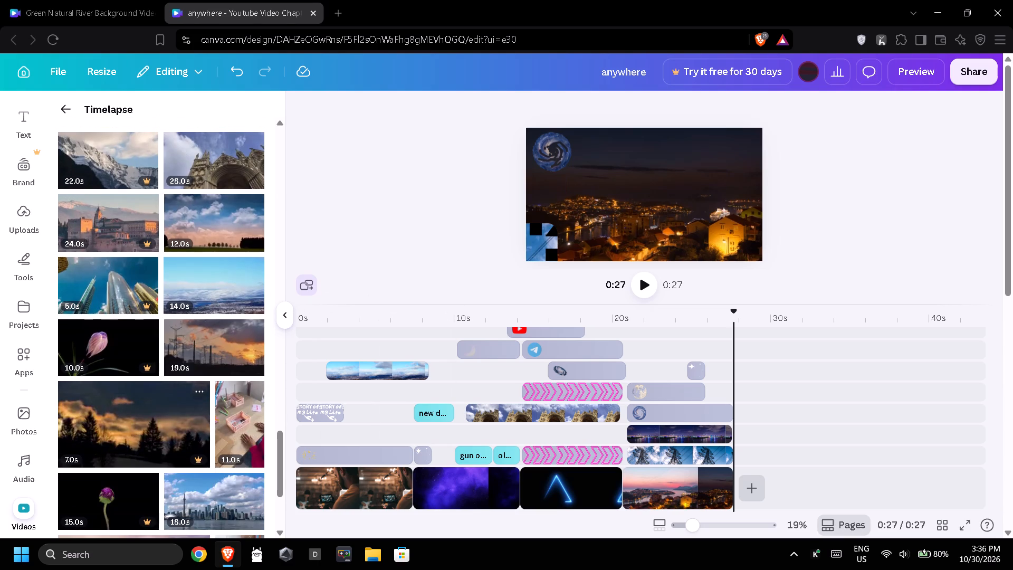
scroll(220, 415, down, 2)
scroll(140, 433, down, 1)
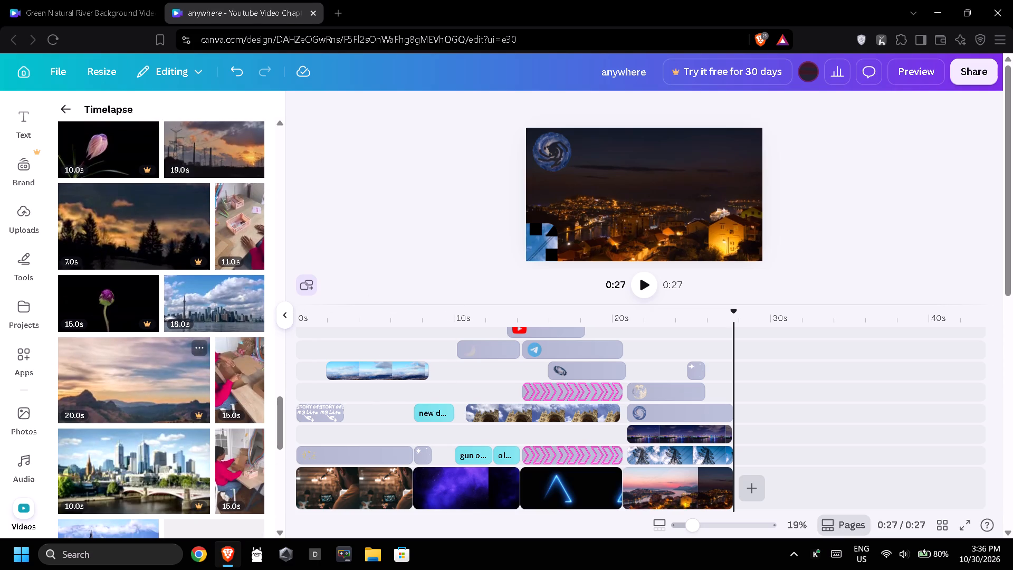
drag(106, 463, 263, 432)
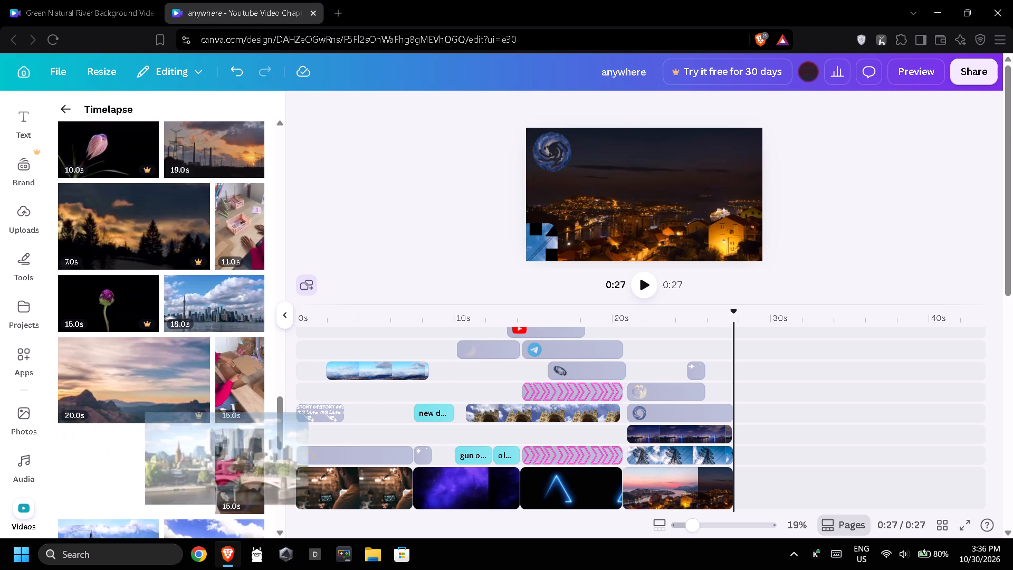
drag(263, 432, 769, 473)
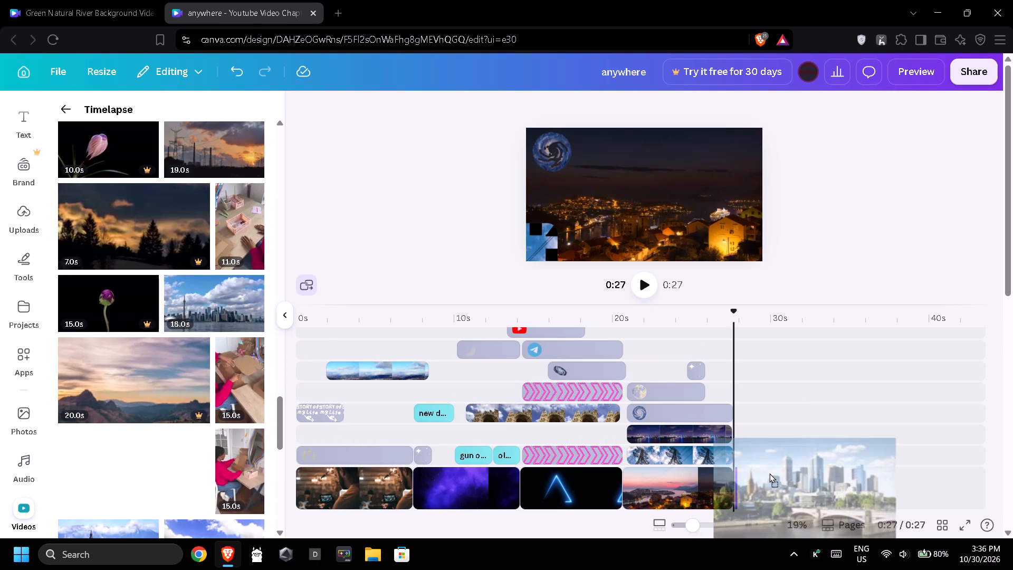
drag(769, 473, 773, 473)
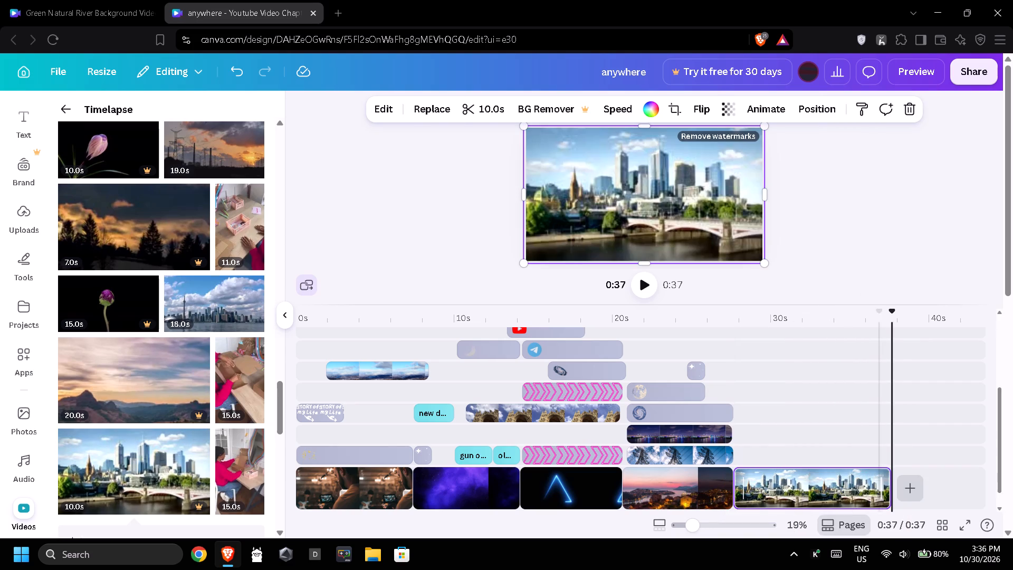
Trim the end of the fifth clip so it lasts 6.0 s.
drag(887, 486, 824, 497)
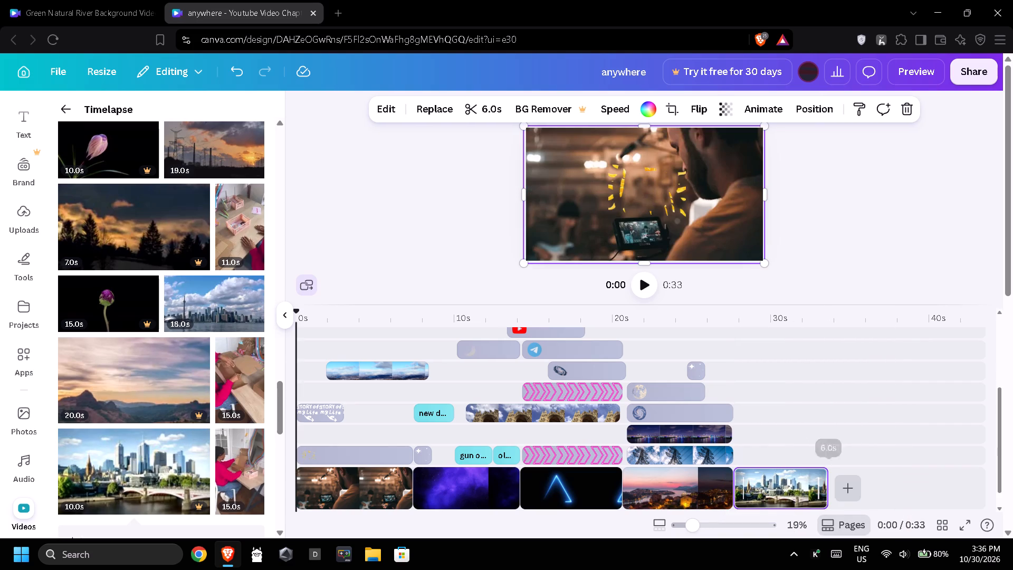
Add the 11.0s Timelapse video of the arched stone bridge as an overlay starting at the beginning of the fifth clip.
scroll(148, 309, down, 8)
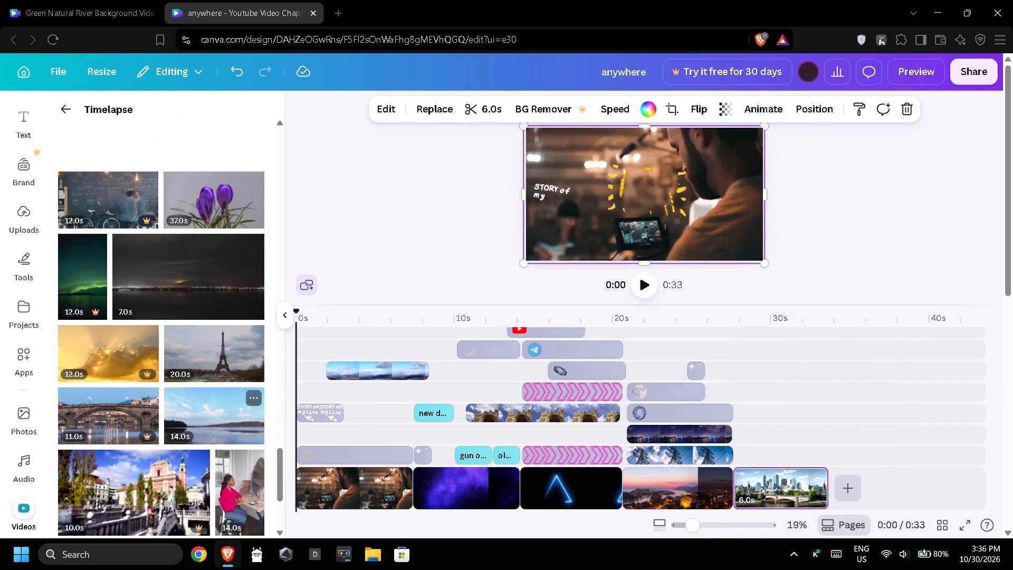
drag(142, 417, 596, 439)
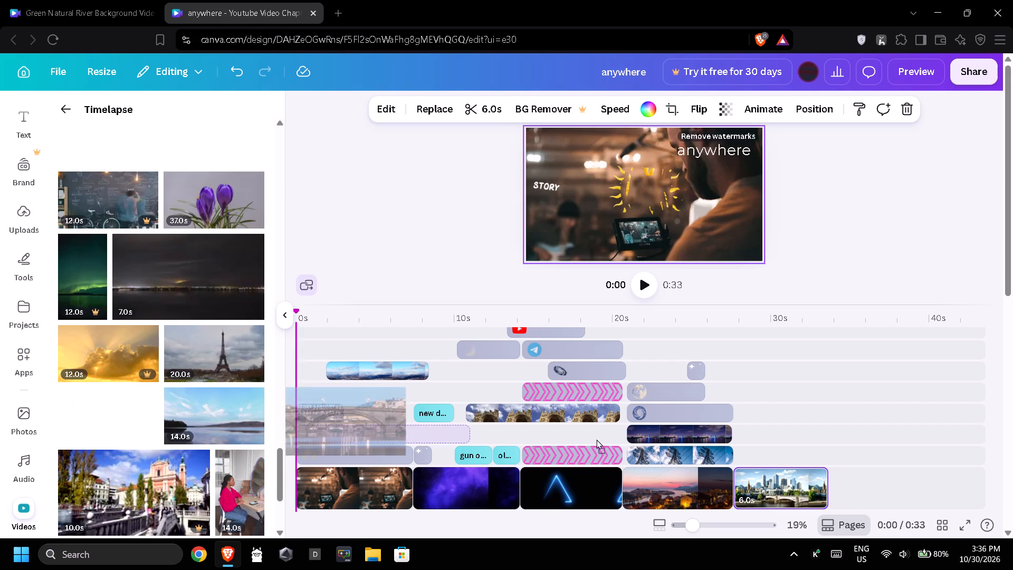
drag(596, 439, 810, 455)
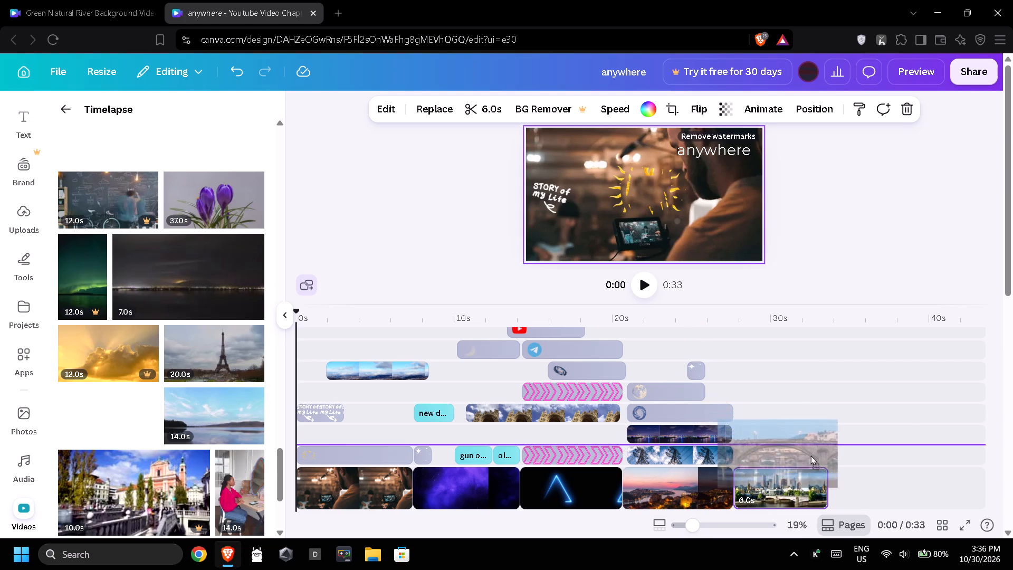
drag(810, 455, 819, 451)
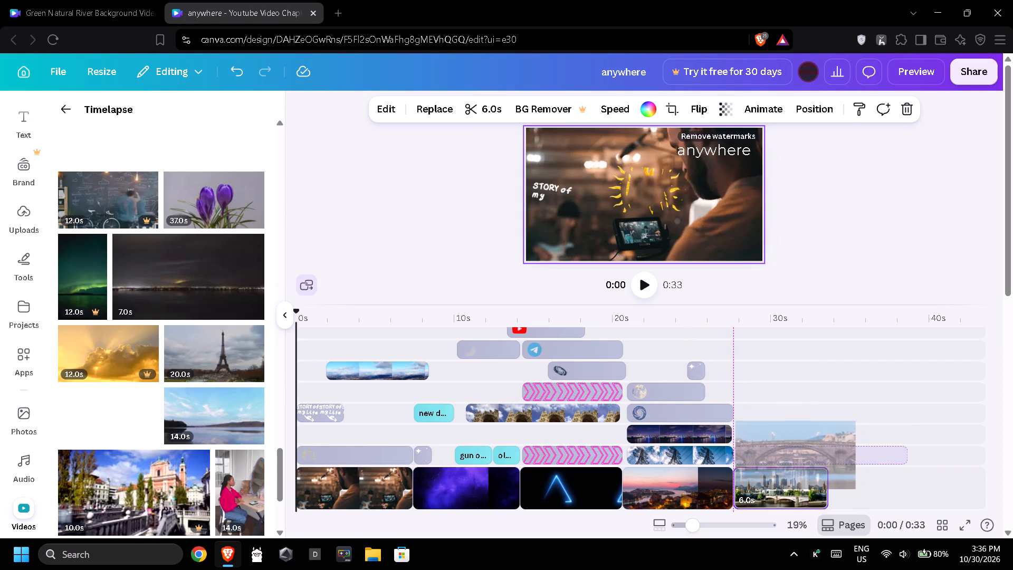
drag(907, 457, 888, 457)
drag(844, 478, 849, 464)
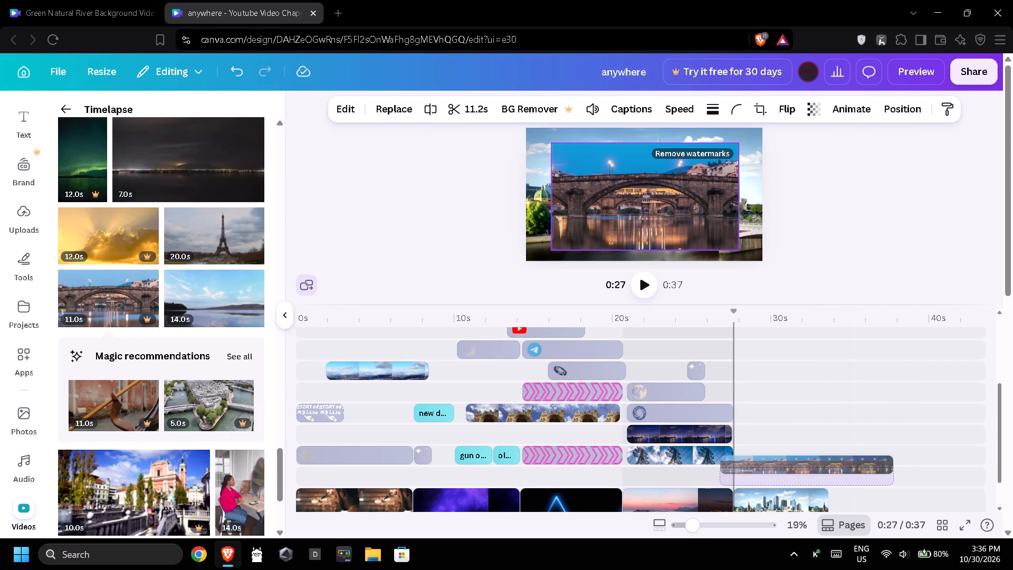
drag(849, 464, 864, 459)
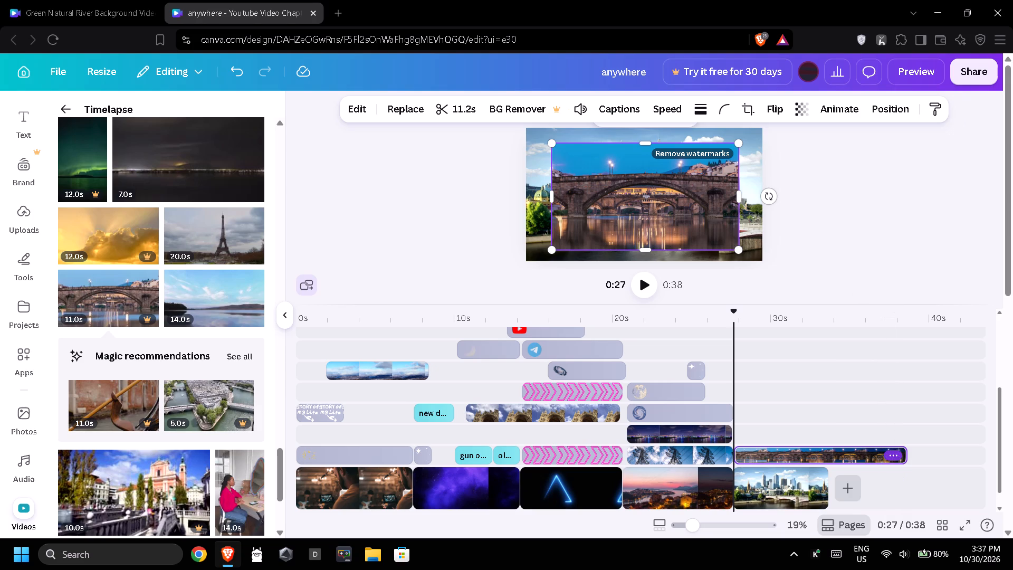
Trim the bridge overlay to 6.0 s so it ends together with the fifth clip.
drag(904, 458, 836, 462)
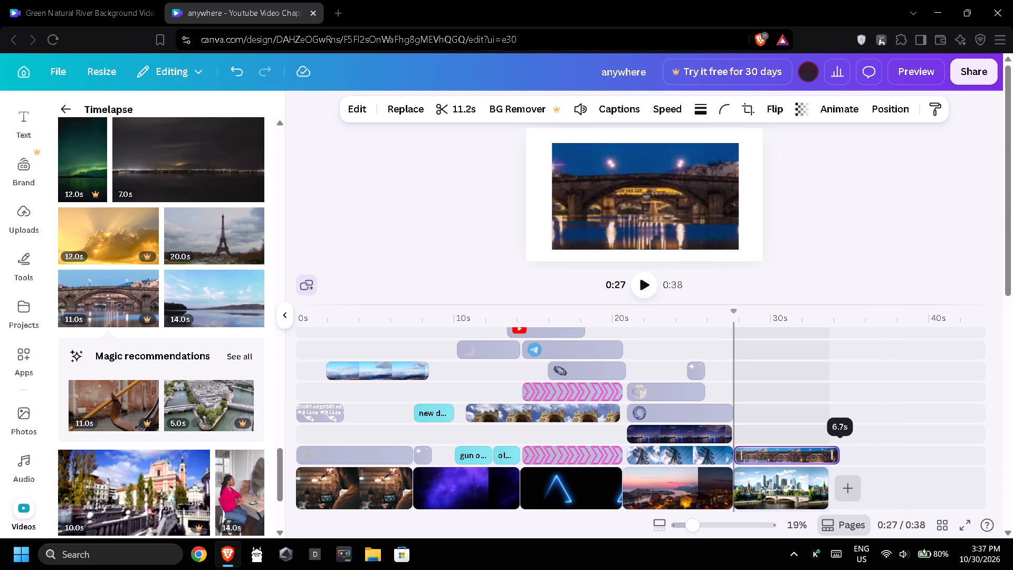
drag(836, 462, 829, 462)
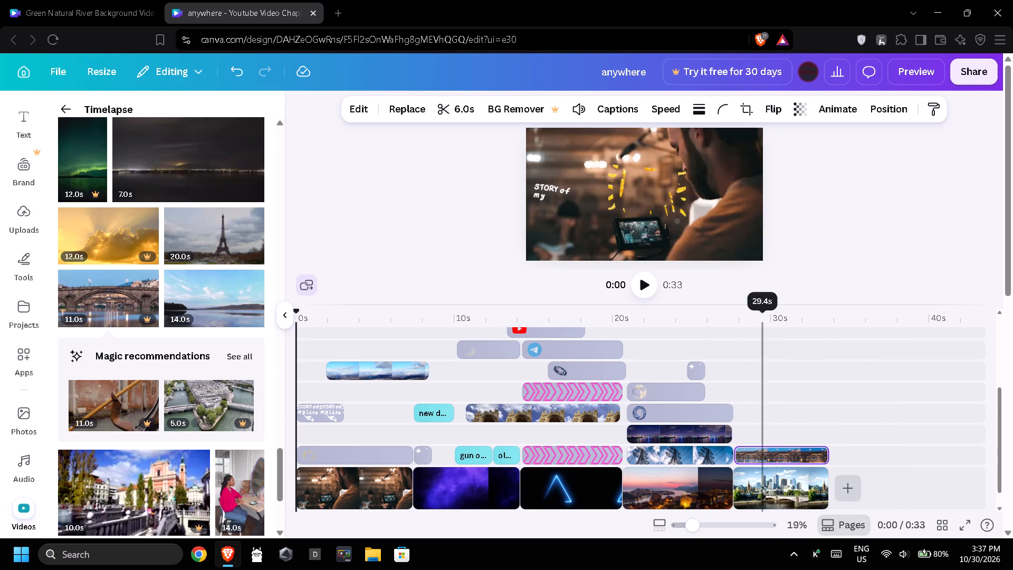
Shrink the bridge overlay to a small thumbnail, keeping its upper-left corner in place in the frame.
click(777, 450)
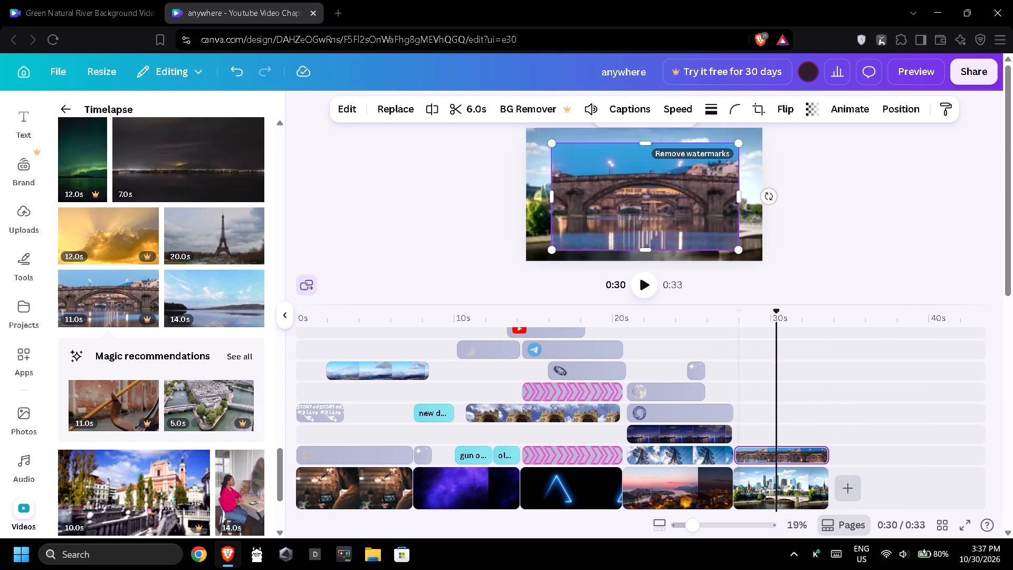
click(694, 454)
click(692, 439)
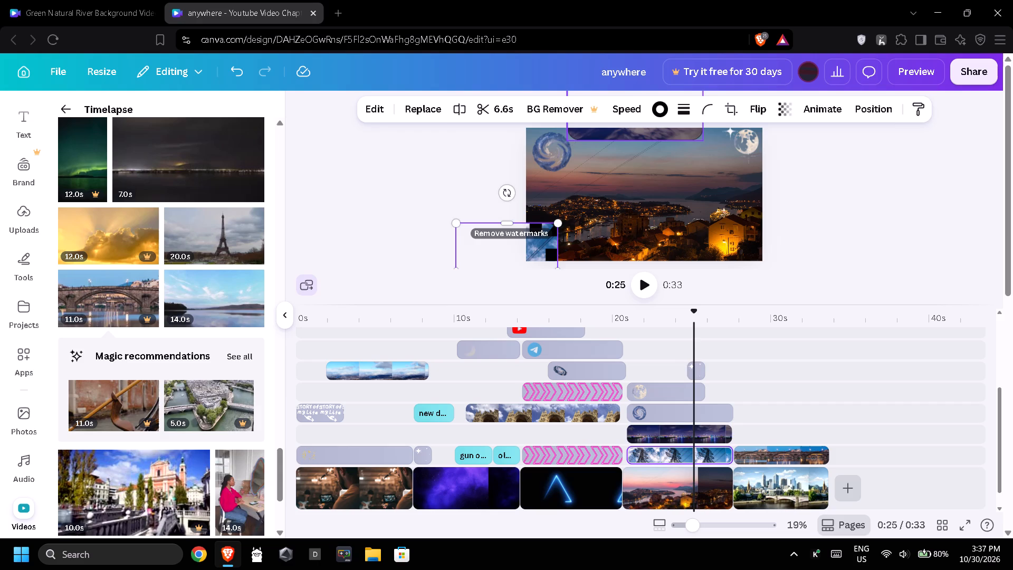
click(787, 460)
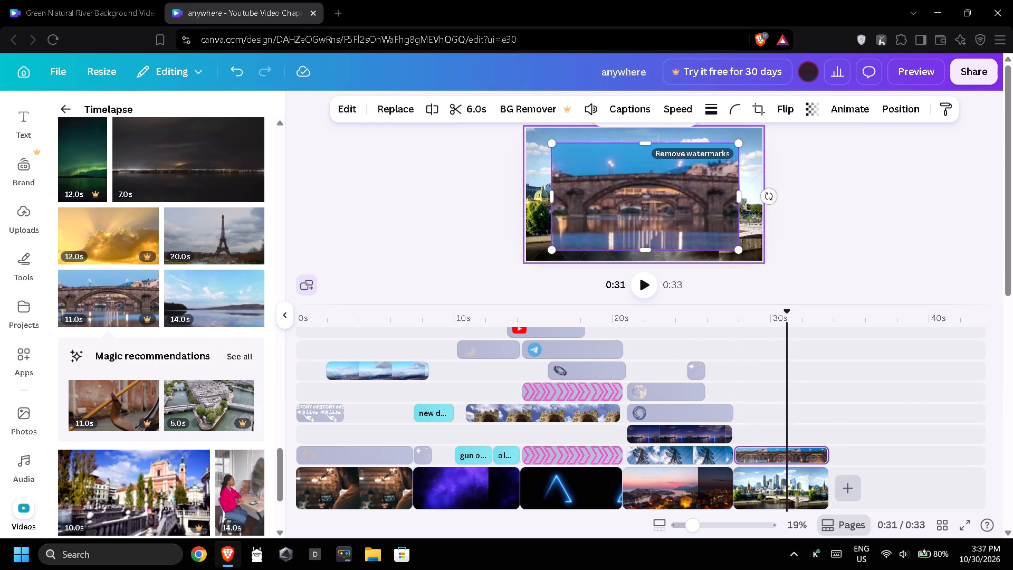
drag(734, 248, 601, 211)
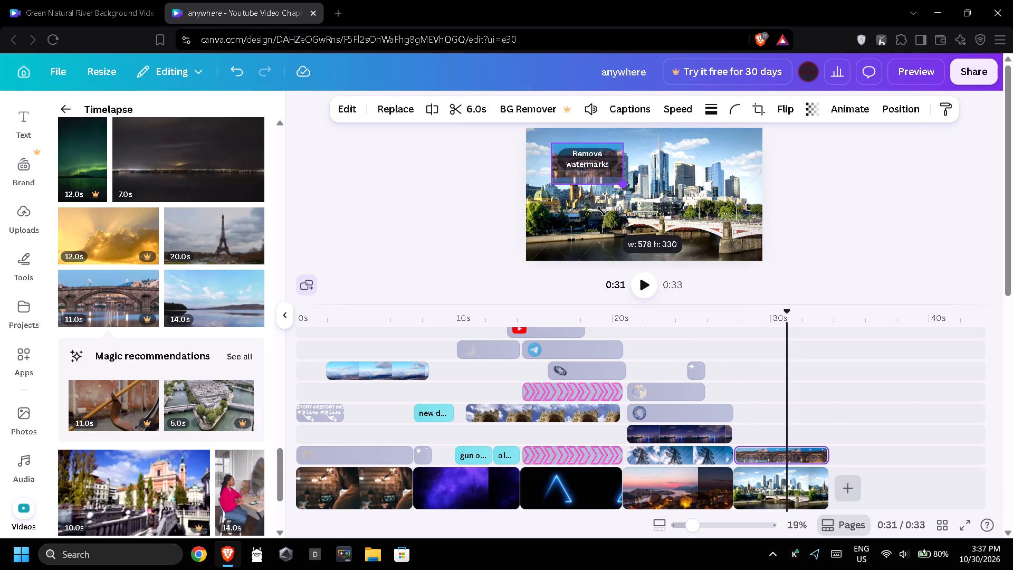
drag(601, 211, 592, 208)
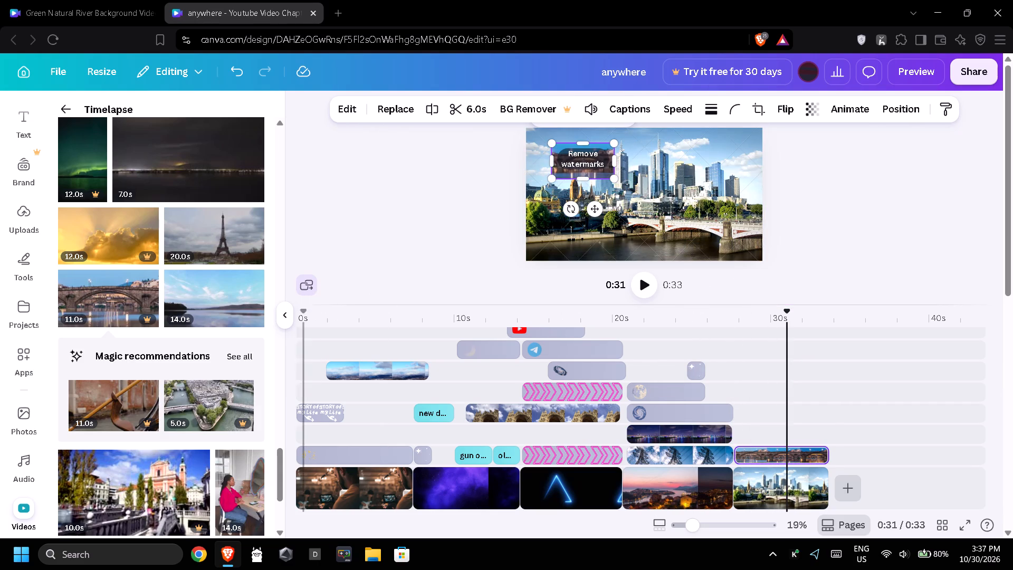
Add the 5.0s recommended aerial river-island video on the track above the bridge overlay, starting with the fifth clip.
drag(189, 404, 761, 430)
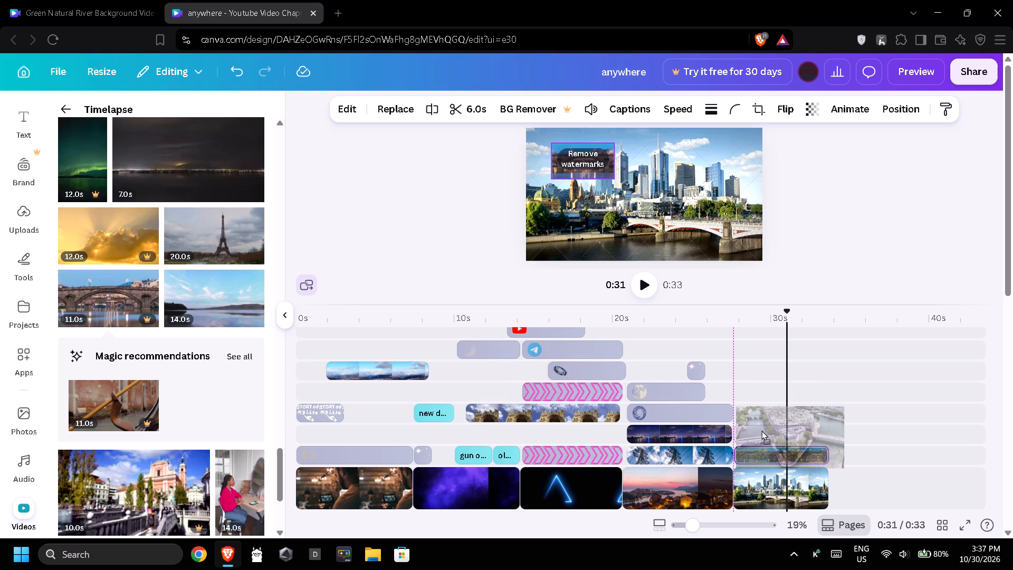
drag(761, 430, 762, 430)
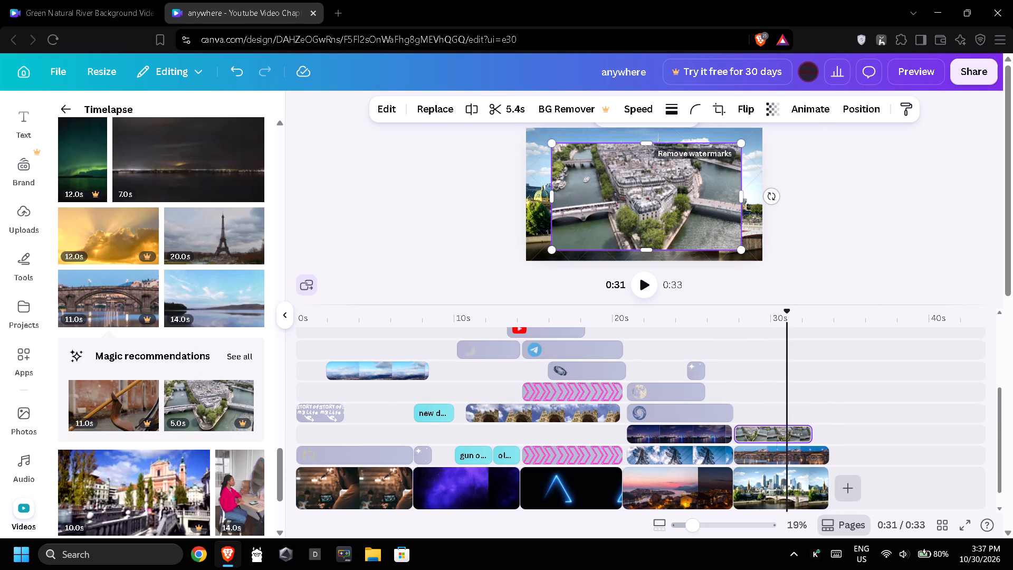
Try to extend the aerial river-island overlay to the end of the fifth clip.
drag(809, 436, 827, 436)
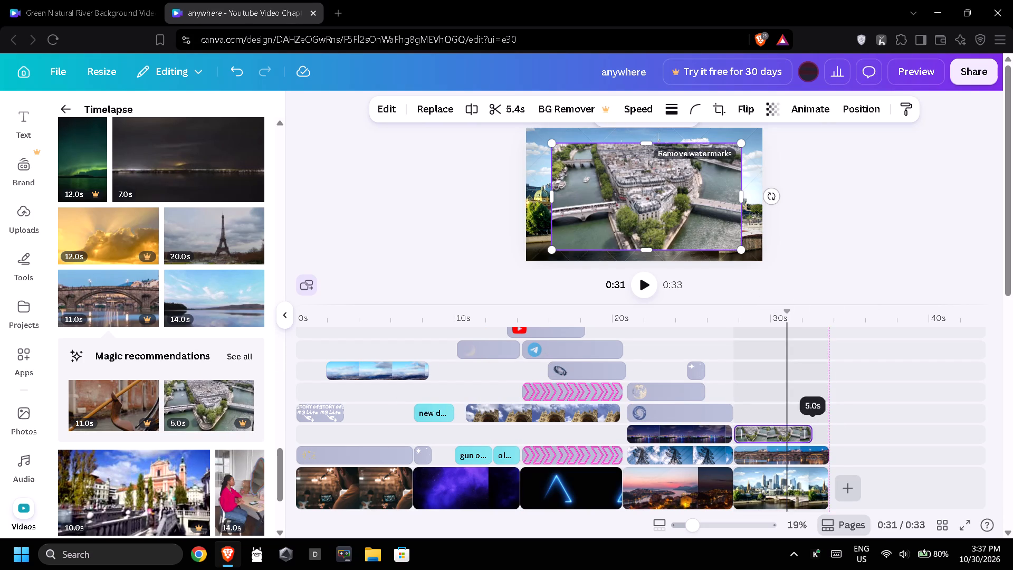
Slow the aerial river-island overlay to 0.75 speed and trim it to 6.0 s so it ends with the fifth clip.
click(646, 112)
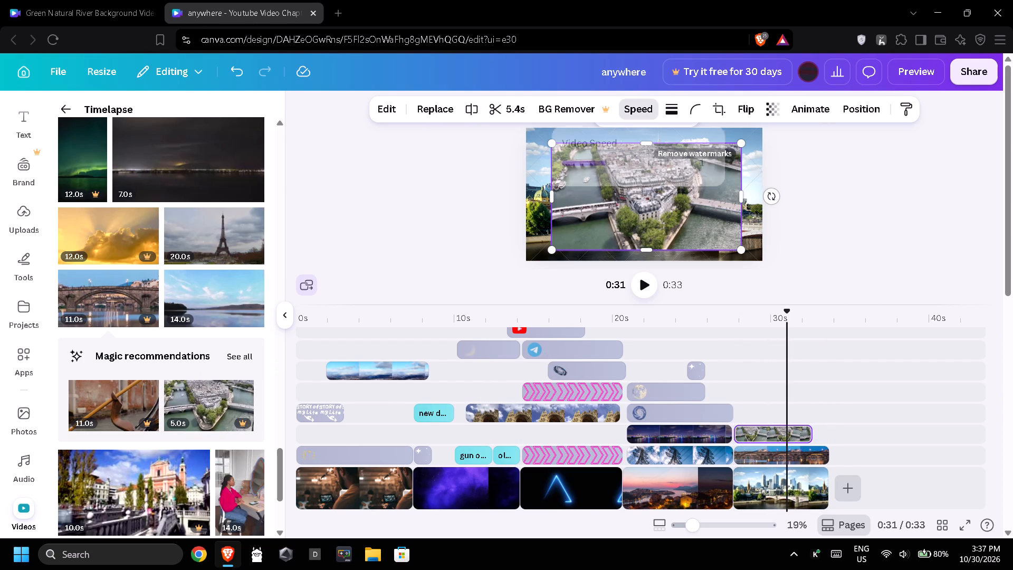
click(595, 168)
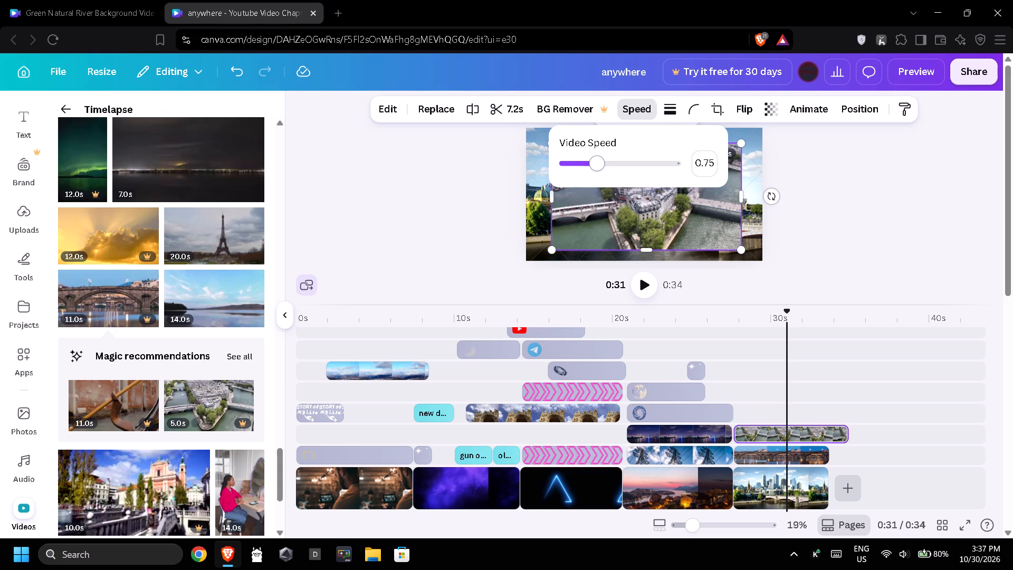
drag(843, 435, 823, 435)
Shrink the river-island overlay to a small thumbnail, keeping its lower-right corner in place in the frame.
click(781, 434)
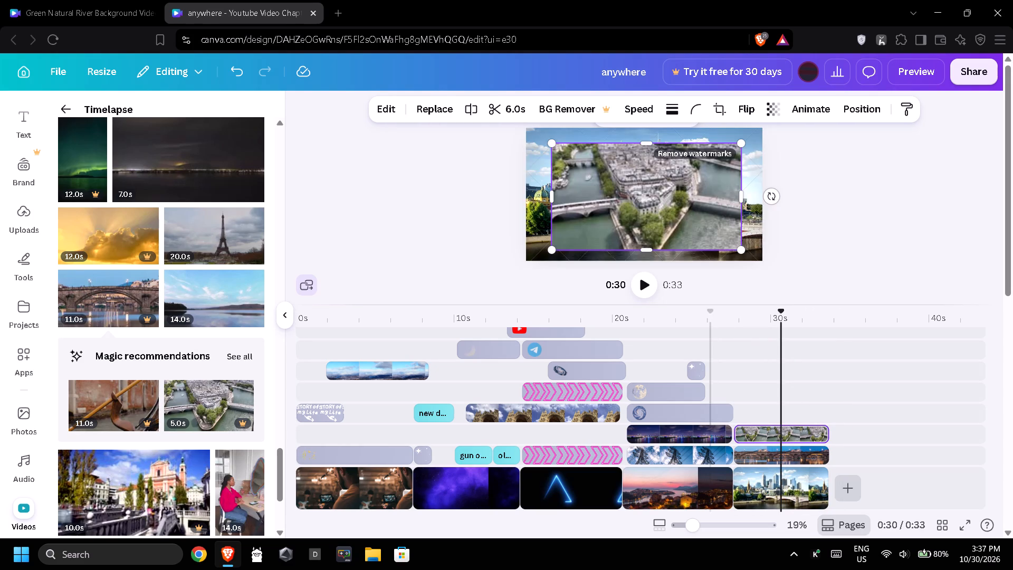
drag(548, 142, 562, 147)
drag(562, 147, 661, 203)
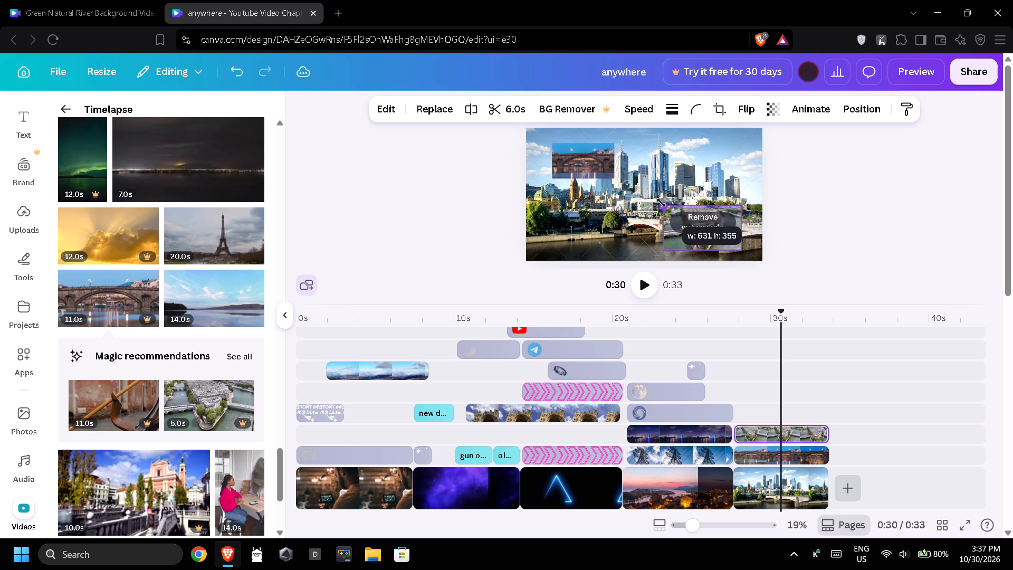
drag(661, 203, 672, 205)
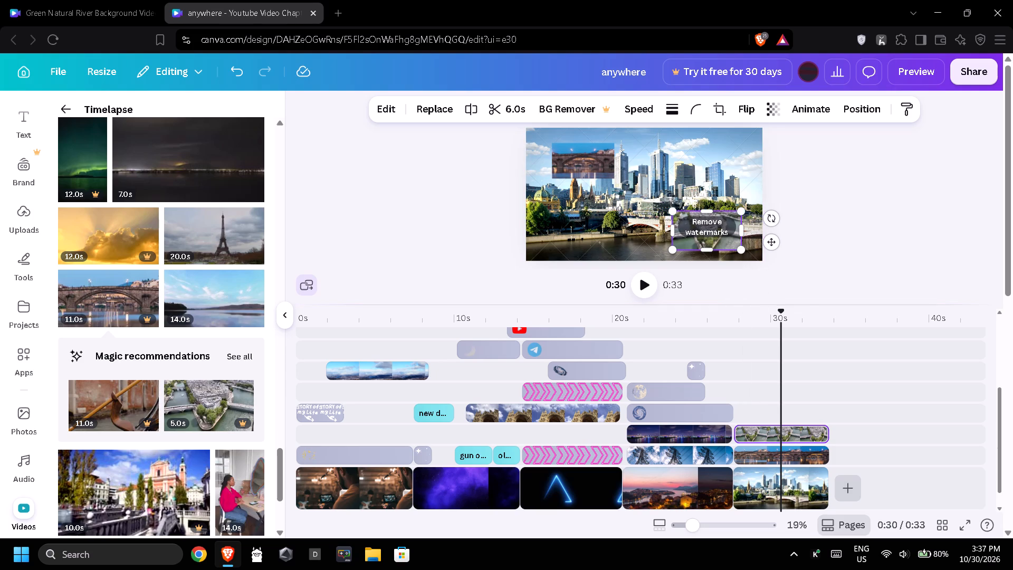
Add the 5.0s storm-cloud landscape video on the track above the river-island overlay, starting with the fifth clip.
scroll(211, 335, down, 5)
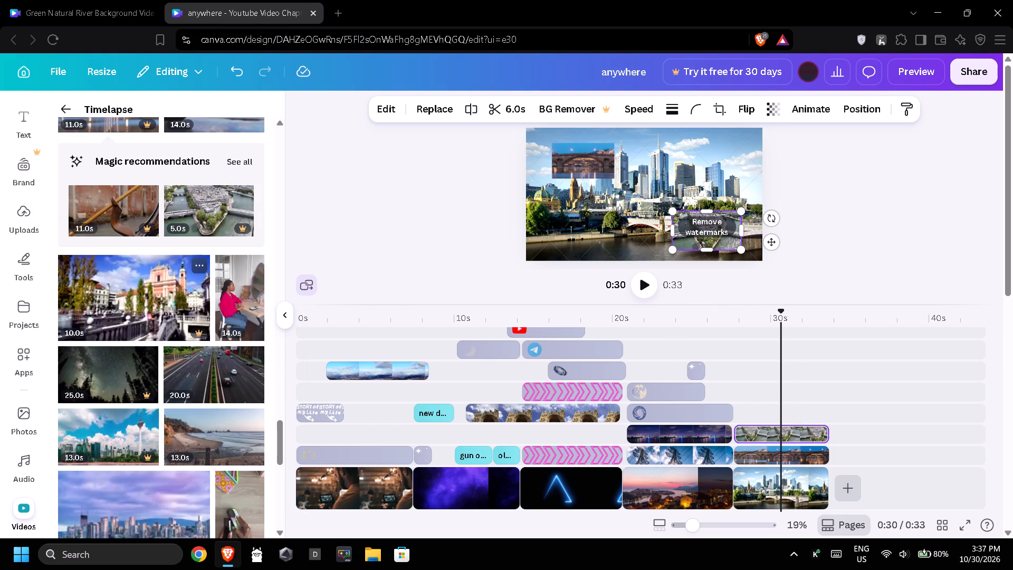
scroll(189, 402, down, 2)
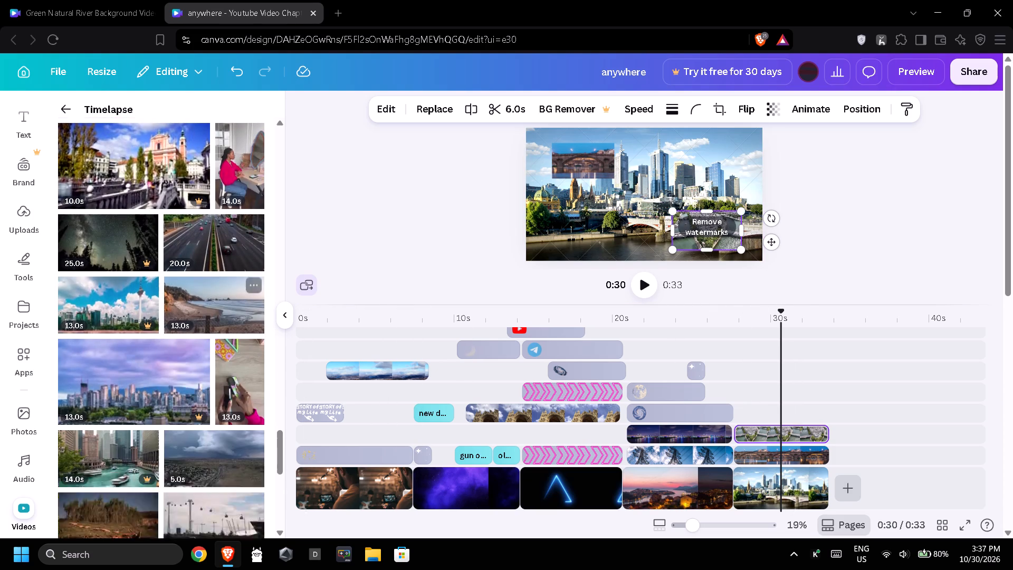
scroll(181, 399, down, 1)
drag(197, 404, 386, 400)
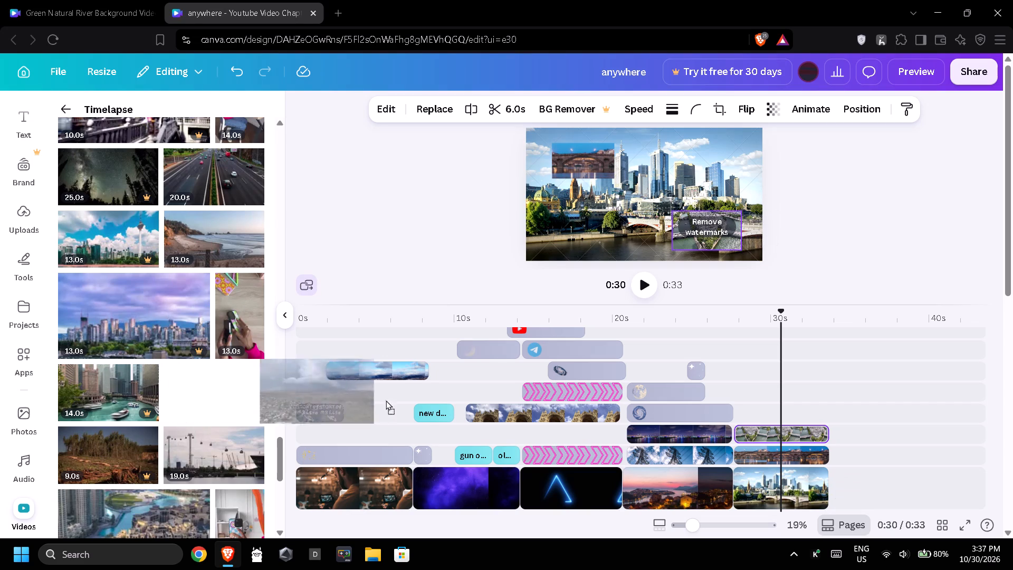
drag(386, 400, 768, 408)
Slow the storm-cloud overlay to 0.75 speed and trim it to 6.0 s so it ends with the fifth clip.
drag(810, 415, 823, 417)
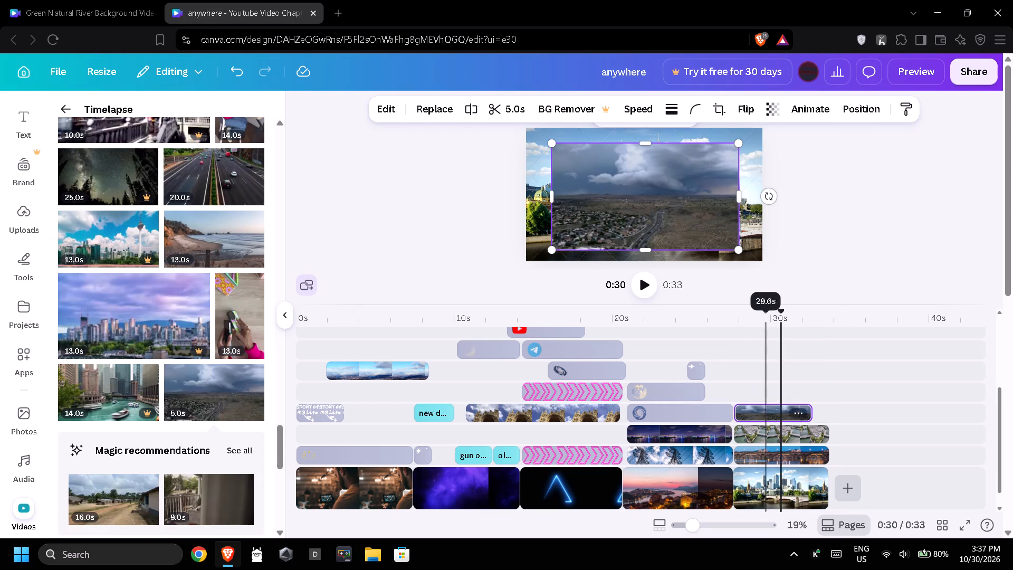
click(648, 114)
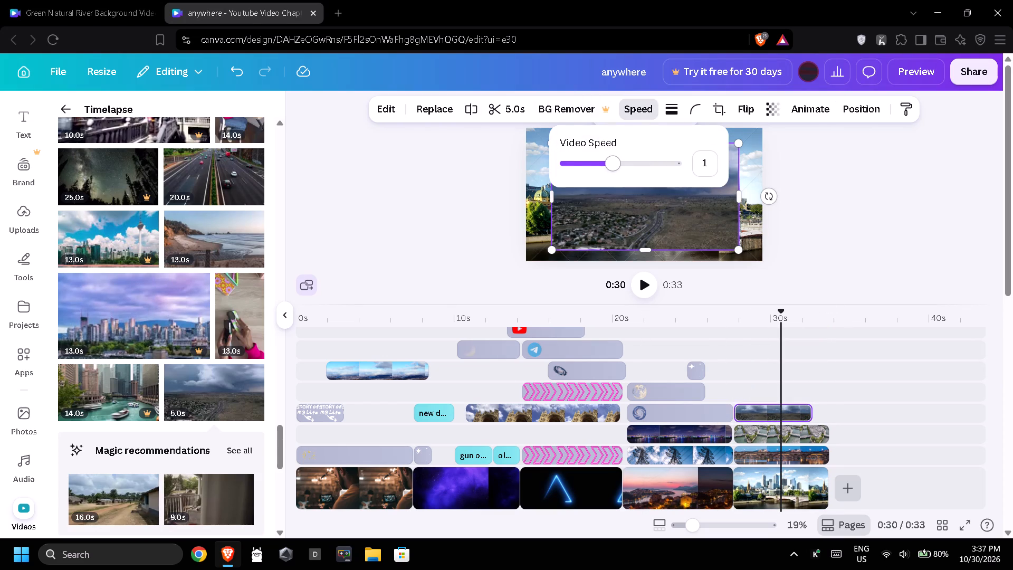
click(601, 167)
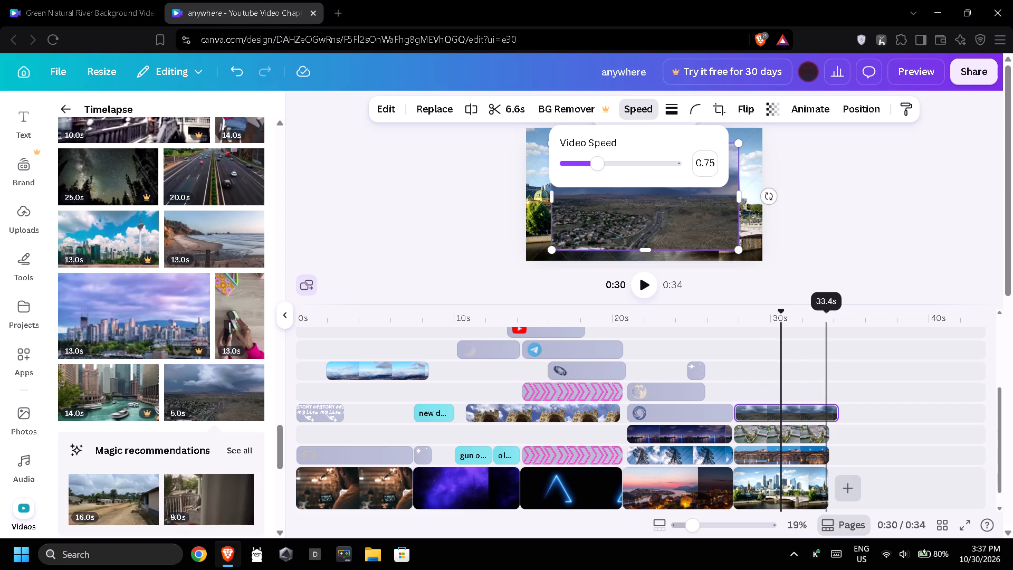
drag(836, 411, 827, 411)
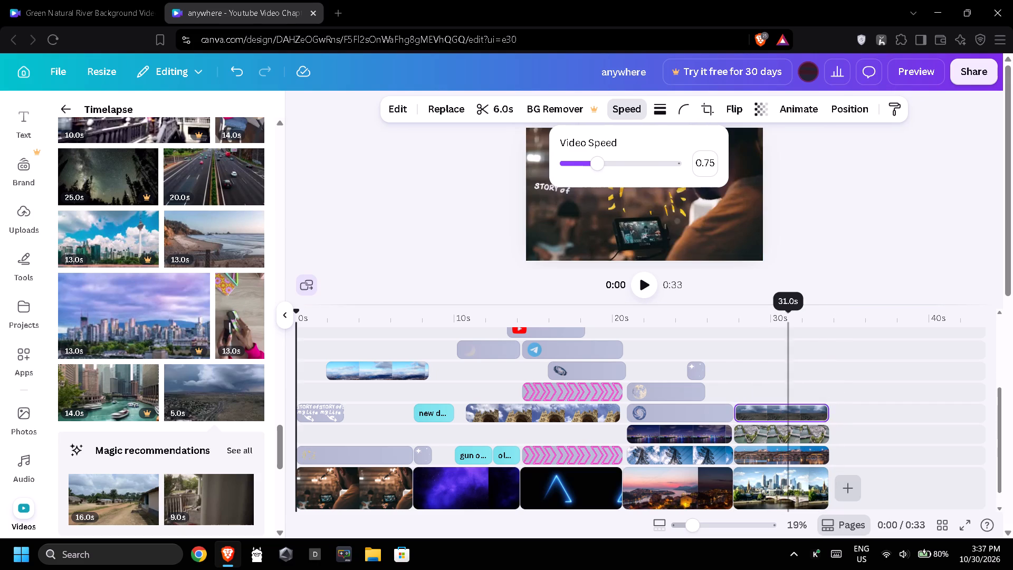
Shrink the storm-cloud overlay to a small thumbnail, keeping its lower-left corner in place in the frame.
click(788, 408)
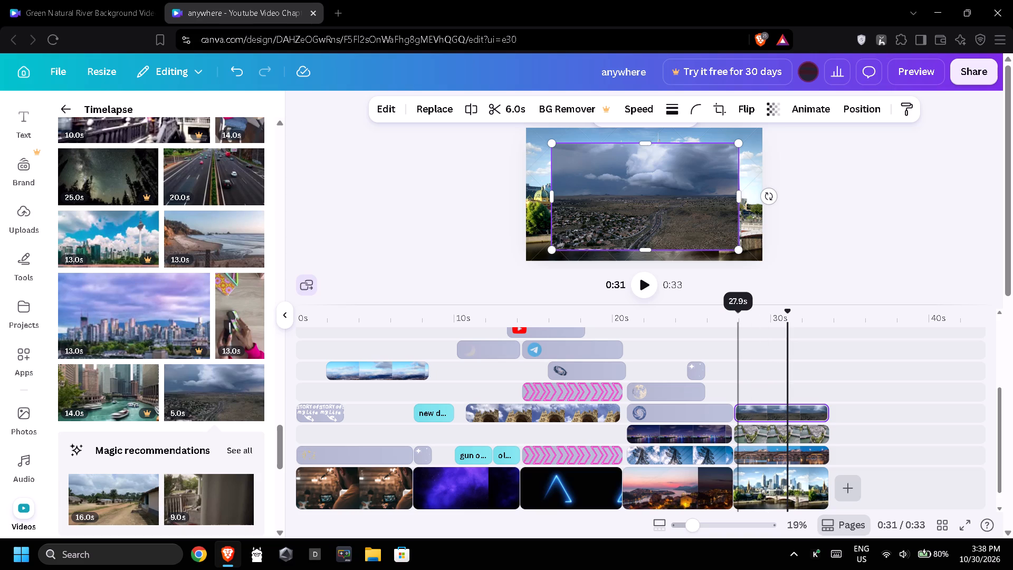
drag(738, 146, 622, 215)
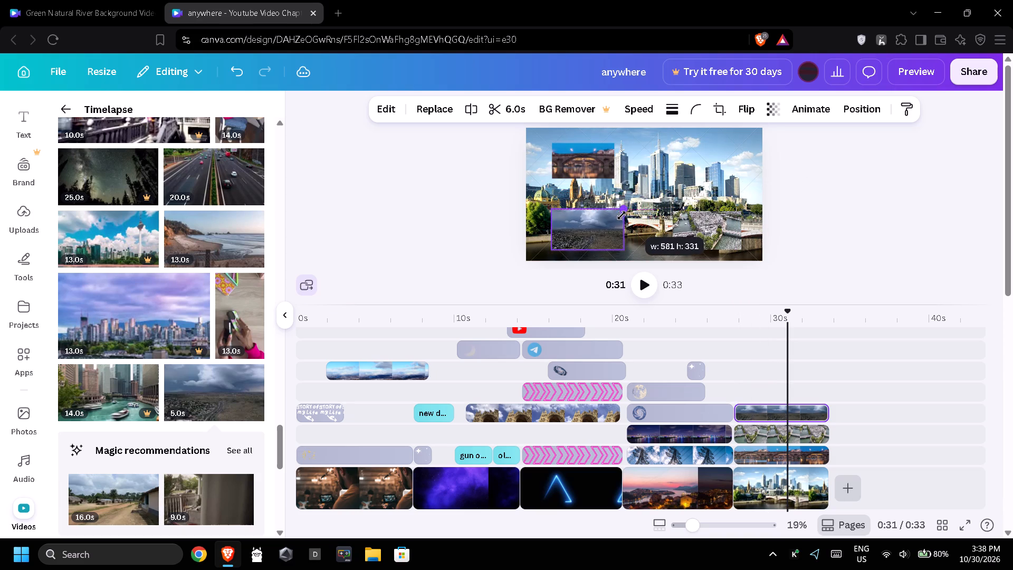
drag(622, 215, 614, 221)
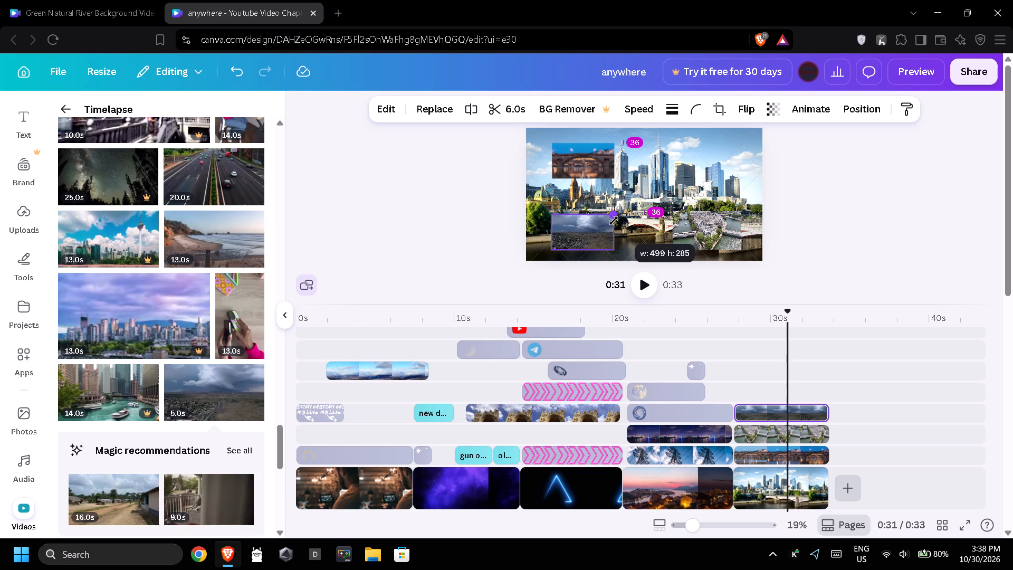
drag(614, 221, 621, 220)
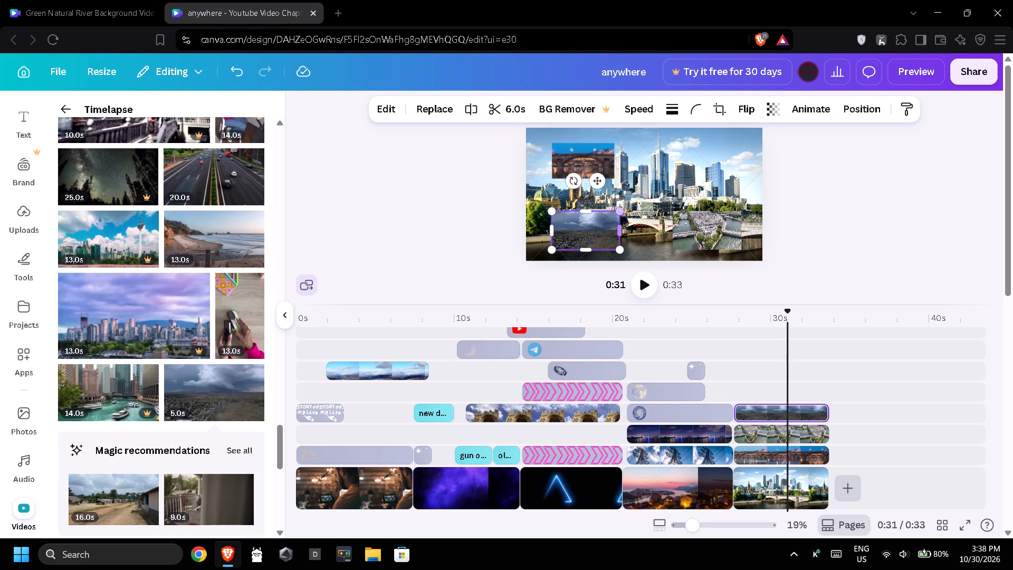
Give the storm-cloud thumbnail a short-dashed black stroke with a weight of 100.
click(665, 112)
click(721, 149)
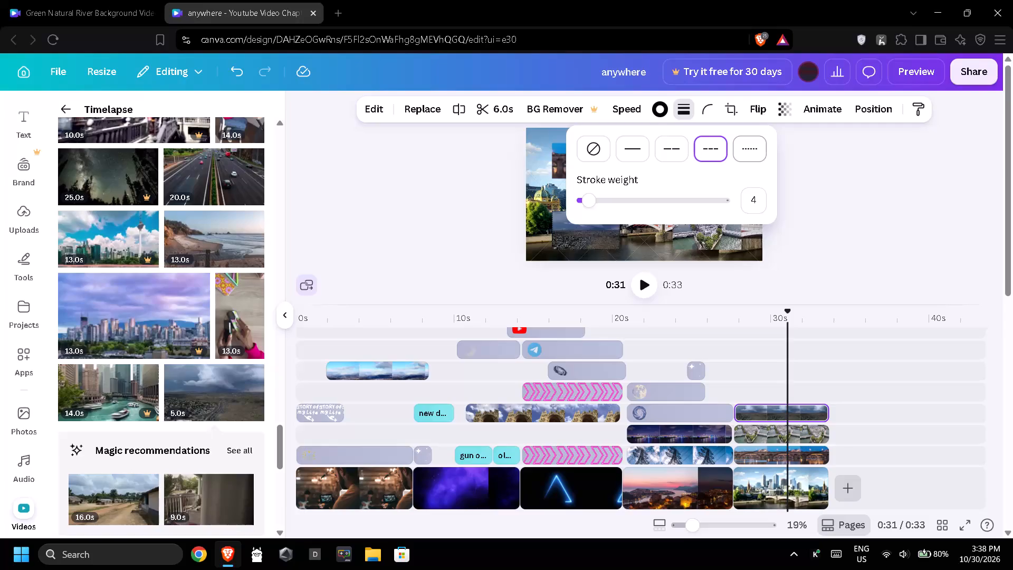
click(744, 149)
drag(697, 201, 729, 200)
click(720, 154)
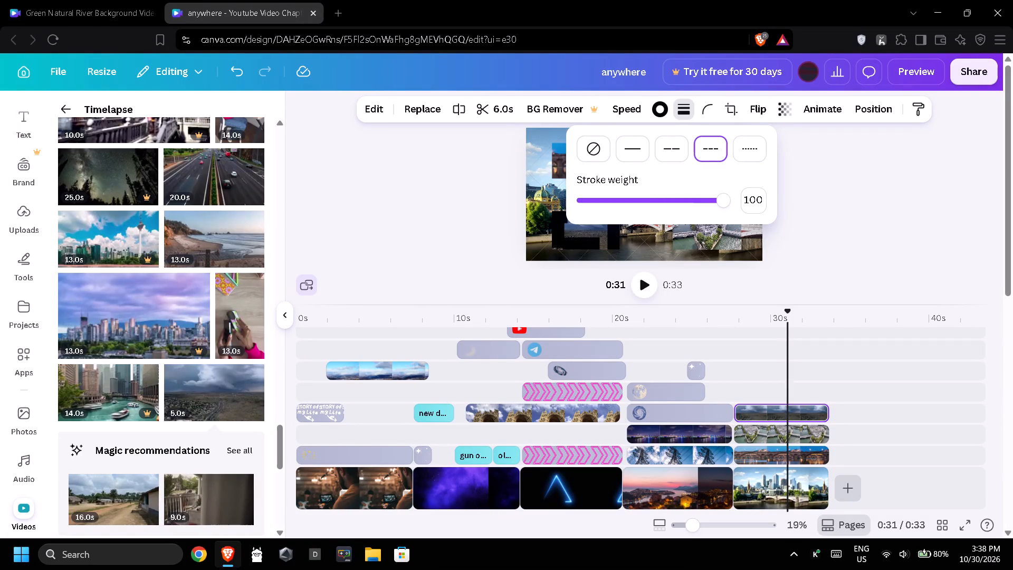
click(795, 194)
Give the river-island thumbnail a dotted black stroke with a weight of 100.
click(703, 223)
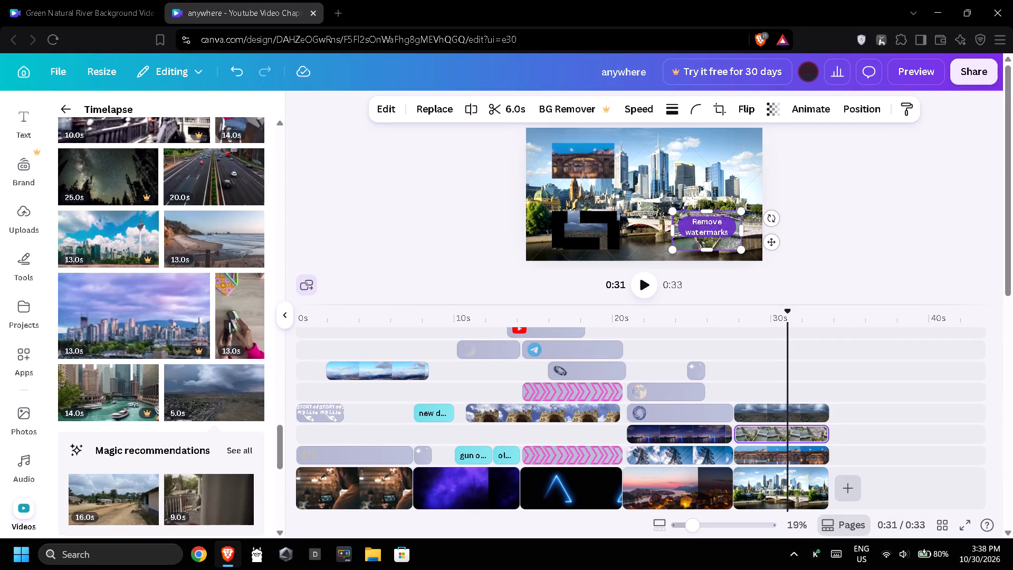
click(667, 112)
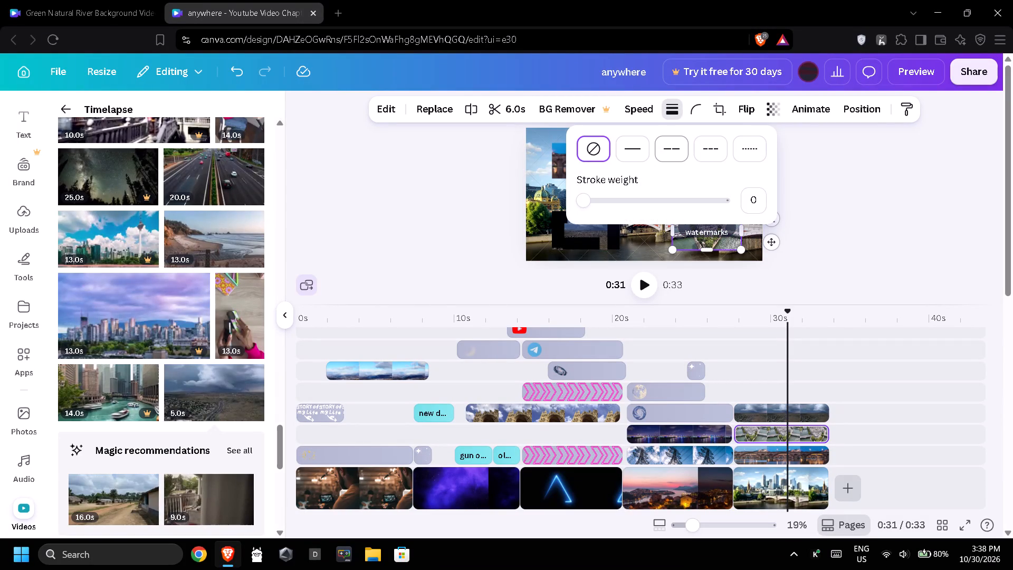
click(713, 151)
drag(714, 199, 737, 199)
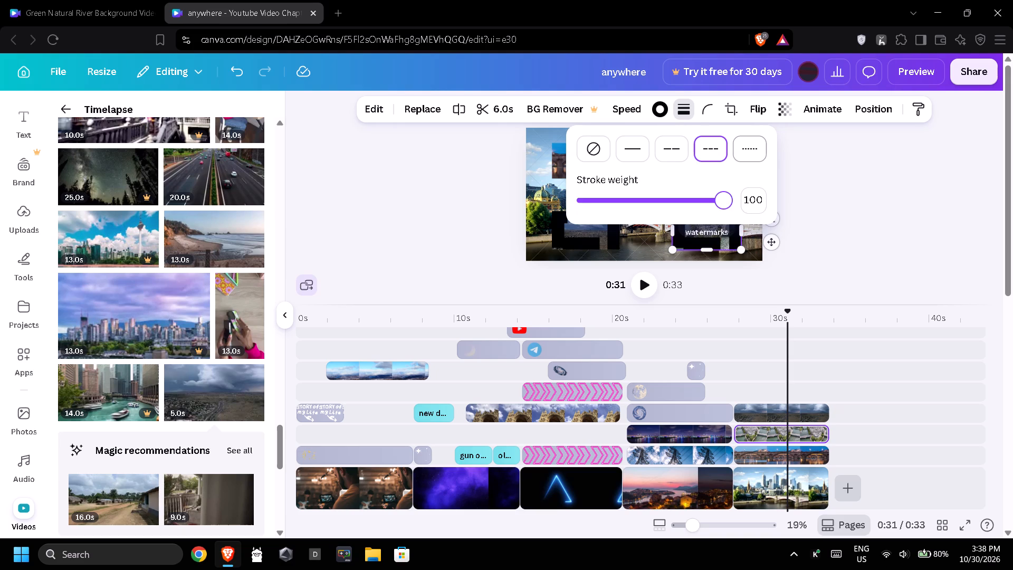
click(749, 149)
click(818, 193)
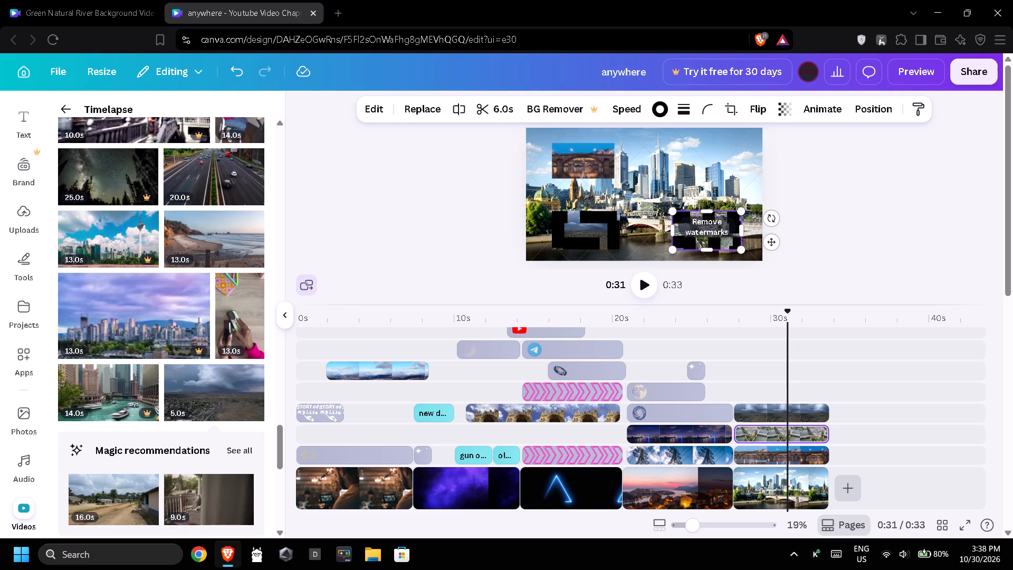
Give the bridge thumbnail a dotted black stroke at the maximum stroke weight.
click(594, 163)
click(711, 111)
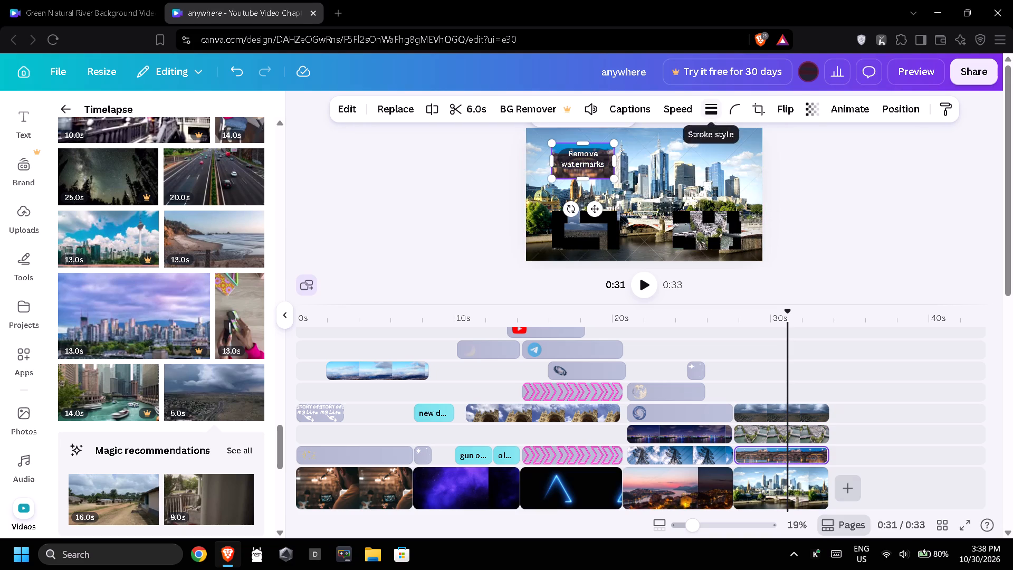
click(783, 153)
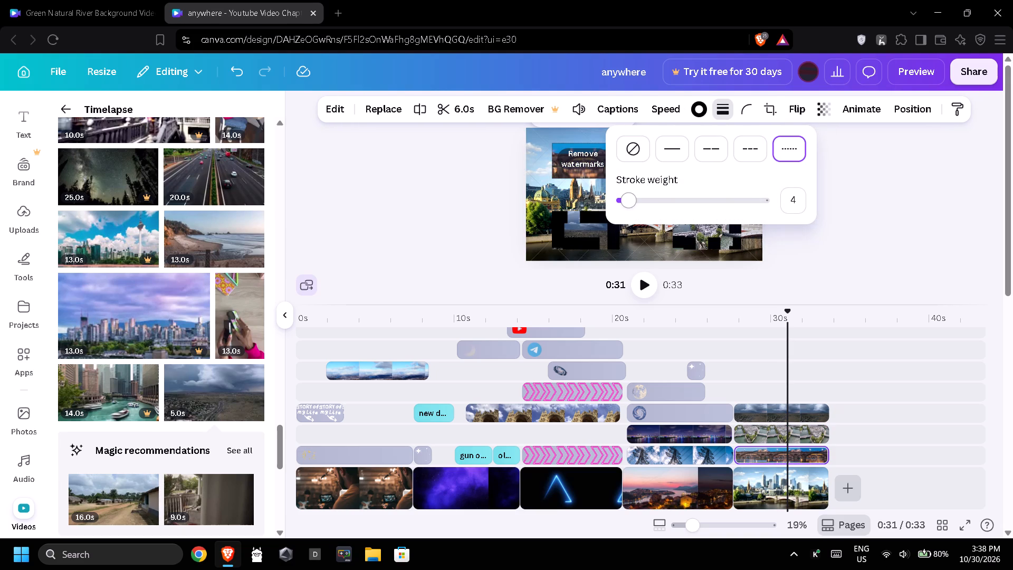
drag(741, 201, 770, 201)
click(844, 197)
click(800, 198)
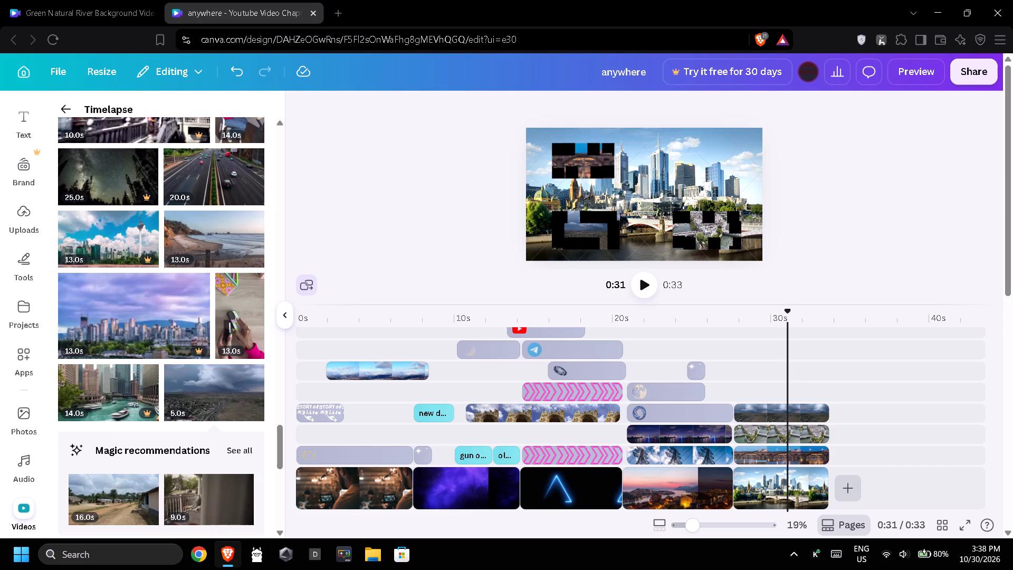
Add the 9.0s recommended porch video above the storm-cloud overlay, starting with the fifth clip, and trim it to 6.0 s.
scroll(152, 357, down, 2)
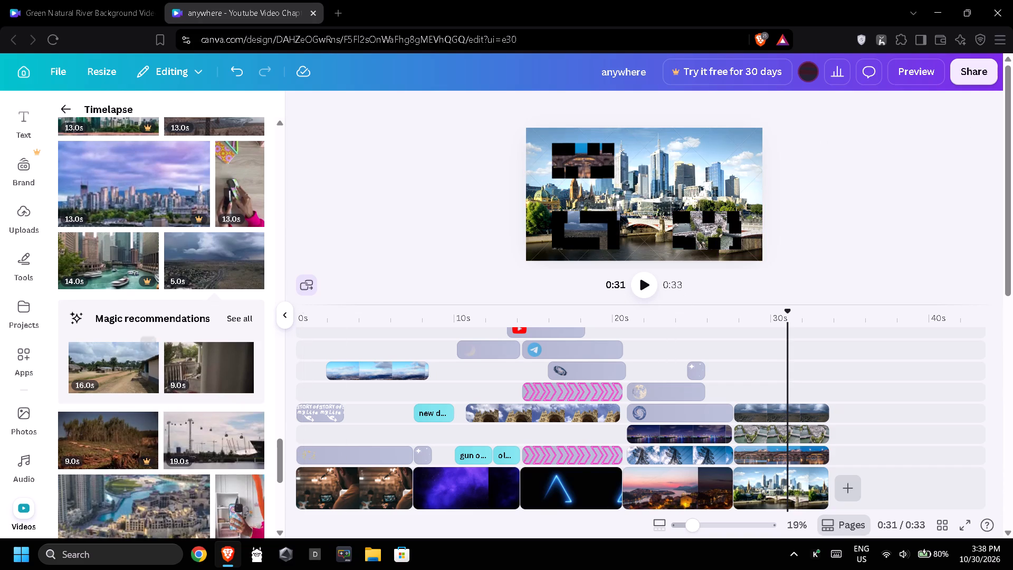
drag(179, 376, 730, 355)
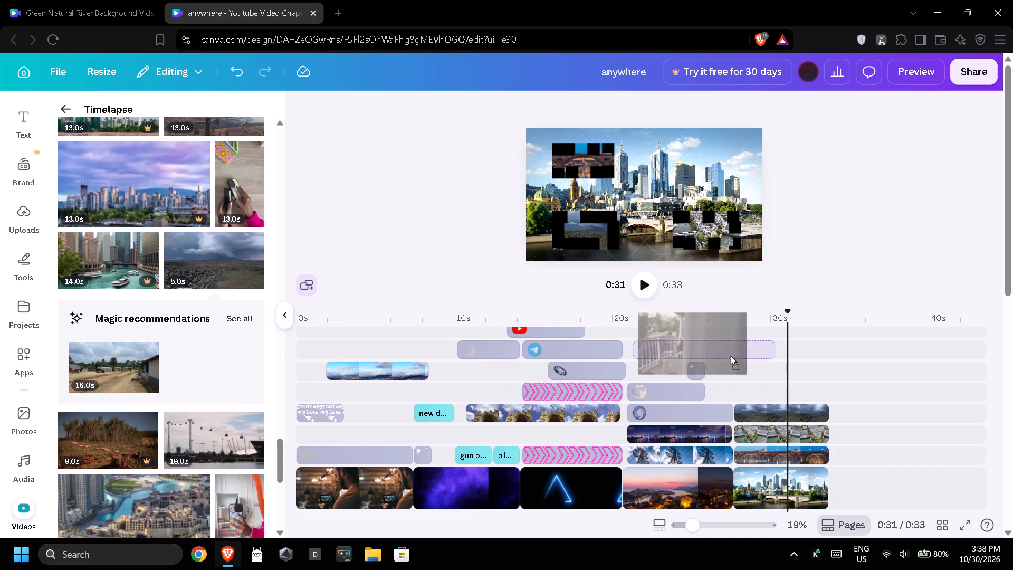
drag(730, 355, 751, 386)
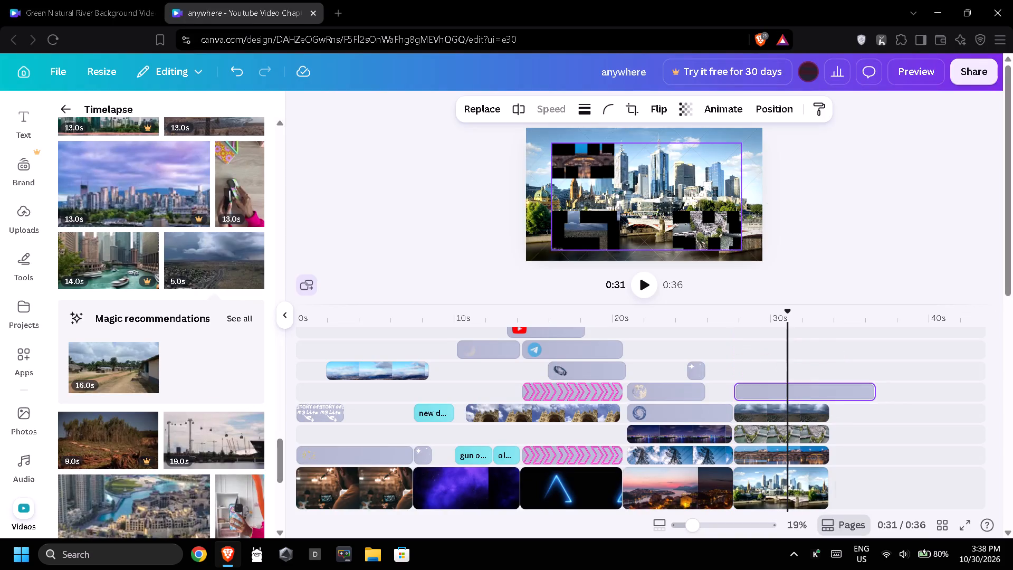
drag(874, 391, 840, 393)
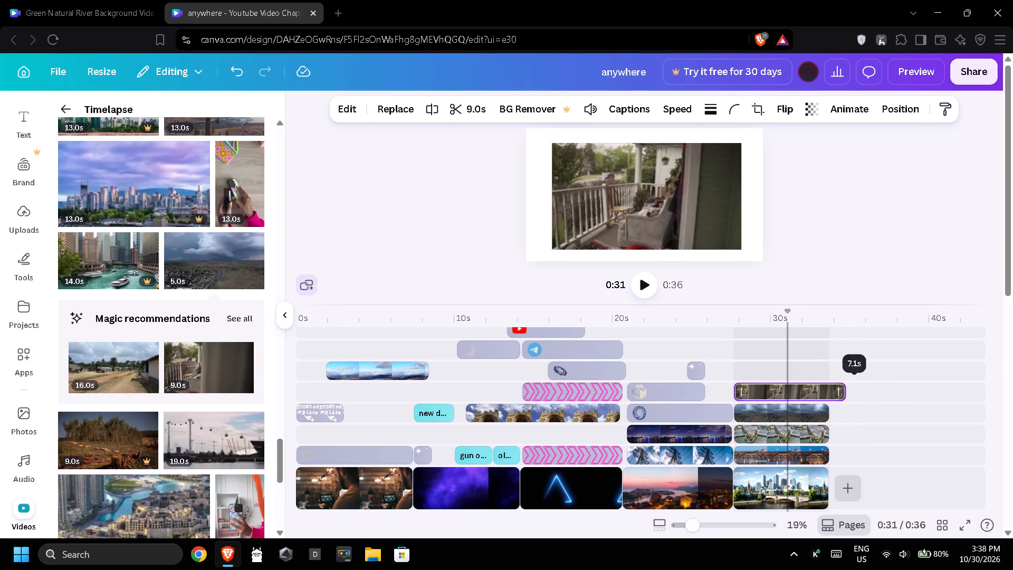
drag(840, 393, 827, 396)
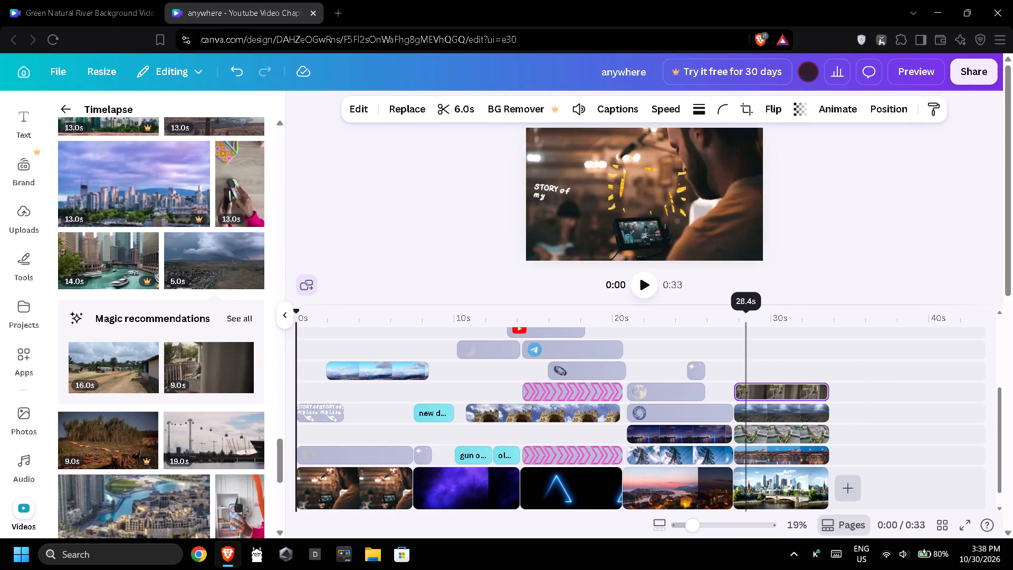
Shrink the porch overlay to a small thumbnail, keeping its upper-right corner in place in the frame.
click(767, 387)
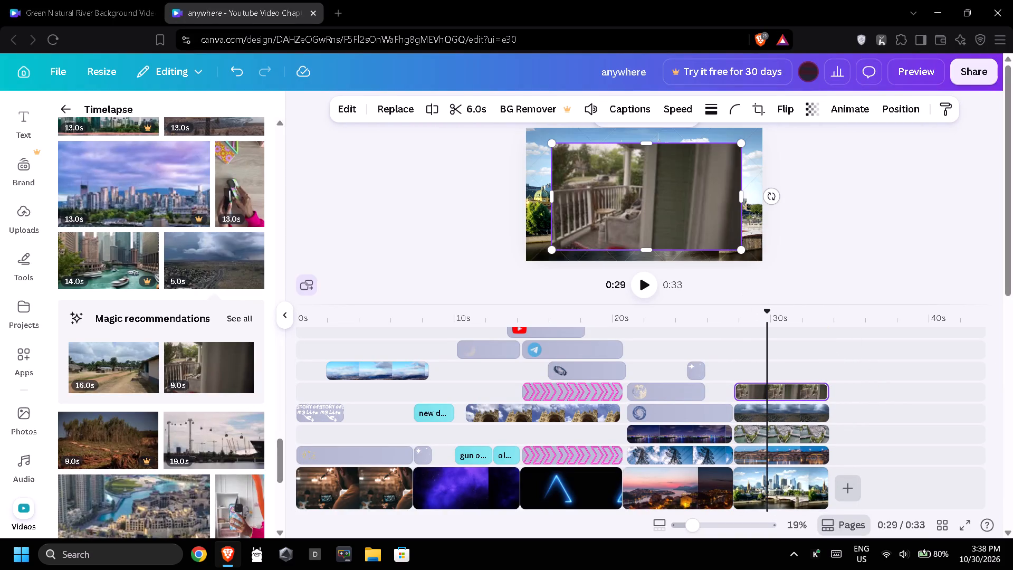
drag(551, 249, 626, 196)
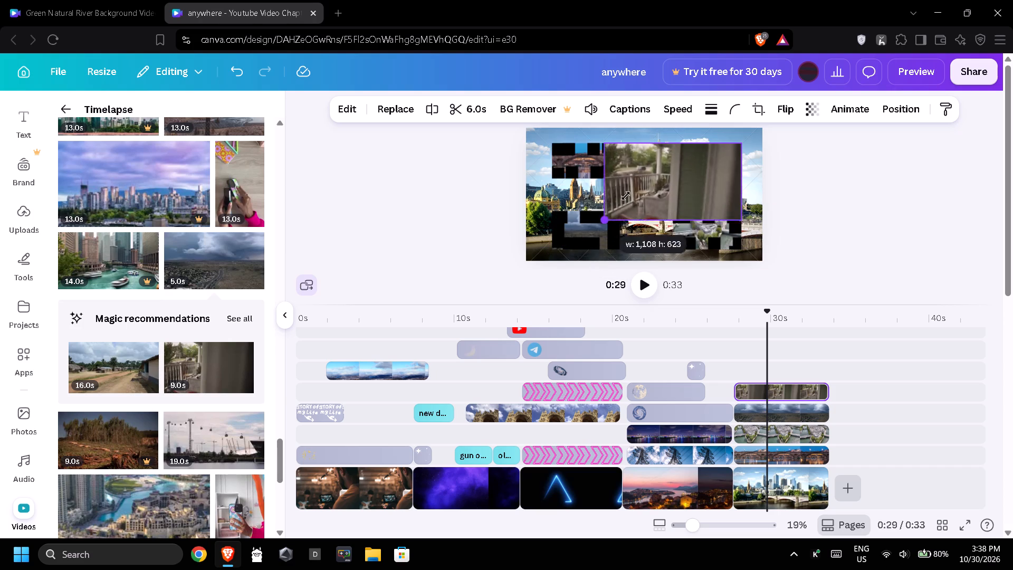
drag(626, 196, 664, 170)
Give the porch thumbnail a dotted black stroke at the maximum stroke weight.
click(709, 107)
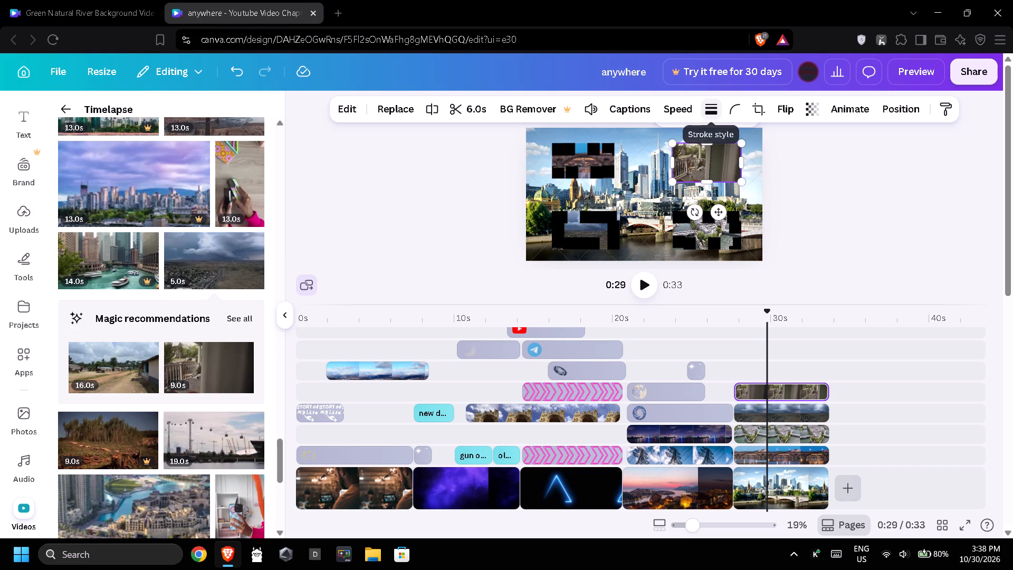
click(790, 147)
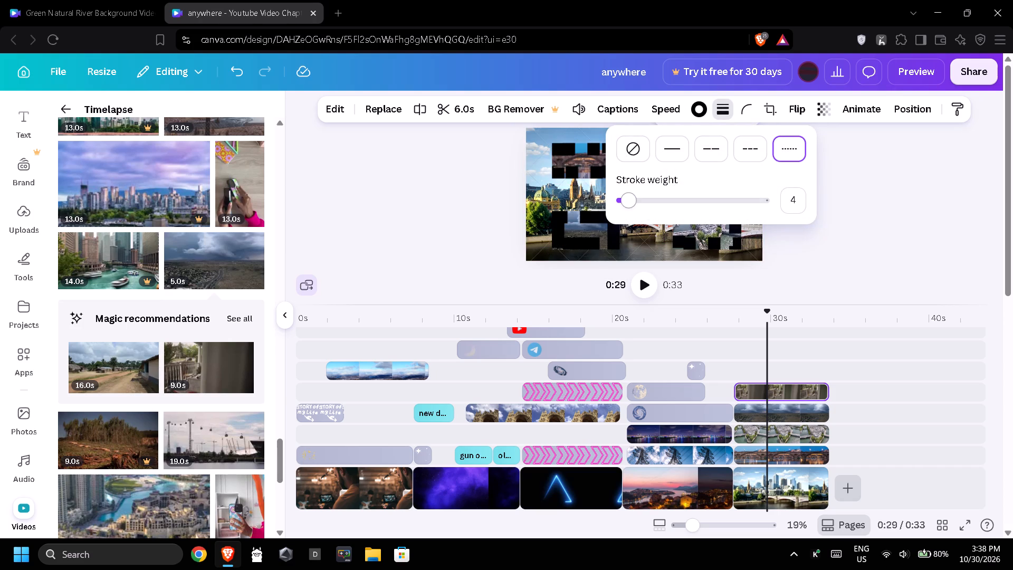
drag(756, 201, 779, 203)
click(884, 222)
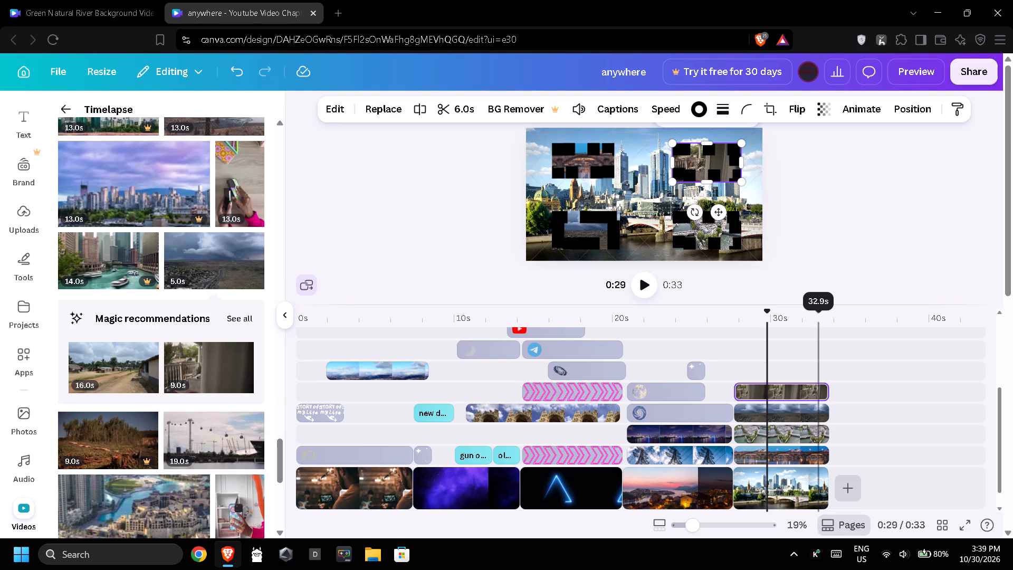
click(840, 379)
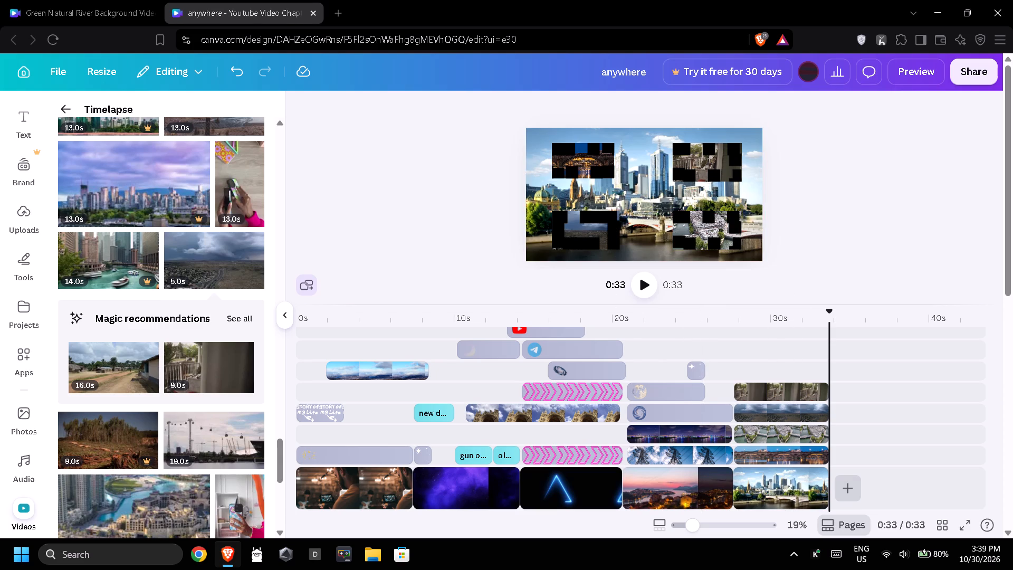
Add the 5.0s snowy mountain video above the porch overlay, starting with the fifth clip.
scroll(184, 342, down, 3)
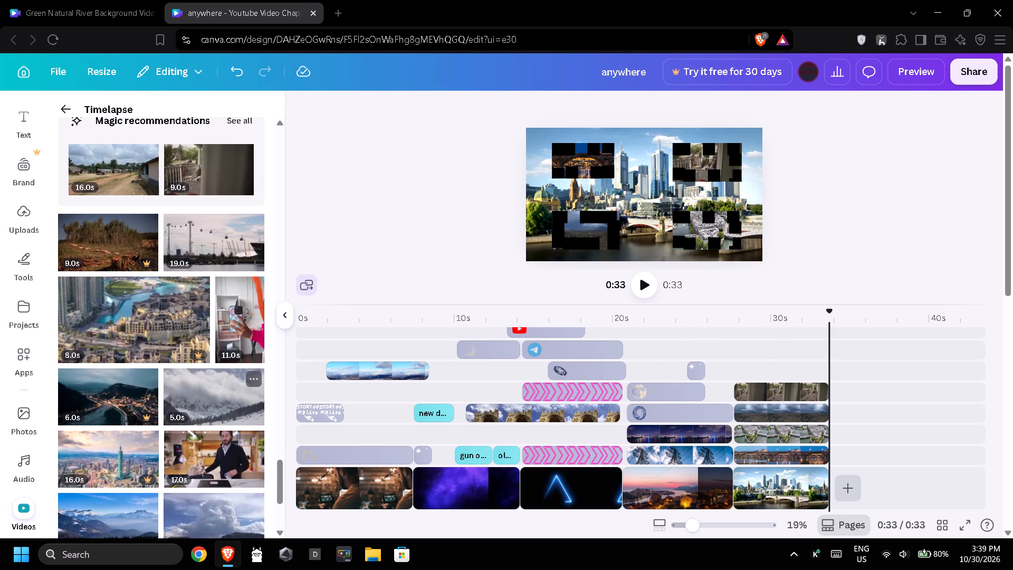
drag(182, 400, 774, 364)
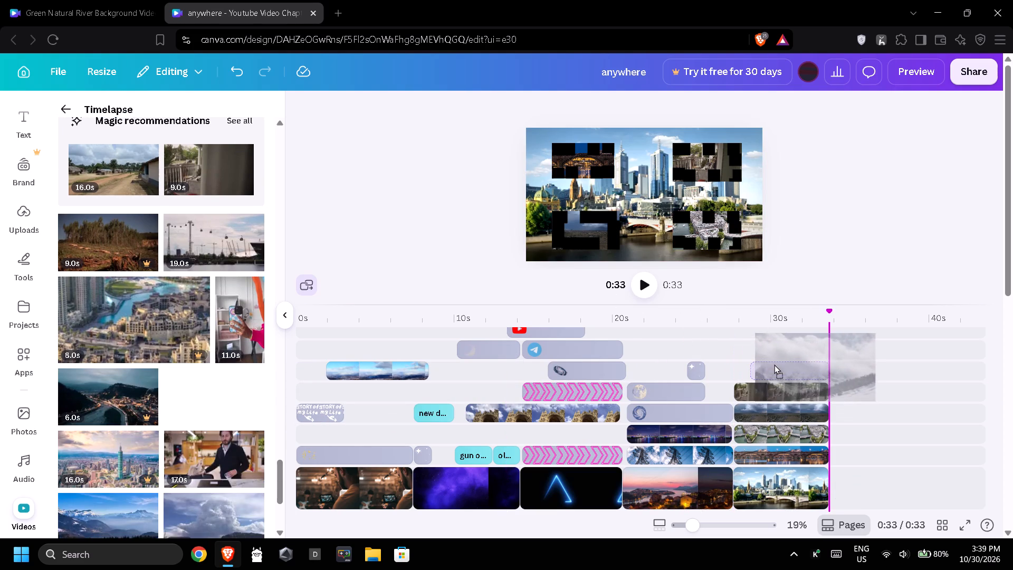
drag(774, 364, 756, 366)
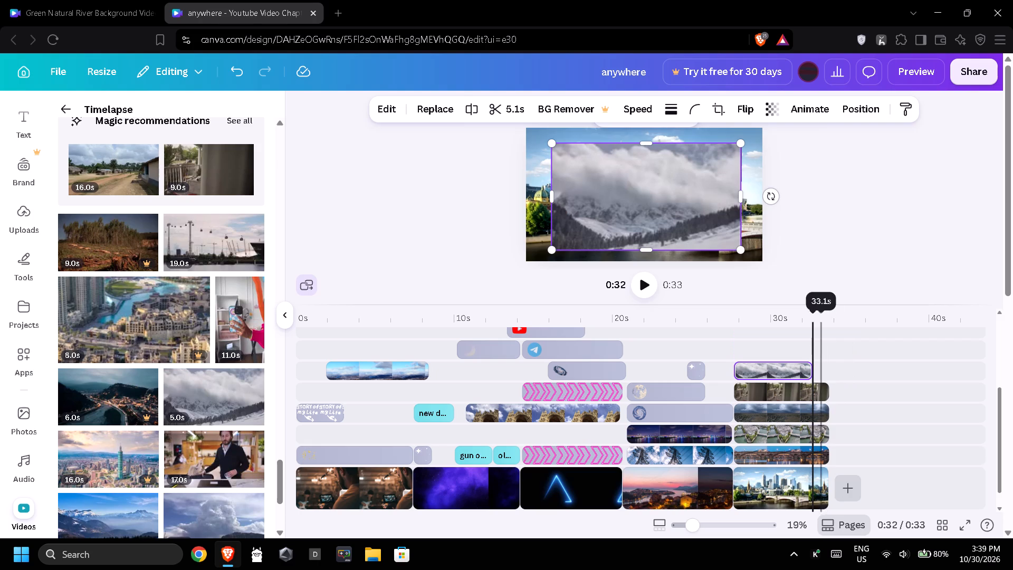
Slow the snowy mountain overlay to speed 0.75 and trim it to 6.0 s so it ends with the fifth clip.
click(634, 109)
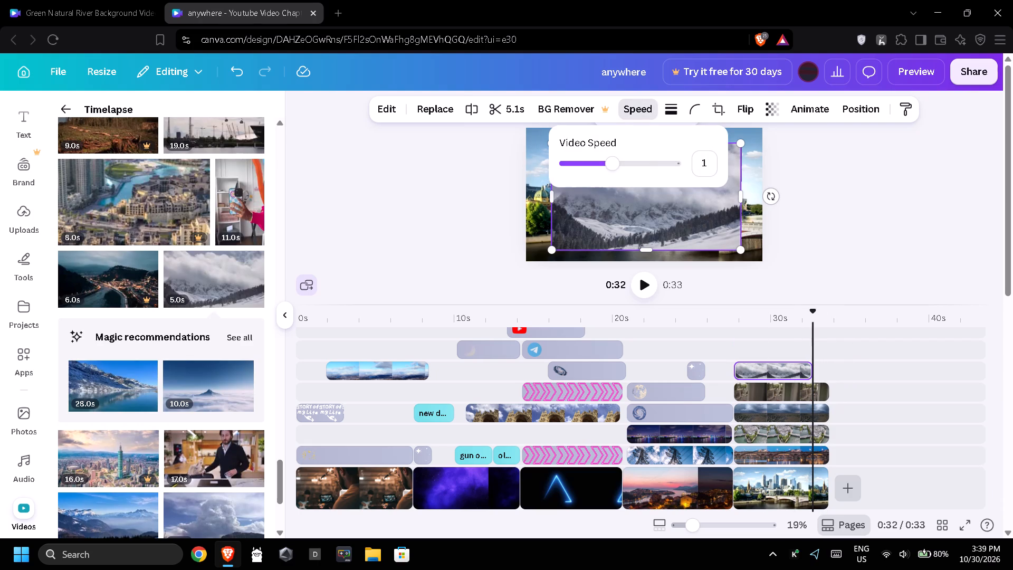
click(600, 161)
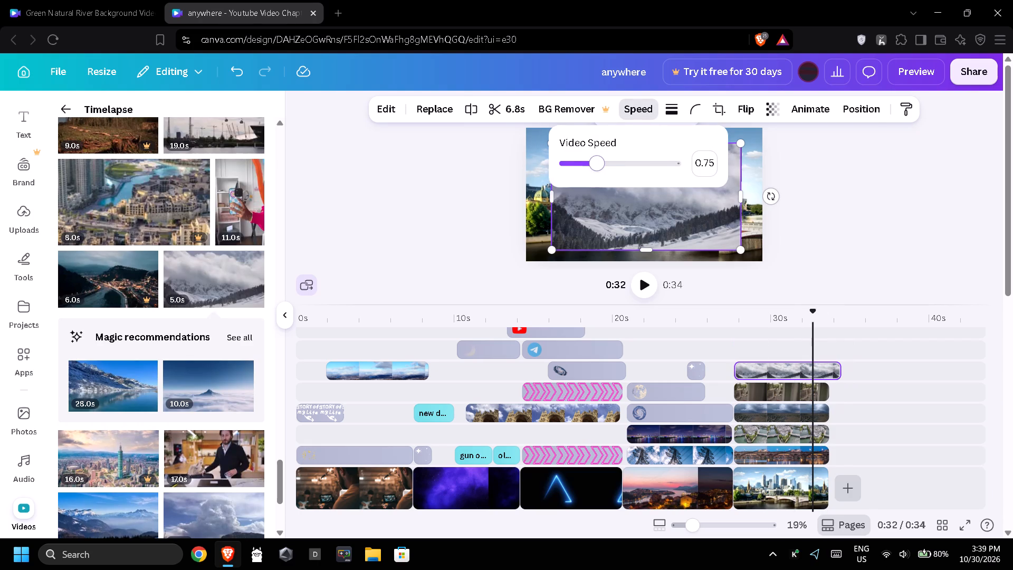
drag(837, 365, 826, 365)
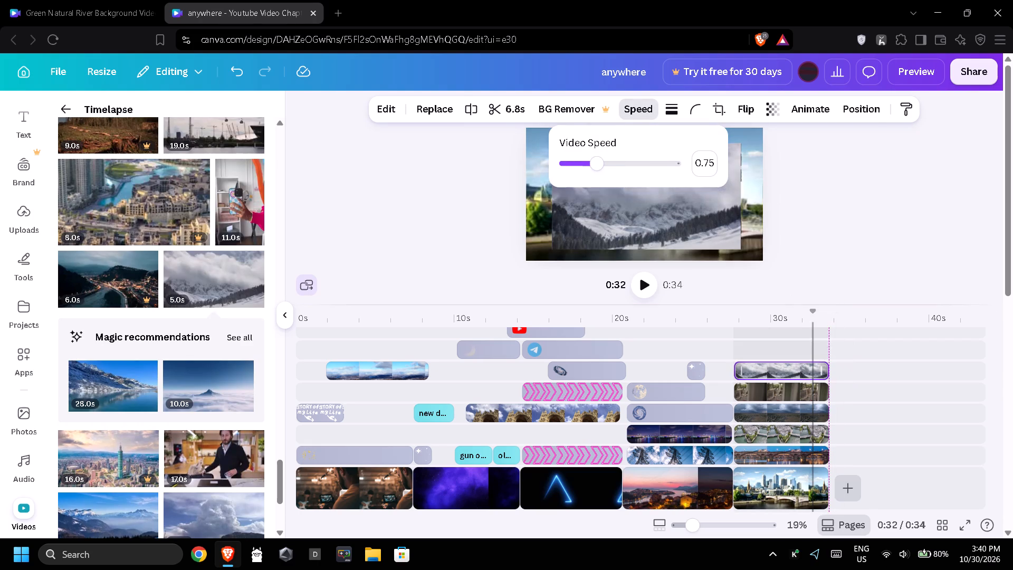
drag(826, 365, 823, 365)
click(796, 367)
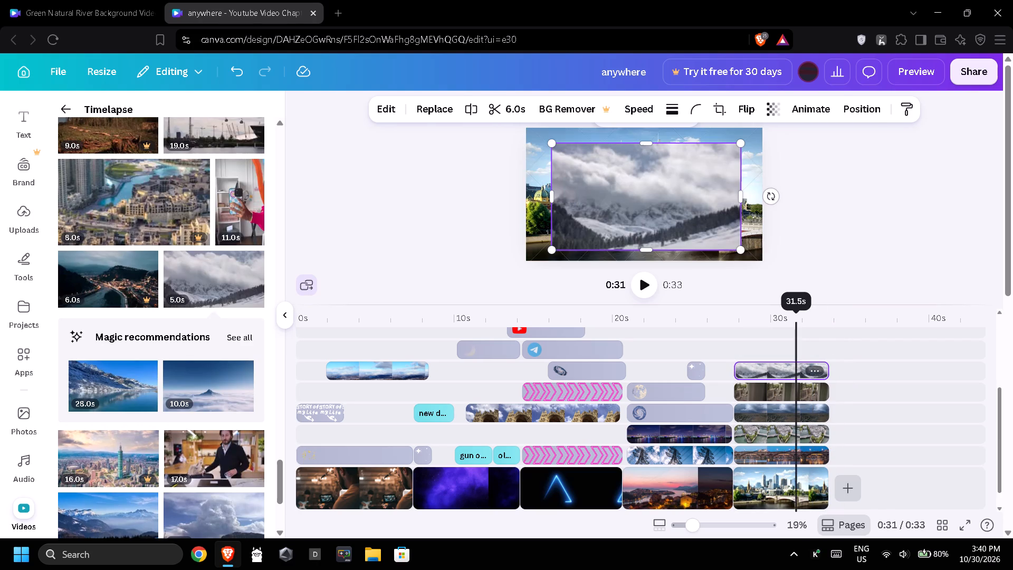
Shrink the snowy mountain overlay to a small thumbnail in the centre of the frame, between the four corner thumbnails.
drag(738, 143, 710, 167)
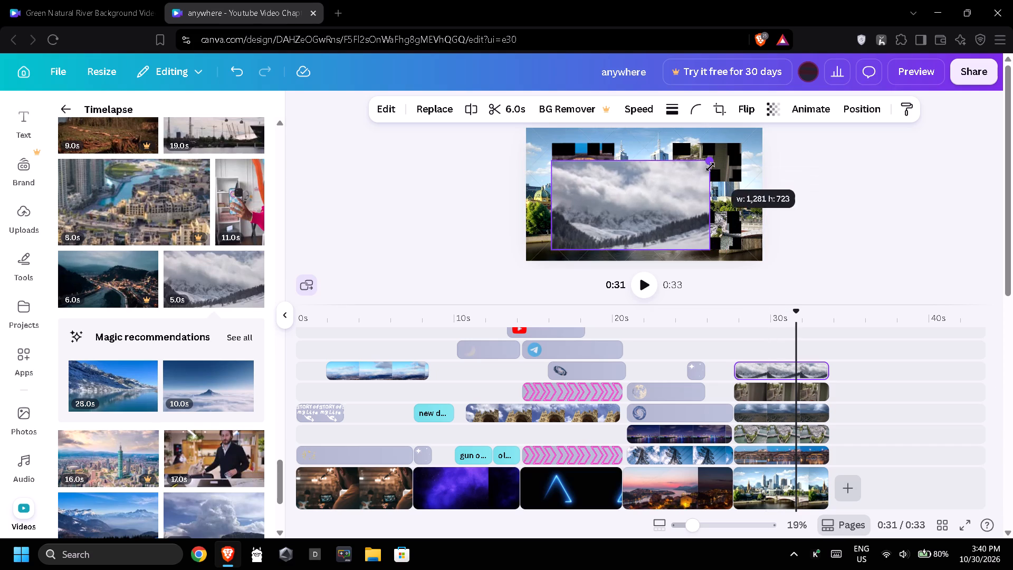
drag(710, 167, 674, 185)
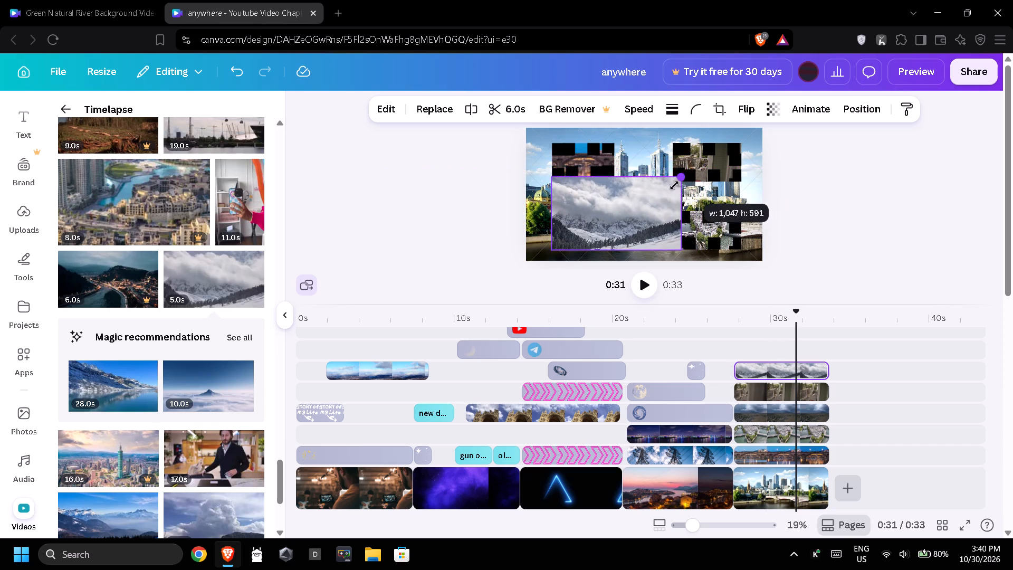
drag(674, 185, 666, 196)
drag(553, 248, 608, 225)
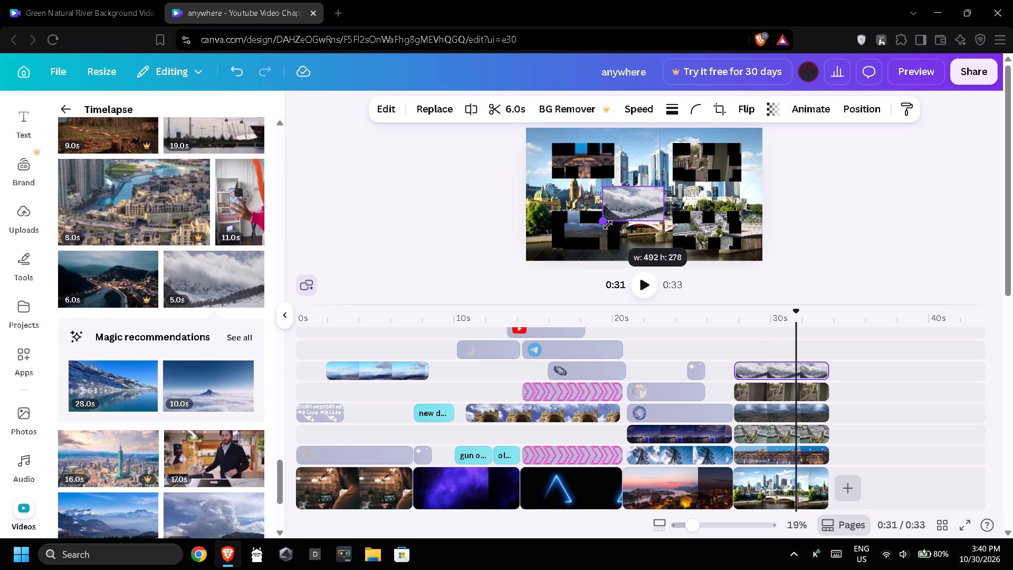
drag(608, 225, 626, 213)
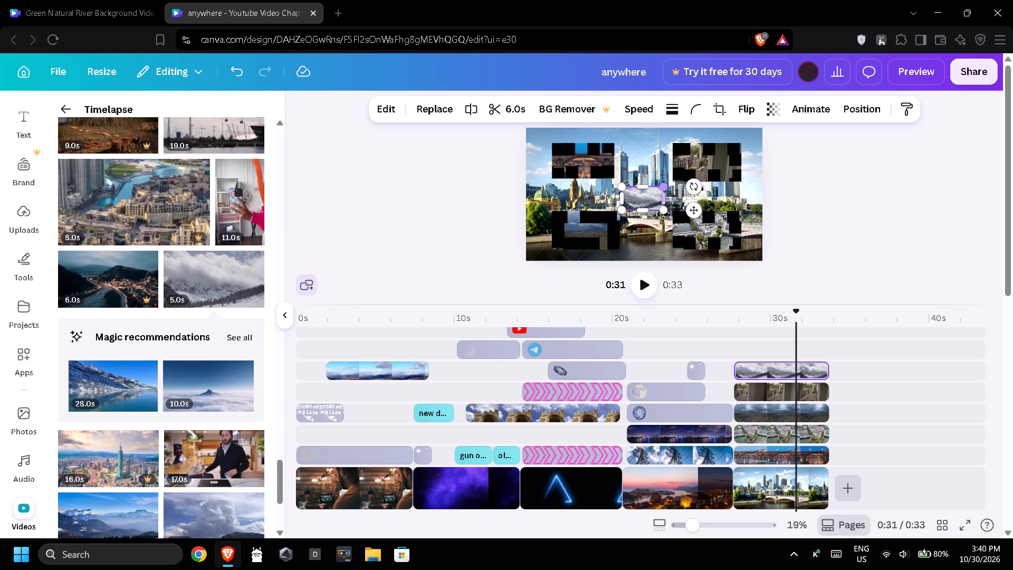
drag(652, 198, 649, 189)
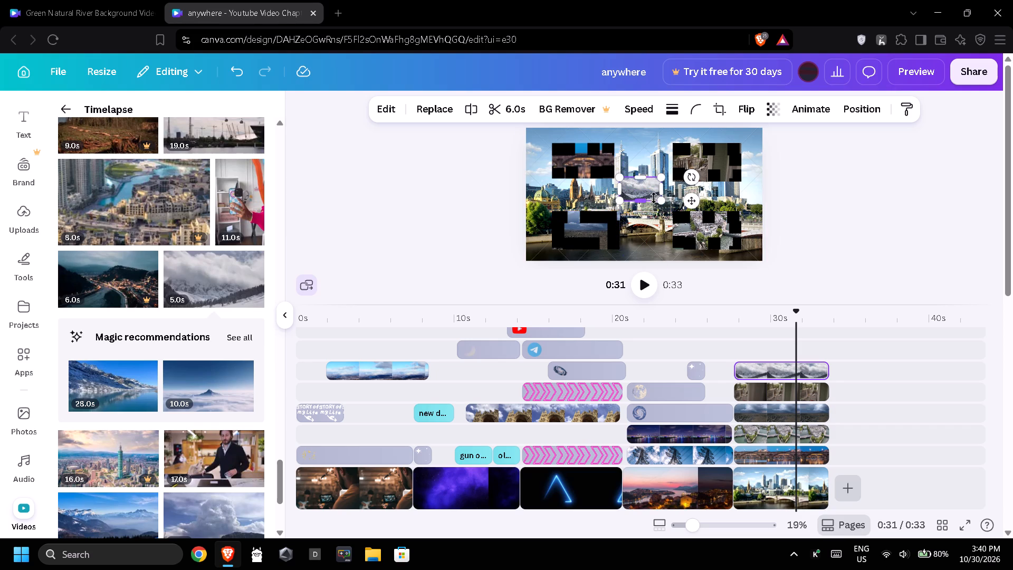
drag(658, 198, 666, 202)
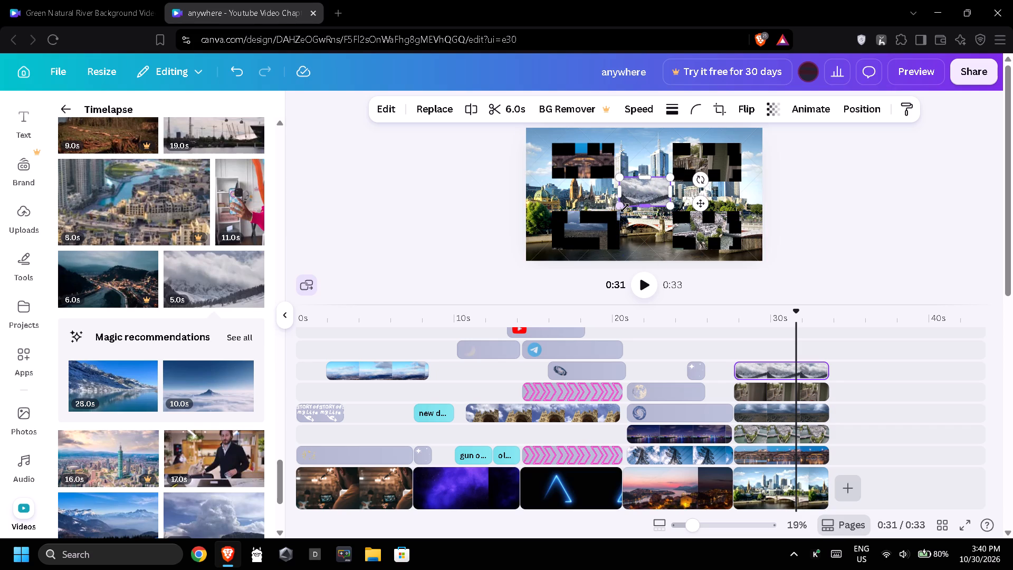
click(622, 208)
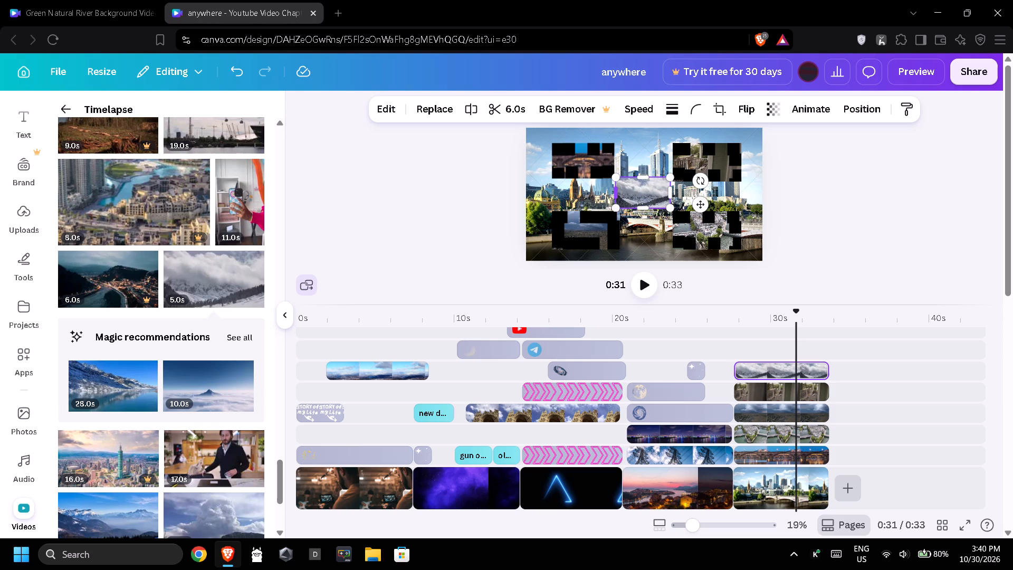
Give the snowy mountain thumbnail a dotted black stroke with a weight of 100.
click(678, 109)
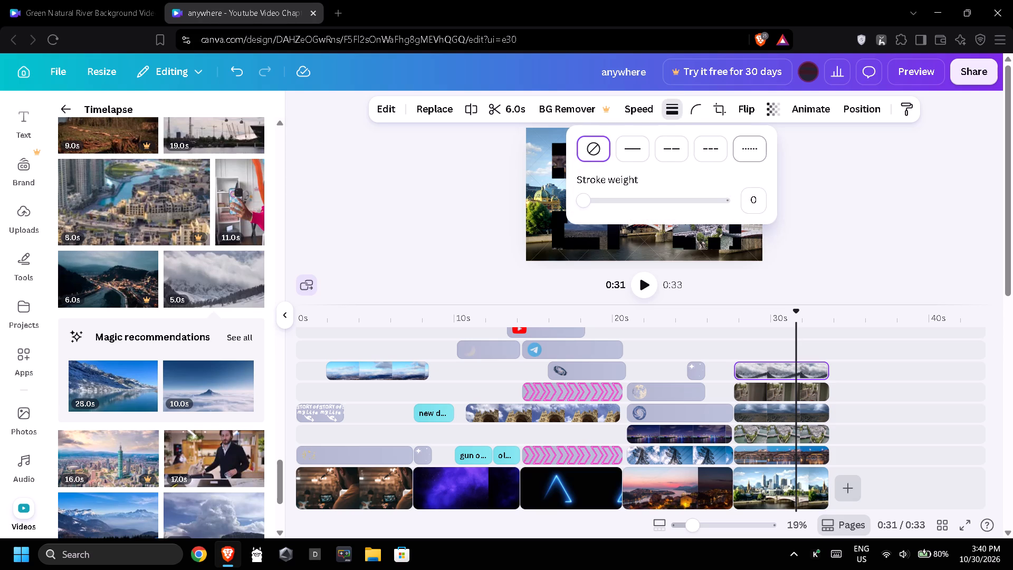
click(742, 153)
drag(720, 198, 741, 198)
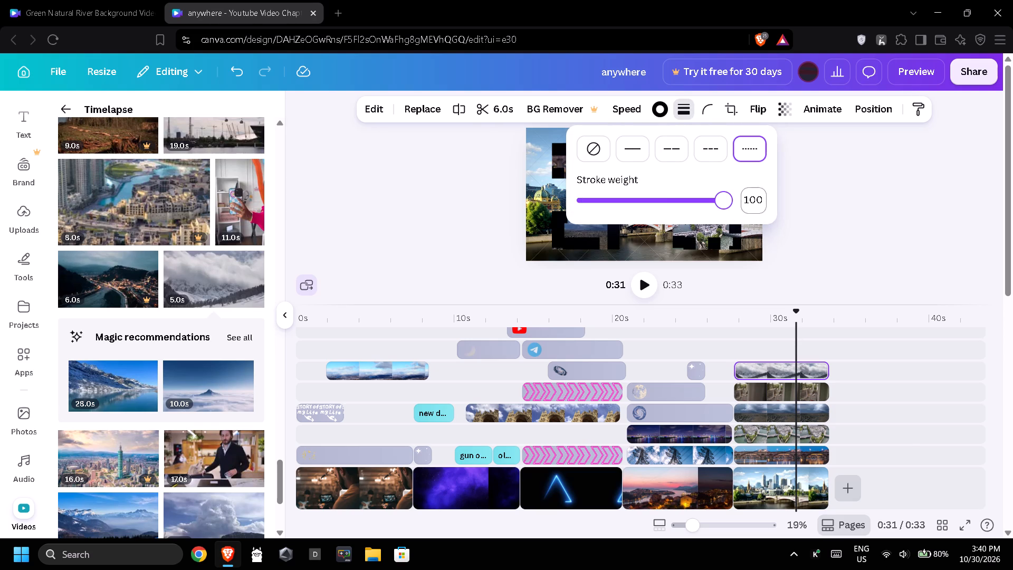
click(820, 191)
click(825, 193)
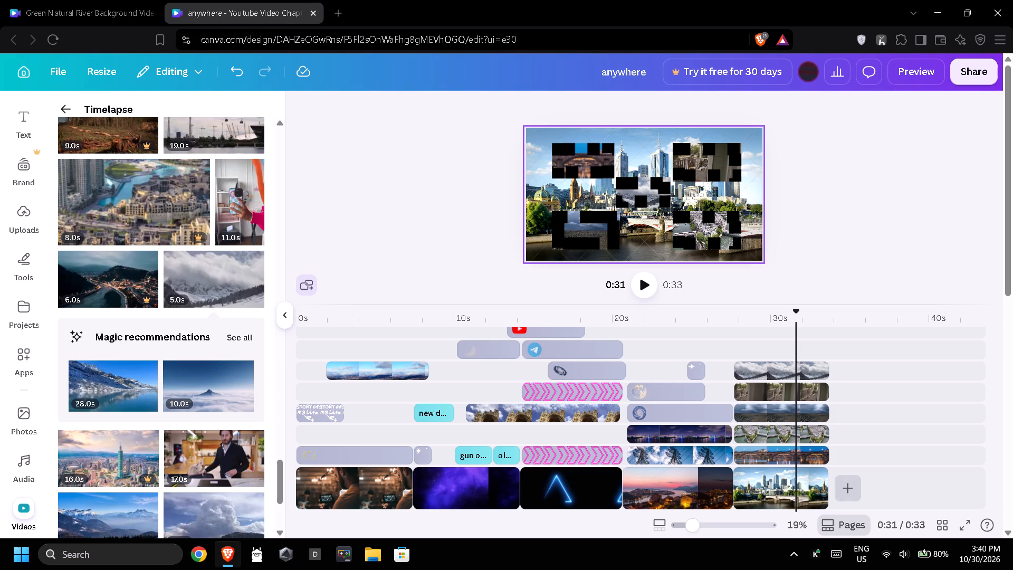
click(821, 202)
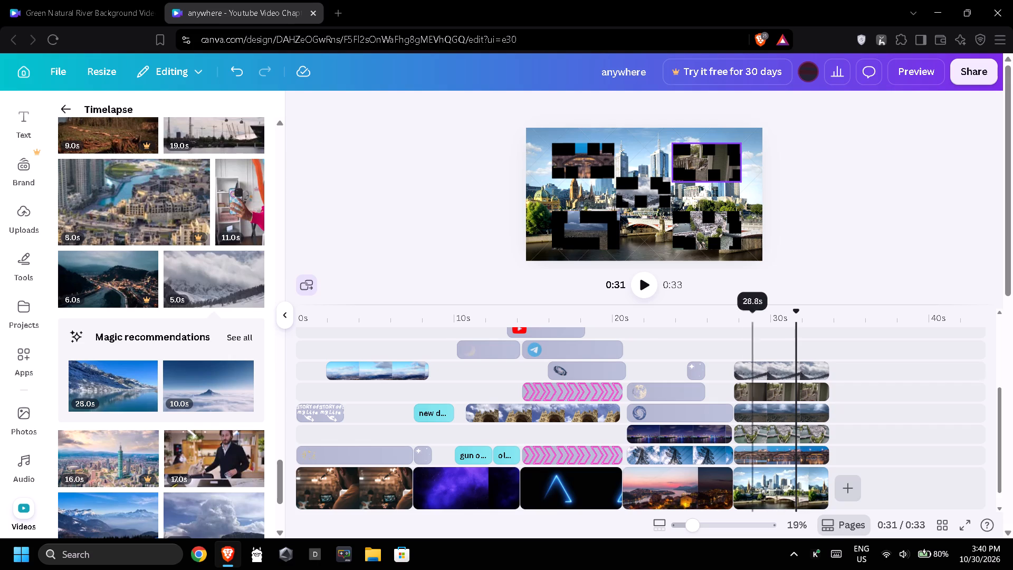
Examine the overlays of the third and fourth clips on the timeline.
scroll(693, 394, up, 1)
scroll(578, 396, down, 7)
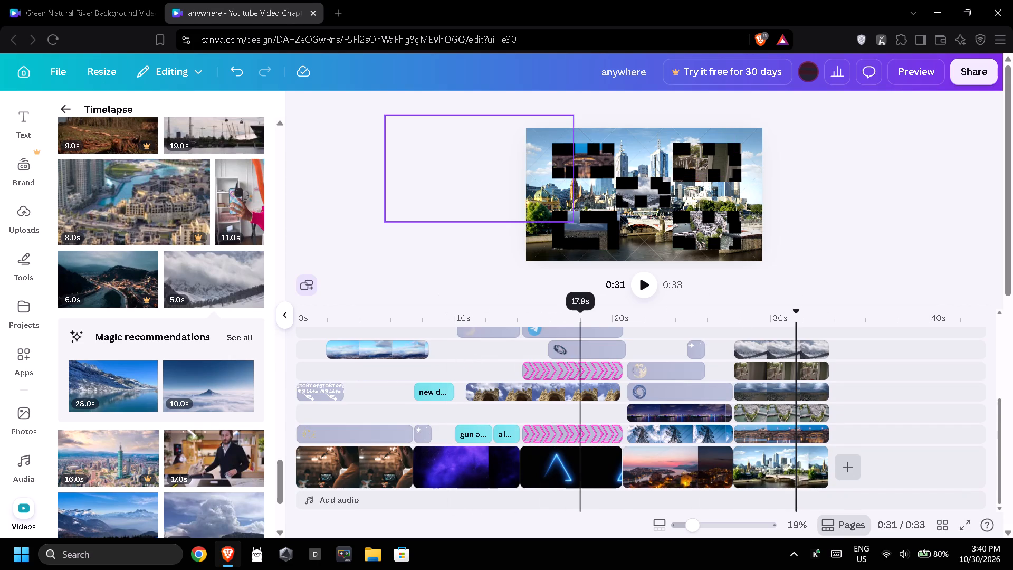
click(549, 414)
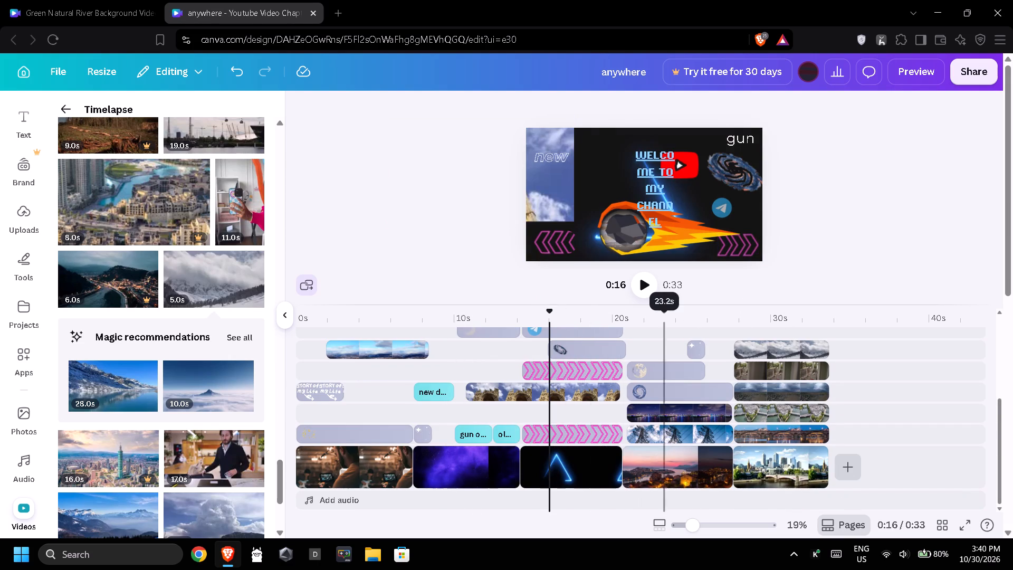
click(673, 339)
click(660, 347)
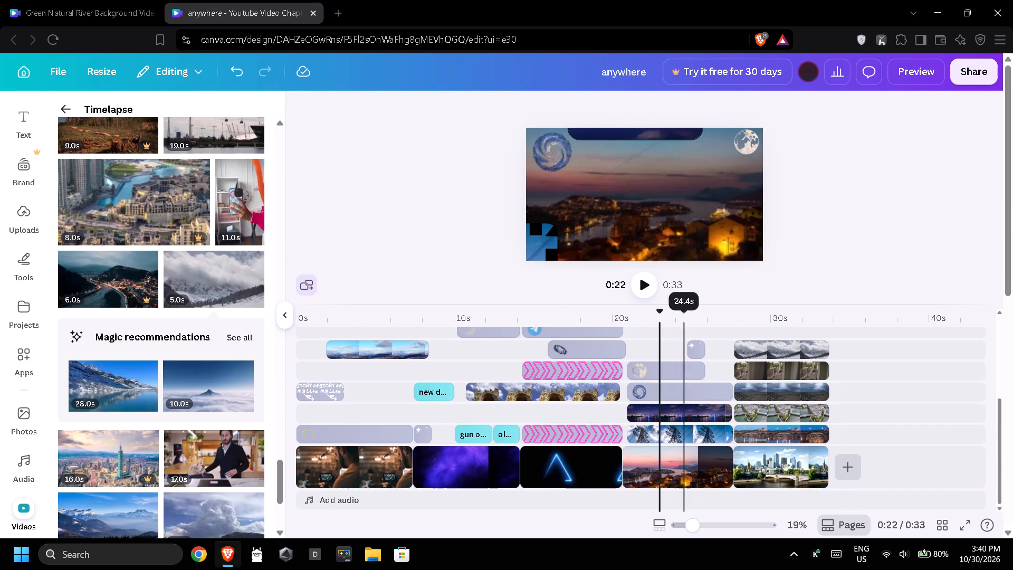
click(723, 366)
click(680, 360)
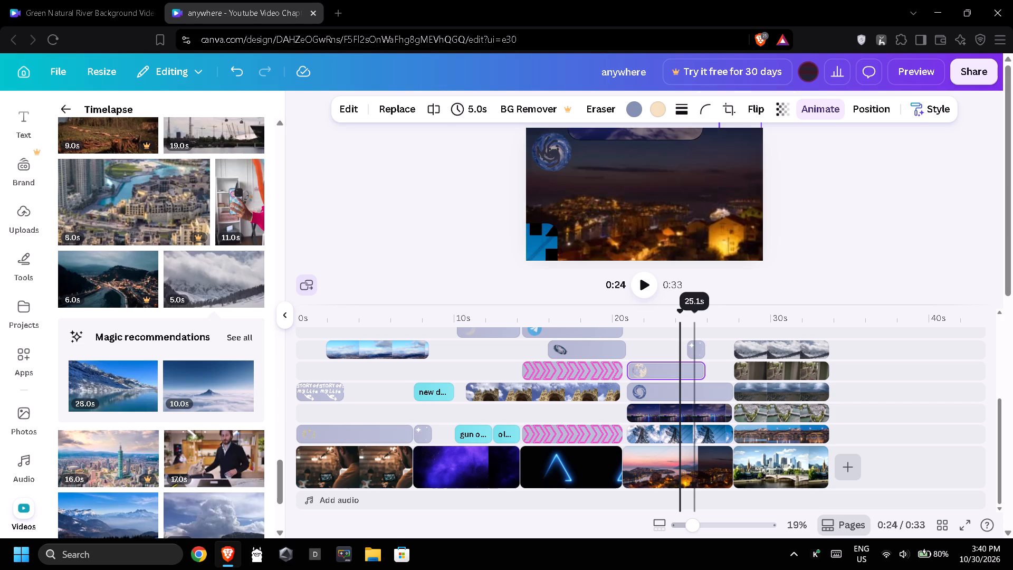
Return to the fifth clip and set the snowy mountain thumbnail's corner rounding to the maximum.
click(764, 380)
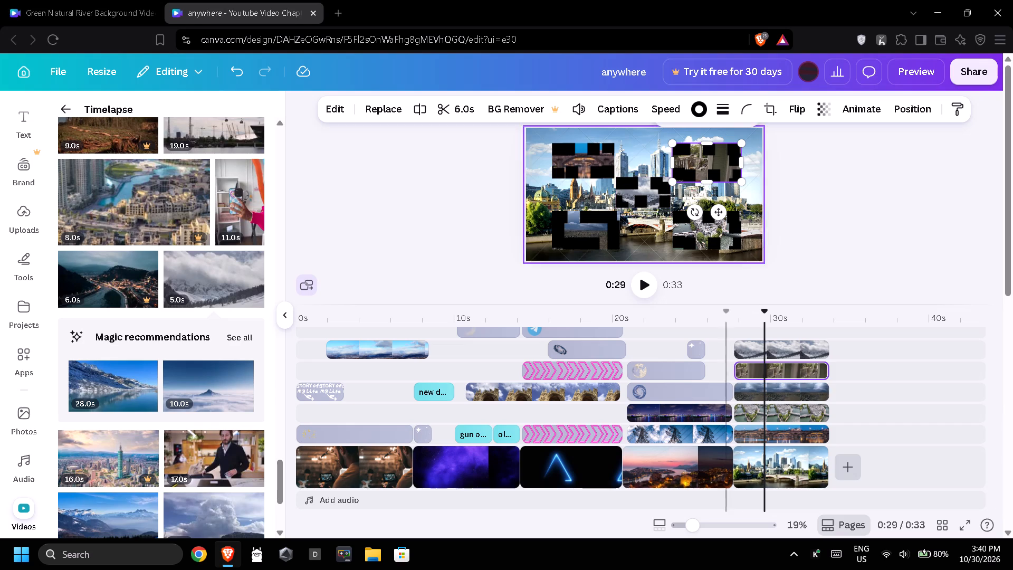
click(764, 349)
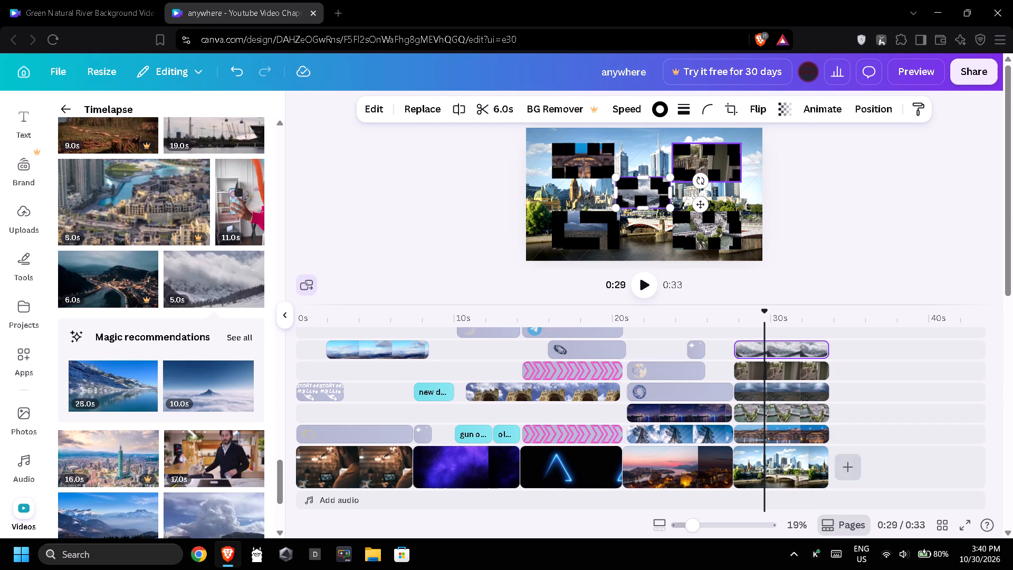
click(705, 115)
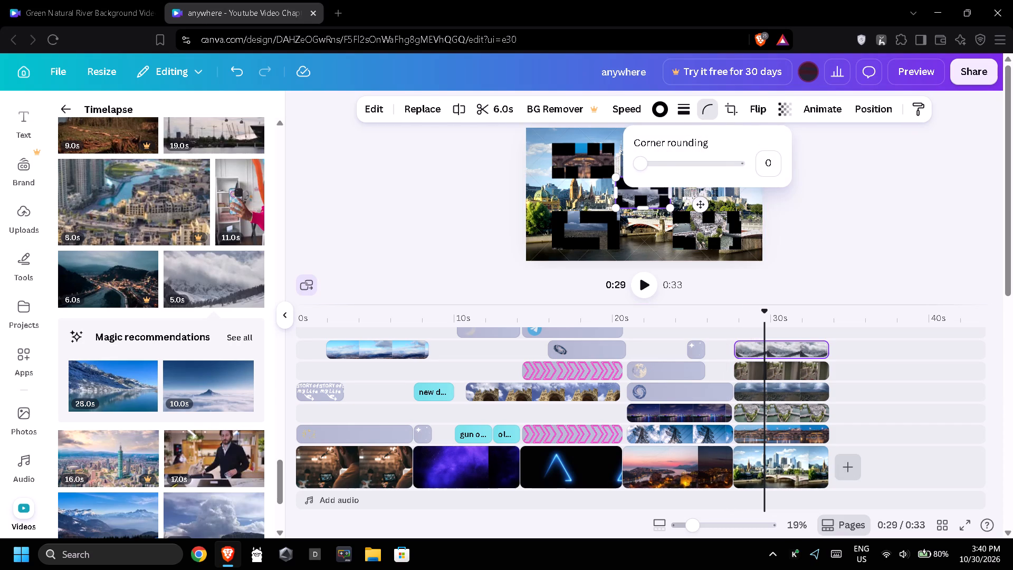
drag(723, 157, 757, 164)
Set the corner rounding of the river-island thumbnail in the frame's lower-right corner to 100.
click(719, 218)
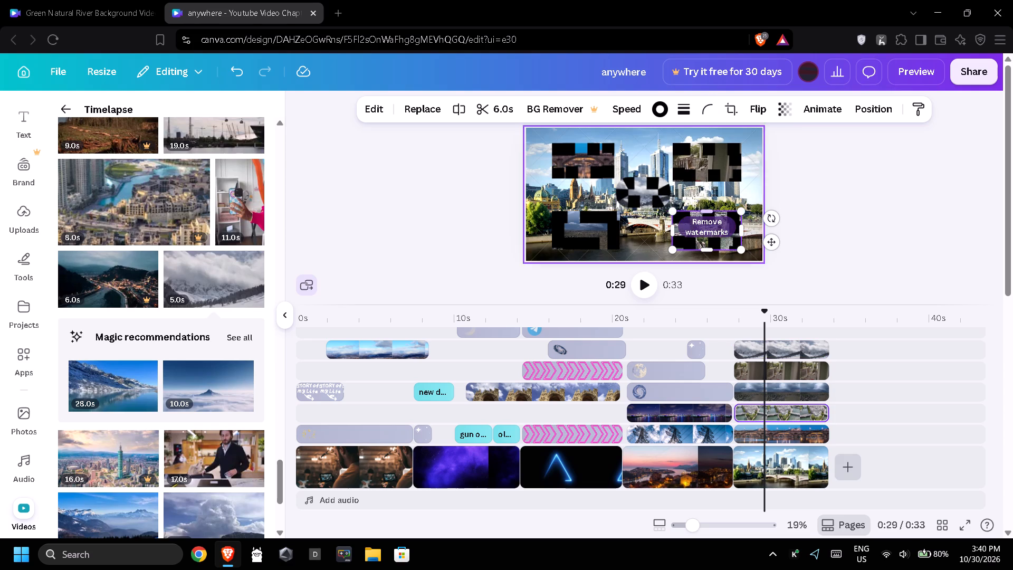
click(711, 108)
drag(732, 156, 752, 159)
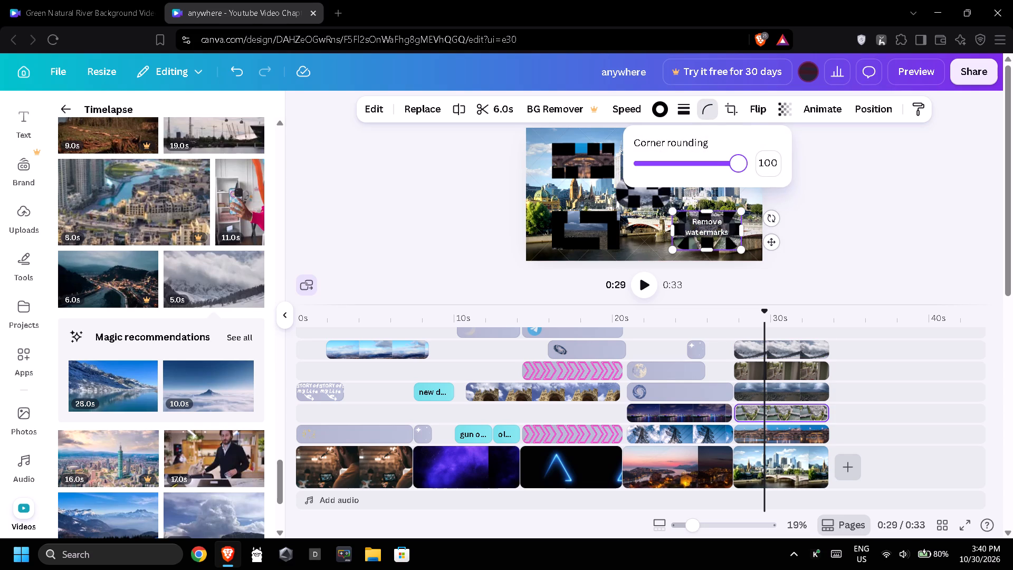
Set the corner rounding of the storm-cloud thumbnail in the frame's lower-left corner to 100.
click(576, 236)
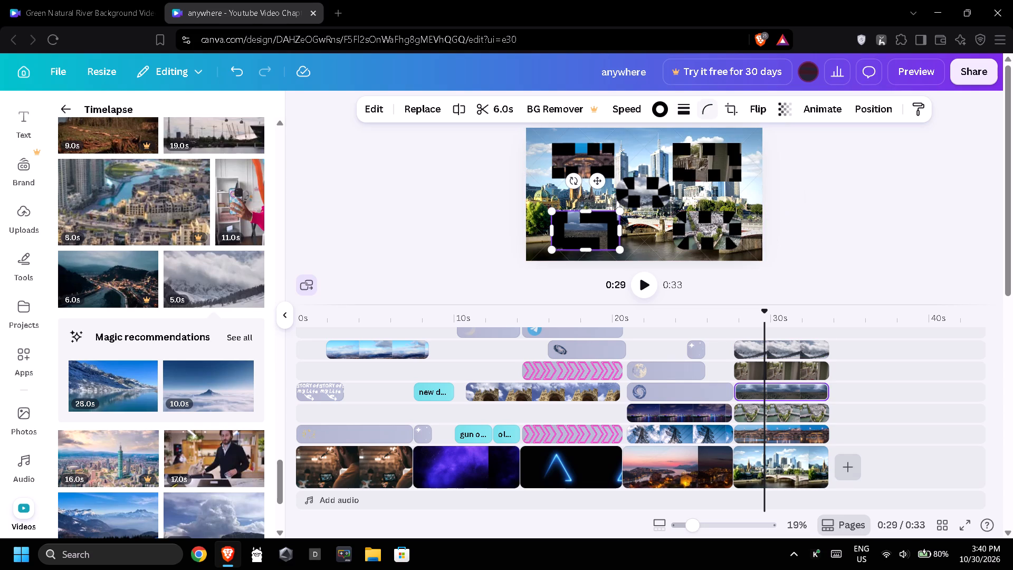
click(712, 105)
drag(731, 165, 750, 167)
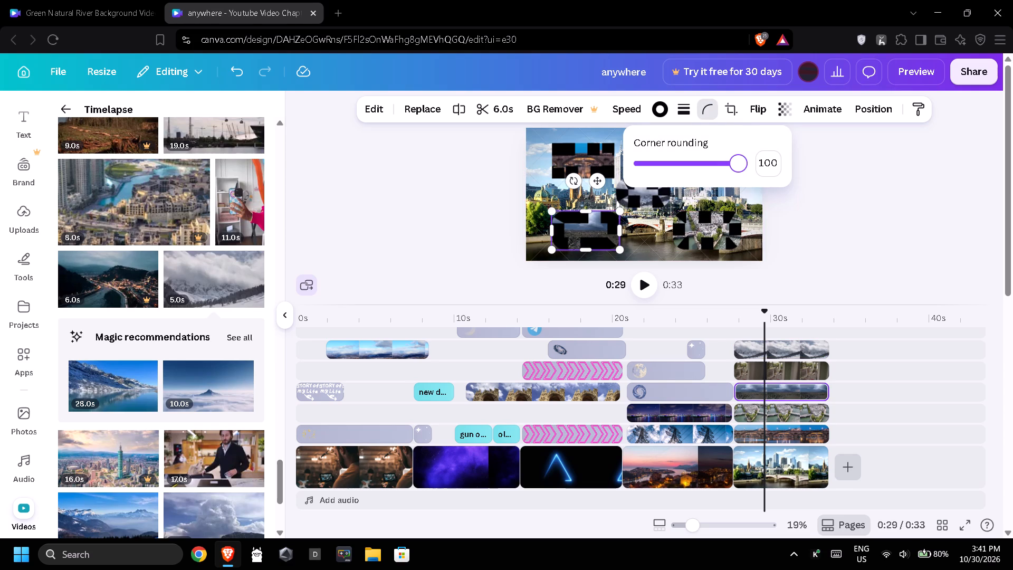
Set the corner rounding of the bridge thumbnail in the frame's upper-left corner to the maximum.
click(584, 163)
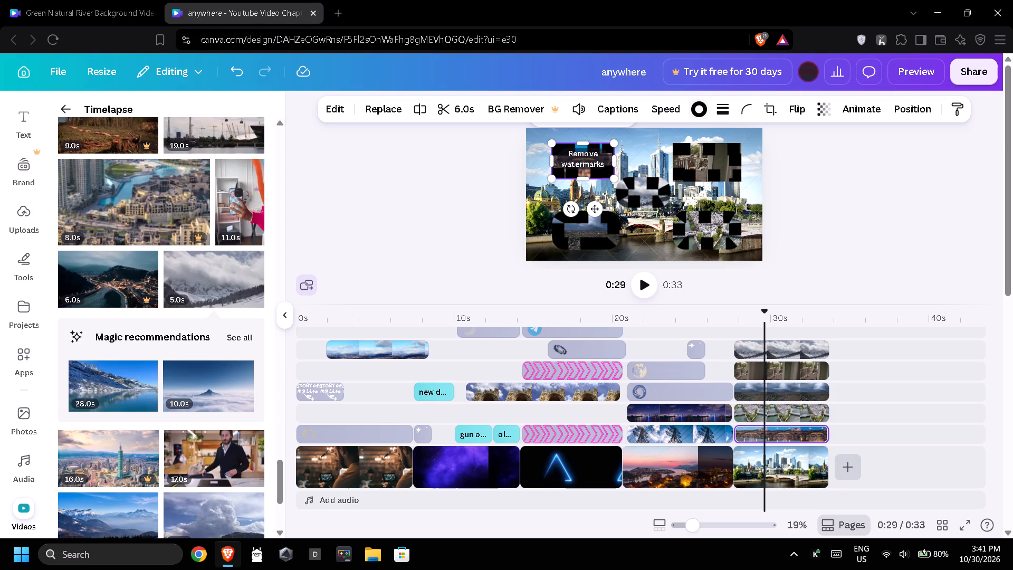
click(745, 107)
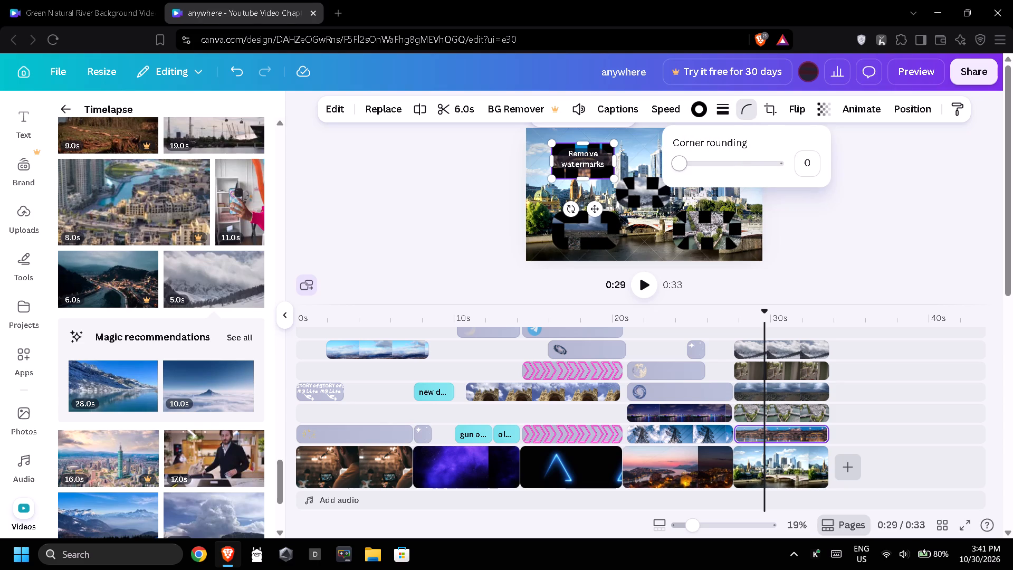
drag(744, 159, 789, 165)
double_click(854, 172)
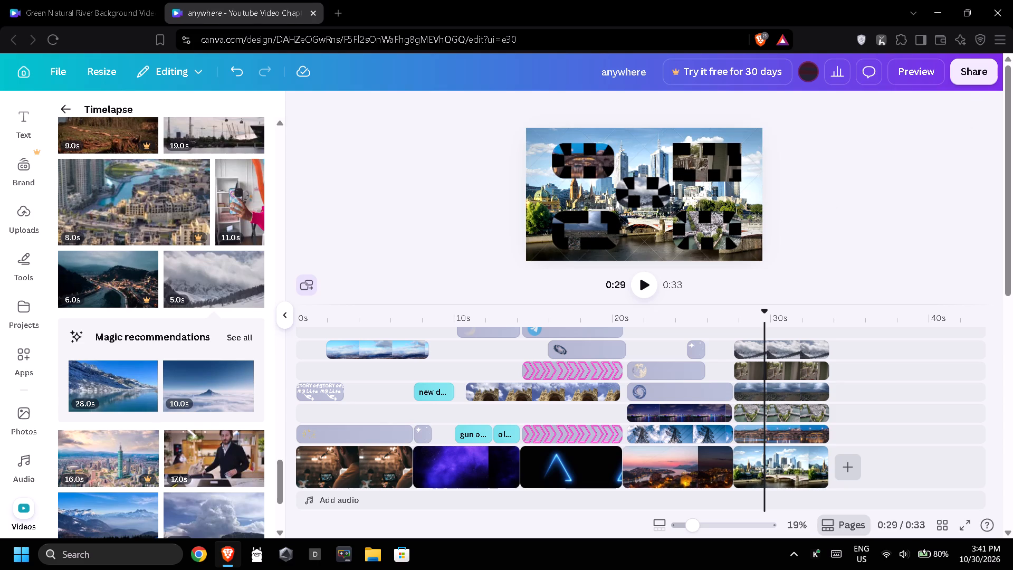
Set the corner rounding of the thumbnail in the frame's upper-right corner to the maximum.
click(710, 165)
click(755, 111)
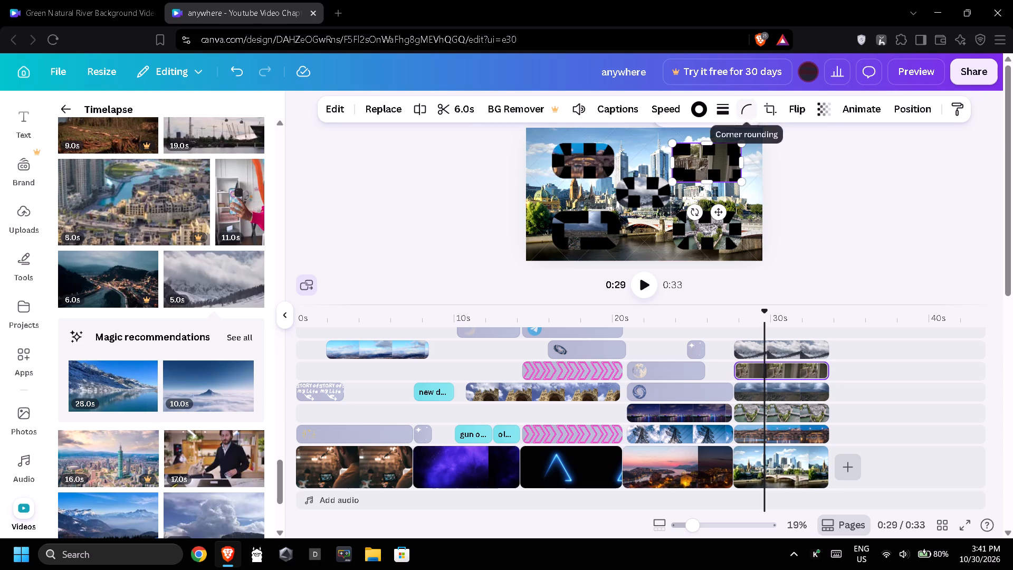
drag(774, 166, 782, 166)
double_click(848, 165)
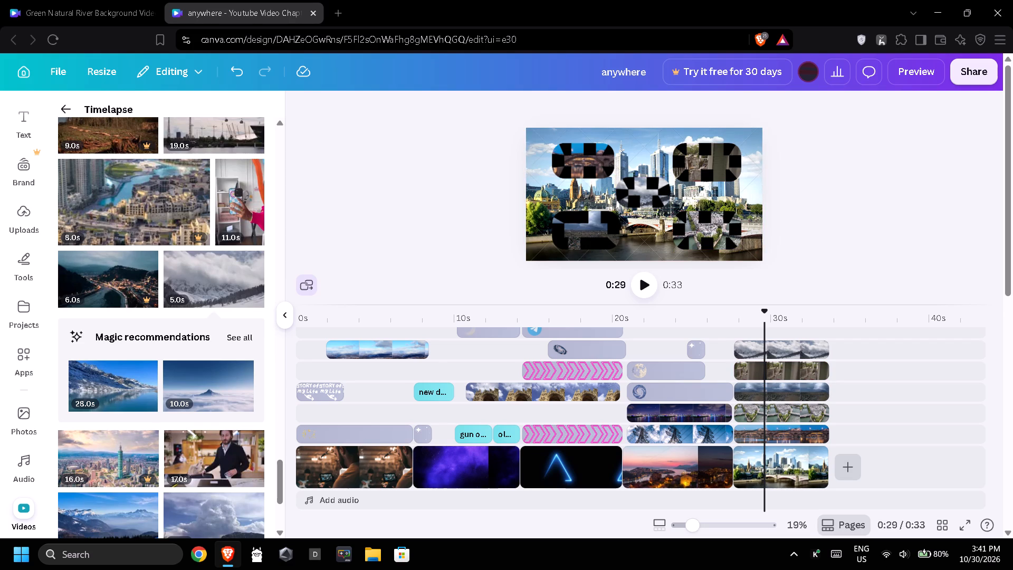
Delete the first four timeline clips together with their overlays, keeping only the city skyline clip and its five thumbnails.
scroll(816, 402, up, 2)
scroll(816, 402, down, 3)
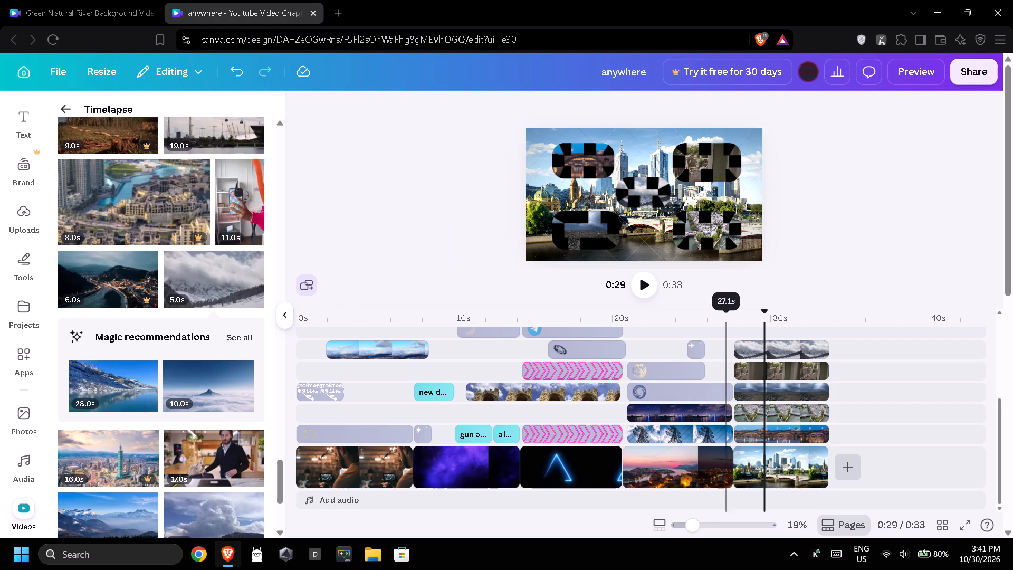
drag(731, 495, 639, 423)
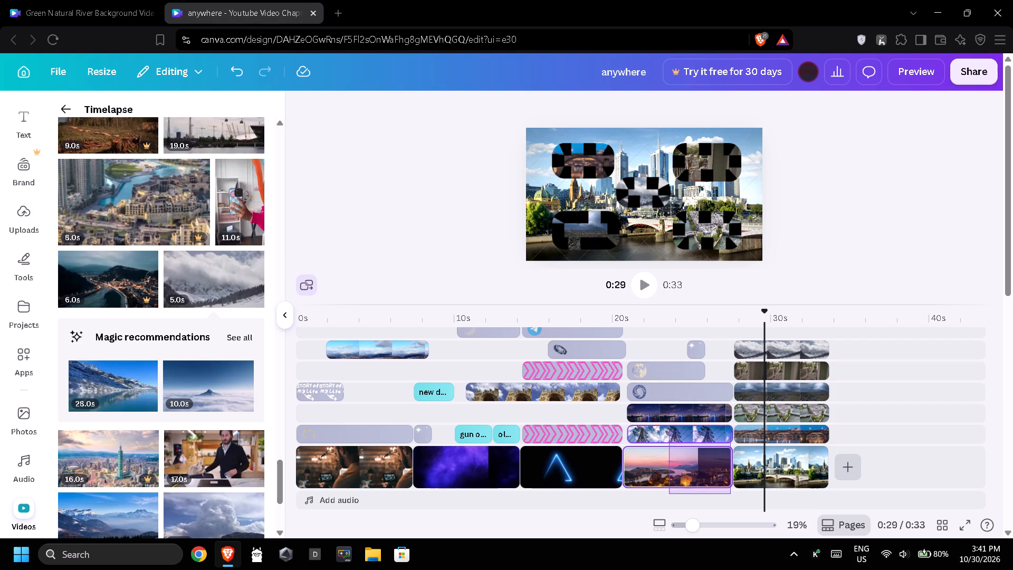
drag(639, 423, 360, 347)
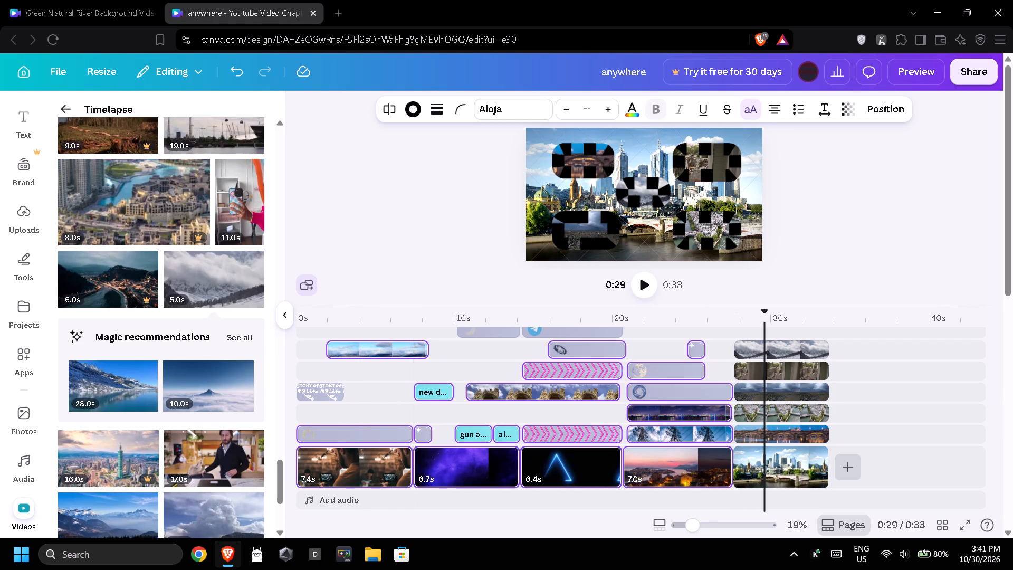
key(BackSpace)
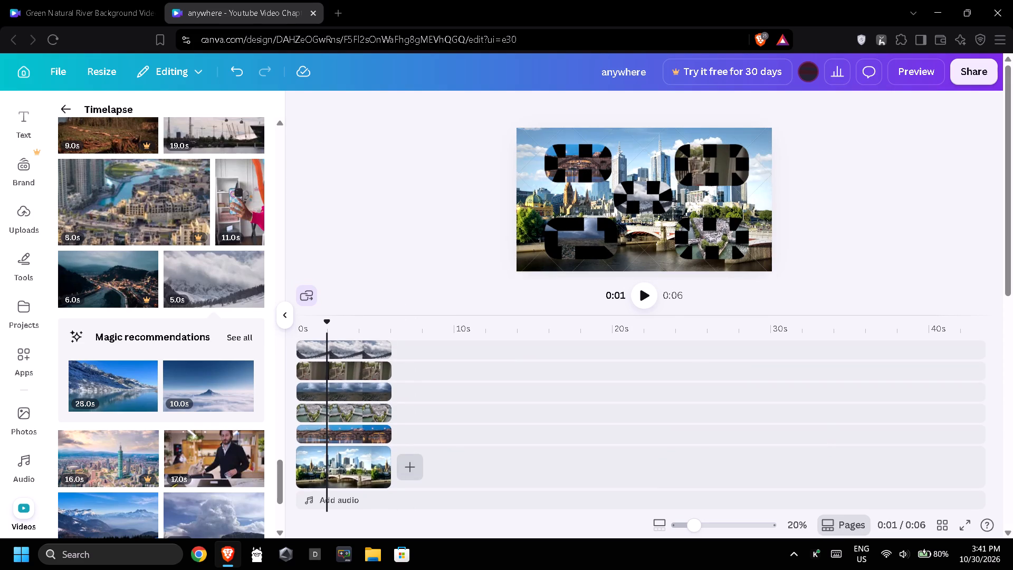
Add the 50-second airport timelapse after the city clip on the main track and trim it to 7.2 seconds.
scroll(213, 414, down, 2)
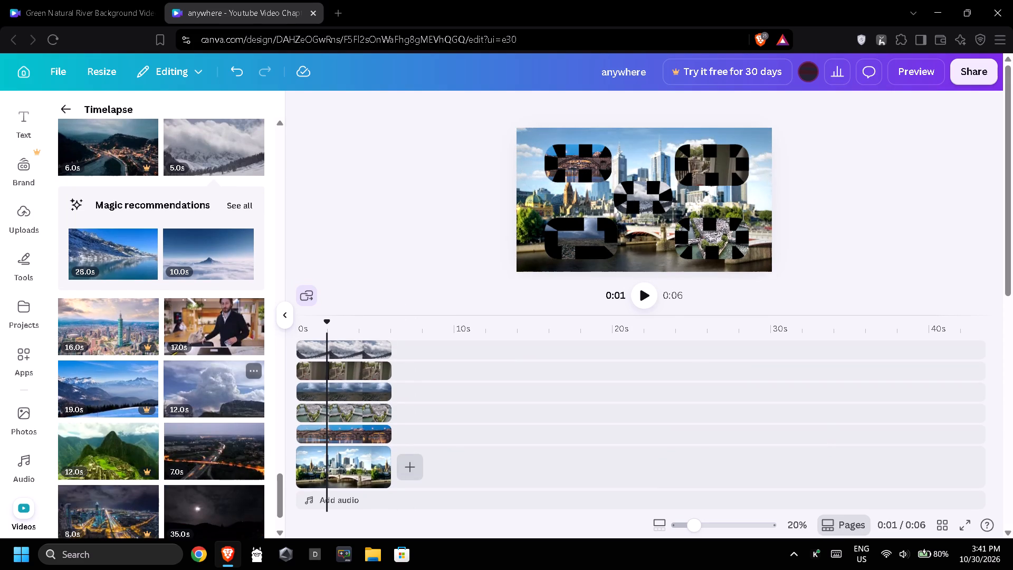
scroll(191, 400, down, 5)
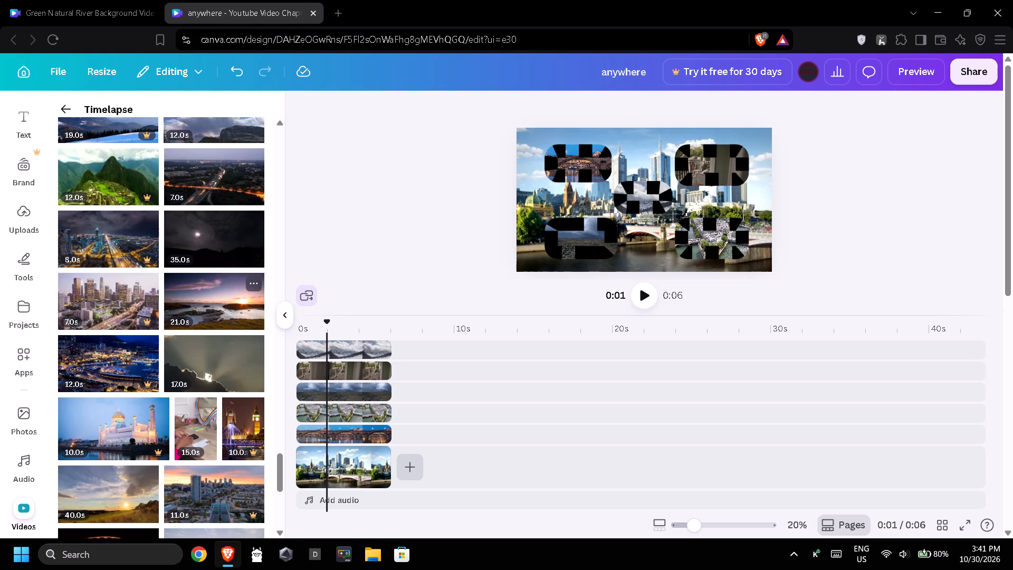
scroll(202, 315, down, 4)
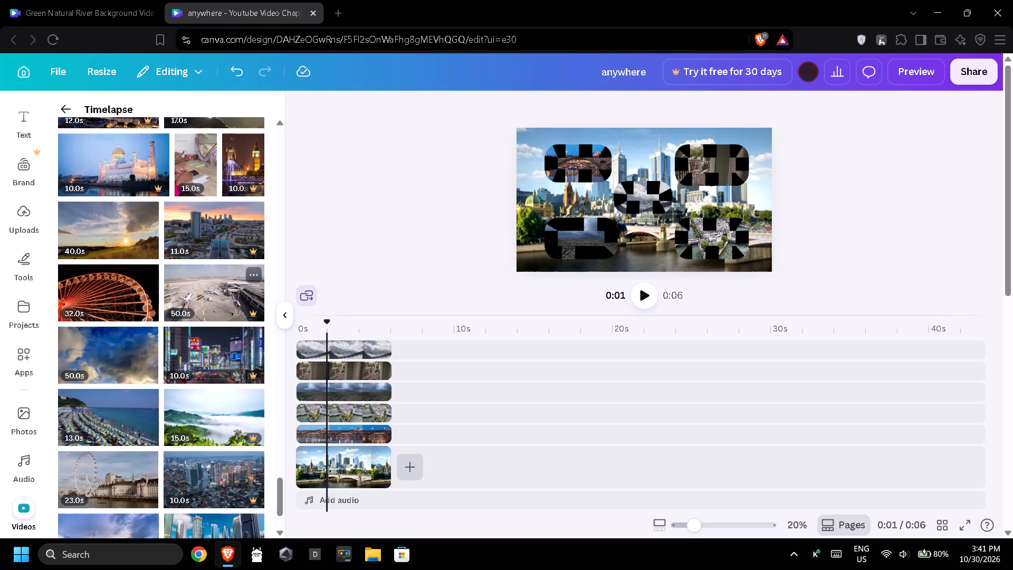
drag(199, 283, 450, 468)
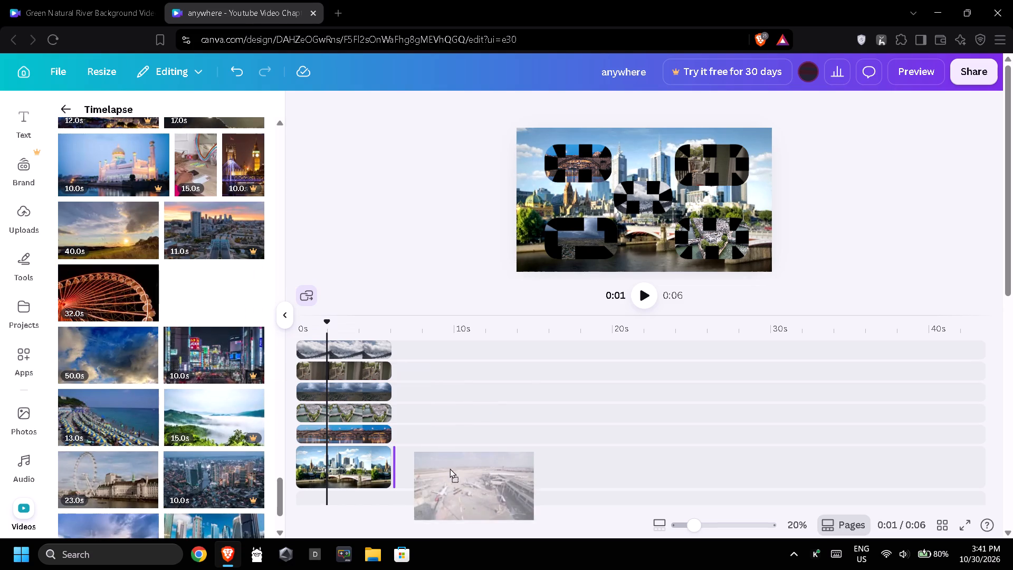
drag(450, 468, 445, 456)
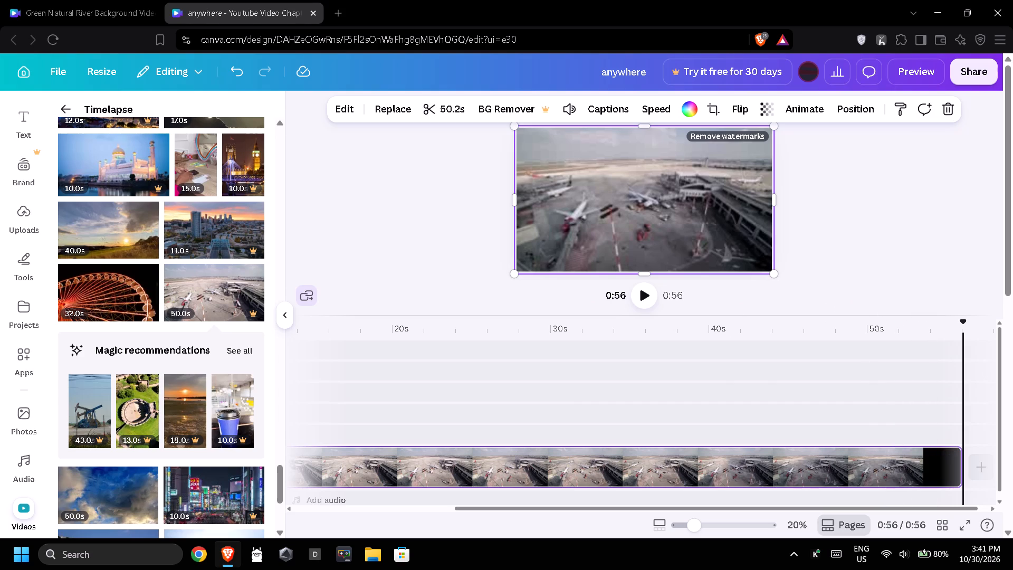
drag(956, 465, 395, 476)
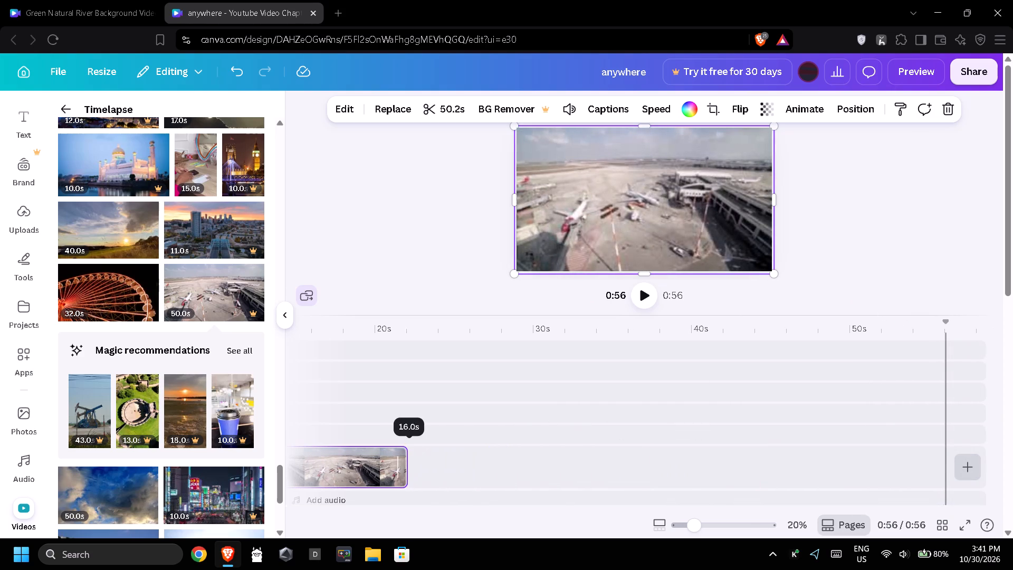
drag(395, 476, 394, 476)
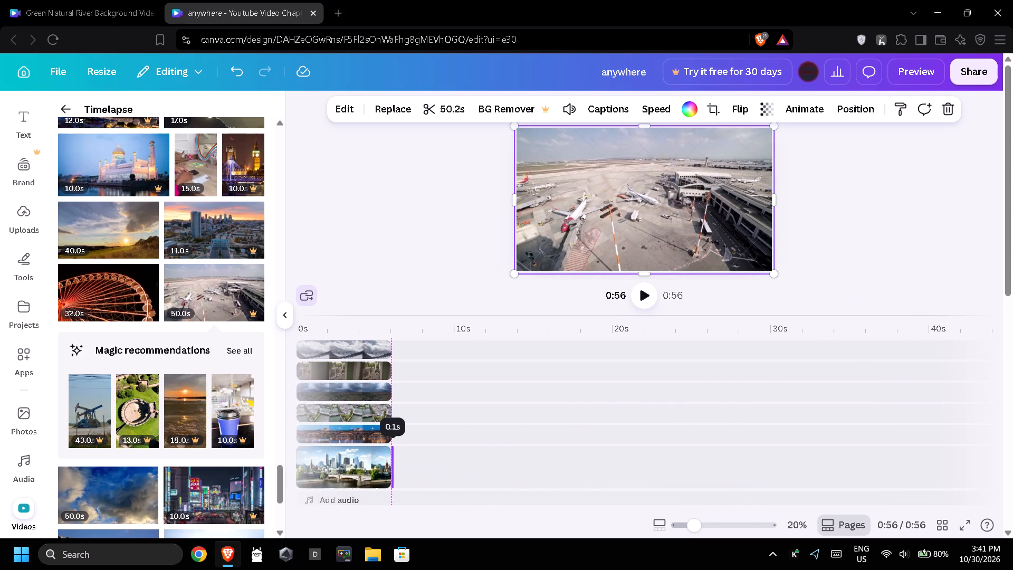
drag(394, 476, 499, 477)
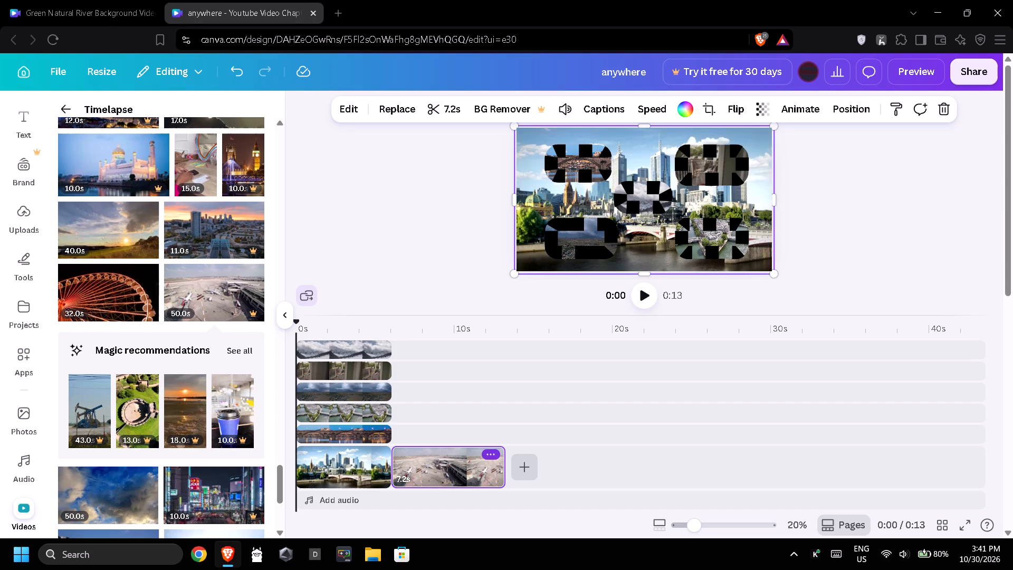
Add the 6-second river sunset timelapse as an overlay on the track directly above the airport clip, starting where that clip starts.
scroll(182, 397, down, 1)
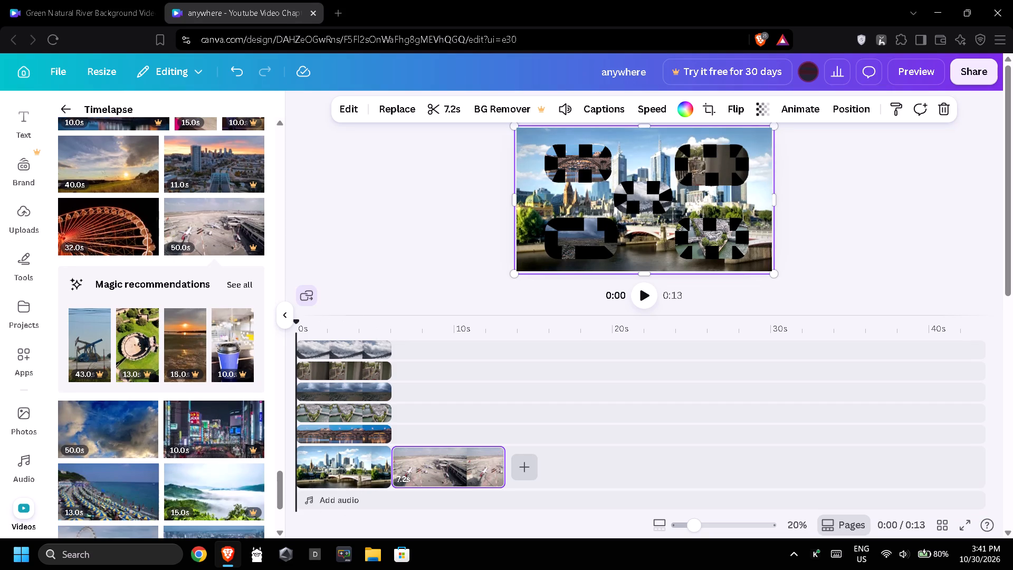
scroll(182, 396, down, 2)
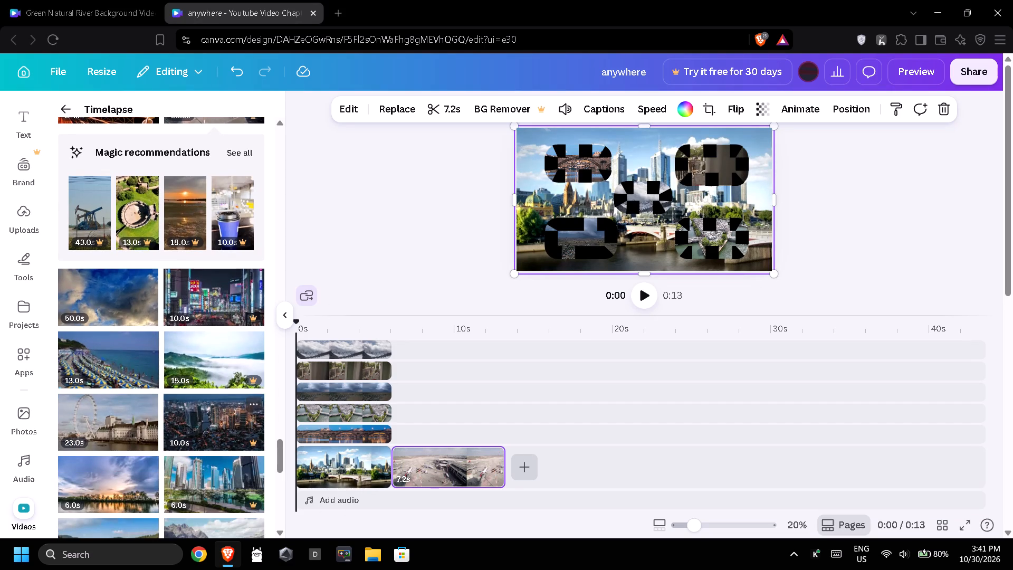
drag(112, 483, 429, 434)
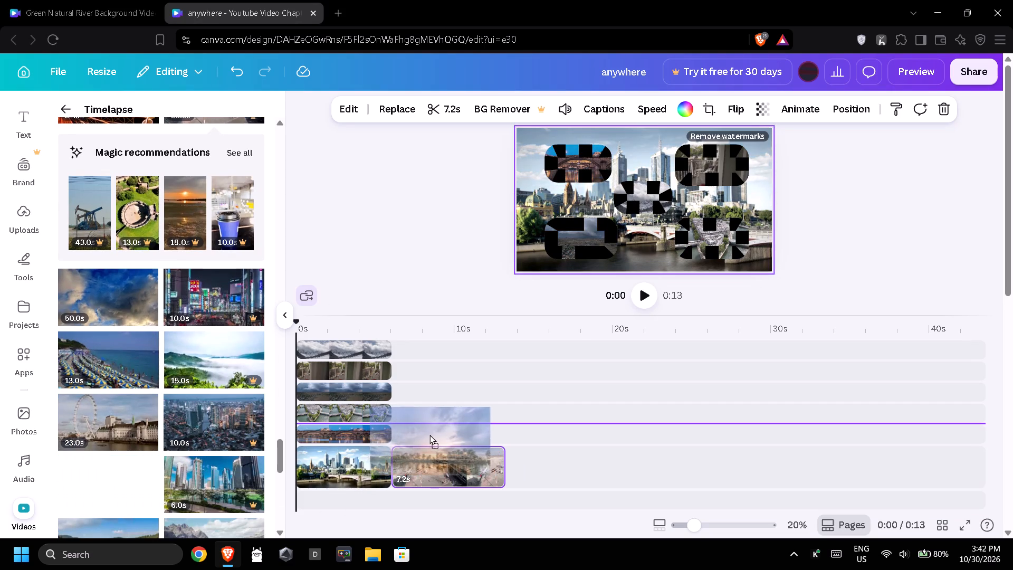
drag(429, 434, 446, 433)
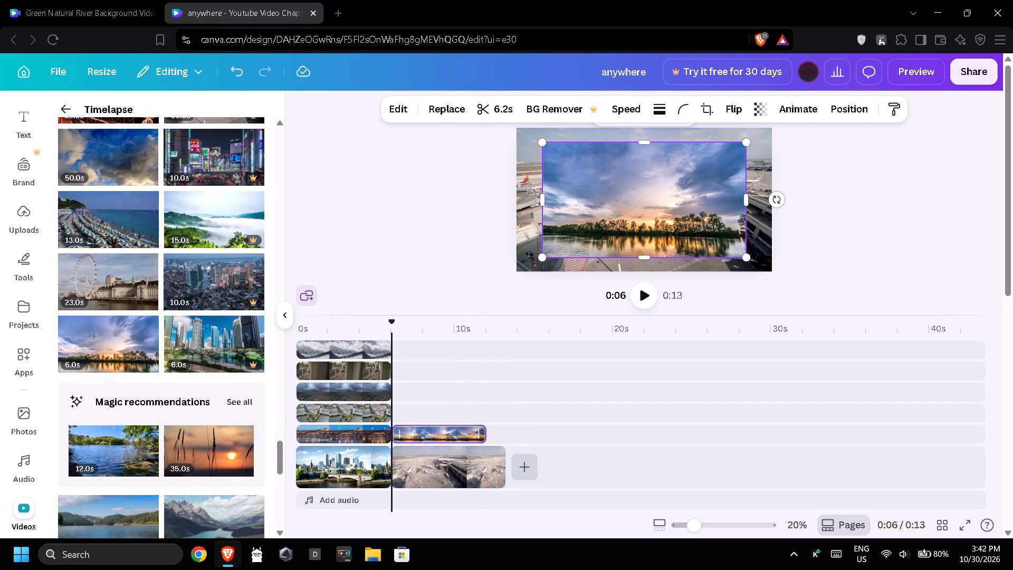
Slow the river sunset overlay to 0.75 speed and trim it to 7.2 seconds to match the airport clip.
drag(484, 434, 503, 437)
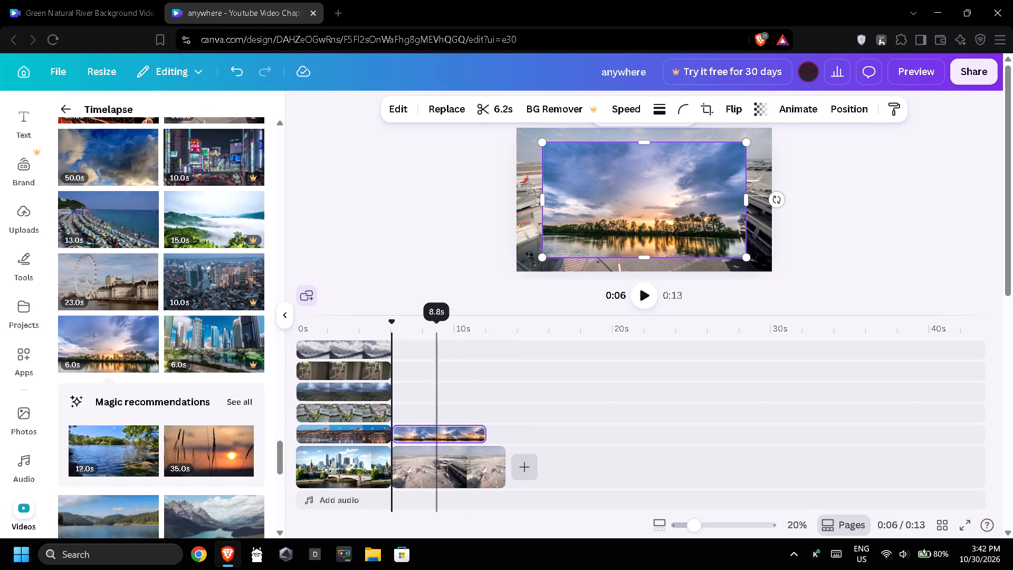
click(627, 109)
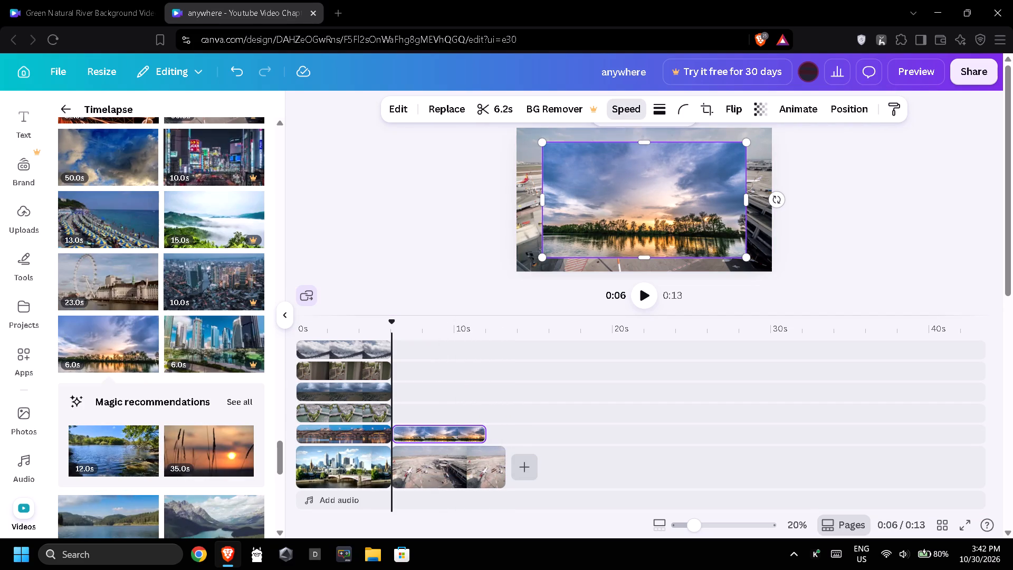
click(584, 164)
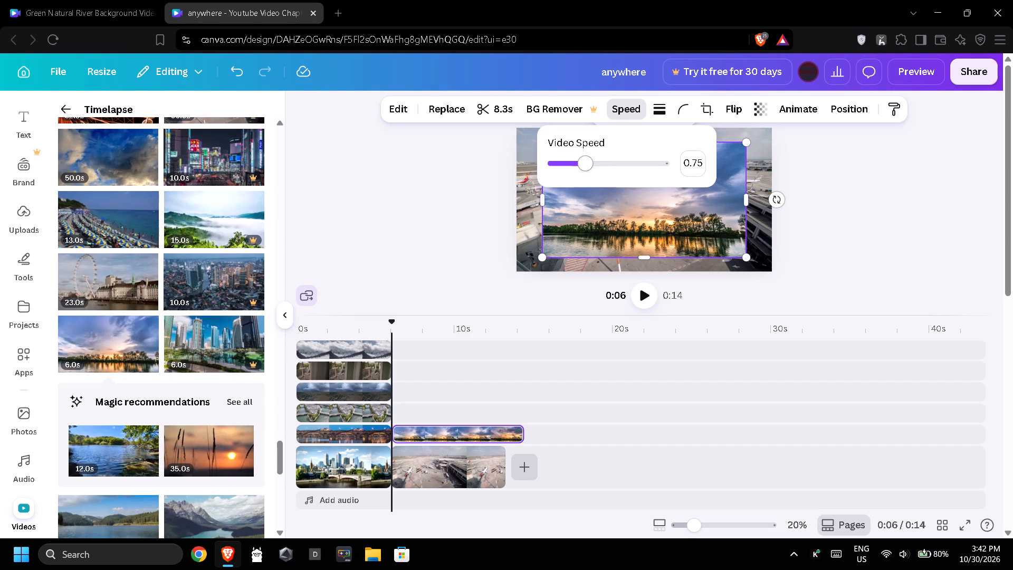
drag(516, 430, 507, 430)
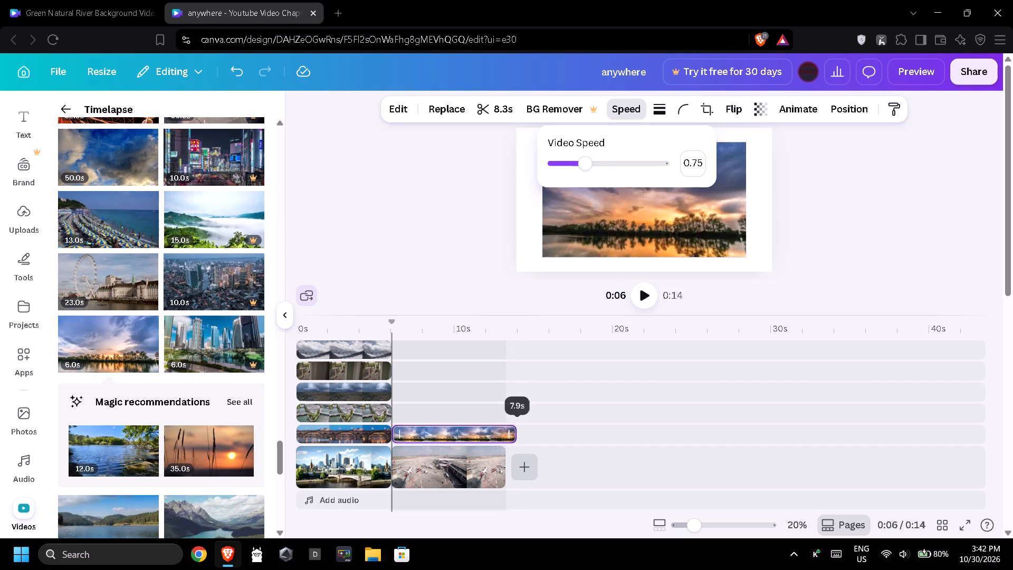
drag(507, 430, 502, 430)
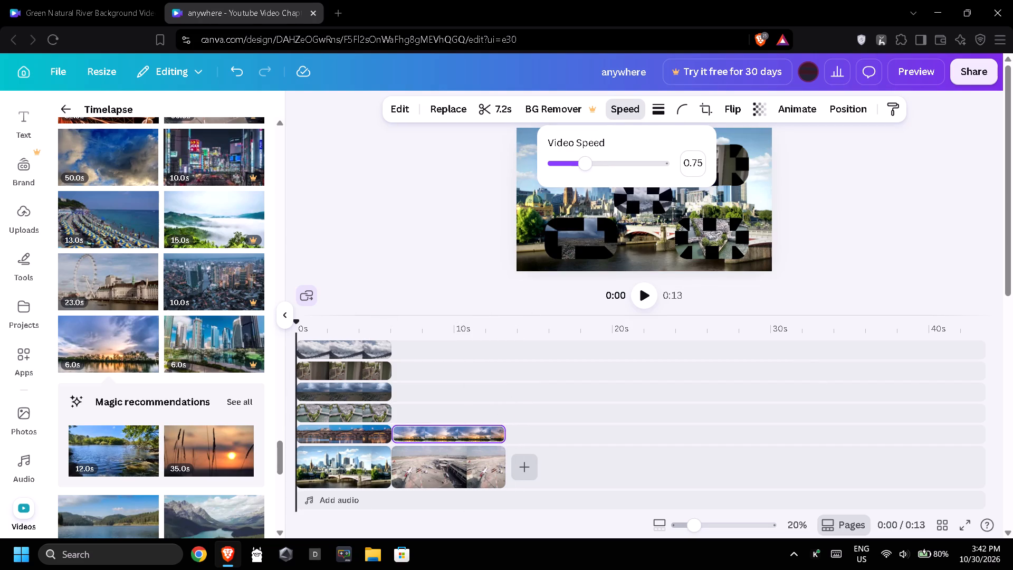
Add the 9-second towered-building timelapse as an overlay above the river sunset overlay and trim it to 7.2 seconds.
scroll(179, 435, down, 3)
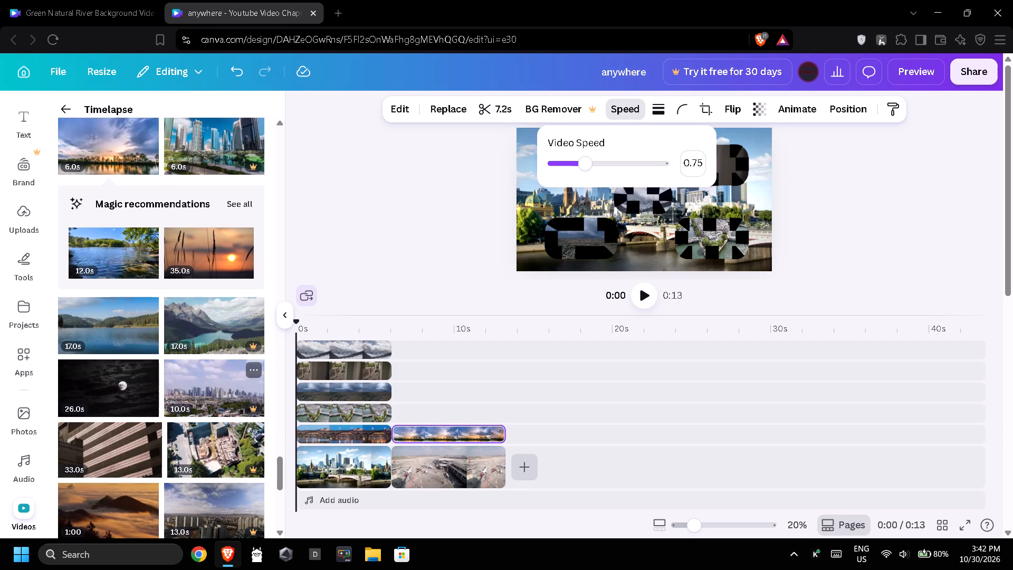
scroll(180, 461, down, 1)
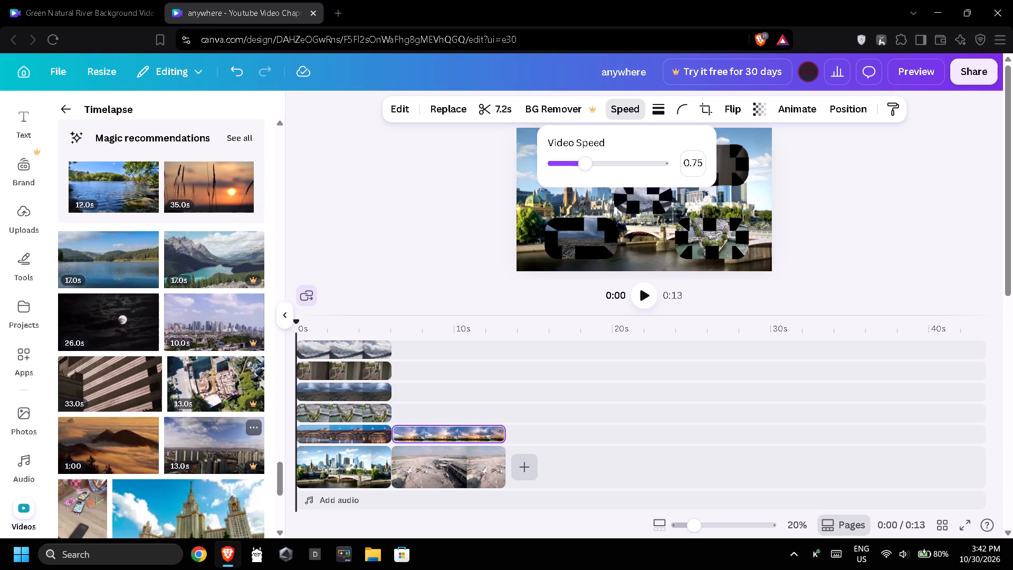
scroll(144, 384, down, 1)
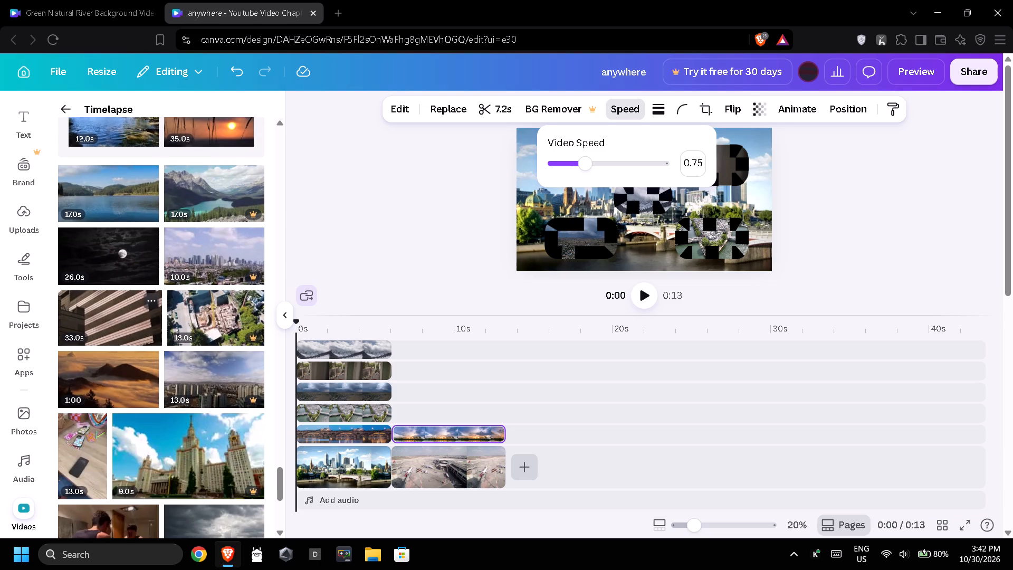
drag(137, 446, 420, 417)
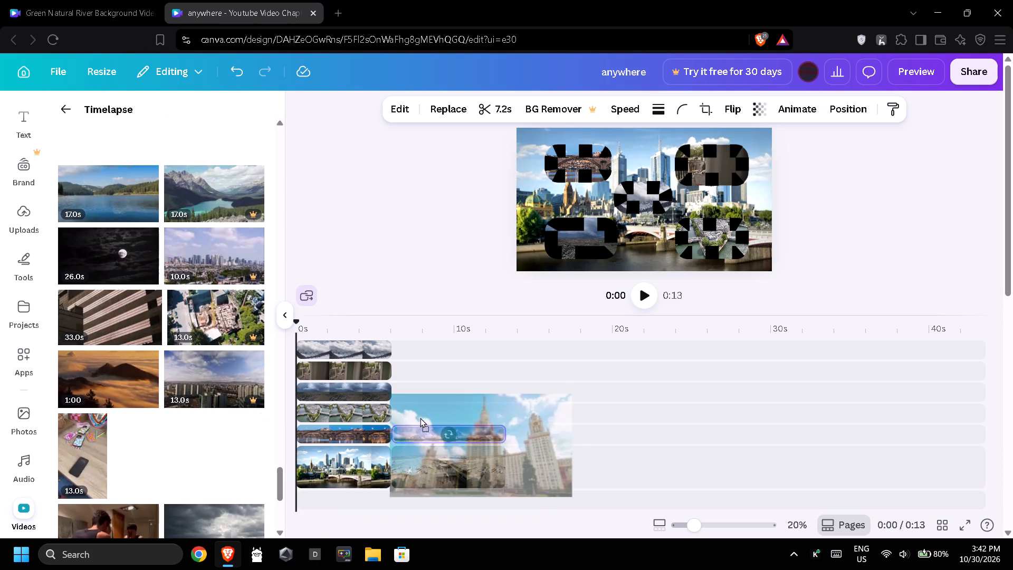
drag(420, 417, 423, 414)
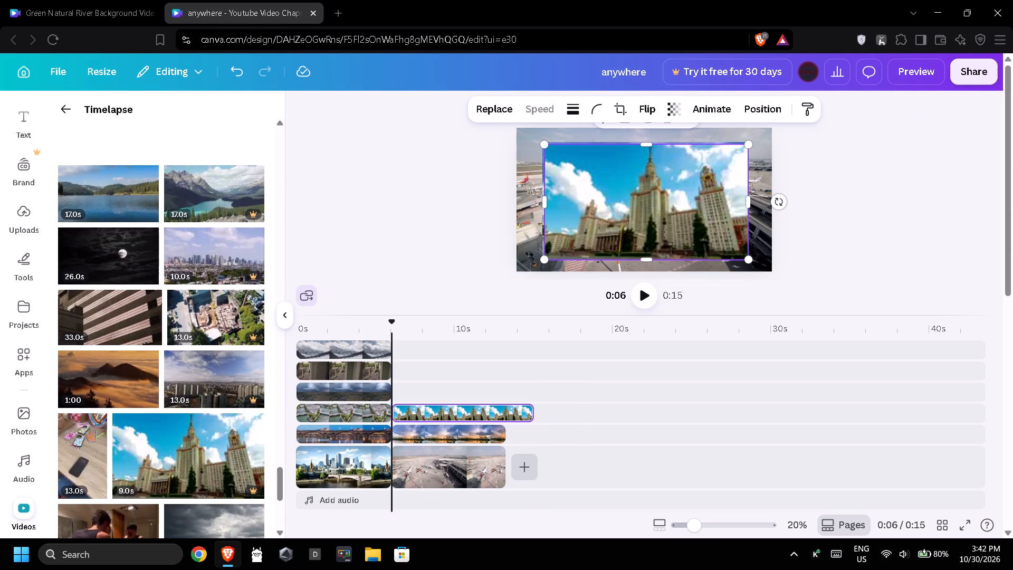
drag(532, 408, 508, 420)
Add the 9-second city sunset timelapse above the towered-building overlay, starting with the airport clip, and trim it to 7.2 seconds.
scroll(200, 389, down, 1)
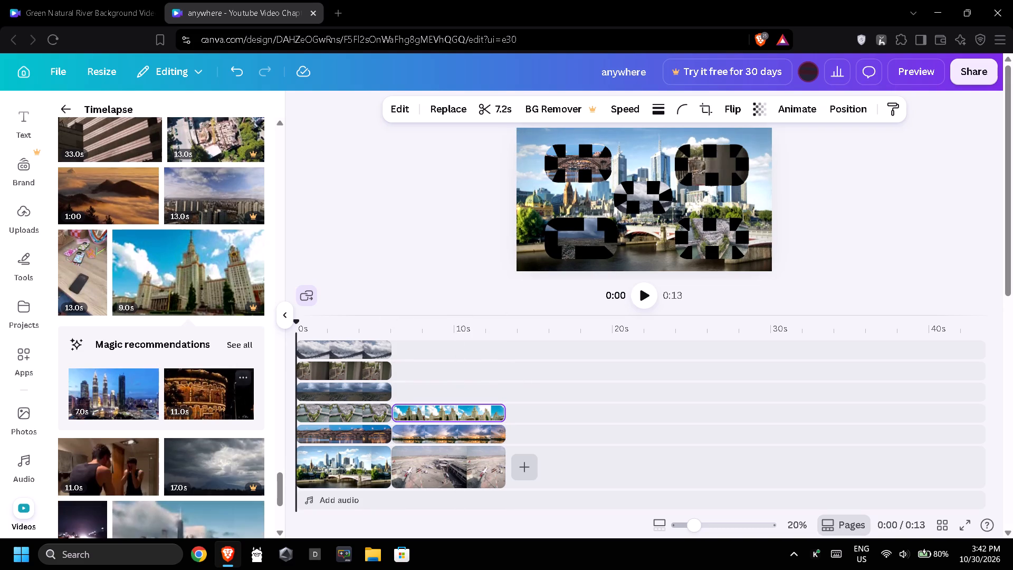
scroll(200, 388, down, 3)
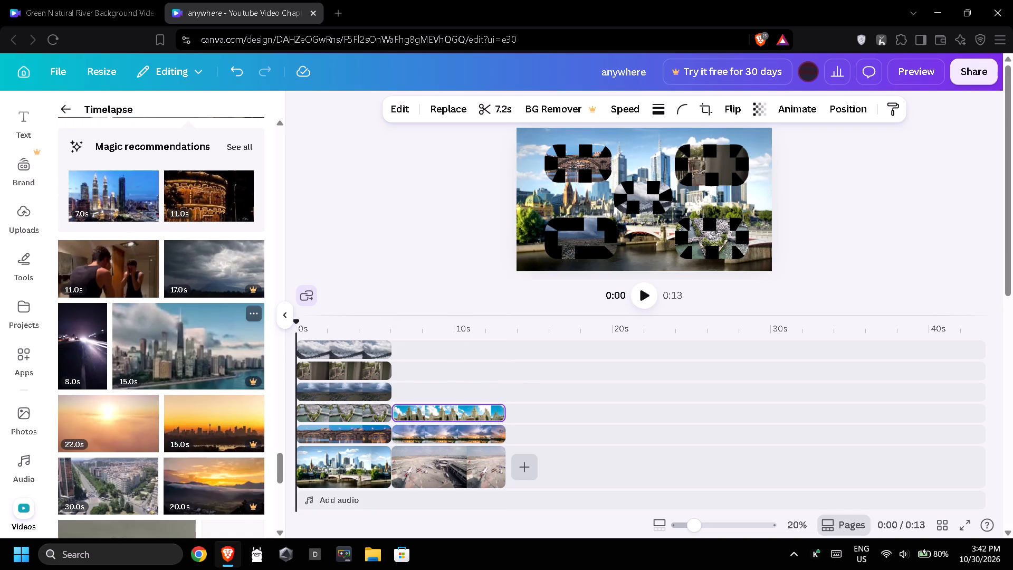
scroll(137, 409, down, 2)
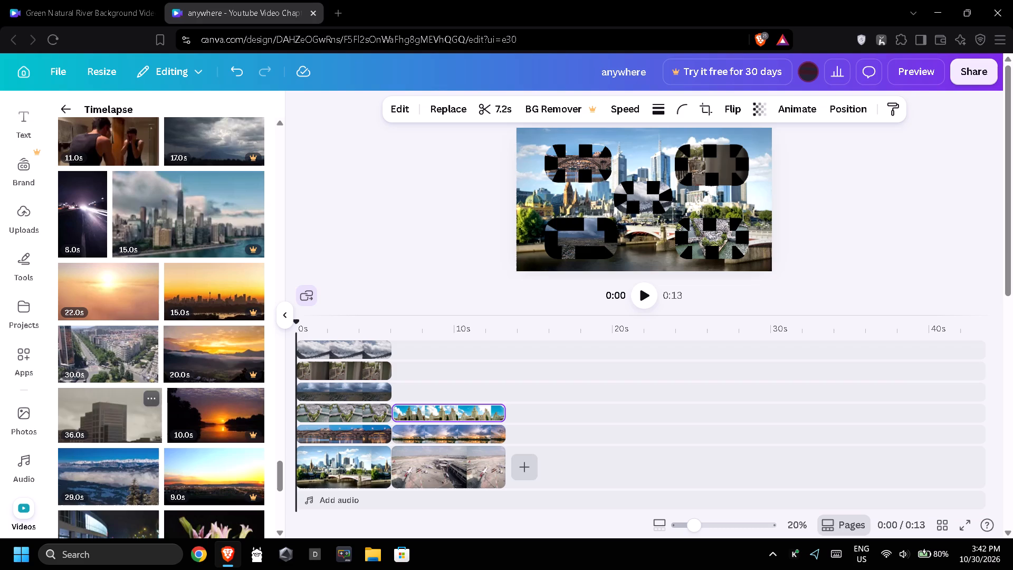
drag(205, 474, 439, 387)
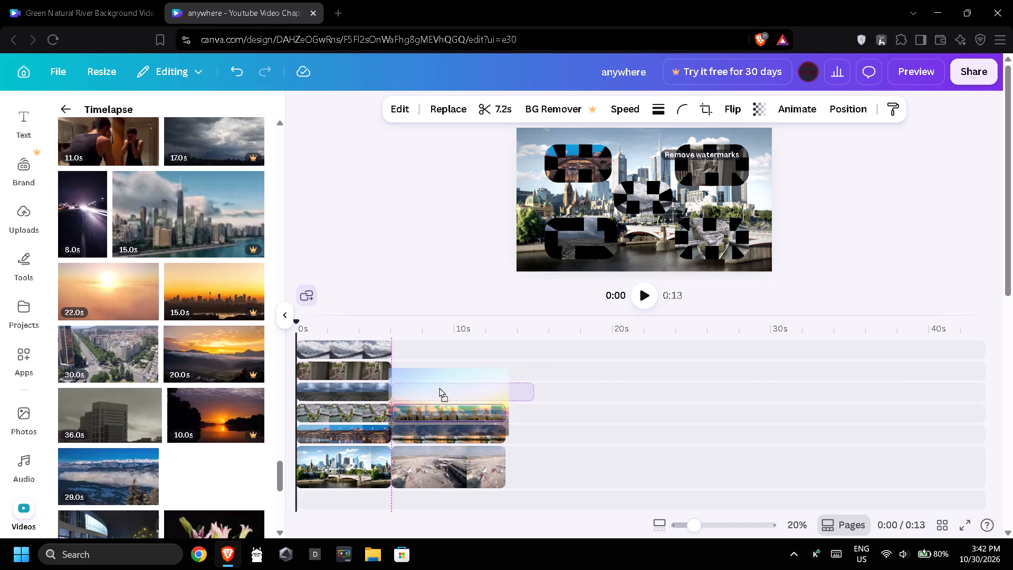
drag(439, 387, 436, 385)
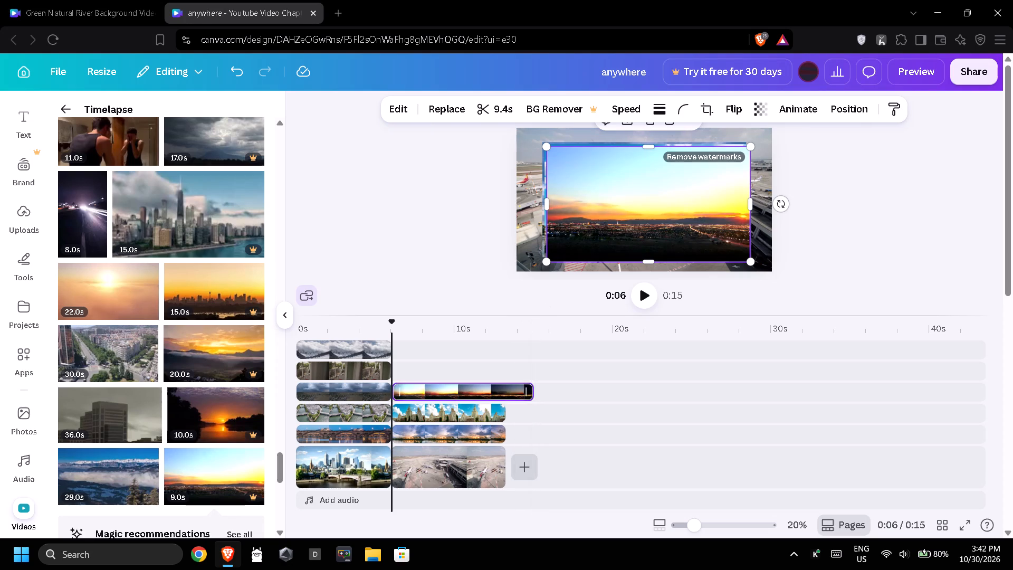
drag(531, 391, 503, 391)
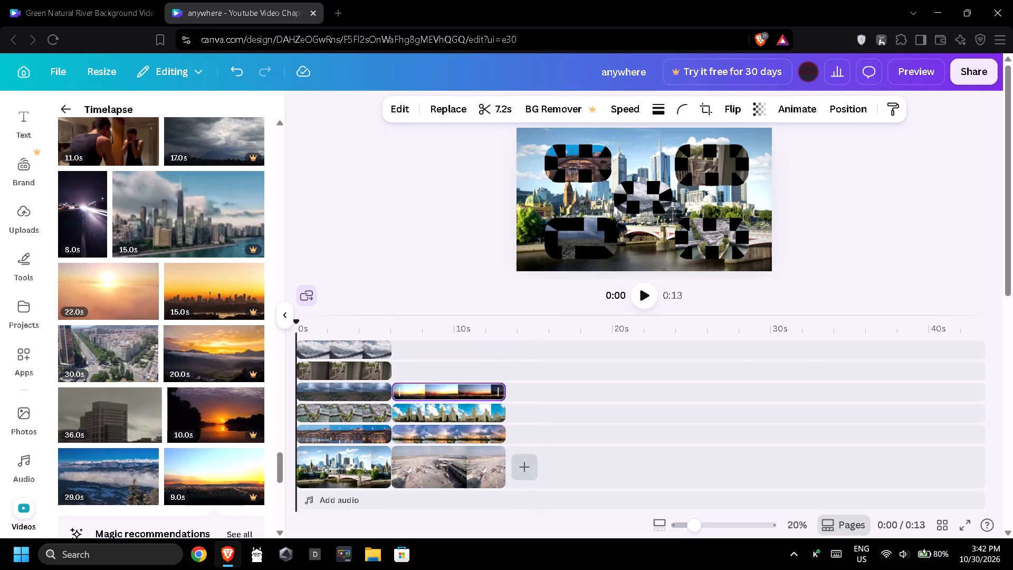
Add the 9-second blue sky and clouds timelapse above the city sunset overlay, starting with the airport clip, and trim it to 7.2 seconds.
scroll(205, 417, down, 3)
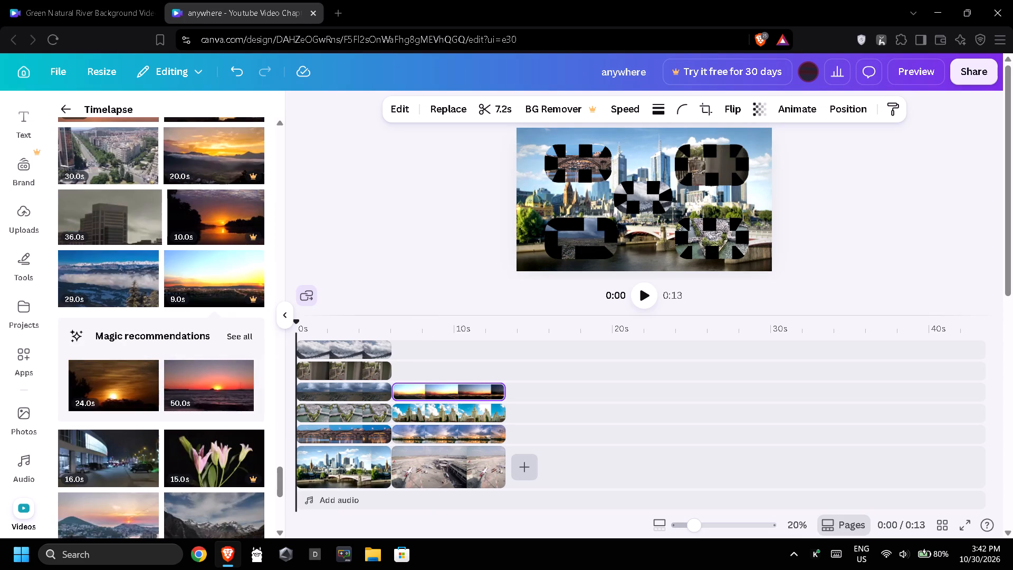
scroll(158, 412, down, 1)
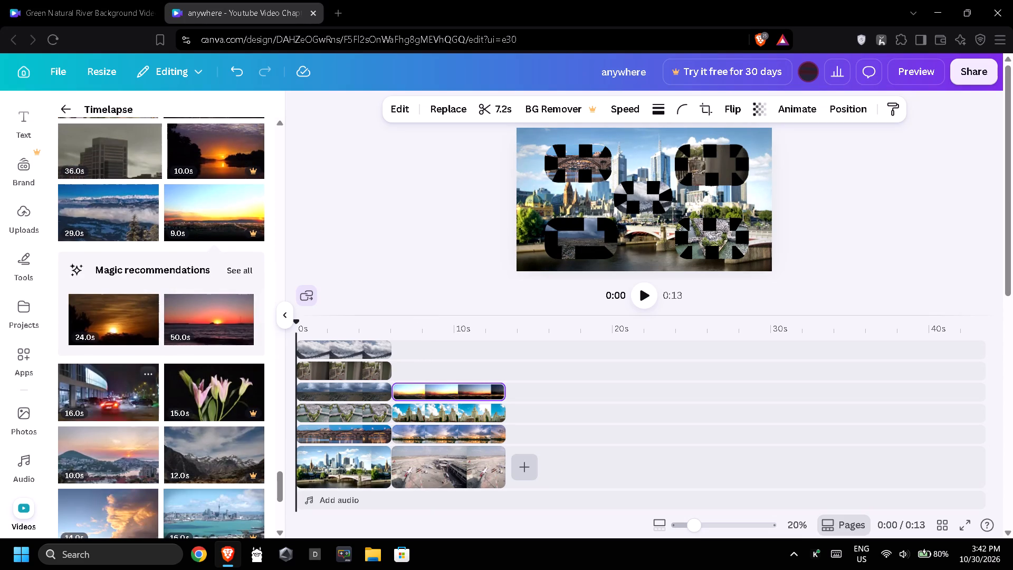
scroll(158, 411, down, 2)
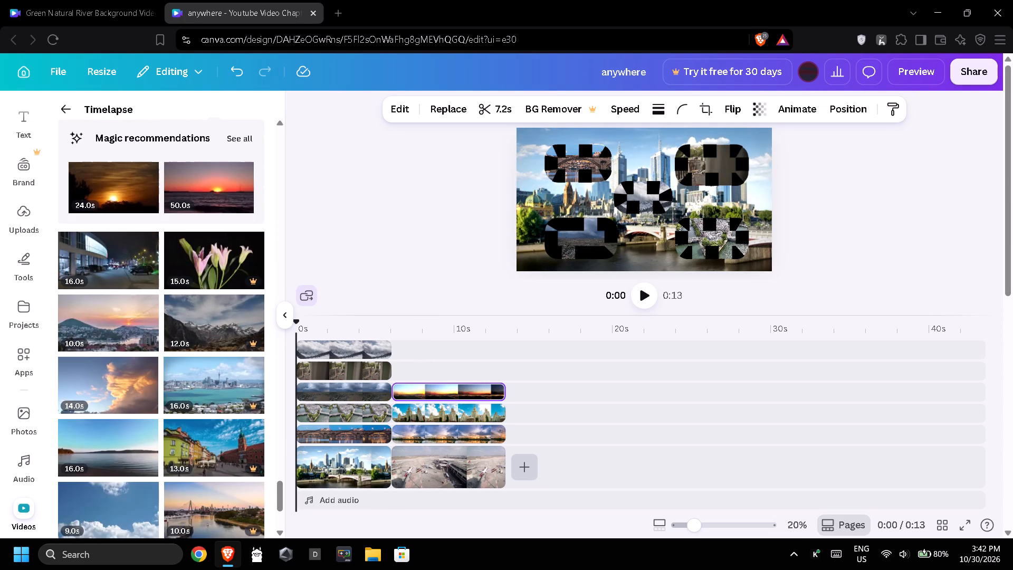
scroll(157, 412, down, 1)
drag(98, 445, 217, 419)
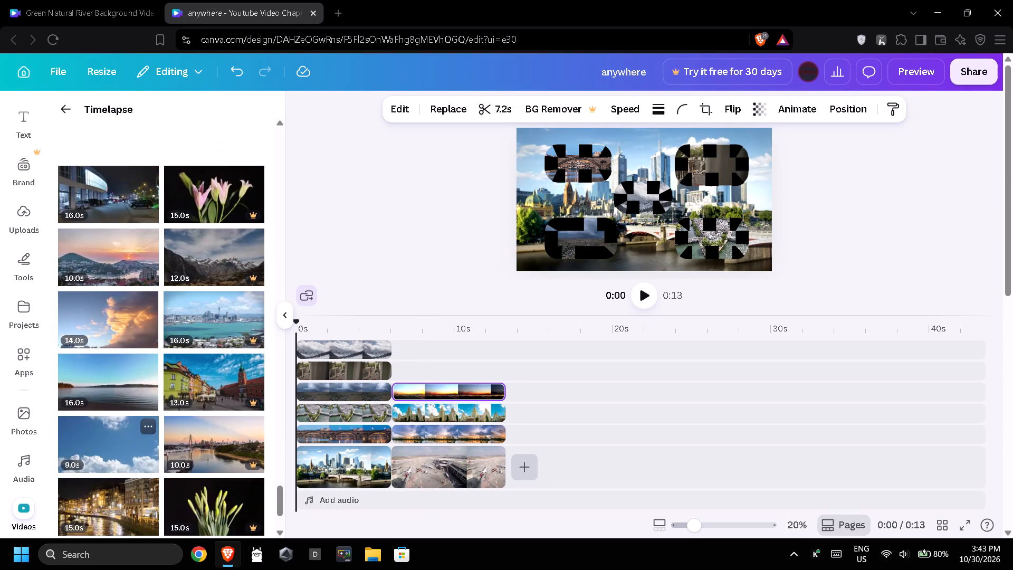
drag(217, 419, 439, 365)
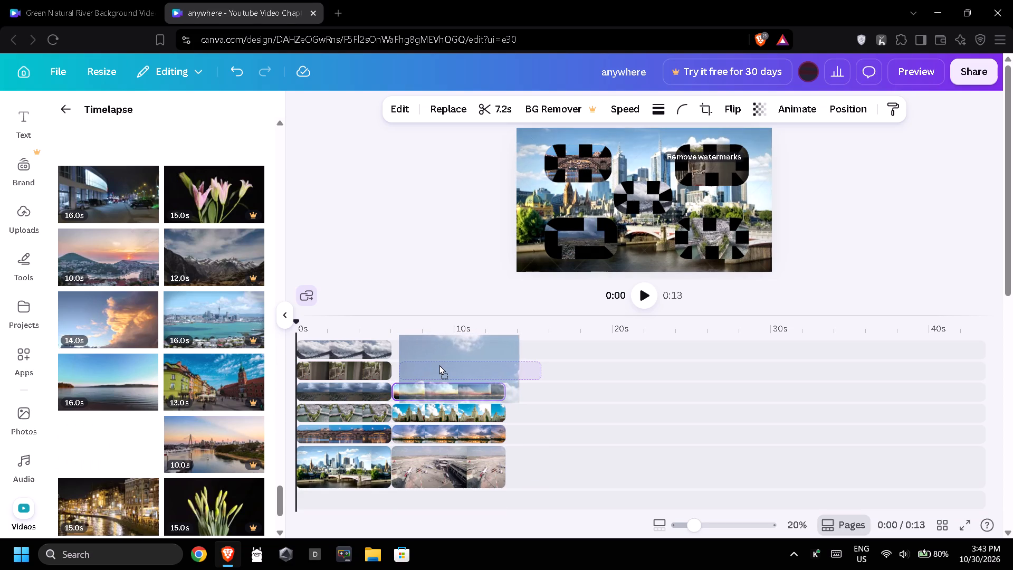
drag(439, 365, 436, 365)
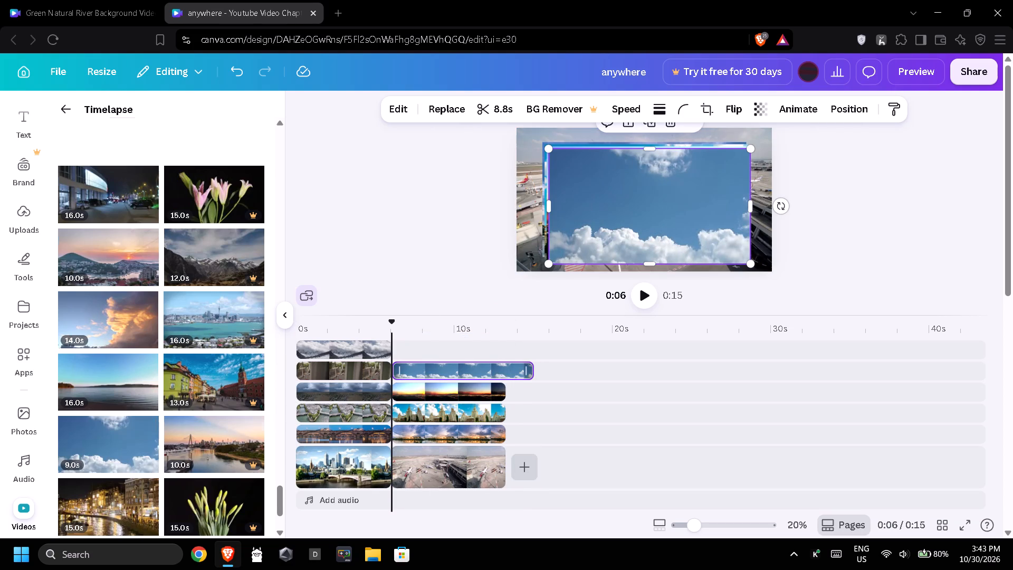
drag(532, 375, 505, 375)
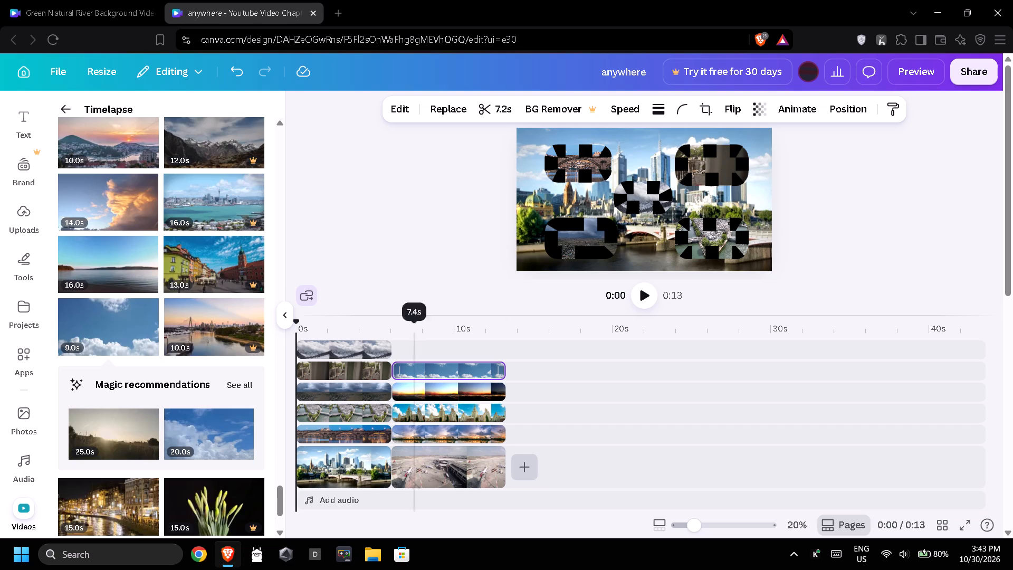
Shrink the river sunset overlay to a thumbnail in the frame's lower-left corner and the clouds overlay to one in the lower-right corner.
click(436, 435)
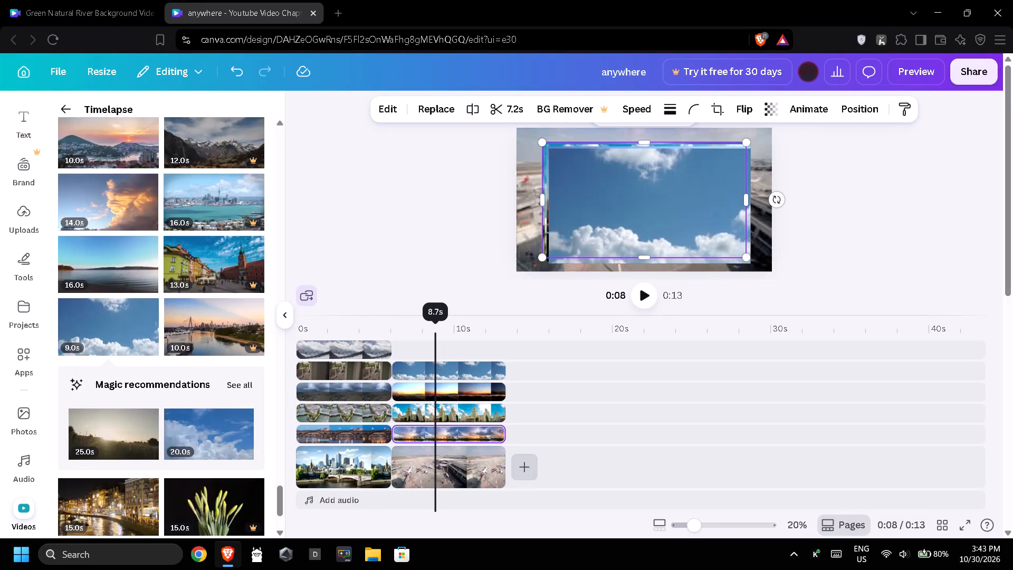
drag(747, 142, 717, 163)
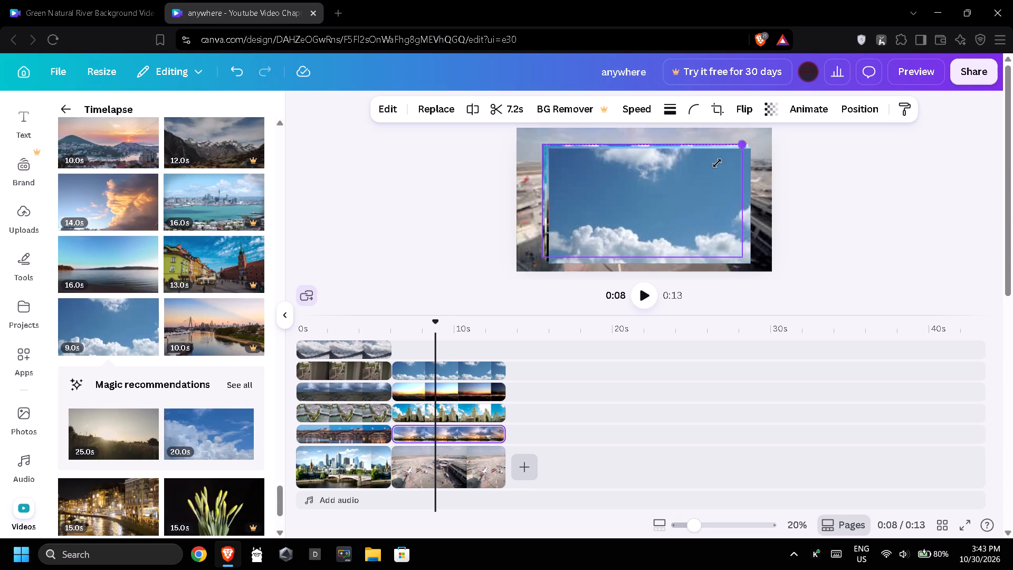
drag(717, 163, 610, 232)
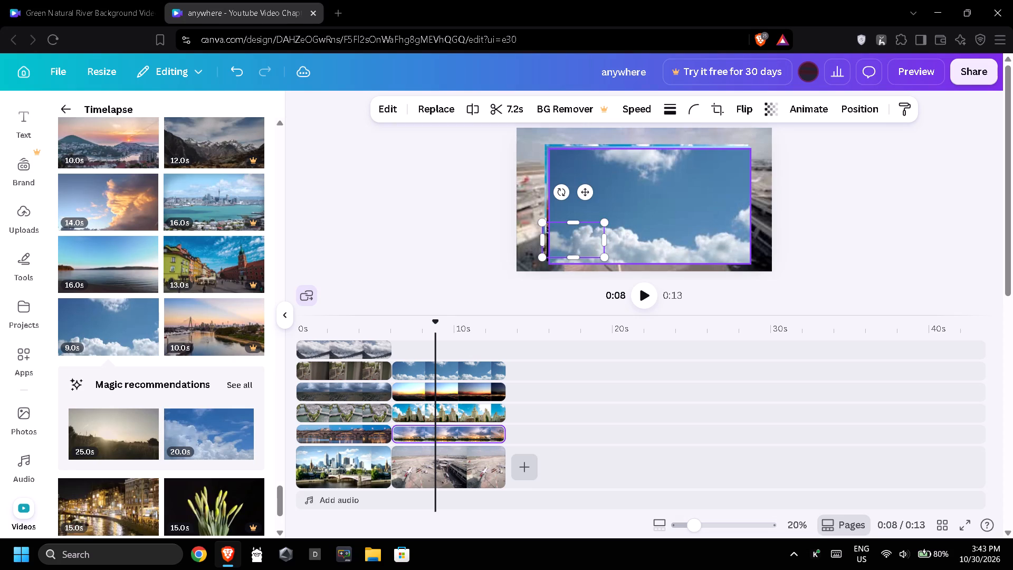
click(577, 164)
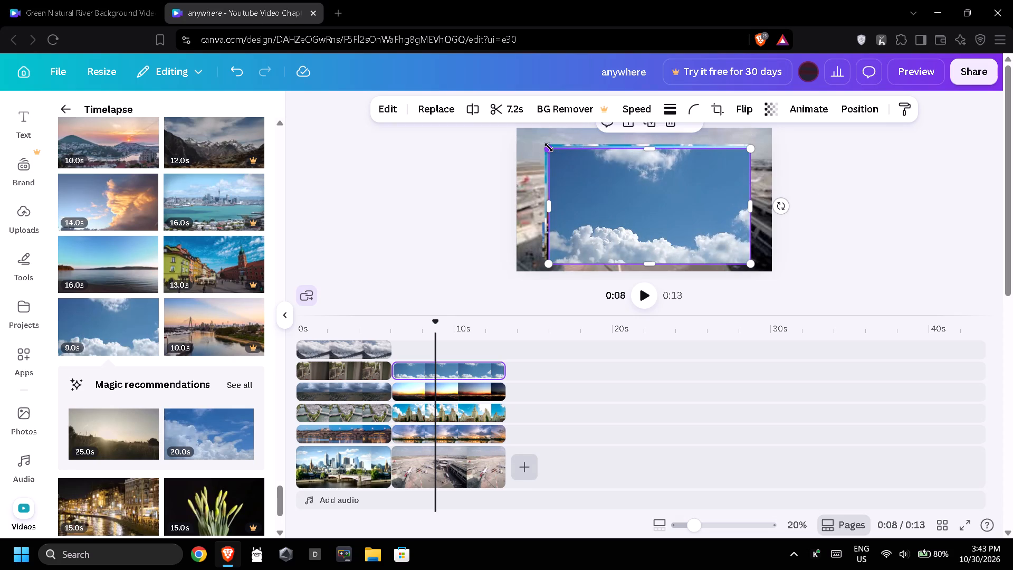
drag(549, 147, 691, 206)
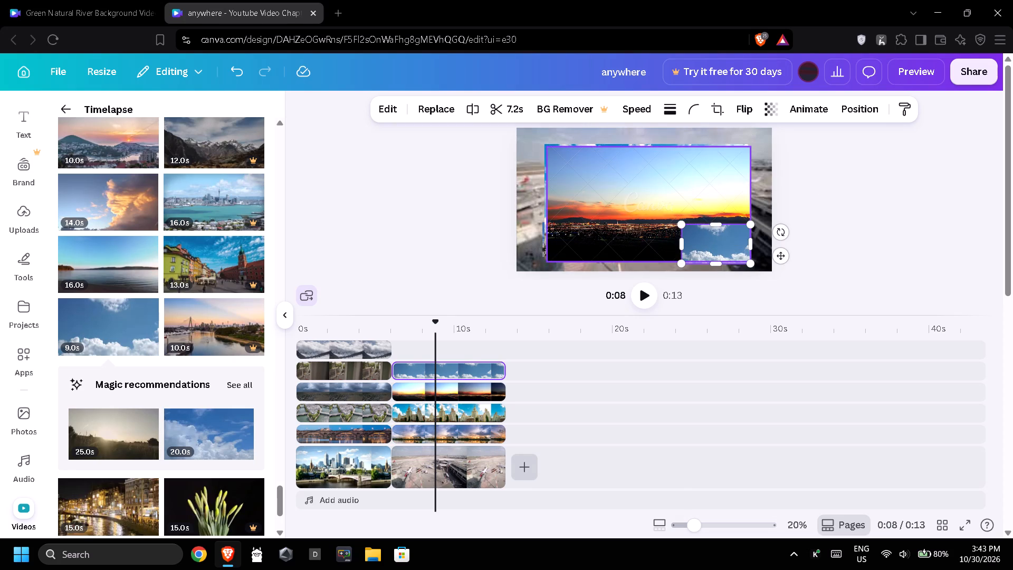
Shrink the city sunset overlay to a thumbnail in the frame's upper-right corner and the towered-building overlay to one in the upper-left corner.
click(627, 179)
drag(546, 260, 653, 176)
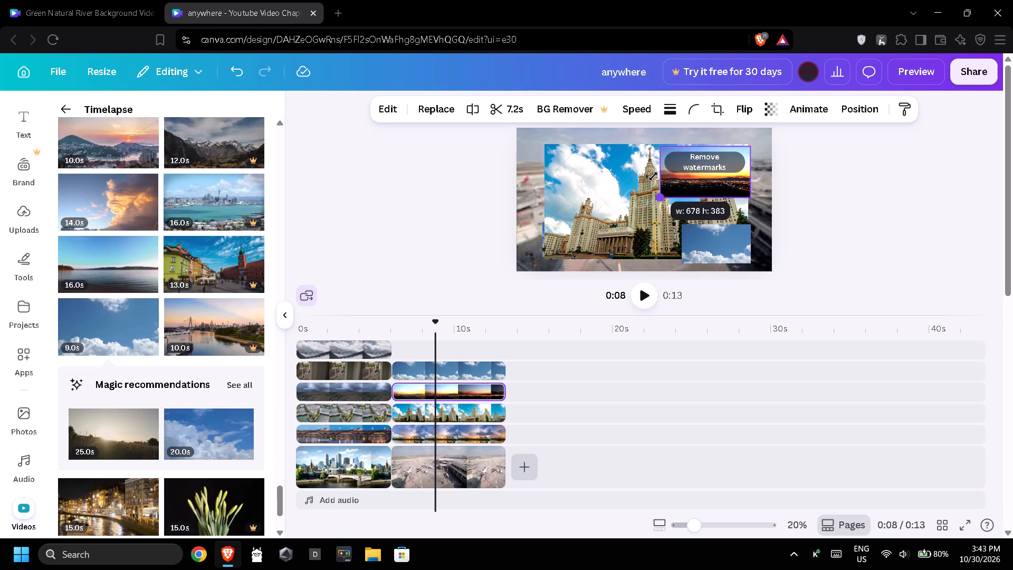
drag(653, 176, 666, 169)
click(598, 172)
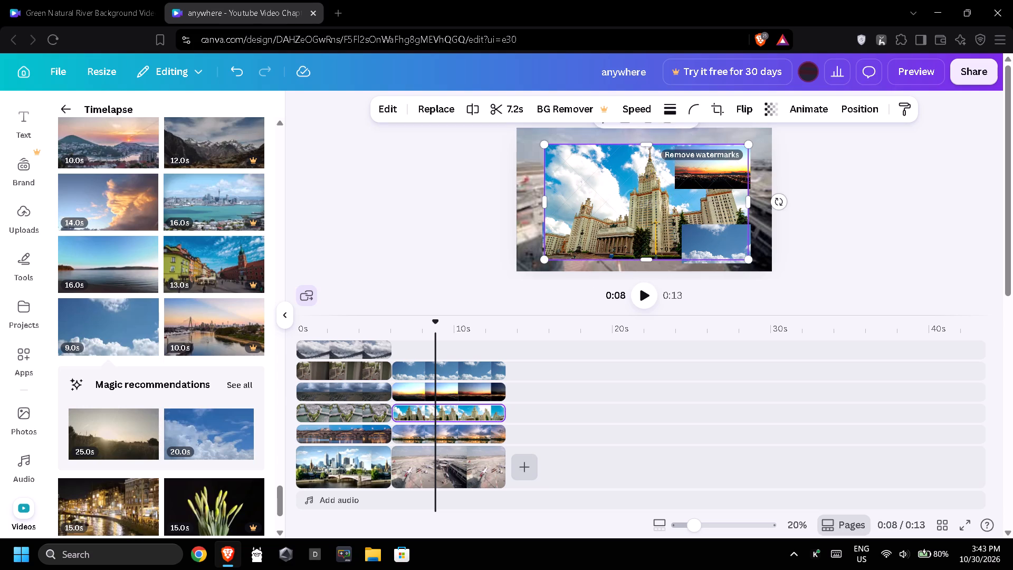
drag(748, 258, 642, 180)
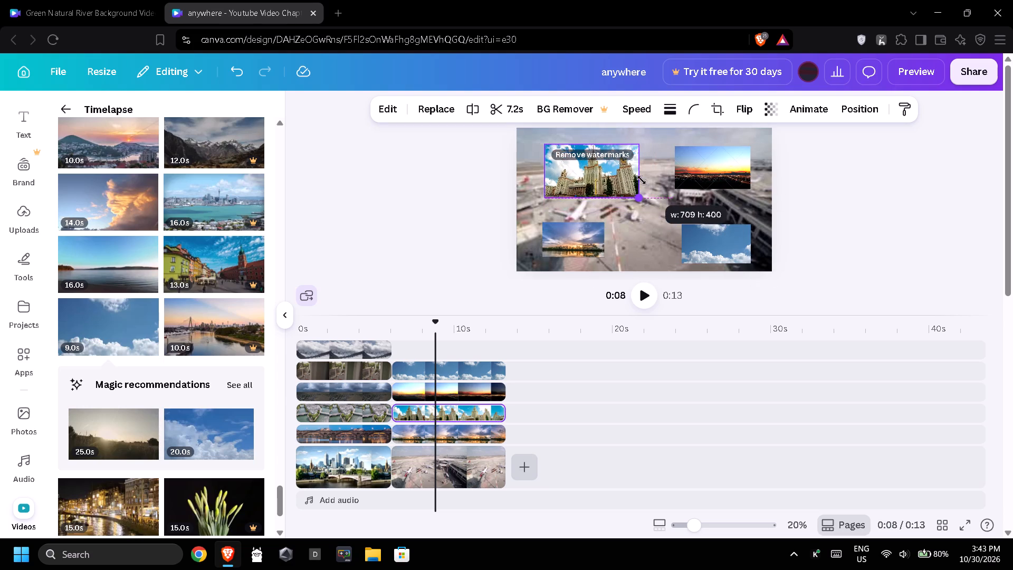
drag(642, 180, 612, 167)
click(664, 214)
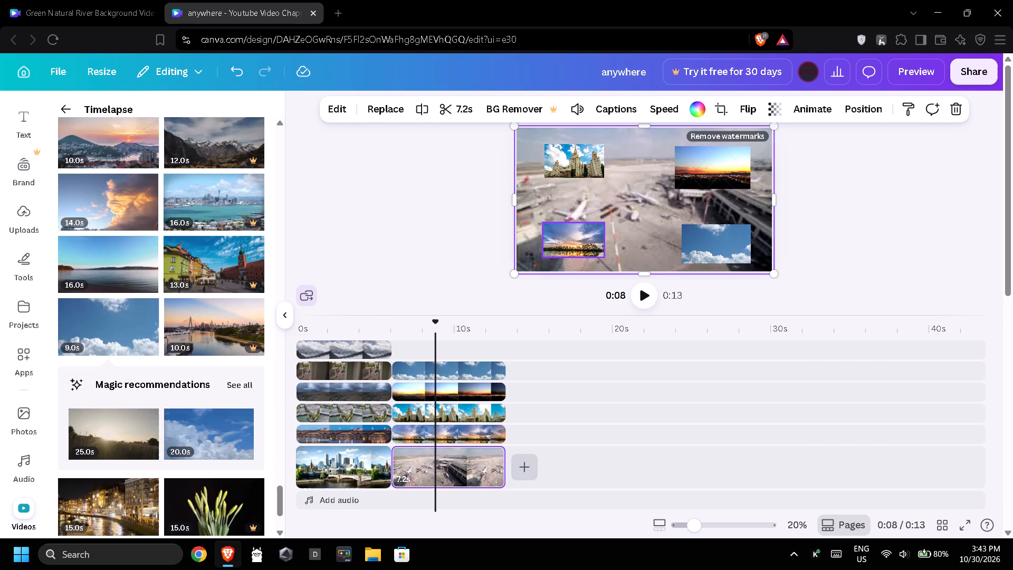
Add the 6-second blue-lit tower timelapse as an overlay on the topmost track, starting where the airport clip starts.
scroll(189, 437, down, 6)
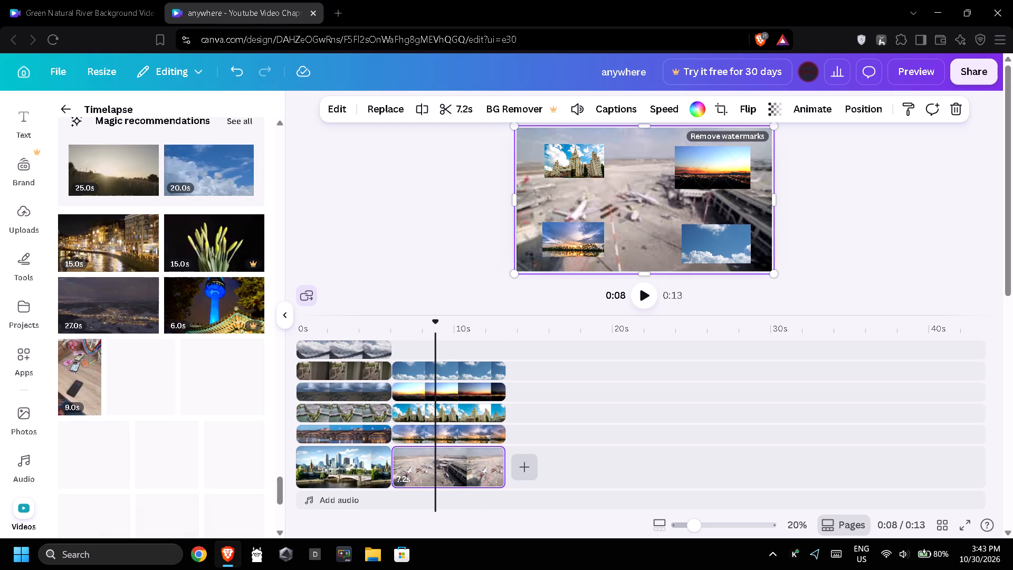
drag(191, 316, 199, 315)
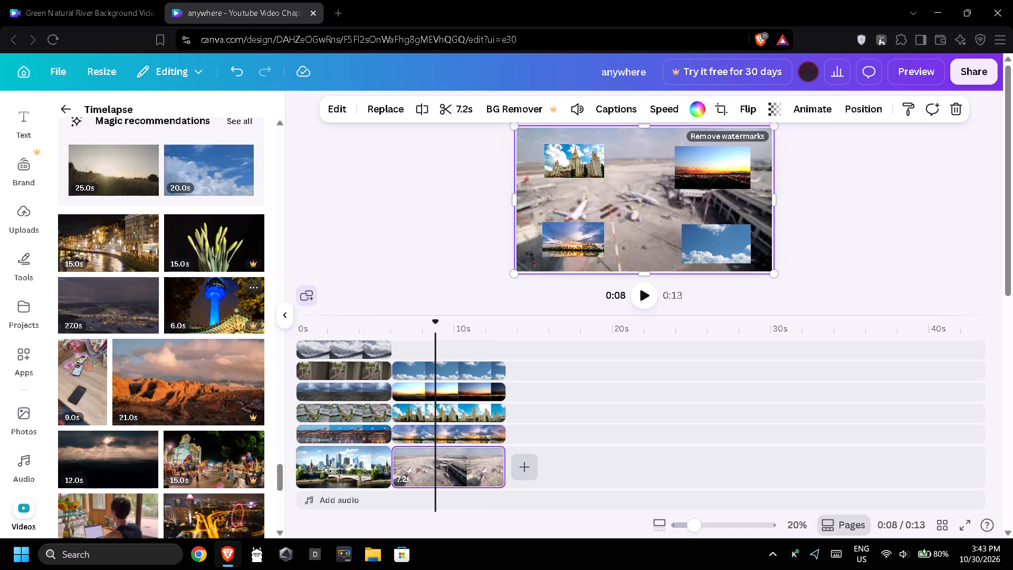
drag(199, 315, 426, 354)
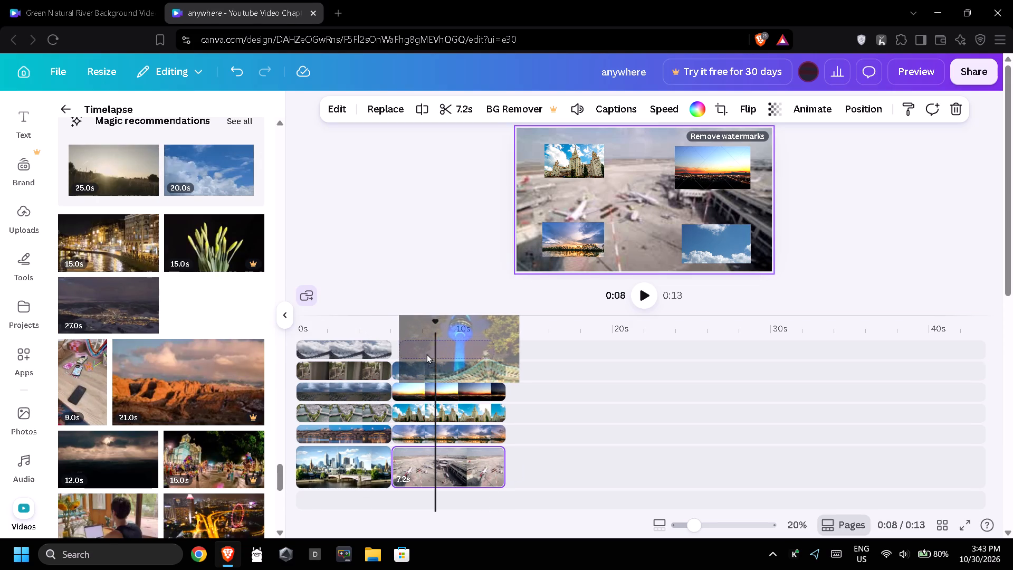
drag(426, 354, 420, 352)
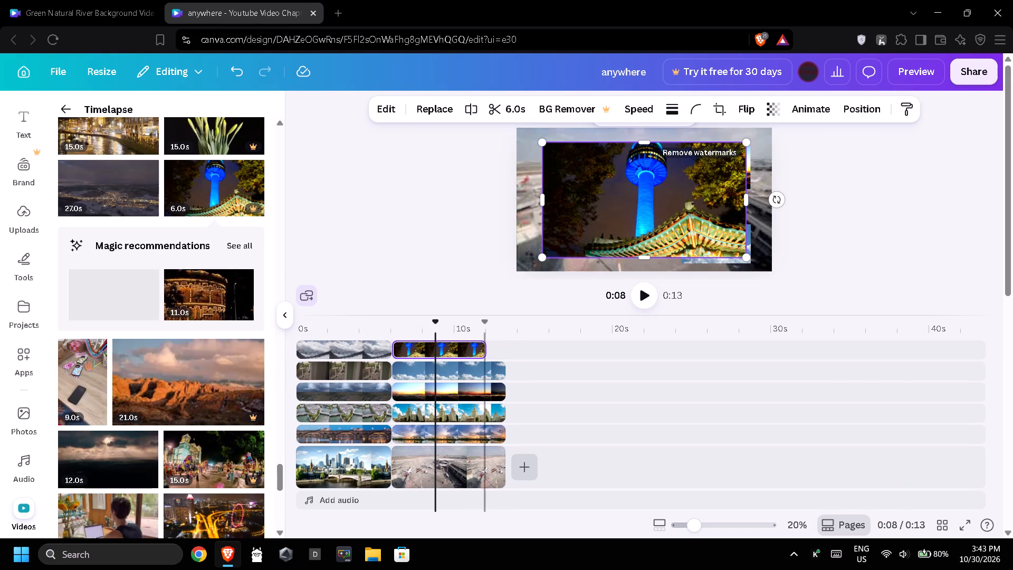
Slow the blue-lit tower overlay to 0.75 speed and trim it to 7.2 seconds to match the airport clip.
click(637, 110)
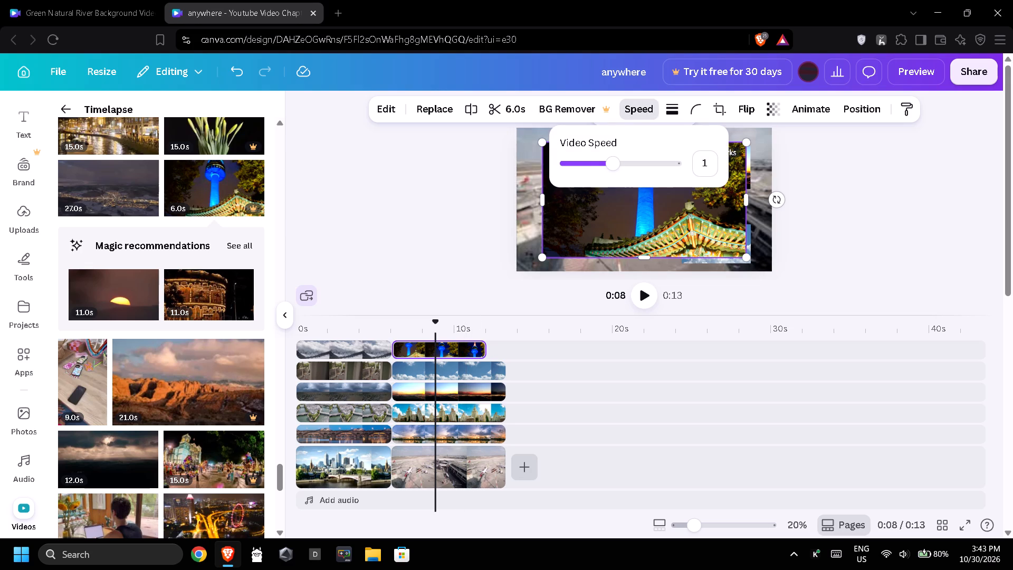
click(601, 163)
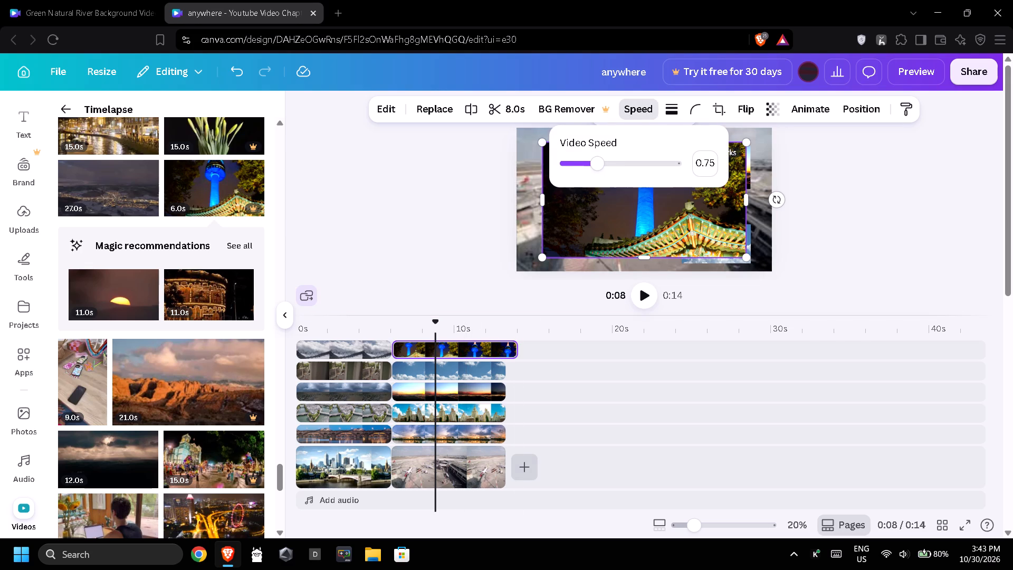
drag(514, 350, 502, 351)
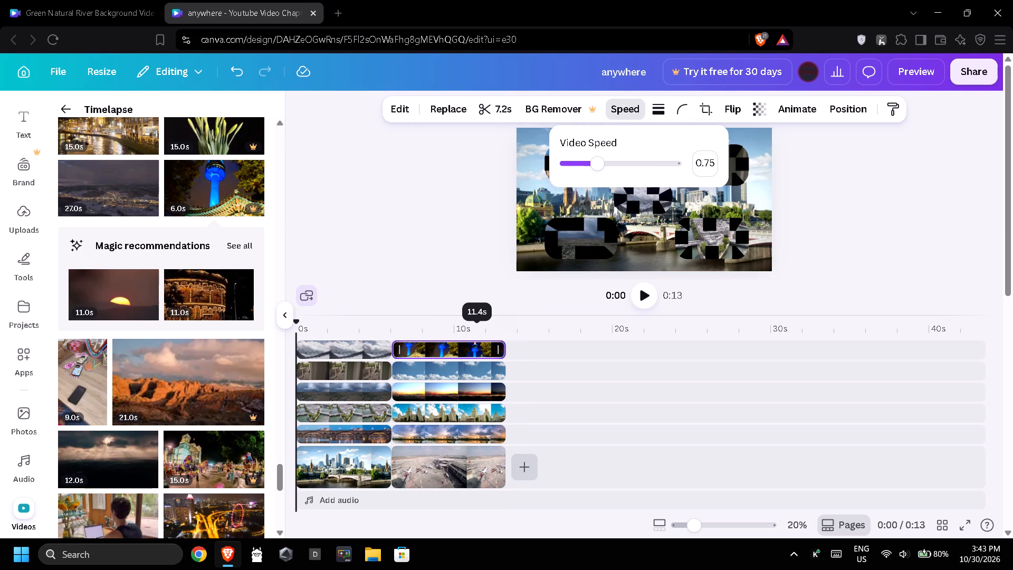
Shrink the blue-lit tower overlay to a thumbnail in the middle of the frame, between the four corner thumbnails.
click(463, 353)
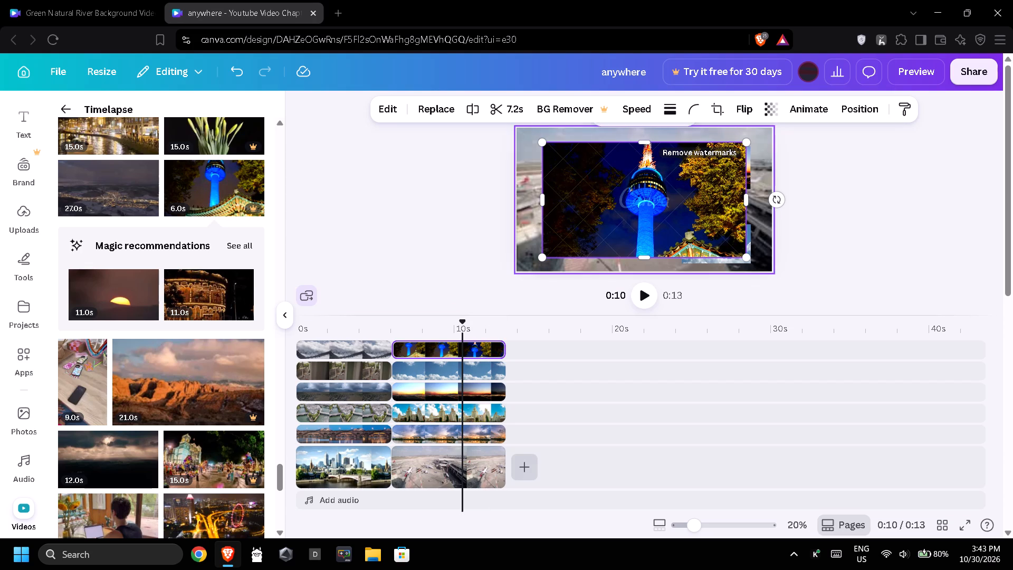
drag(543, 140, 606, 180)
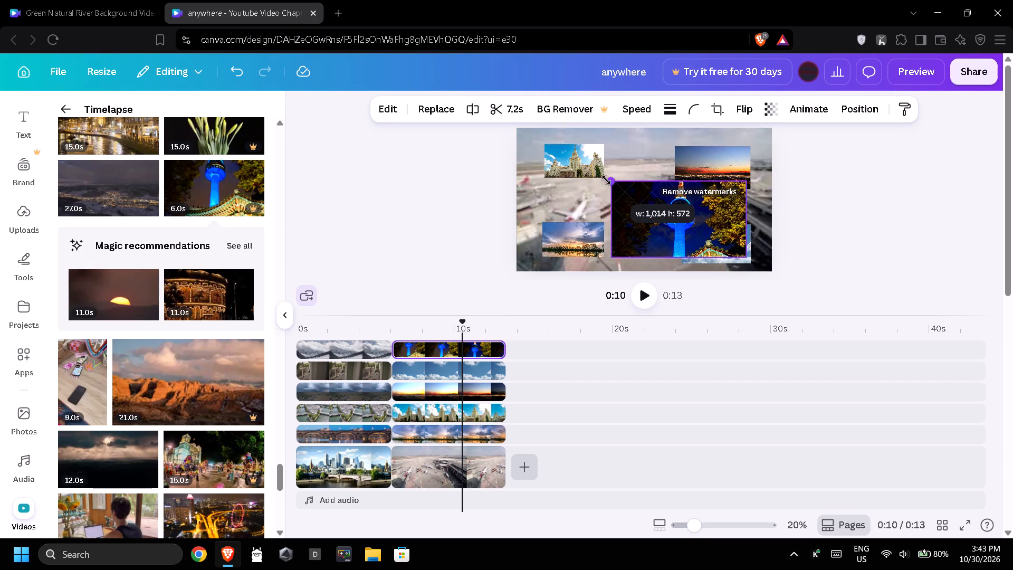
drag(606, 180, 602, 179)
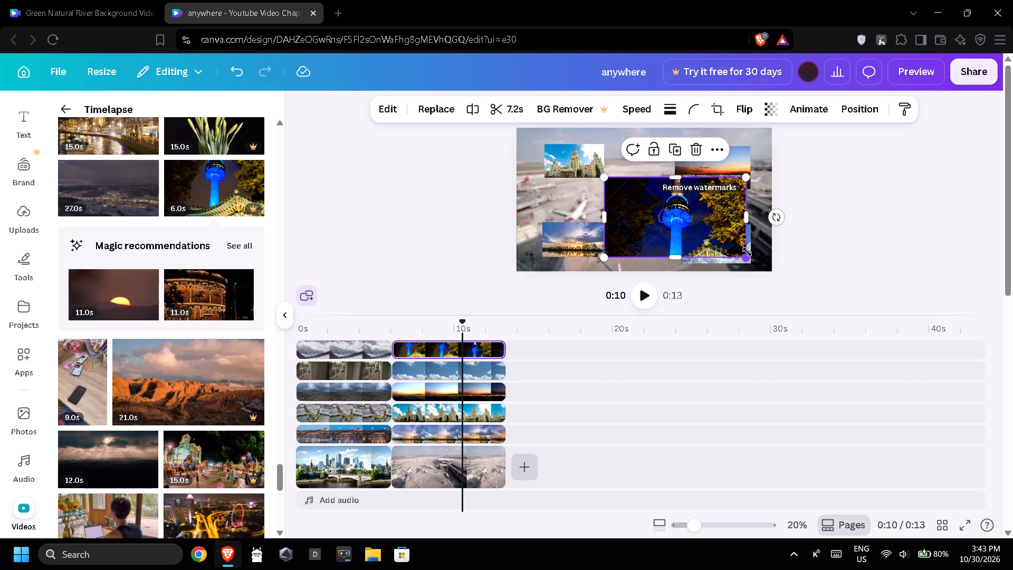
drag(744, 258, 683, 218)
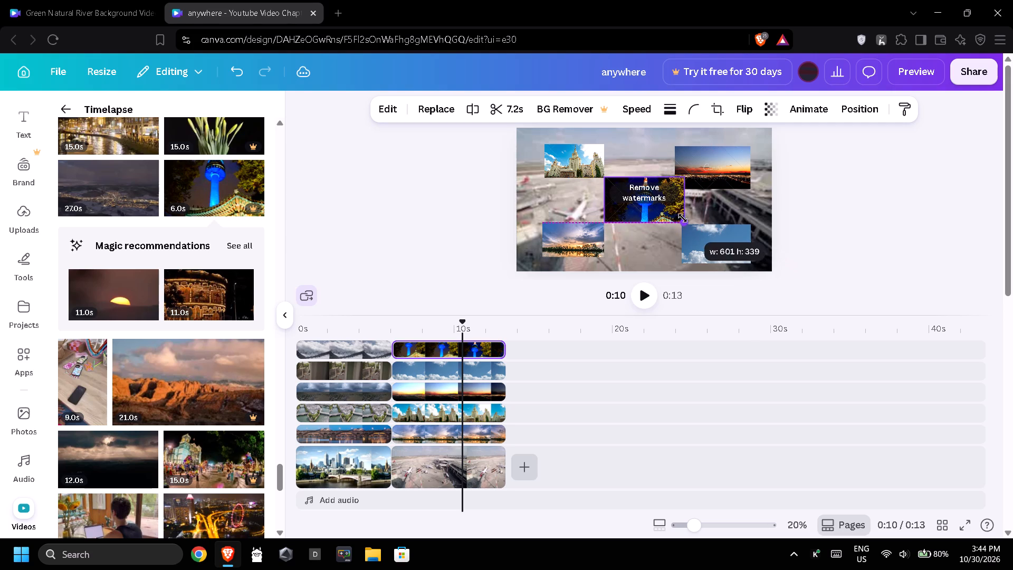
drag(683, 218, 673, 210)
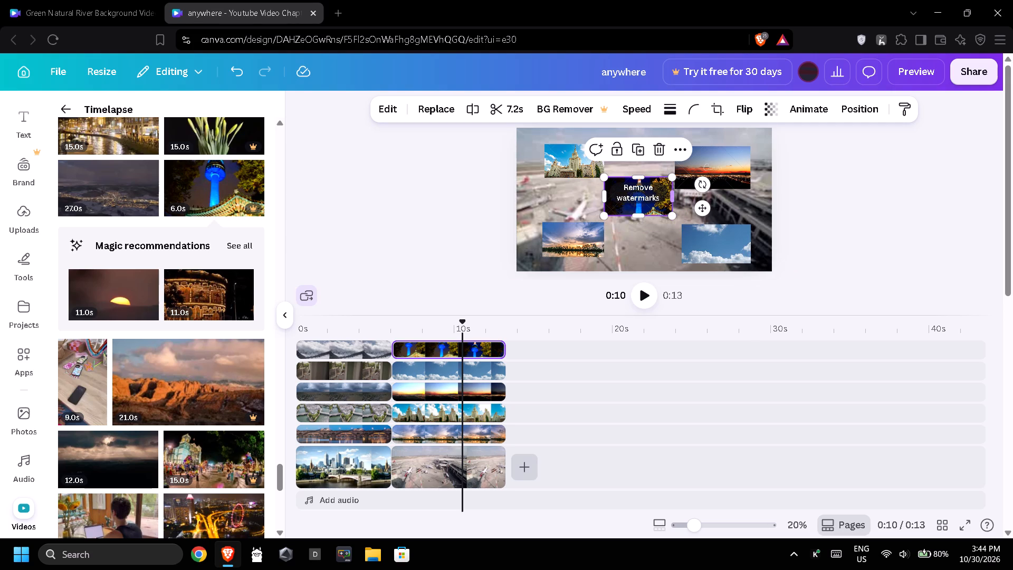
Round the middle blue-lit tower overlay's corners to 100 and give it a dotted stroke at maximum weight.
click(690, 112)
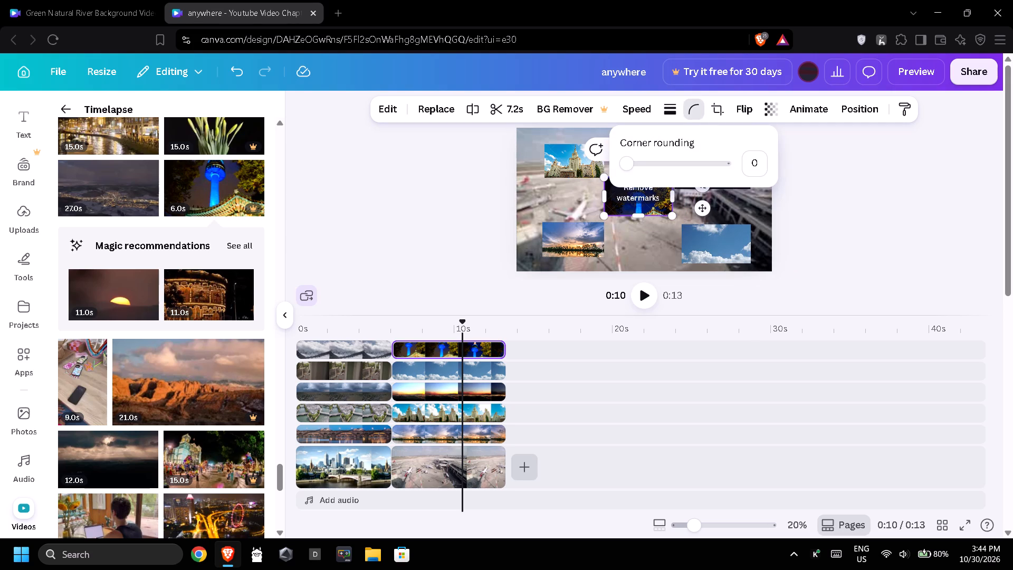
drag(708, 165, 735, 165)
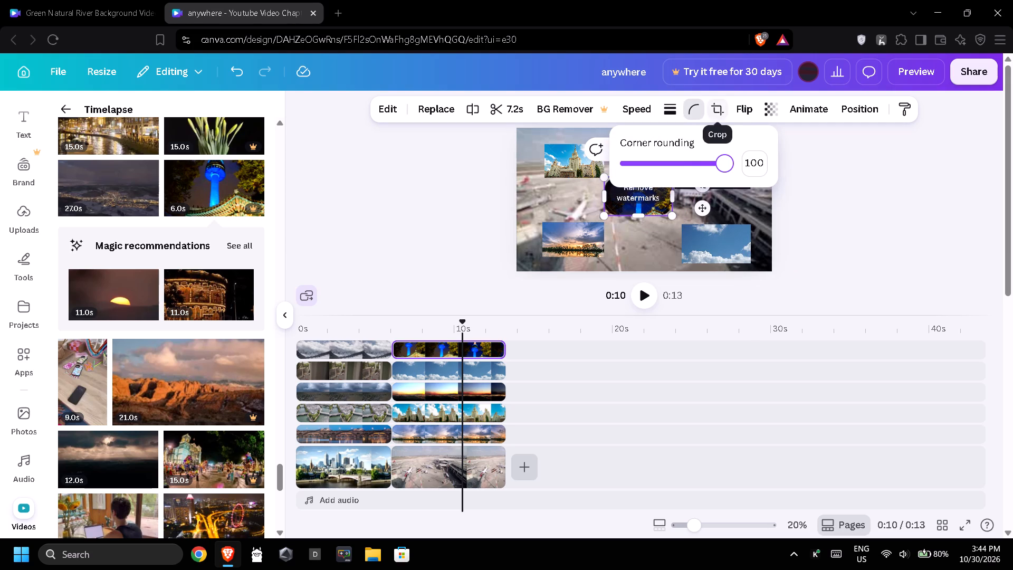
click(672, 111)
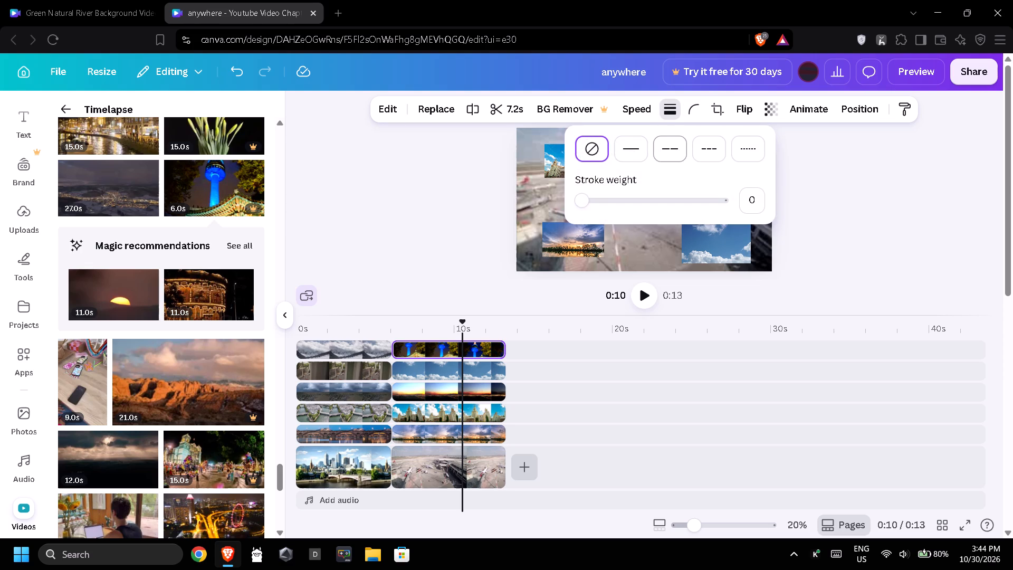
click(714, 153)
click(751, 150)
drag(715, 197, 721, 199)
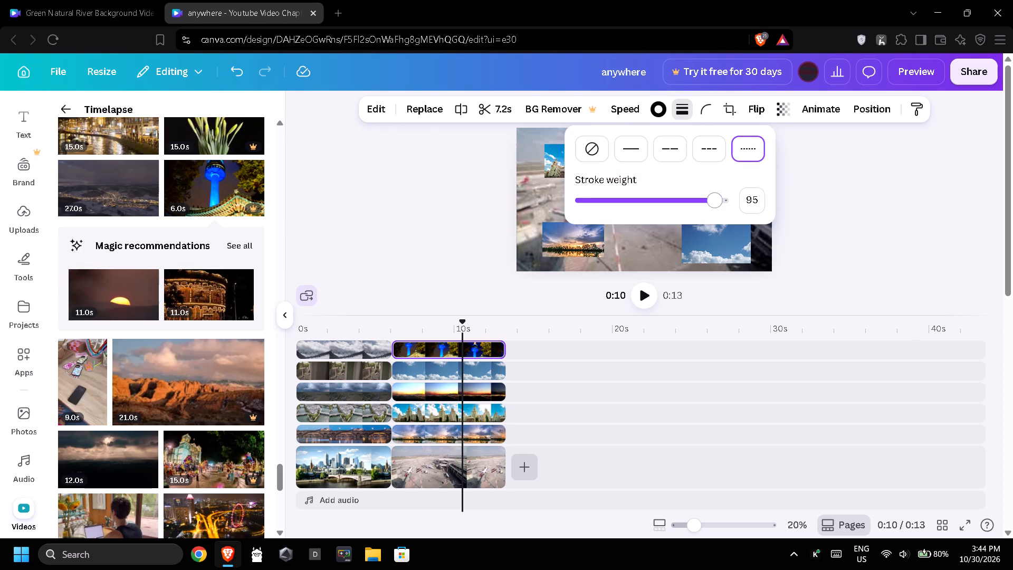
drag(721, 199, 749, 199)
click(828, 172)
Give the city sunset overlay in the frame's upper-right corner a dotted stroke at maximum weight.
click(725, 155)
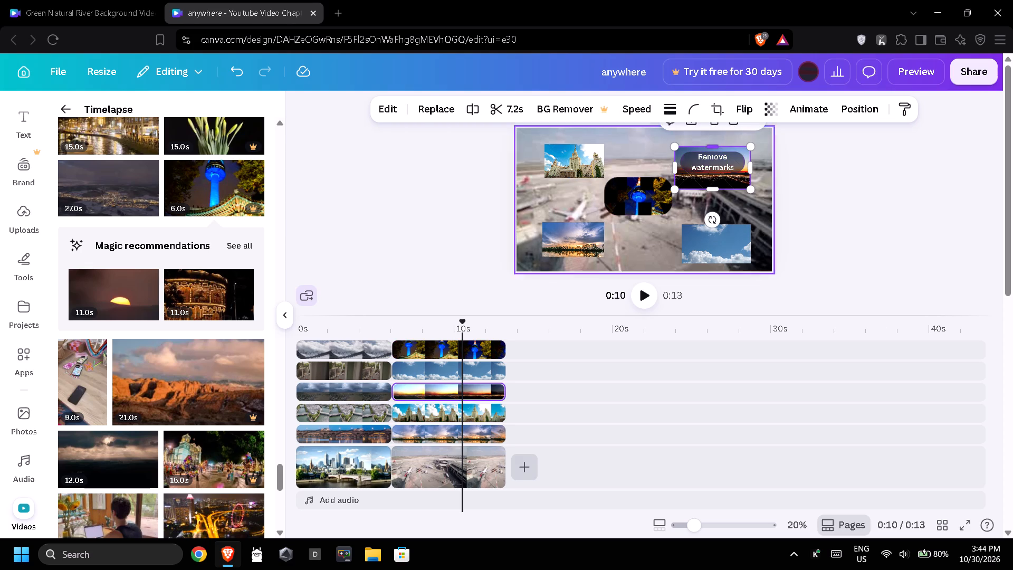
click(677, 111)
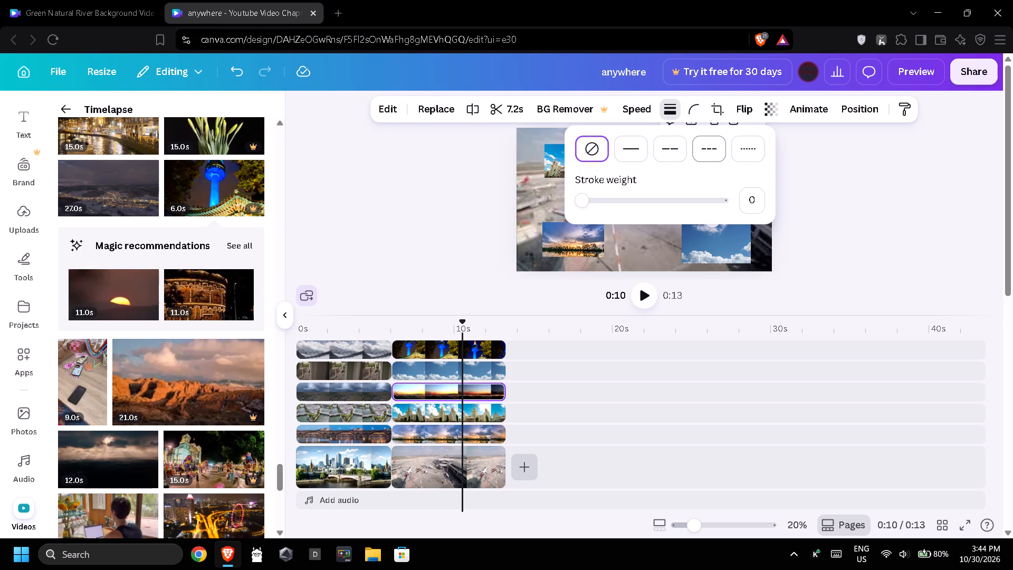
click(740, 151)
drag(721, 198, 743, 199)
click(833, 195)
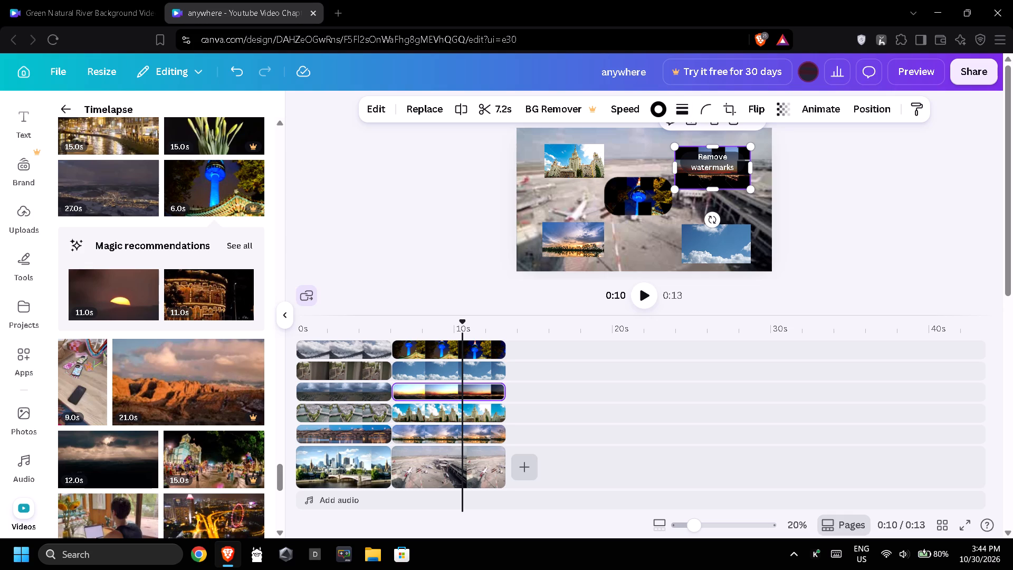
Round the blue sky overlay's corners to 100 and give it a dotted stroke with weight 100.
click(737, 254)
click(696, 109)
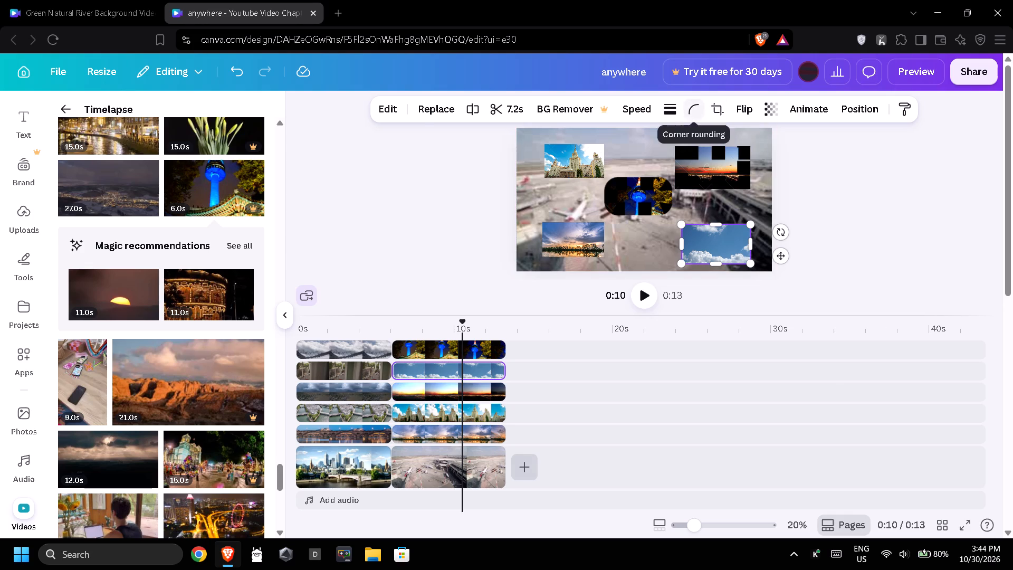
drag(721, 162, 747, 164)
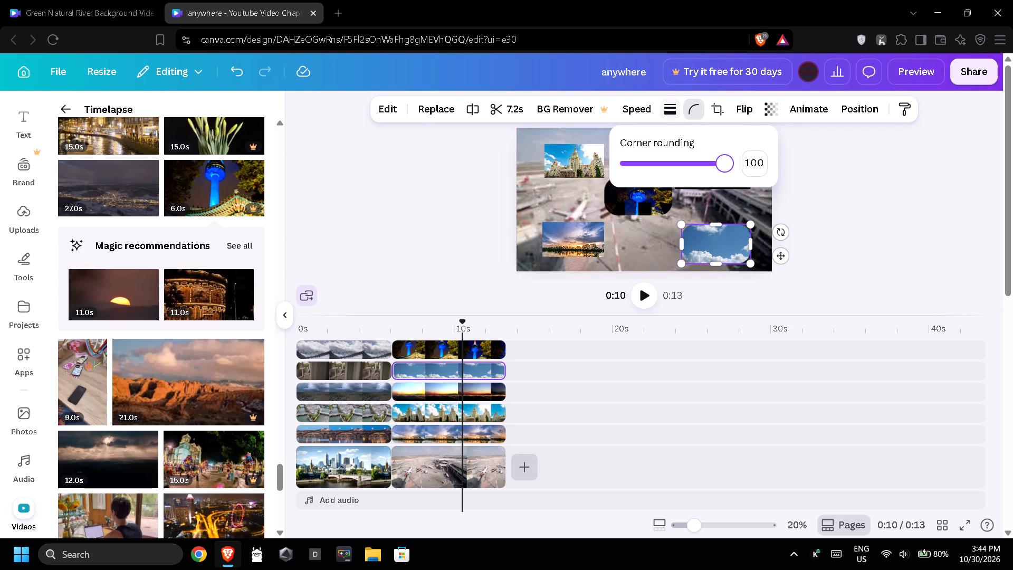
click(674, 112)
click(747, 151)
drag(724, 201, 756, 204)
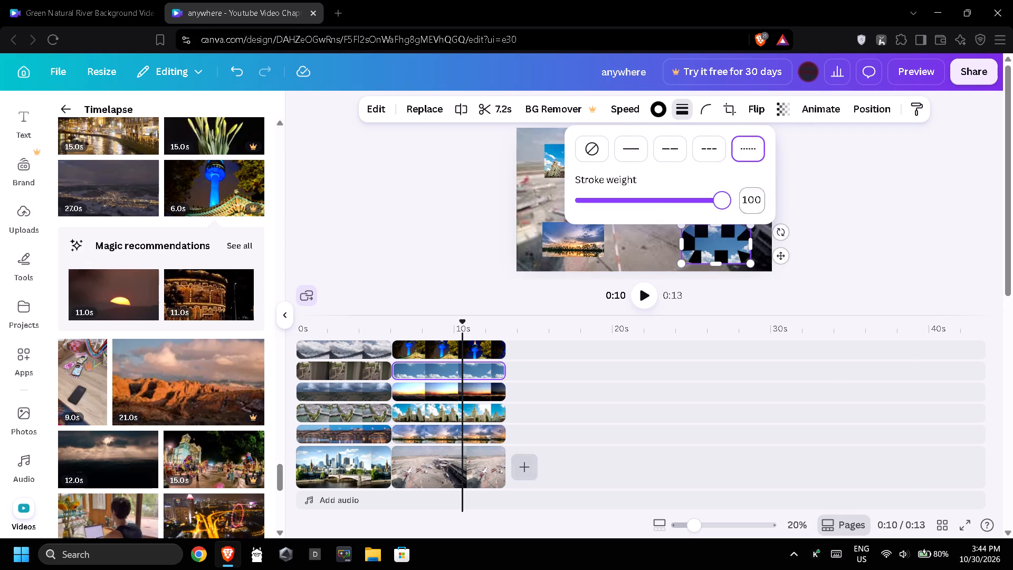
click(840, 187)
Round the cloudy sunset overlay's corners in the frame's lower-left to 100 and give it a dotted stroke with weight 100.
click(588, 234)
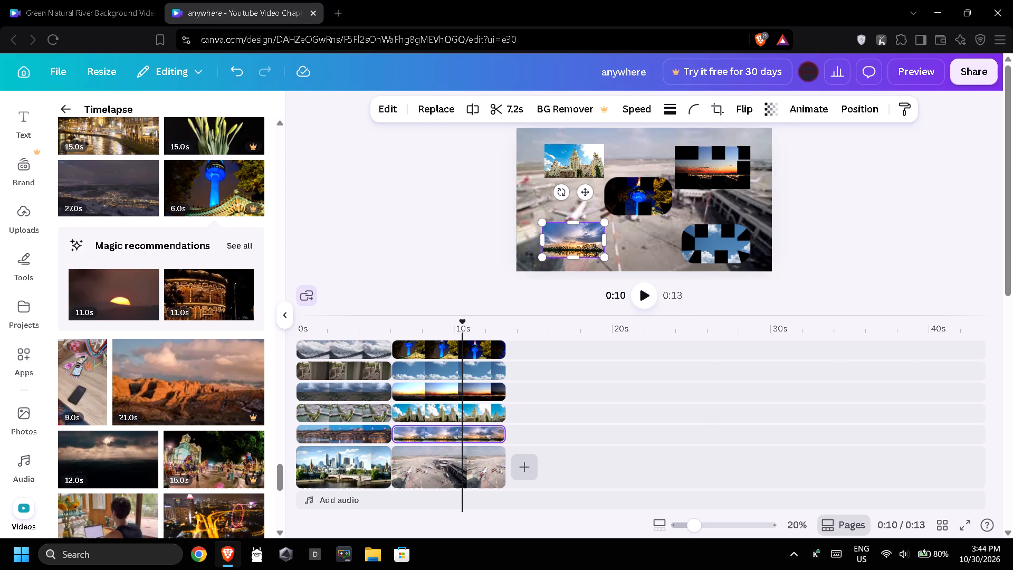
click(698, 106)
drag(714, 155, 748, 161)
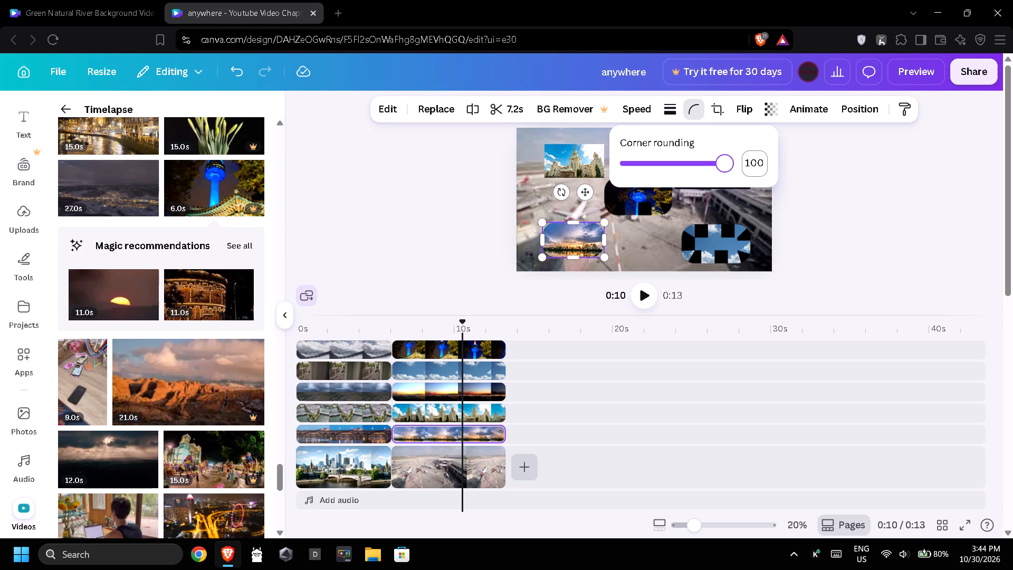
click(665, 119)
drag(719, 198, 743, 198)
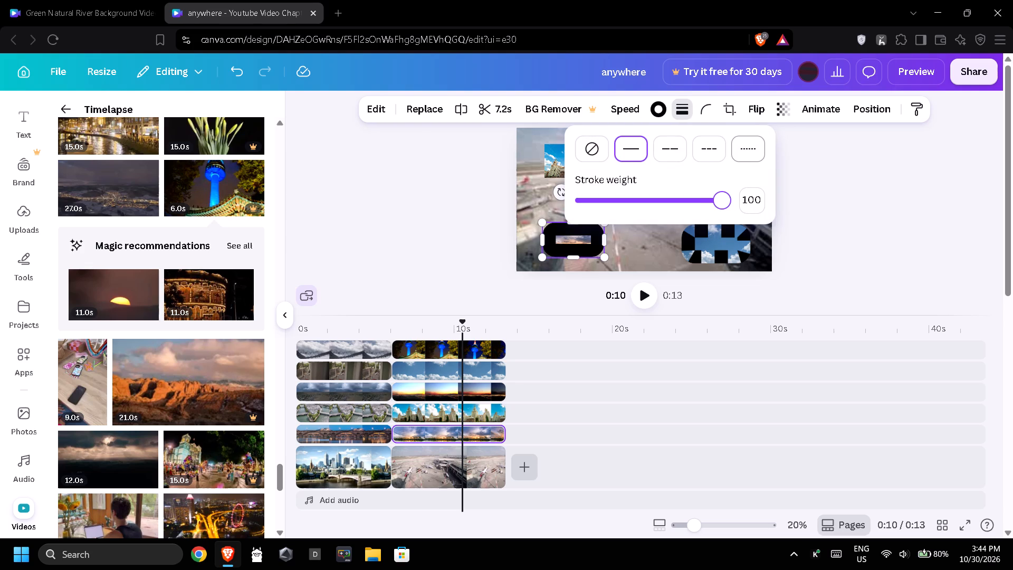
click(750, 151)
click(842, 183)
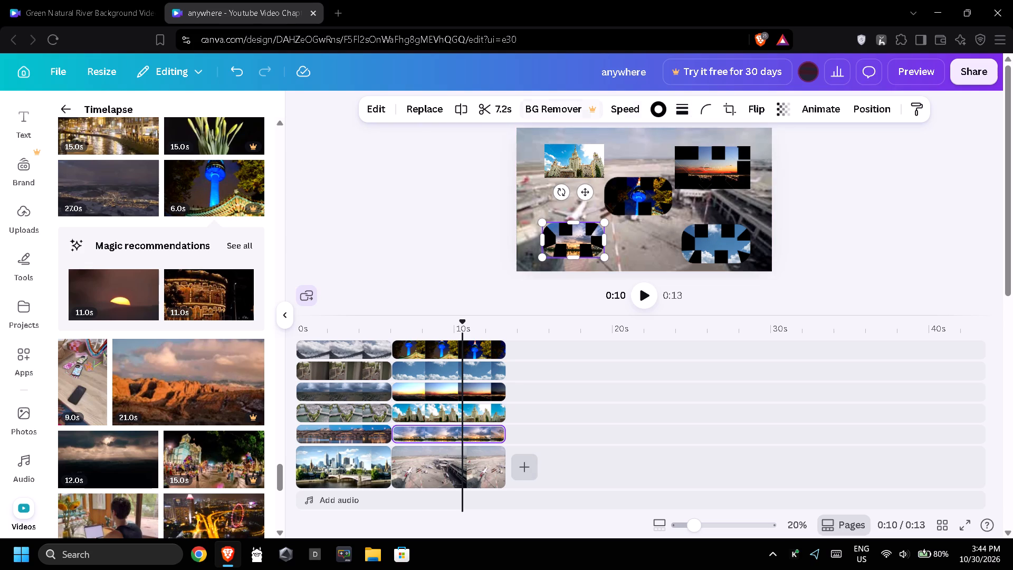
Round the towered-building overlay's corners to the maximum and give it a dotted stroke with weight 100.
click(571, 167)
click(696, 115)
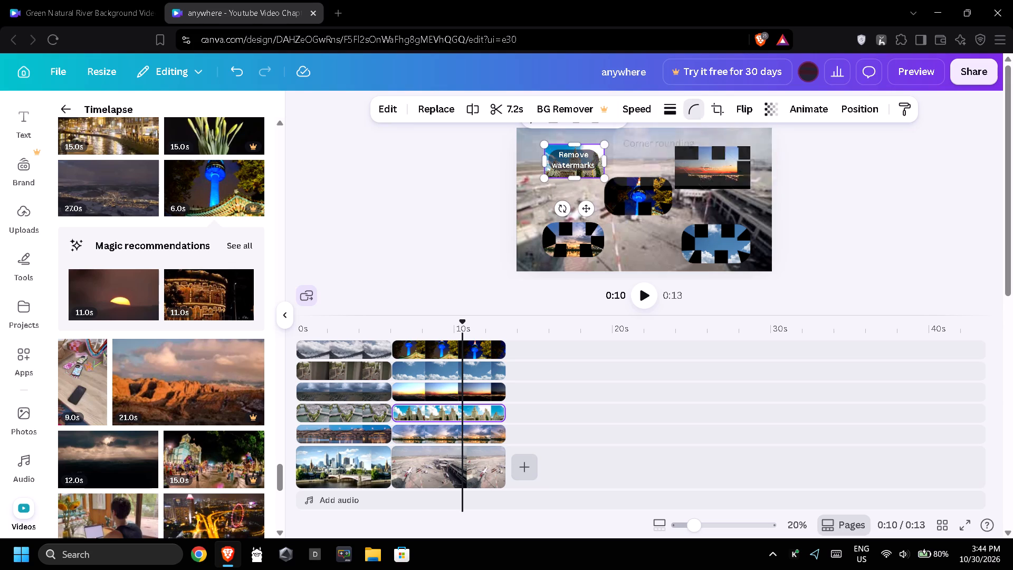
drag(699, 166, 741, 167)
click(677, 111)
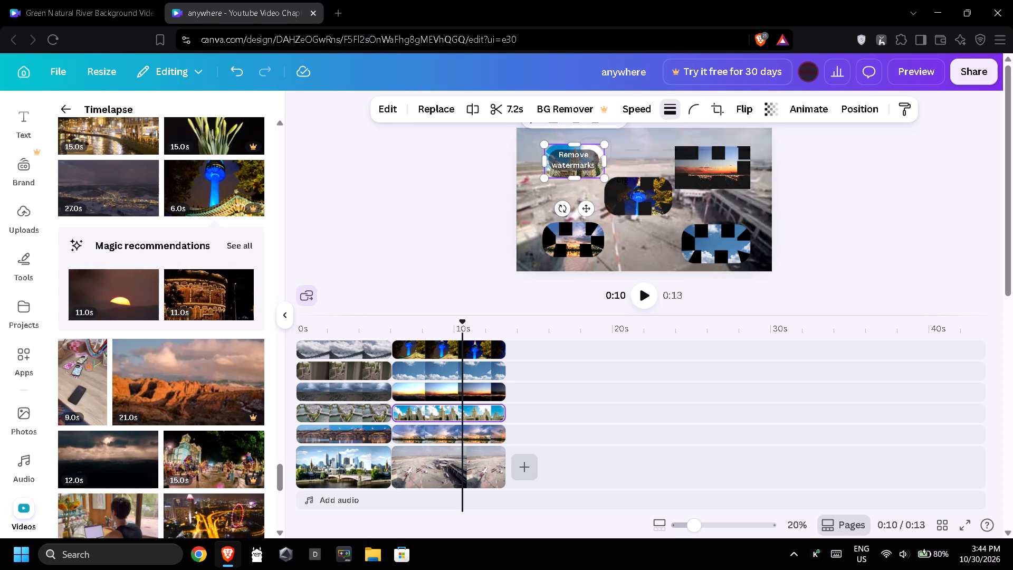
click(740, 154)
drag(722, 199, 747, 200)
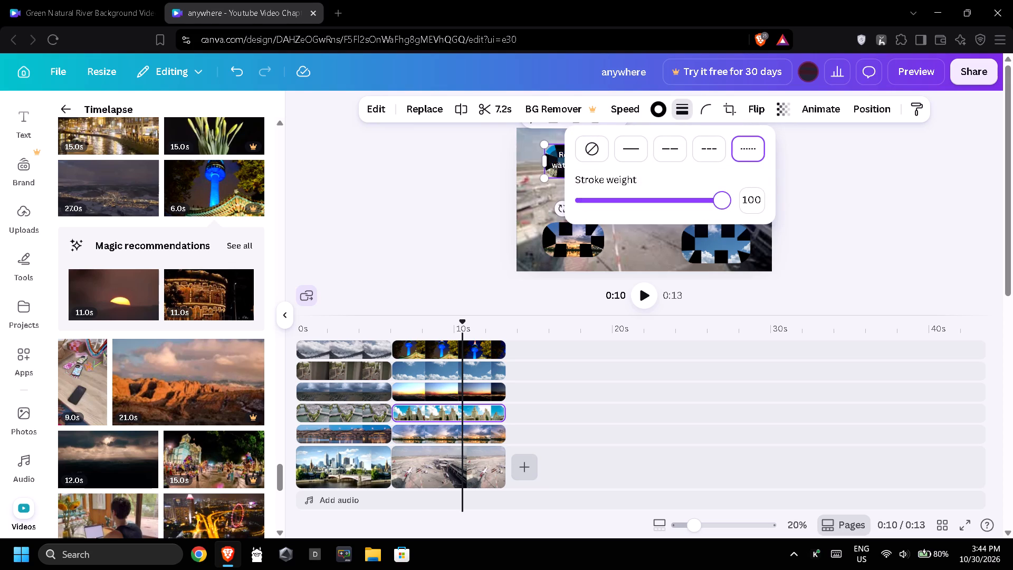
click(814, 189)
click(812, 189)
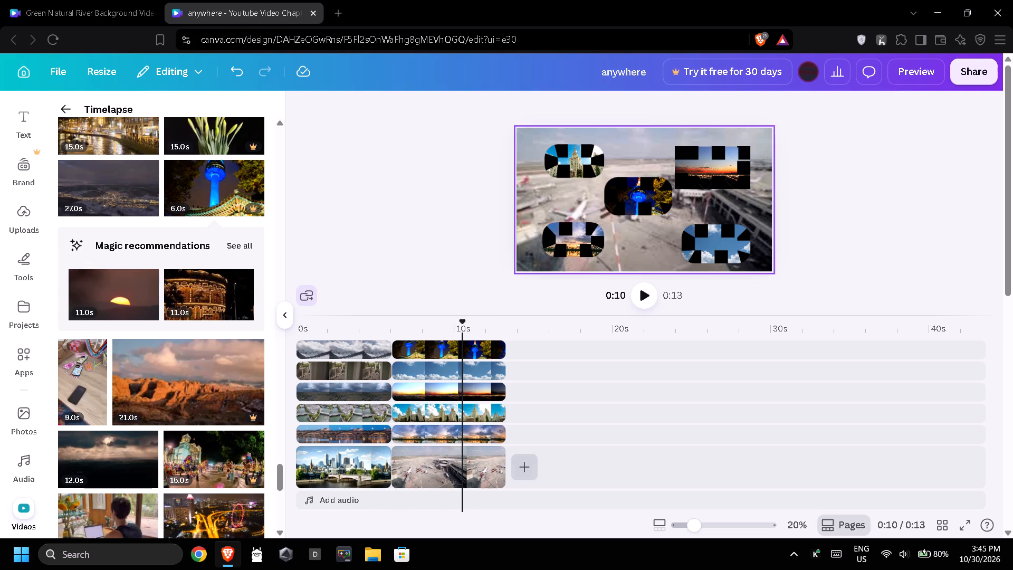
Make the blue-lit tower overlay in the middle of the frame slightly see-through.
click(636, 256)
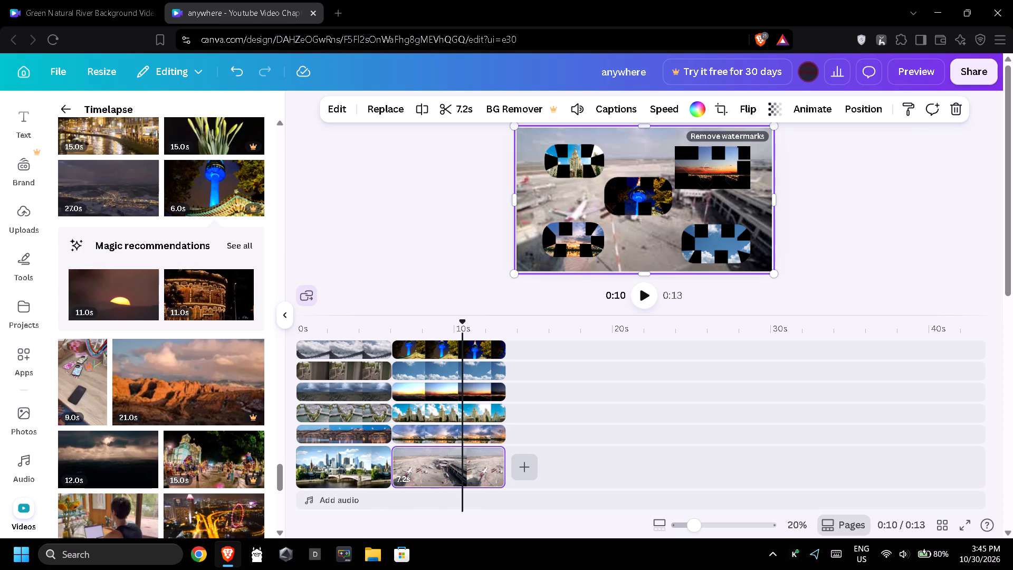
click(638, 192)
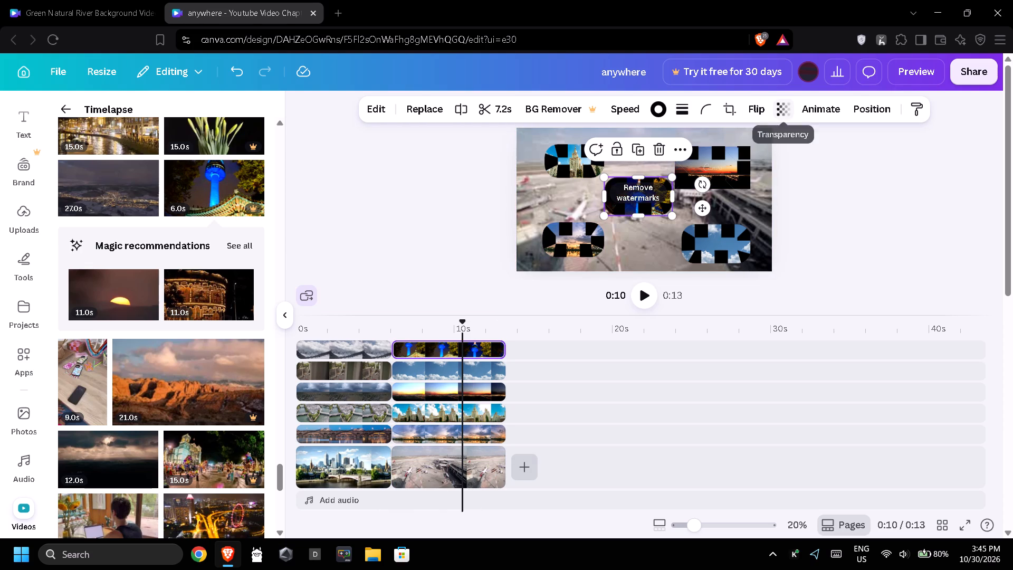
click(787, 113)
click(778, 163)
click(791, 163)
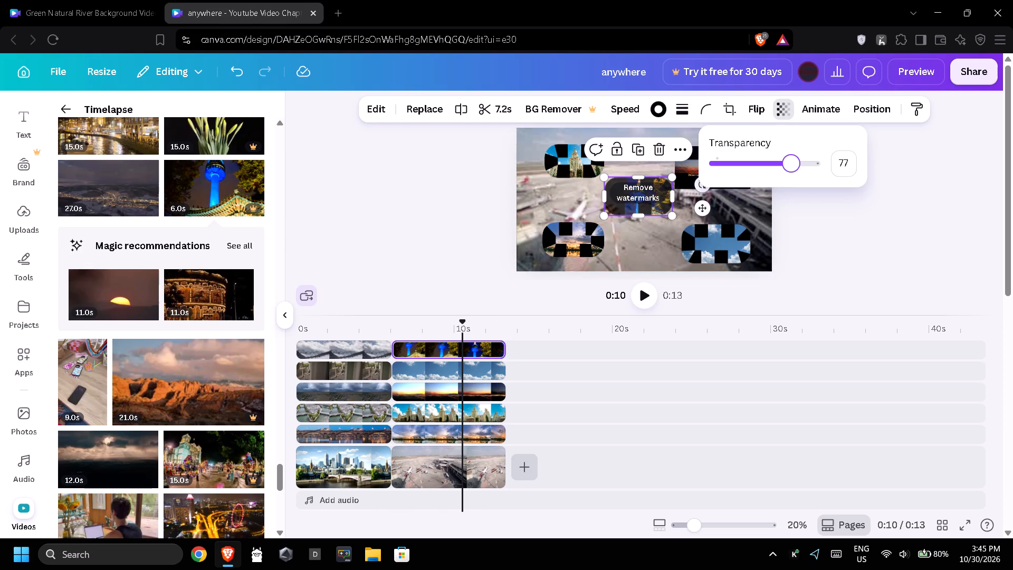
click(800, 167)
Set the transparency of the blue sky overlay to 72 and that of the towered-building overlay to 64.
click(716, 241)
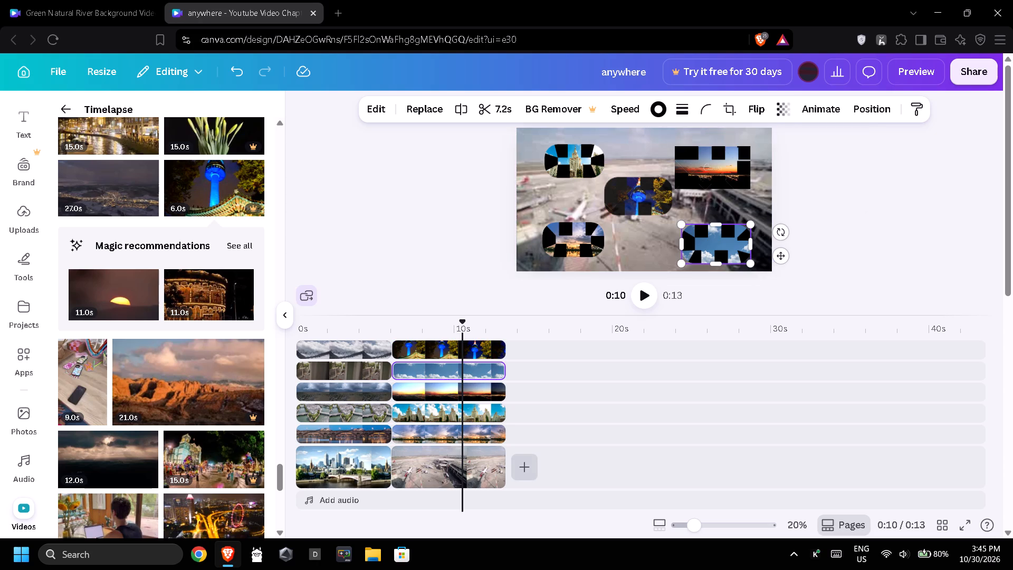
click(781, 111)
click(787, 158)
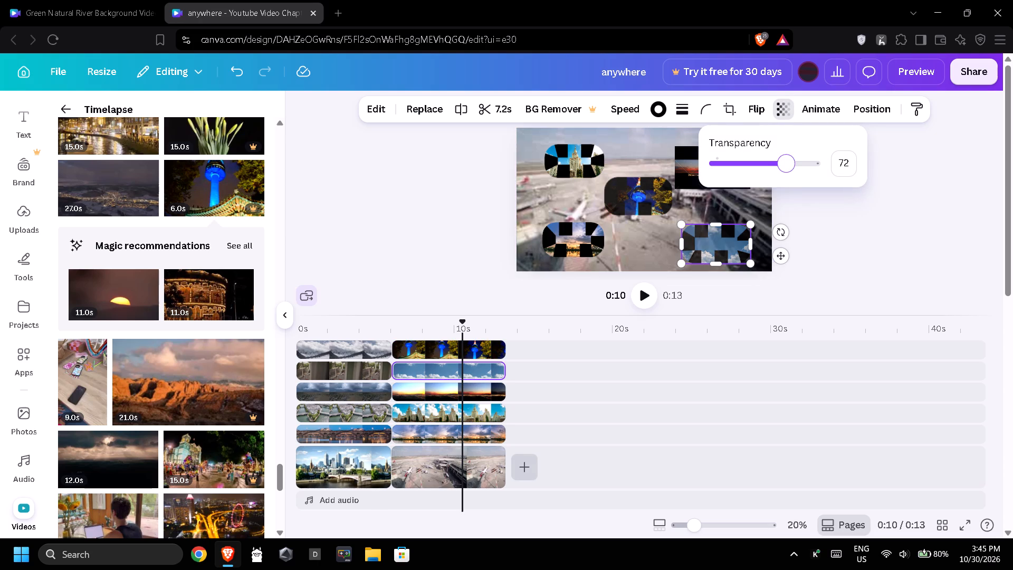
click(574, 158)
click(817, 105)
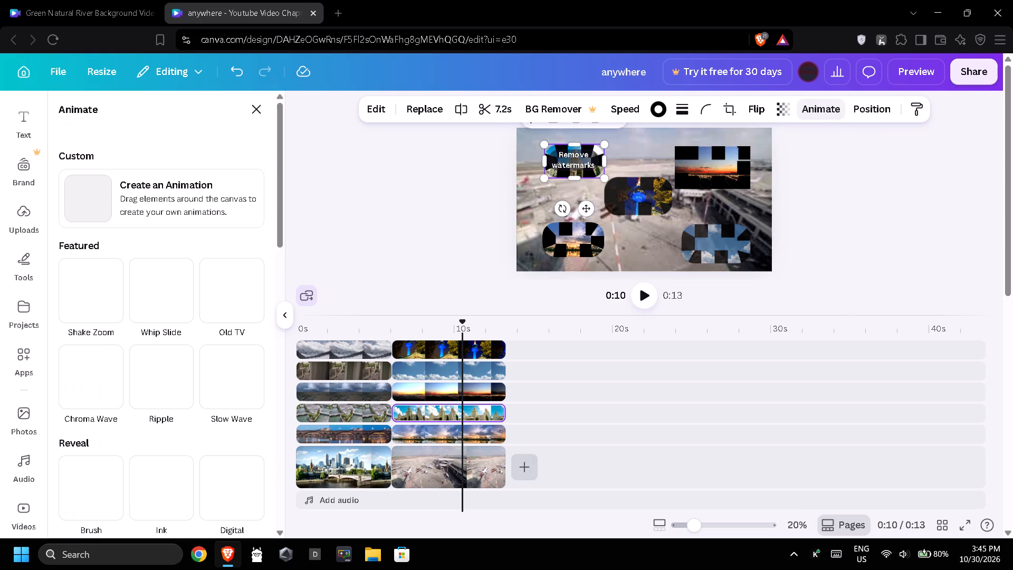
click(783, 106)
click(779, 159)
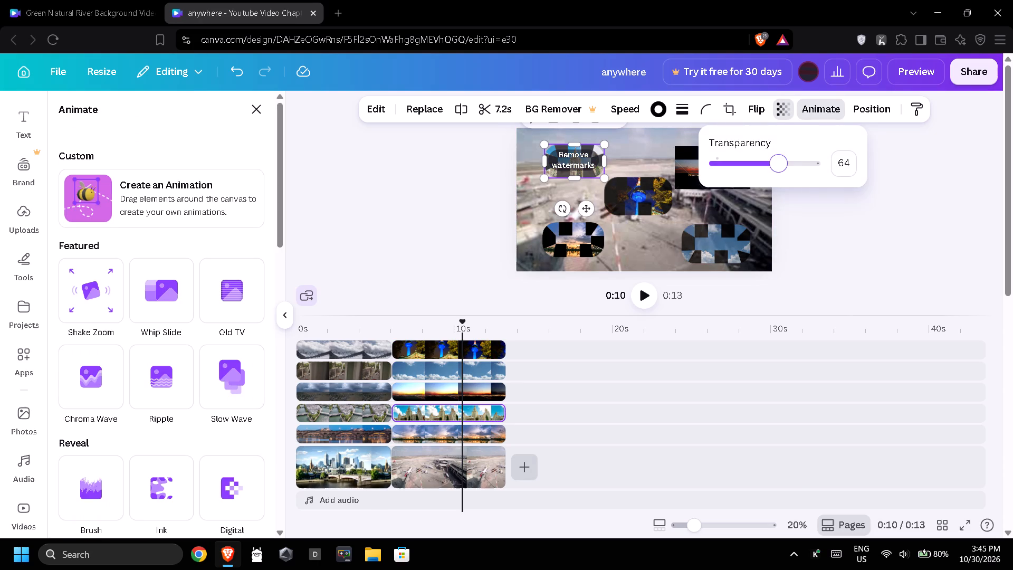
click(816, 112)
Set the lower-left cloudy sunset overlay's transparency to 59 and fade the middle blue-lit tower overlay to a similar level.
click(578, 231)
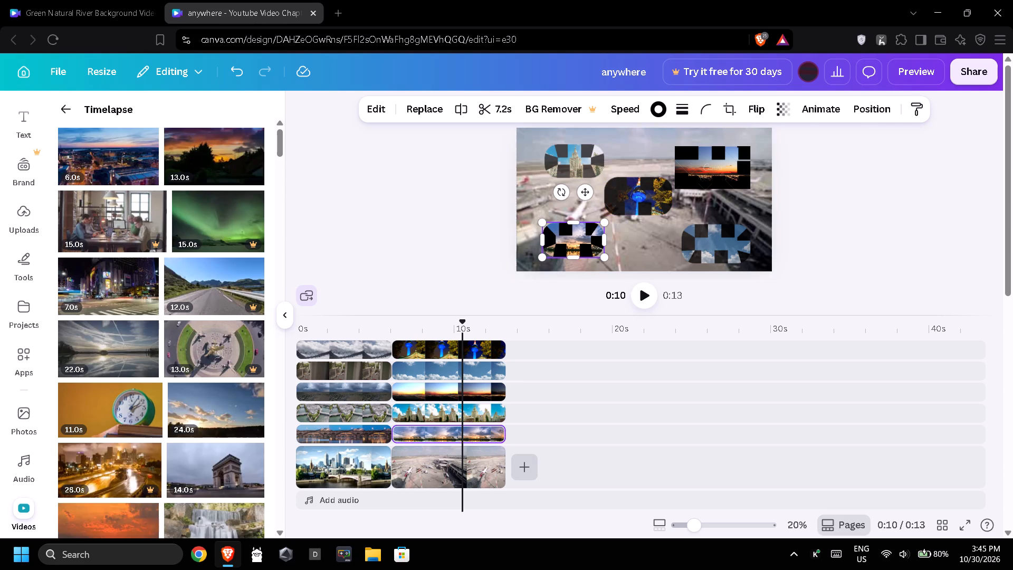
click(785, 104)
click(773, 159)
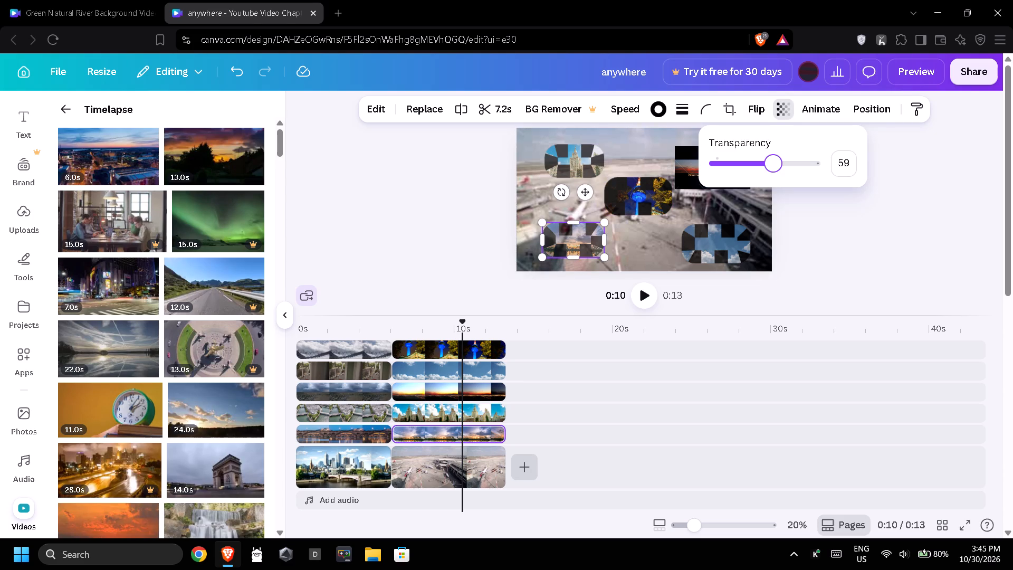
click(634, 188)
click(781, 107)
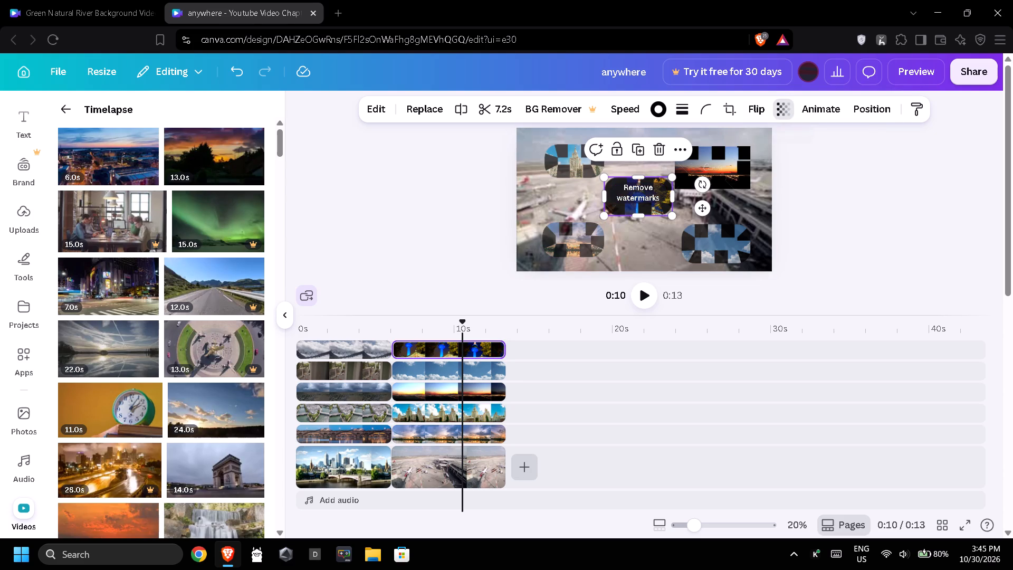
click(773, 159)
click(808, 203)
Set the upper-right city sunset overlay's transparency to 66 and round its corners to the maximum.
click(731, 159)
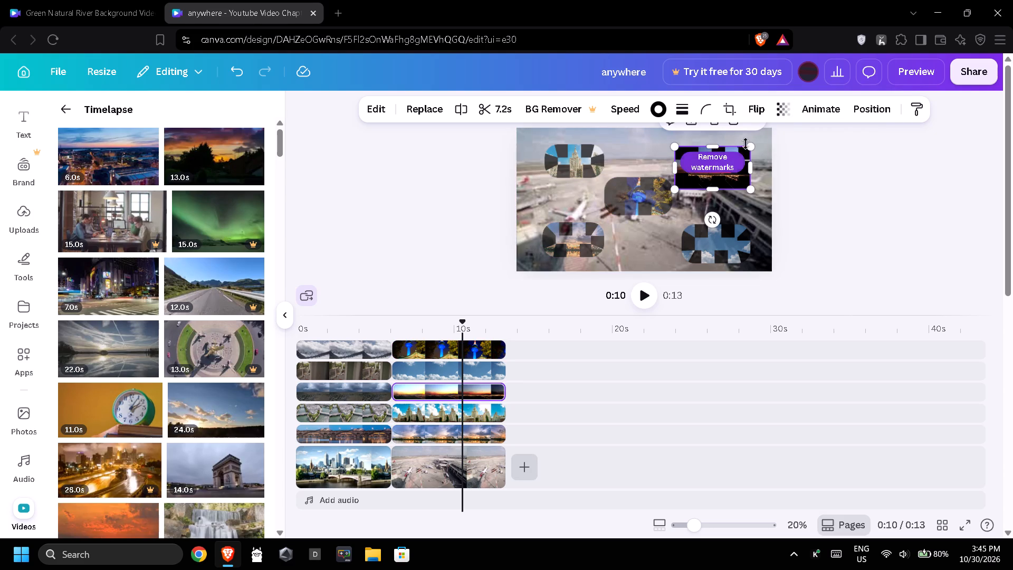
click(780, 112)
click(781, 165)
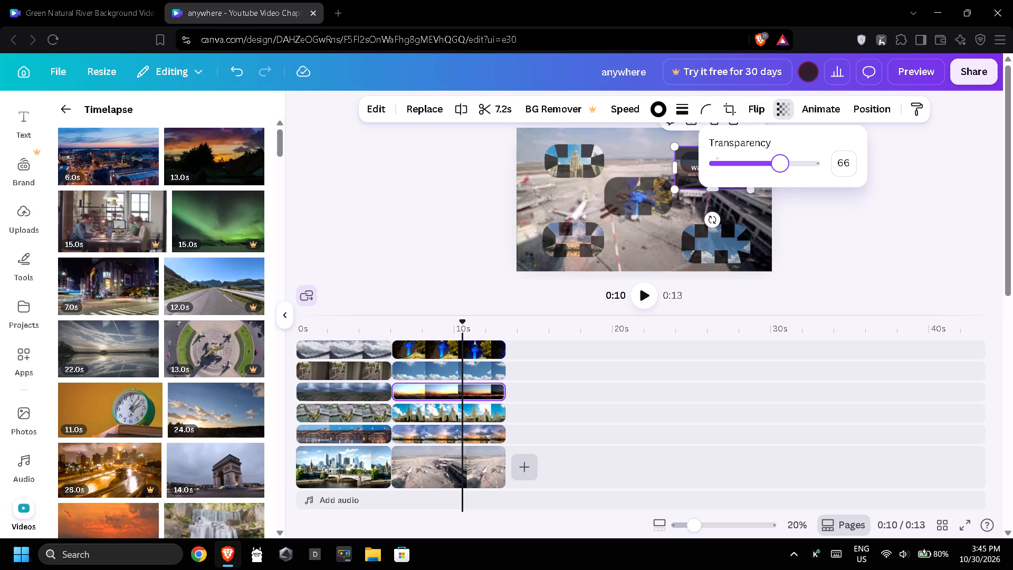
click(706, 108)
drag(727, 162, 742, 163)
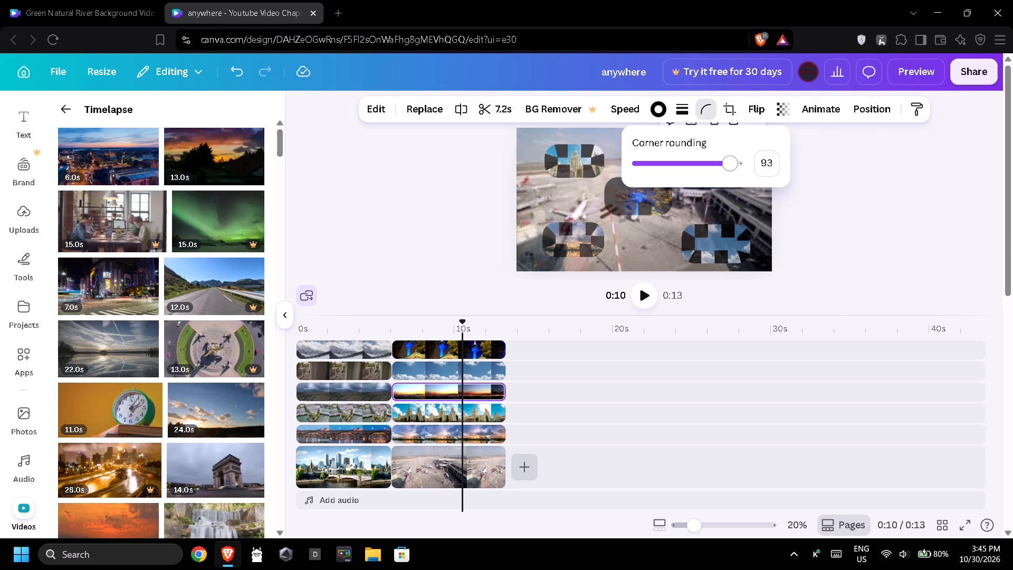
drag(742, 163, 745, 163)
click(804, 201)
click(730, 245)
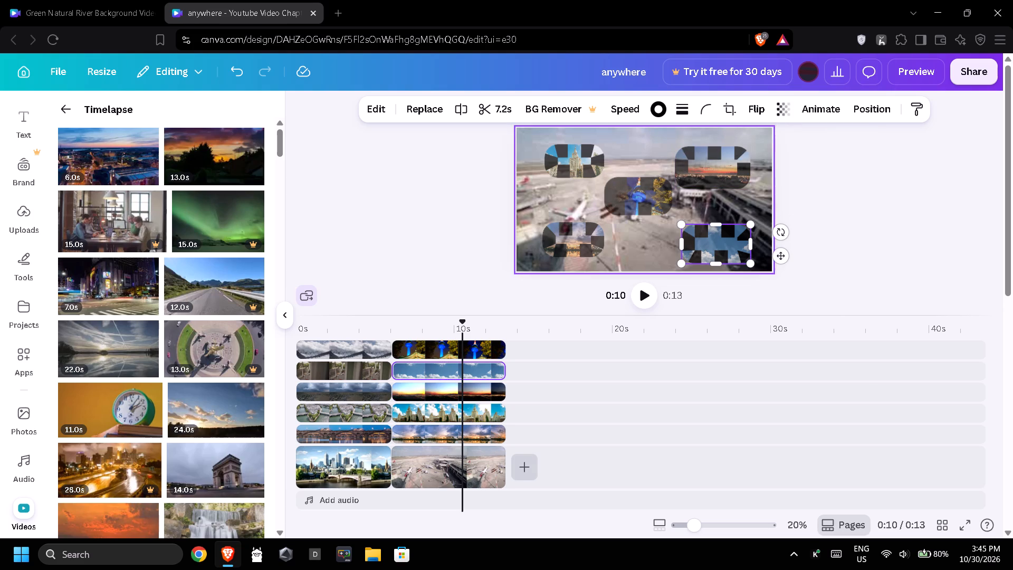
click(824, 193)
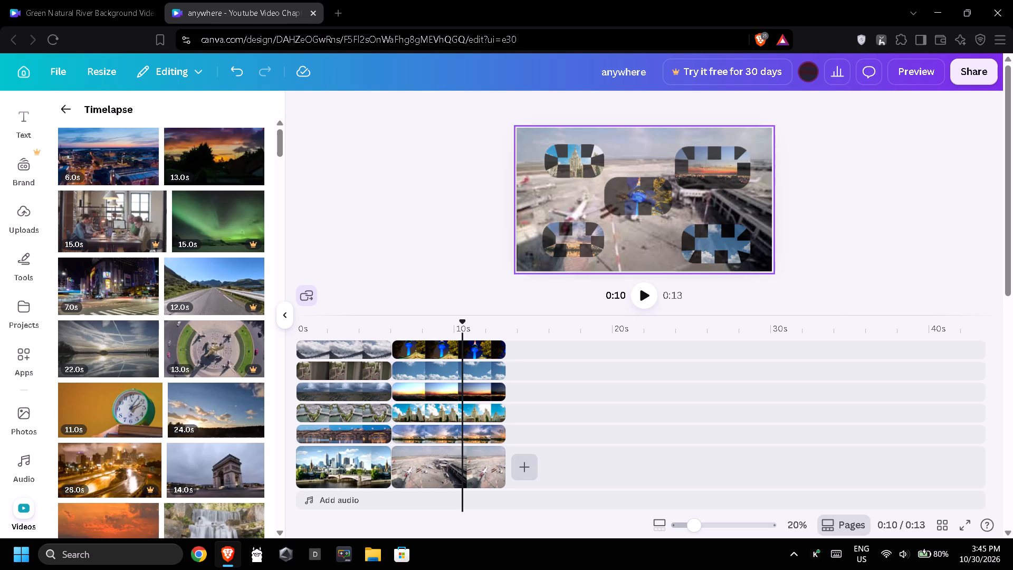
Set the background airport clip's transparency to 55.
click(652, 242)
click(773, 112)
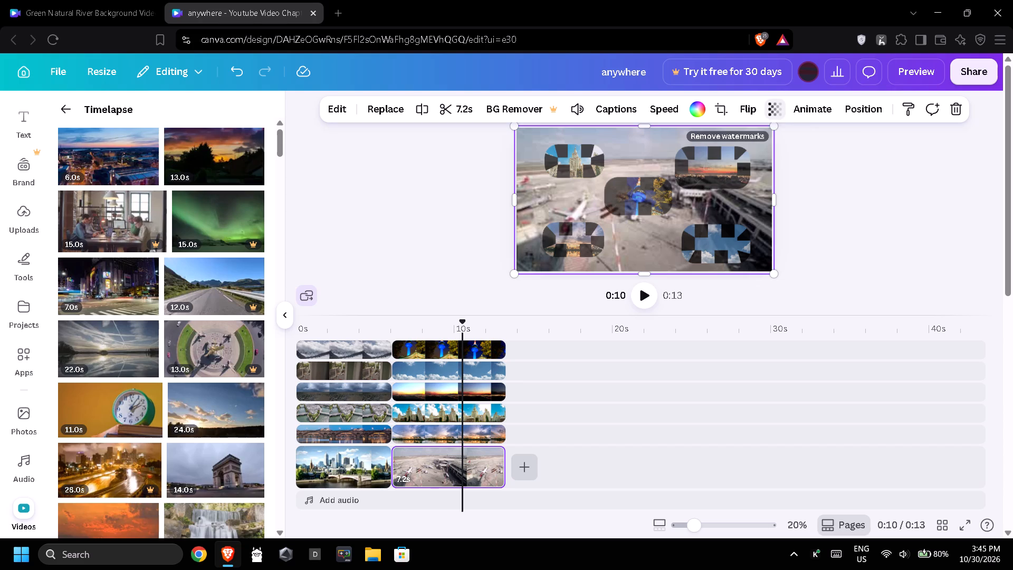
click(761, 168)
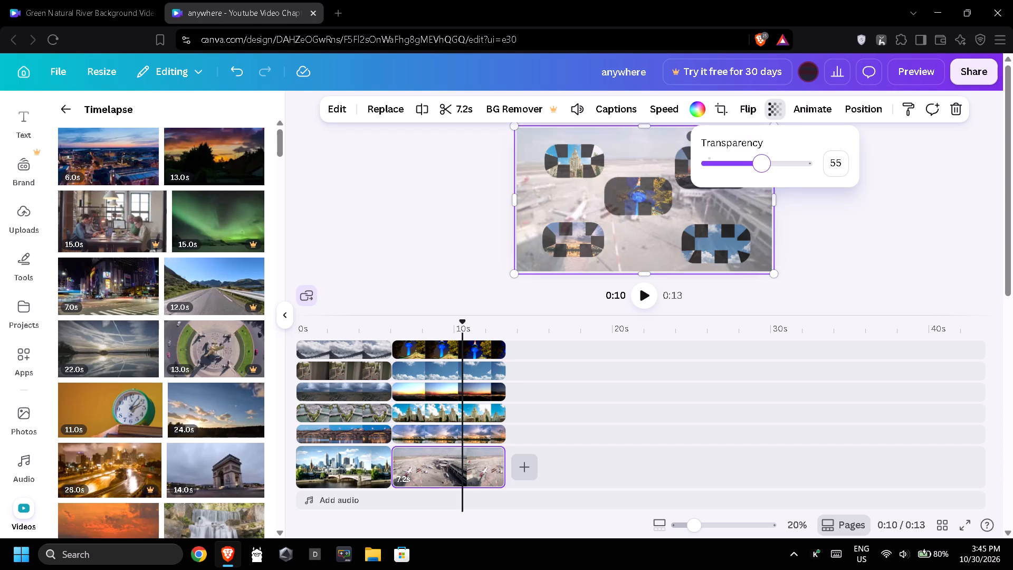
Restore the background airport clip to nearly full opacity and deselect it.
drag(788, 168, 799, 166)
click(802, 166)
click(808, 166)
click(820, 214)
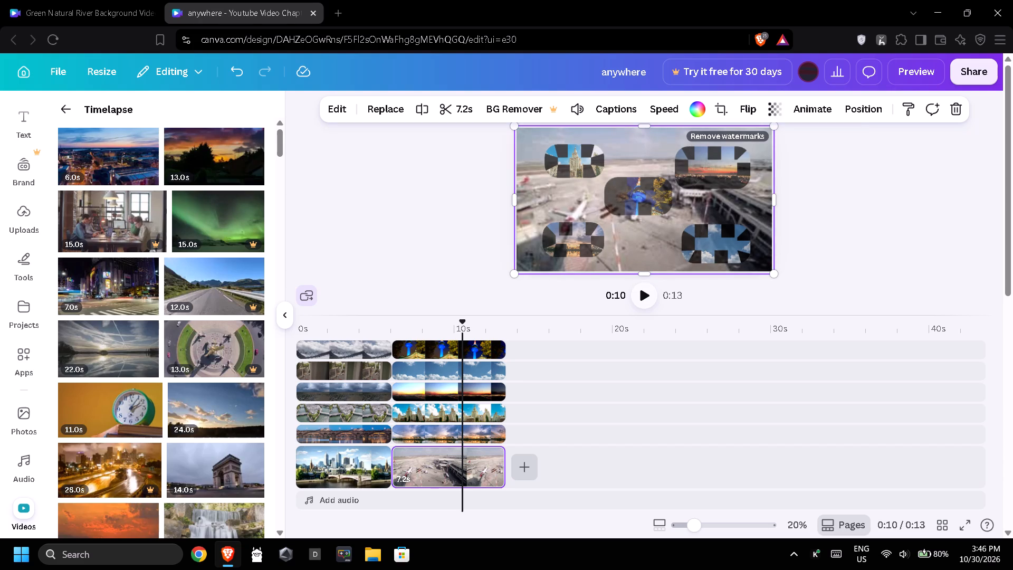
click(569, 382)
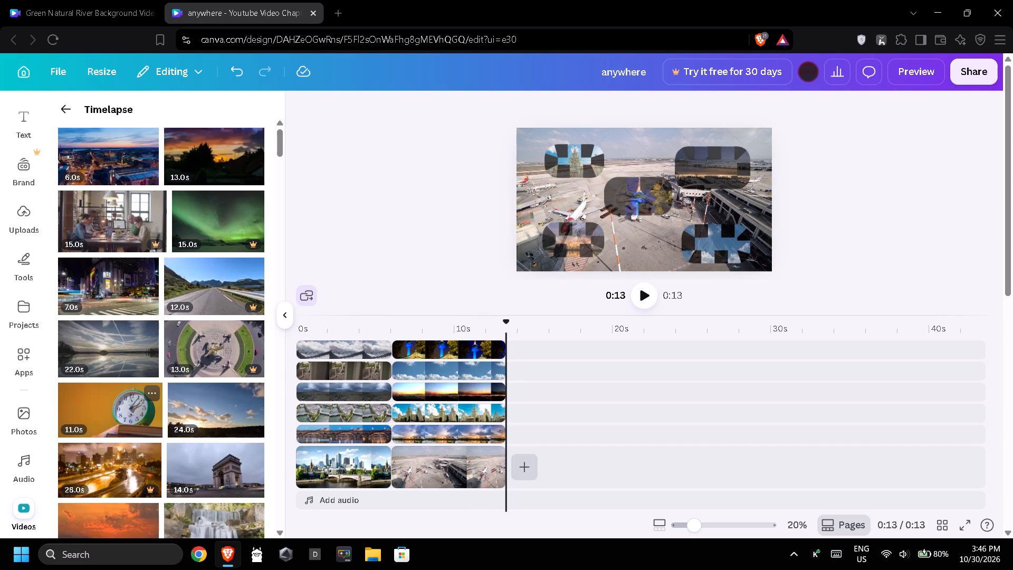
Add the 11.0s green clock clip after the airport clip on the main track and trim it to 7.5 s.
drag(109, 415, 607, 460)
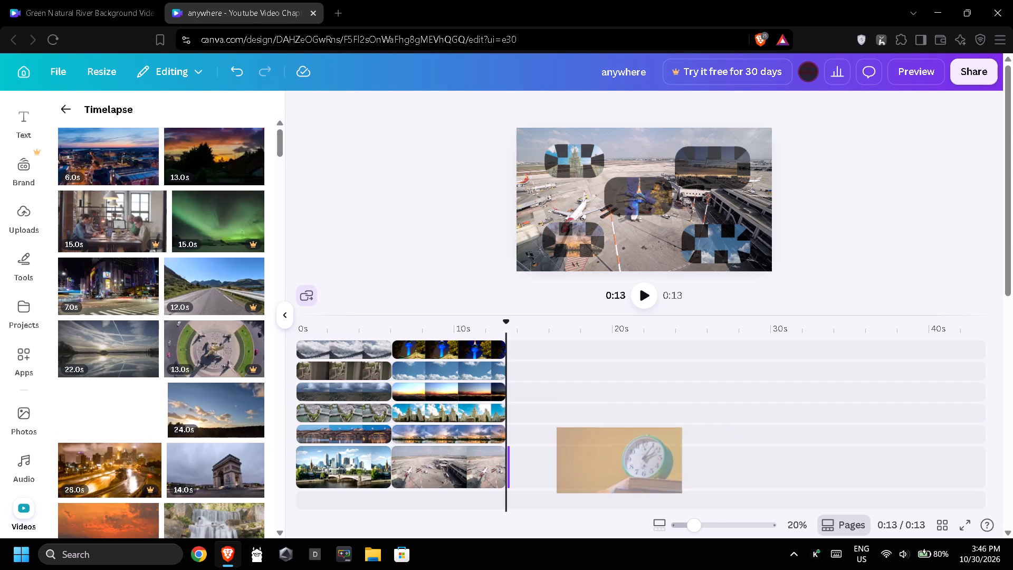
drag(672, 465, 672, 465)
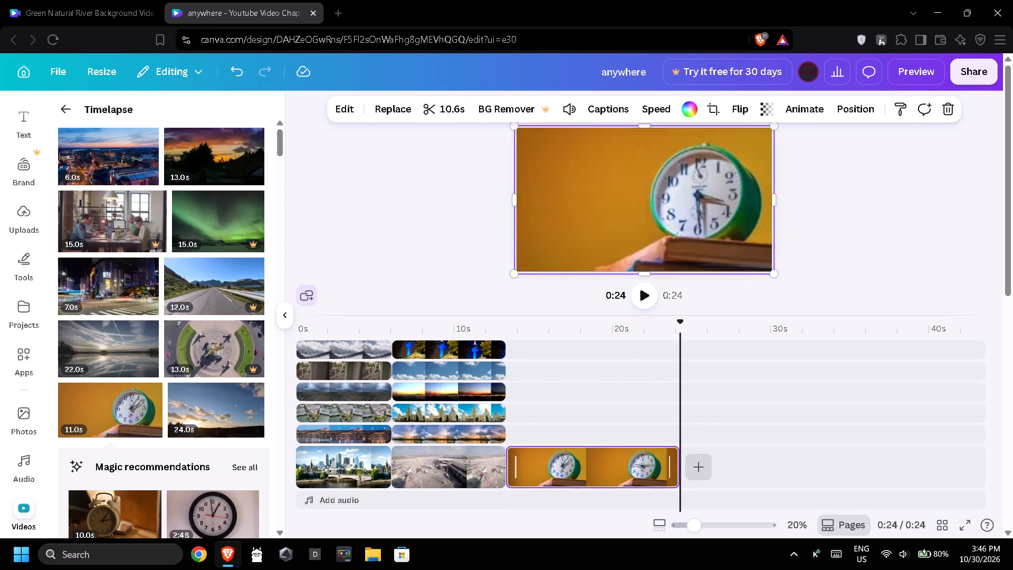
drag(672, 465, 617, 467)
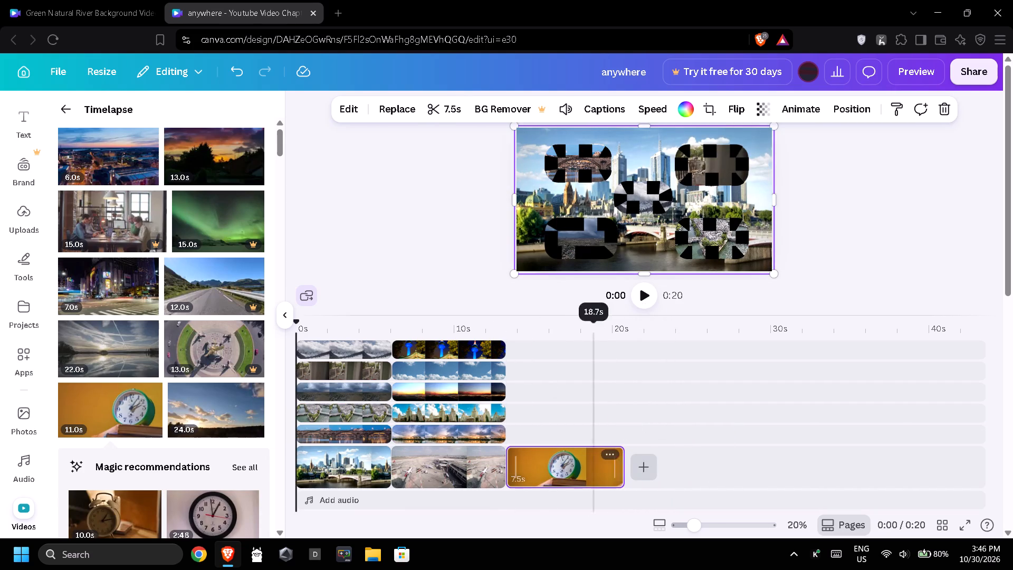
Place the 7.0s electricity pylon clip as an overlay directly above the clock clip, starting where the clock scene begins.
scroll(199, 359, down, 4)
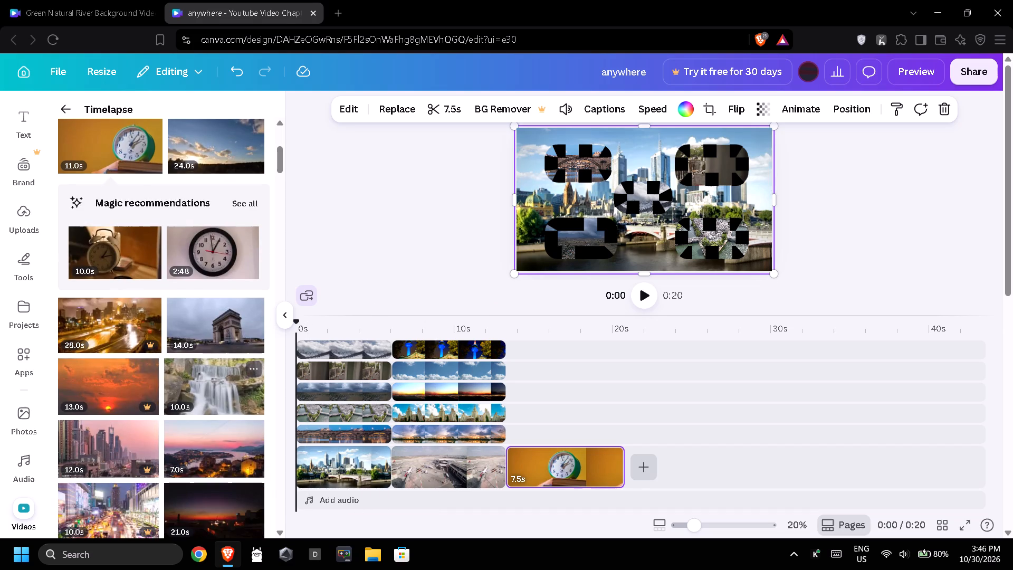
scroll(199, 359, down, 1)
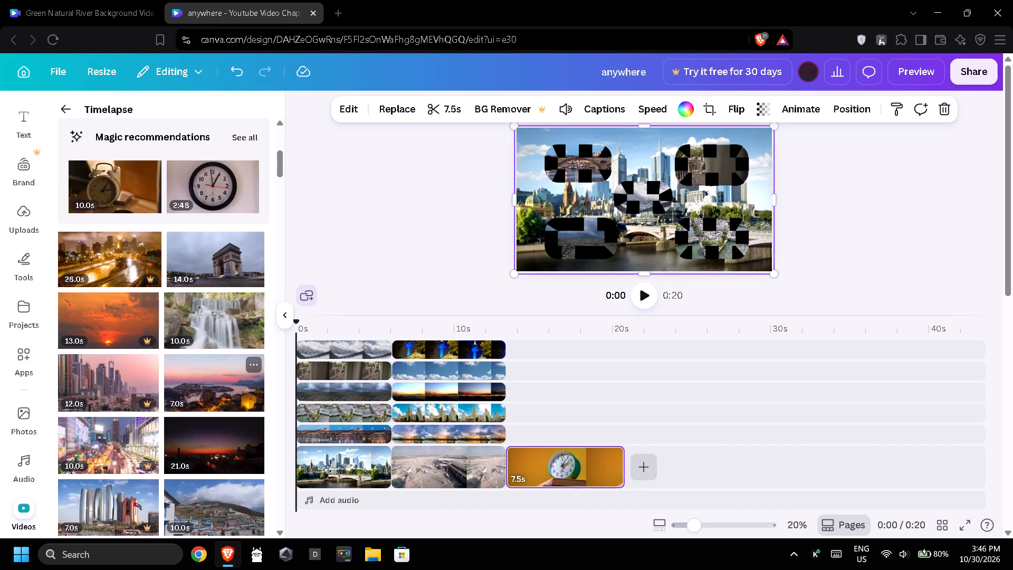
scroll(199, 358, down, 2)
scroll(163, 433, down, 1)
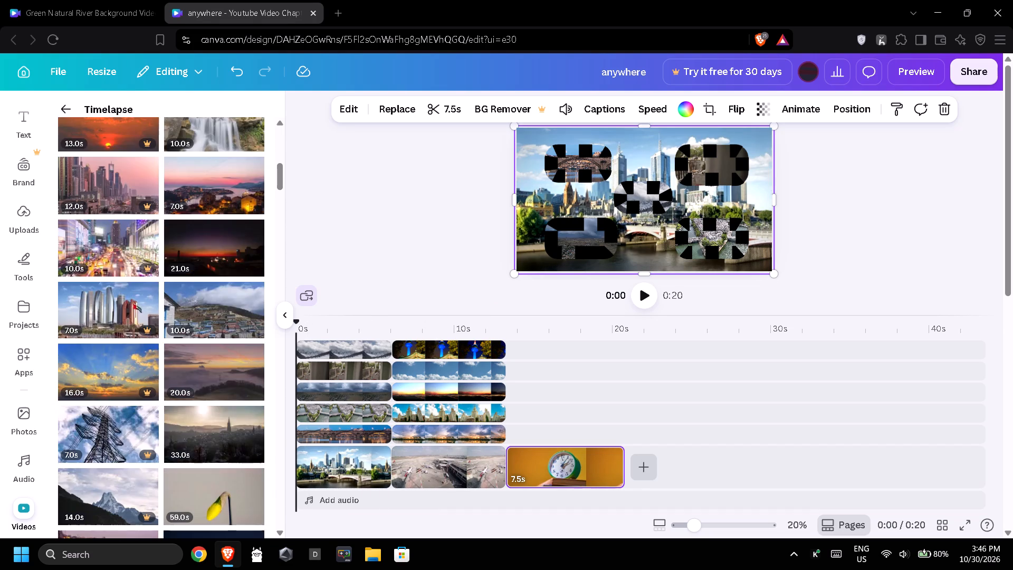
drag(103, 431, 524, 433)
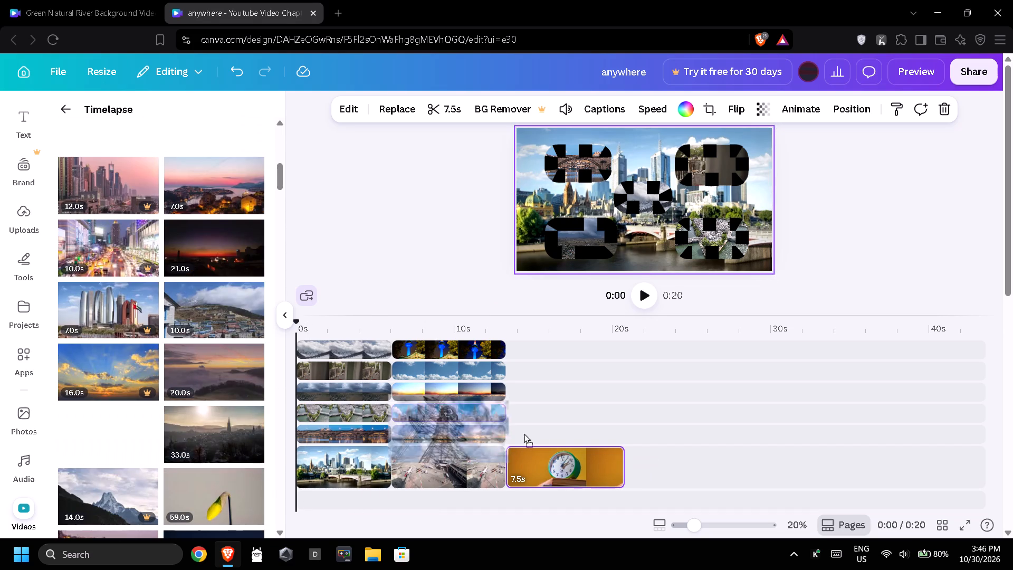
drag(524, 433, 556, 426)
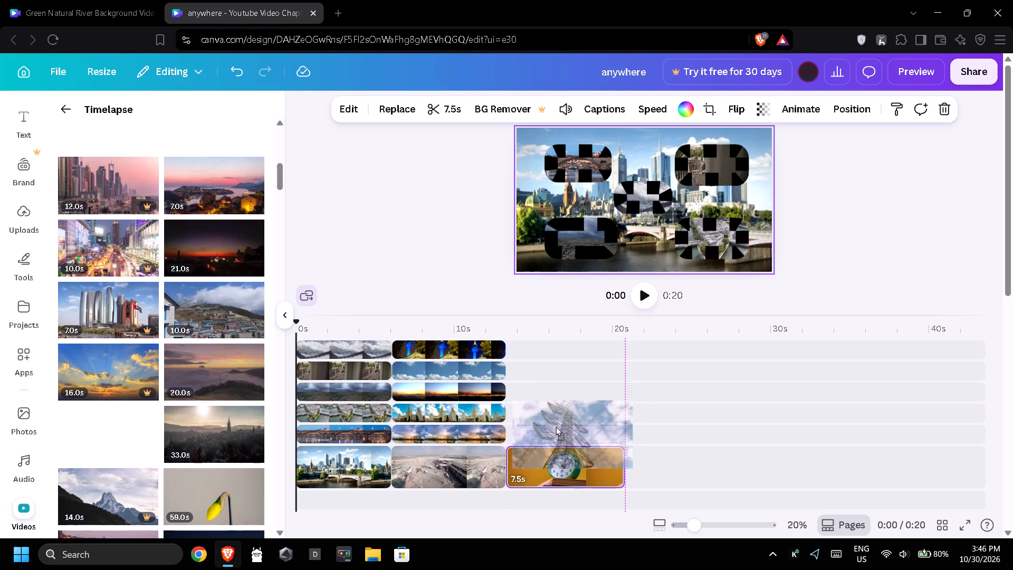
drag(556, 426, 555, 426)
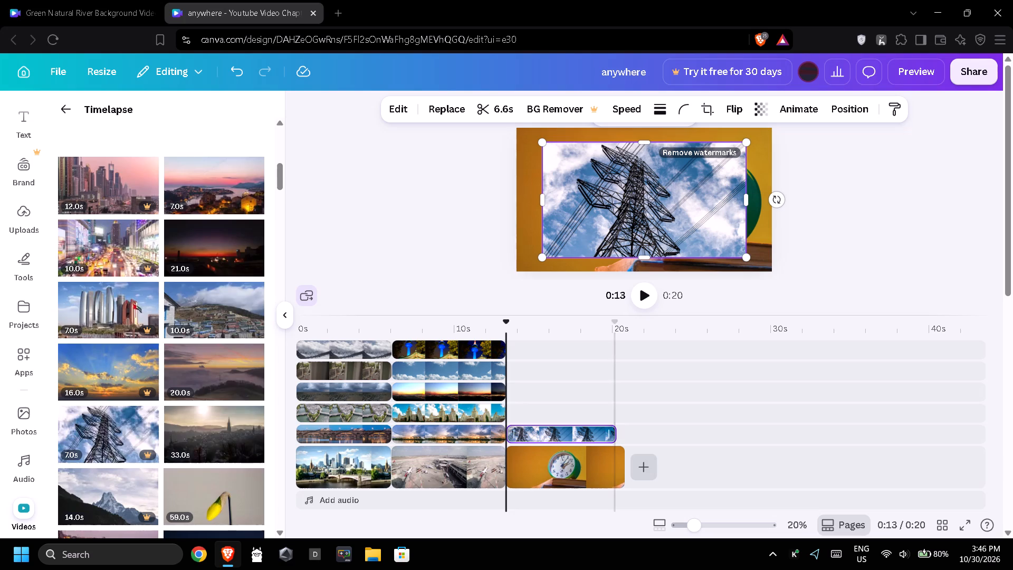
Slow the pylon overlay to 0.75 speed and trim it to 7.5 s to match the clock clip.
drag(614, 432, 624, 433)
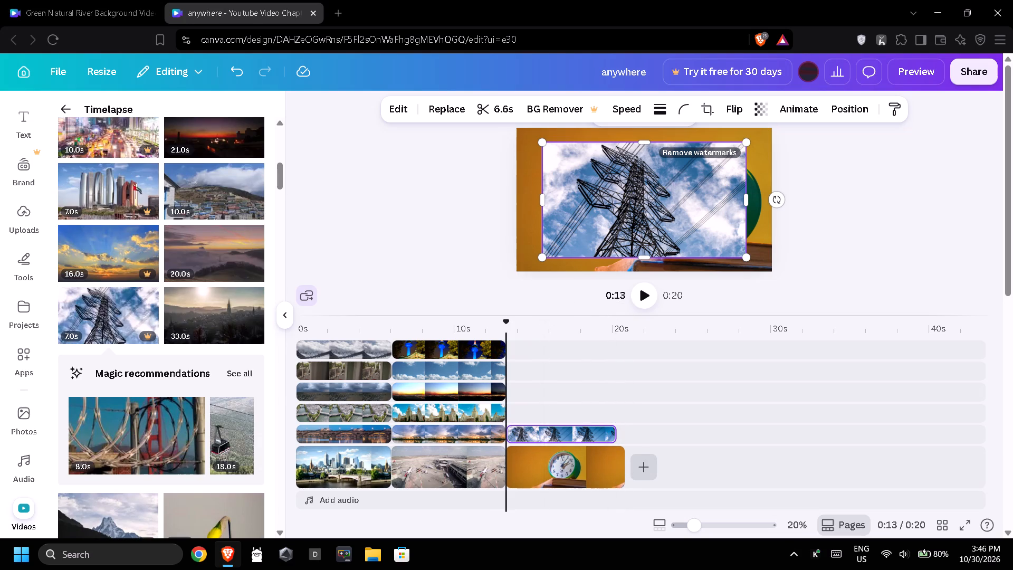
click(625, 117)
click(593, 164)
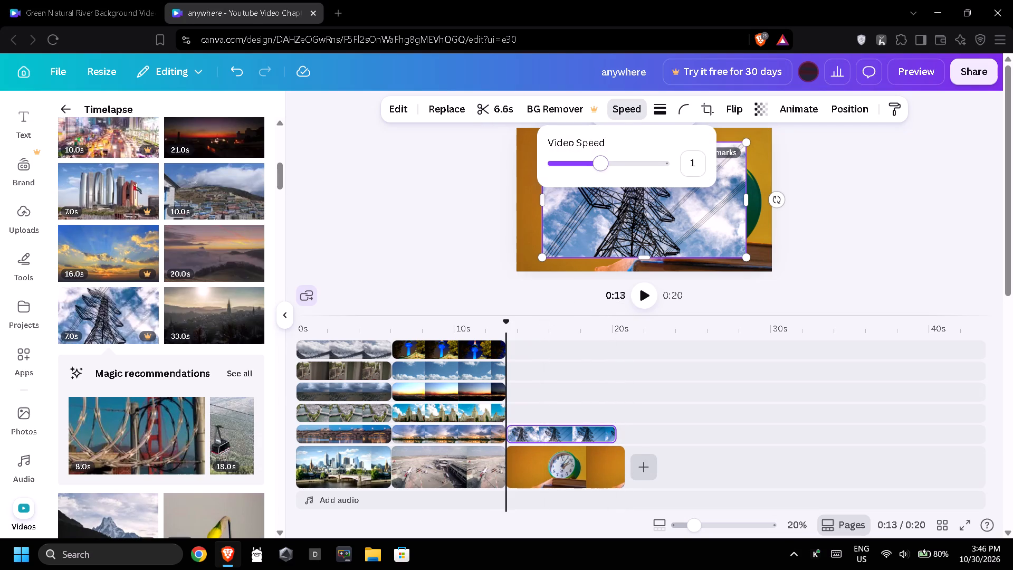
click(589, 164)
drag(638, 431, 622, 432)
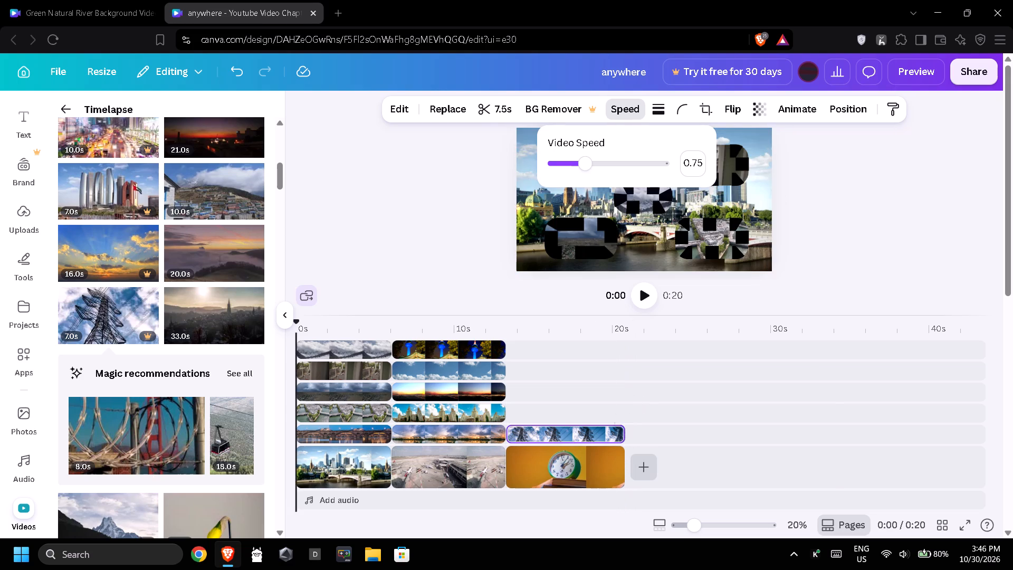
Add the recommended 8.0s barbed-wire bridge clip on the track above the pylon overlay and trim it to 7.5 s.
scroll(173, 414, down, 3)
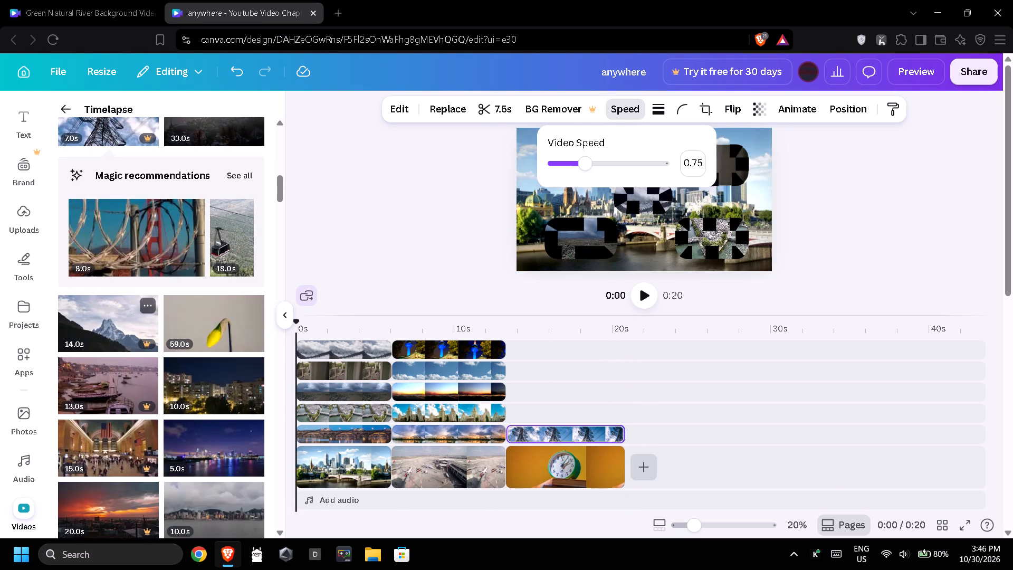
drag(129, 237, 567, 401)
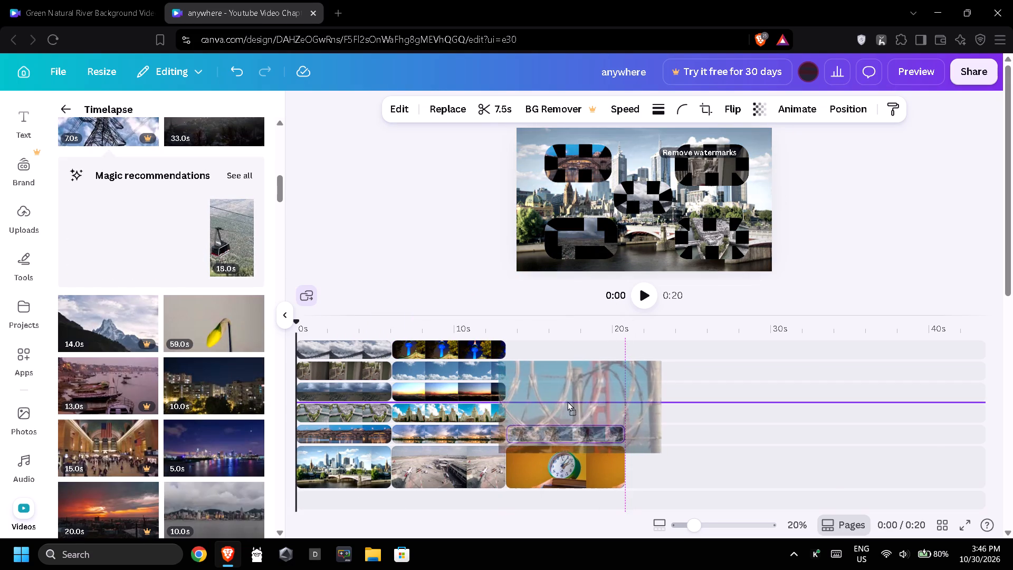
drag(567, 401, 566, 407)
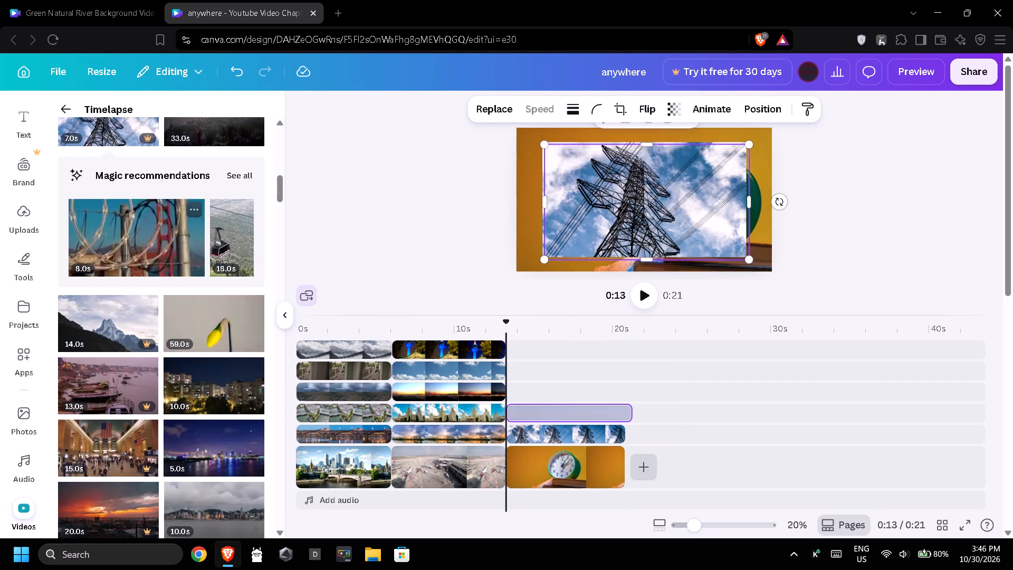
drag(629, 414, 620, 414)
Add the 7.0s blue glass building and sky clip on the track above the barbed-wire overlay, starting with the clock scene.
scroll(189, 425, down, 1)
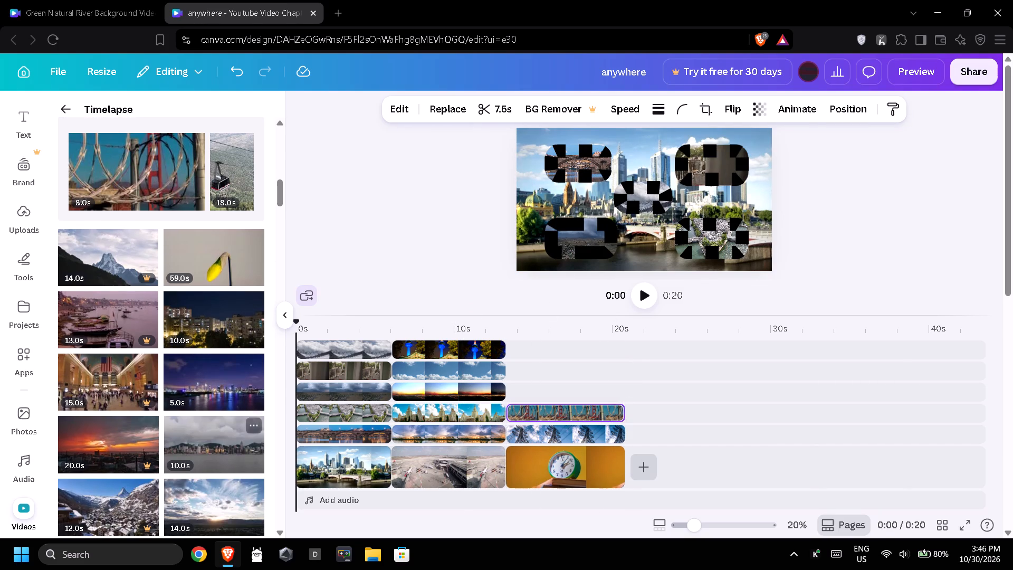
scroll(189, 388, down, 1)
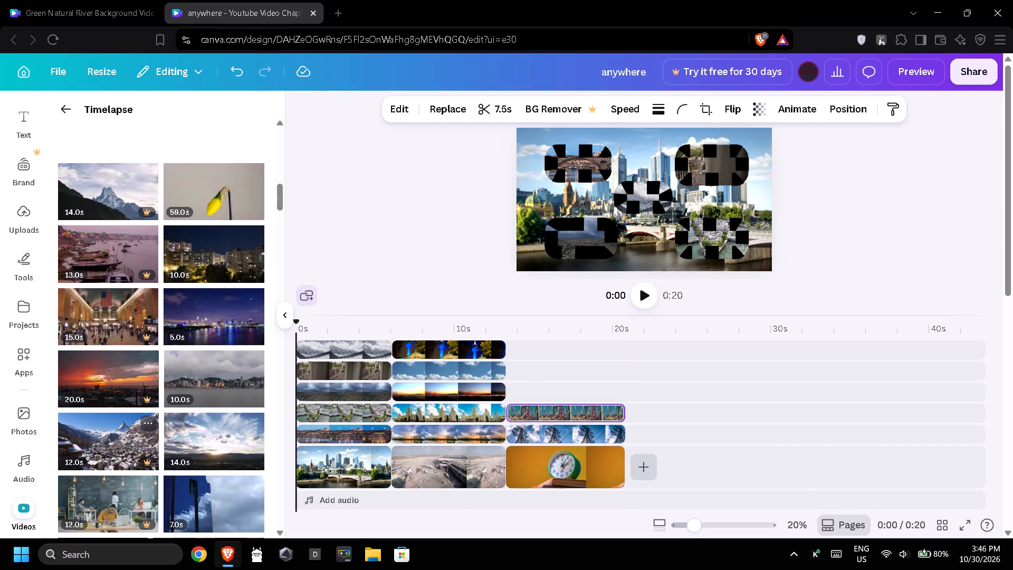
drag(185, 489, 424, 406)
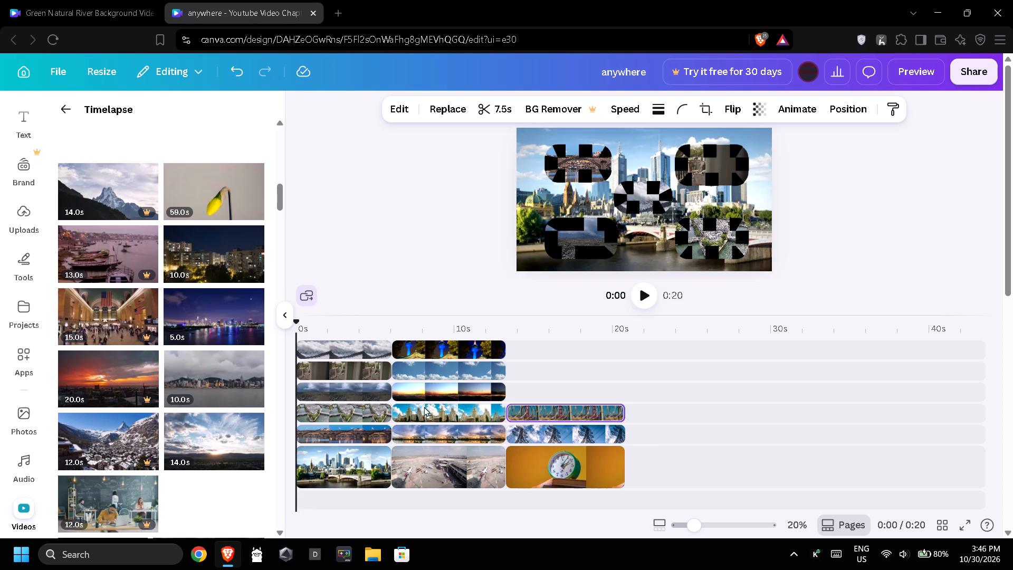
drag(424, 406, 536, 384)
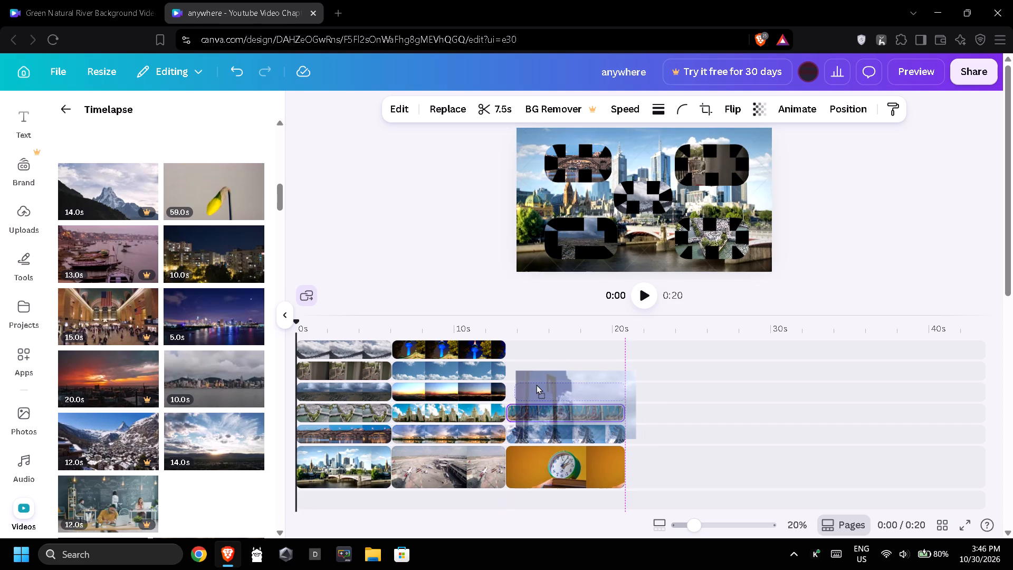
drag(536, 384, 531, 384)
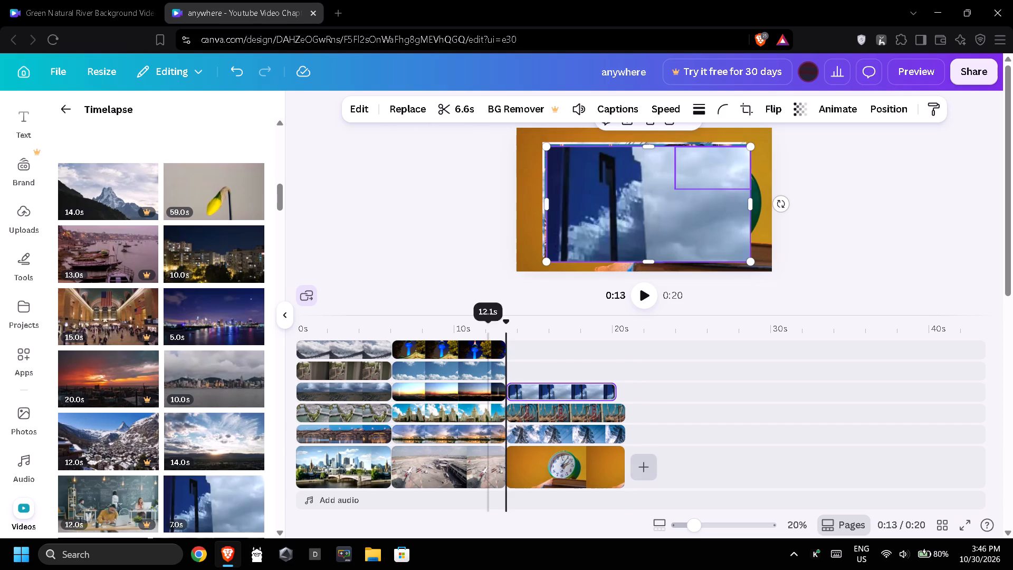
Add the recommended 8.0s dark skyscraper clip on the track above the glass building overlay, starting with the clock scene.
scroll(155, 355, down, 2)
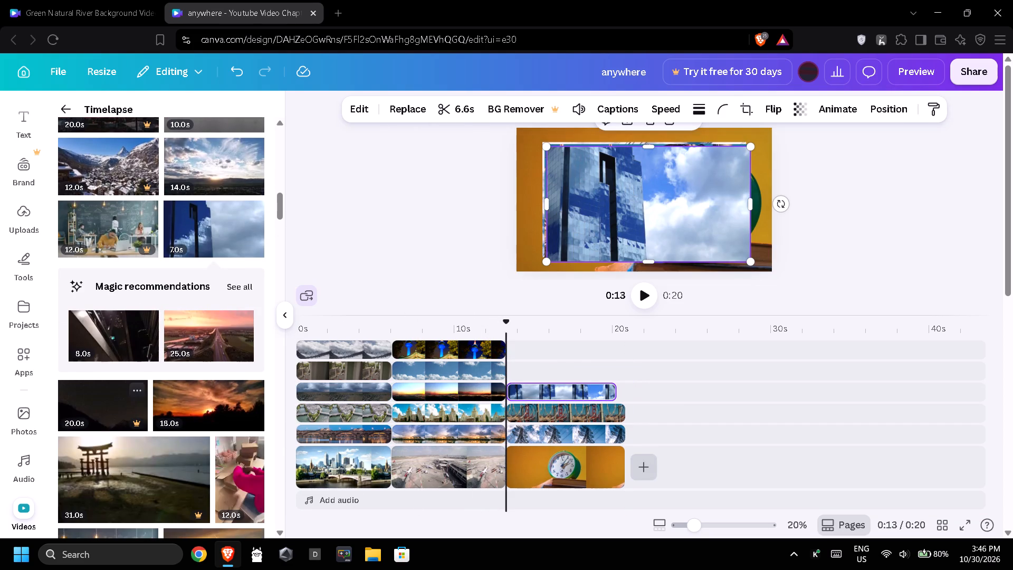
drag(95, 338, 476, 348)
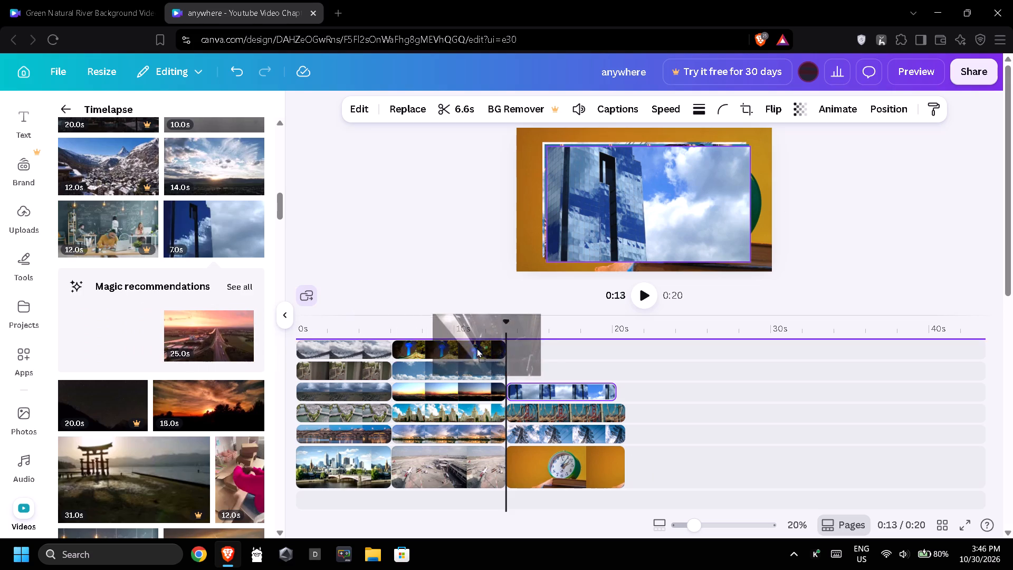
drag(476, 348, 536, 369)
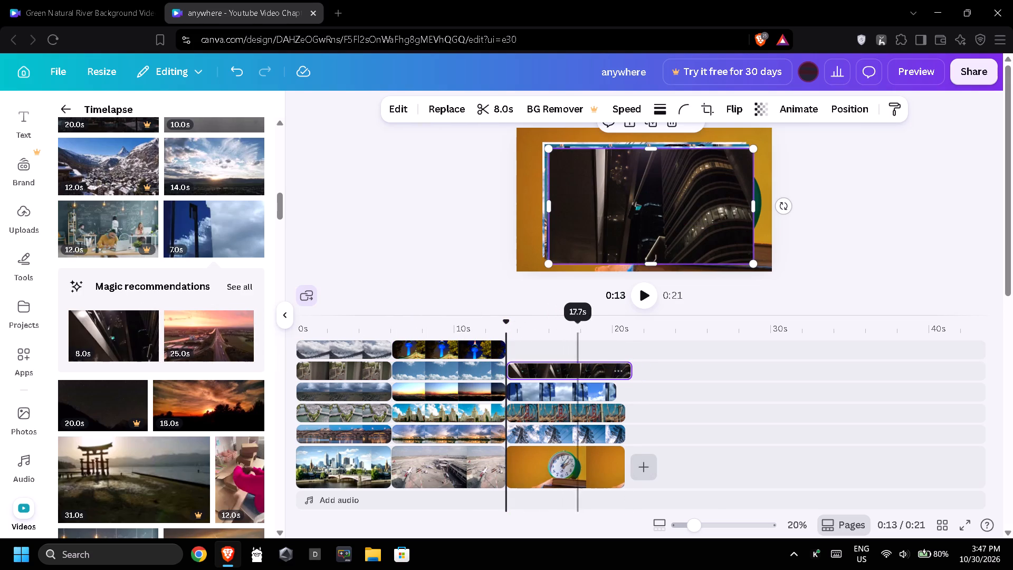
Slow the glass building overlay to 0.75 speed and trim it to 7.5 s.
click(622, 412)
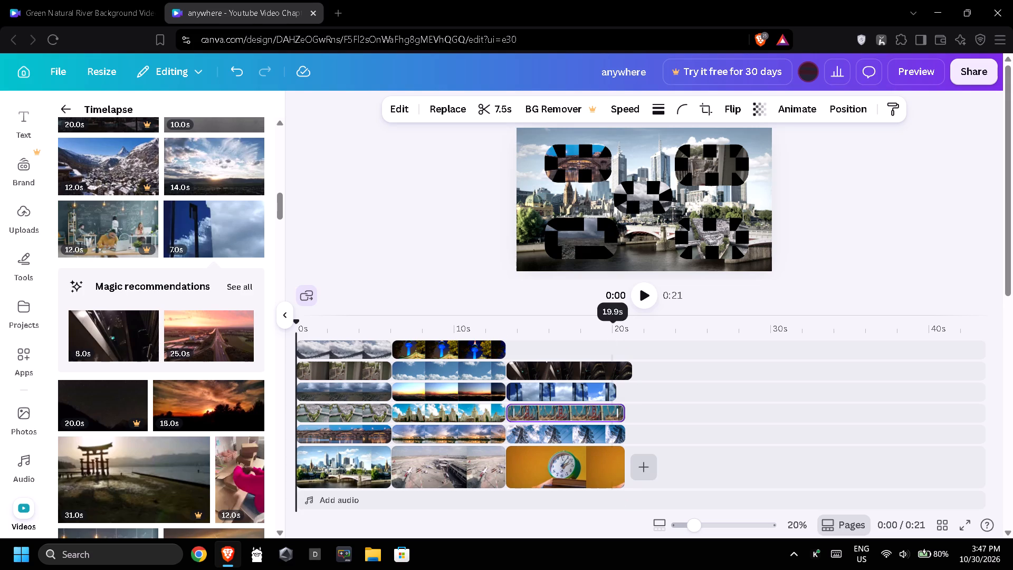
click(592, 394)
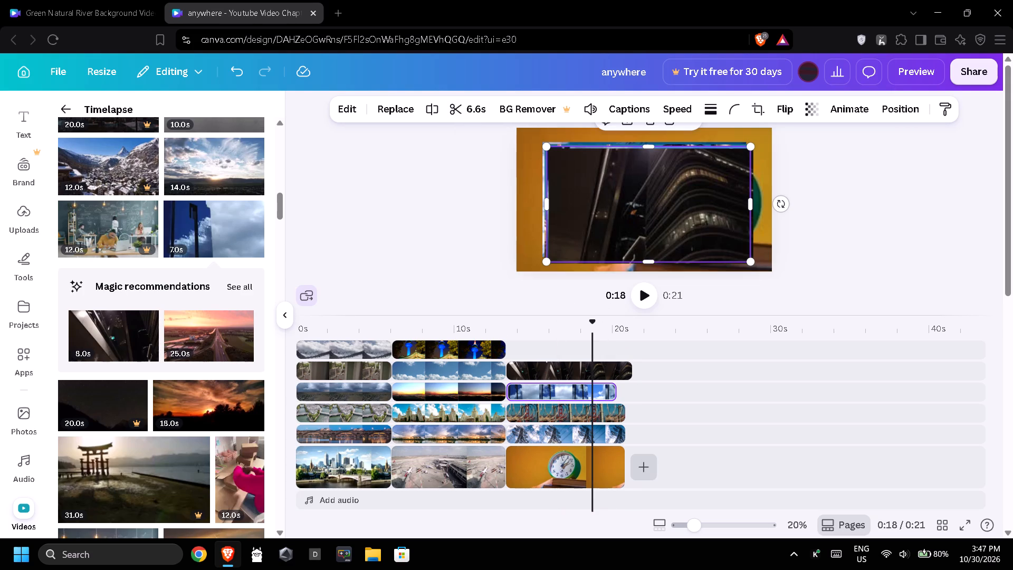
click(683, 112)
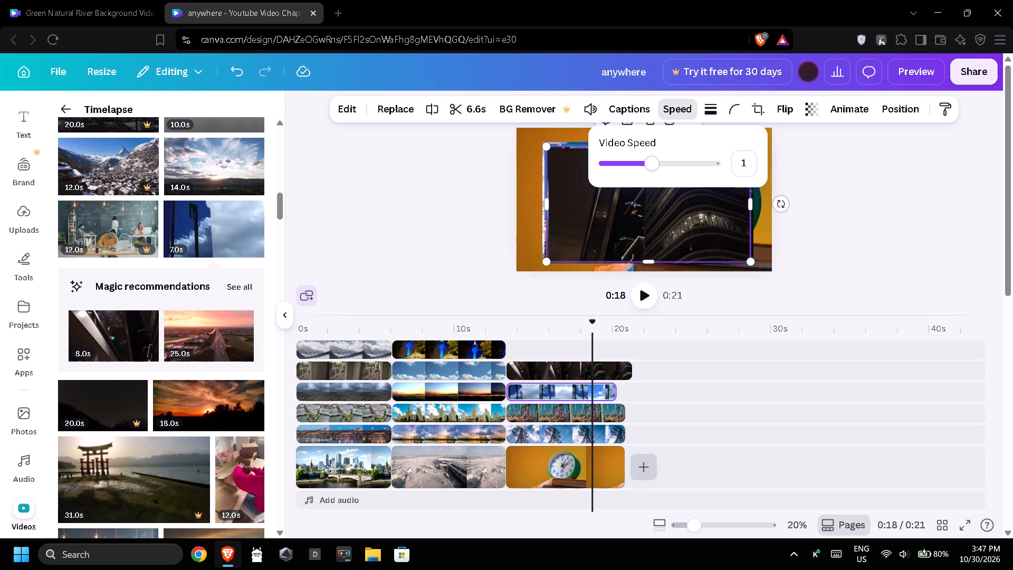
click(638, 163)
drag(636, 394, 616, 395)
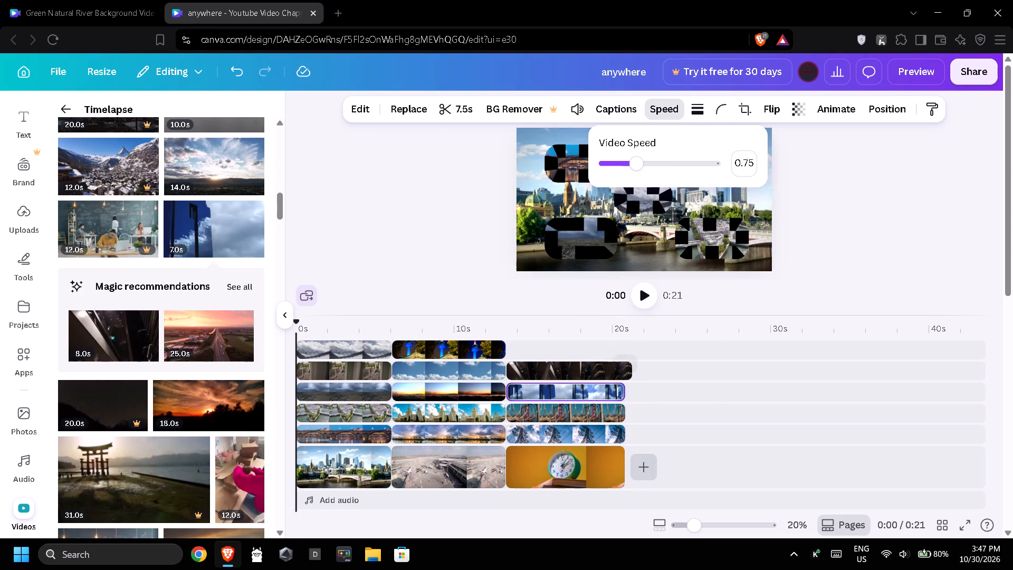
Trim the end of the dark skyscraper overlay to line up with the end of the clock clip.
click(615, 373)
drag(627, 371, 627, 371)
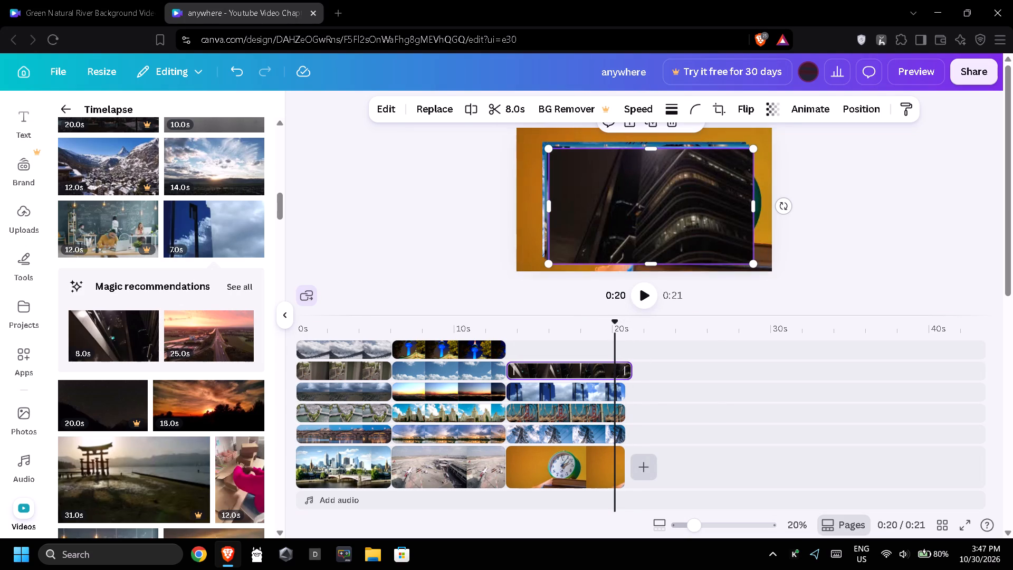
drag(627, 371, 622, 371)
click(662, 372)
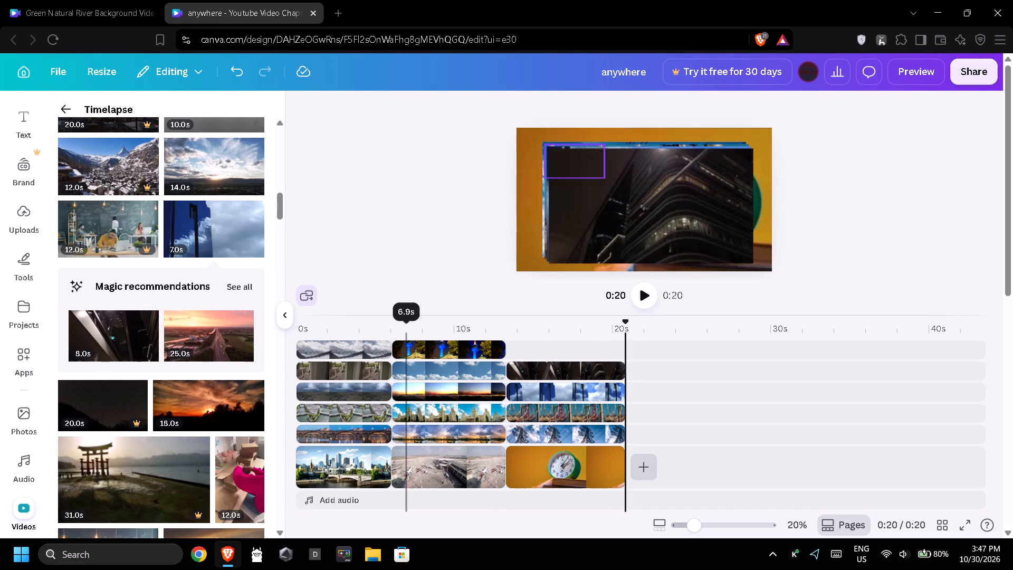
Add the 8.0s sunset-over-hills clip on the top track of the clock scene and trim it to the clock clip's end.
scroll(148, 422, down, 2)
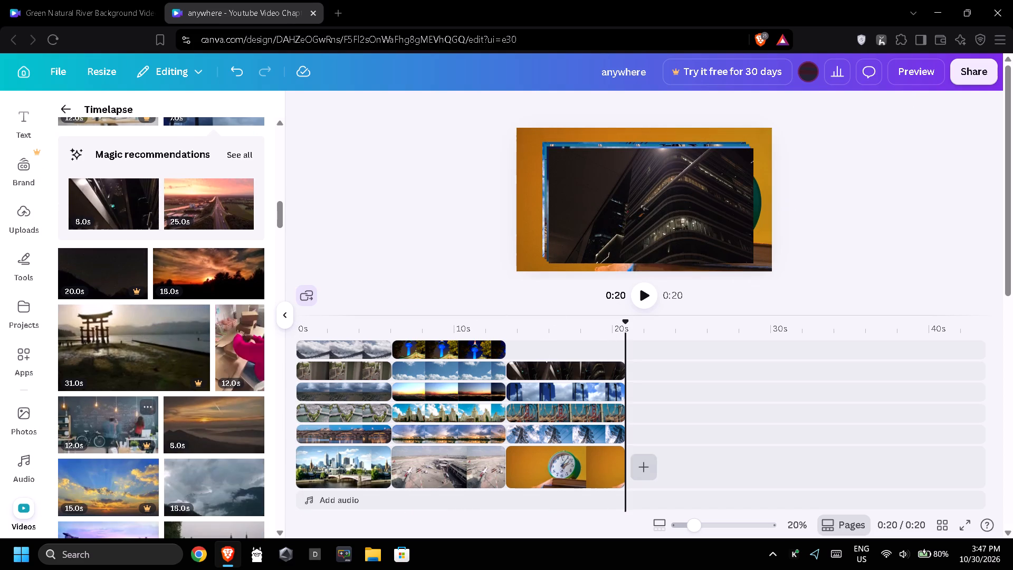
drag(180, 434, 537, 364)
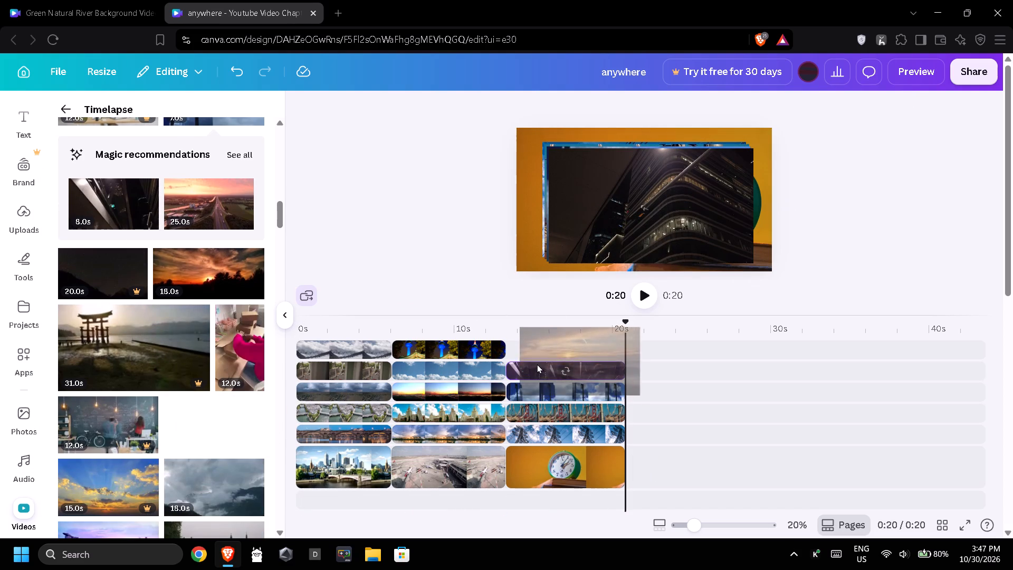
drag(537, 364, 525, 357)
drag(631, 350, 627, 350)
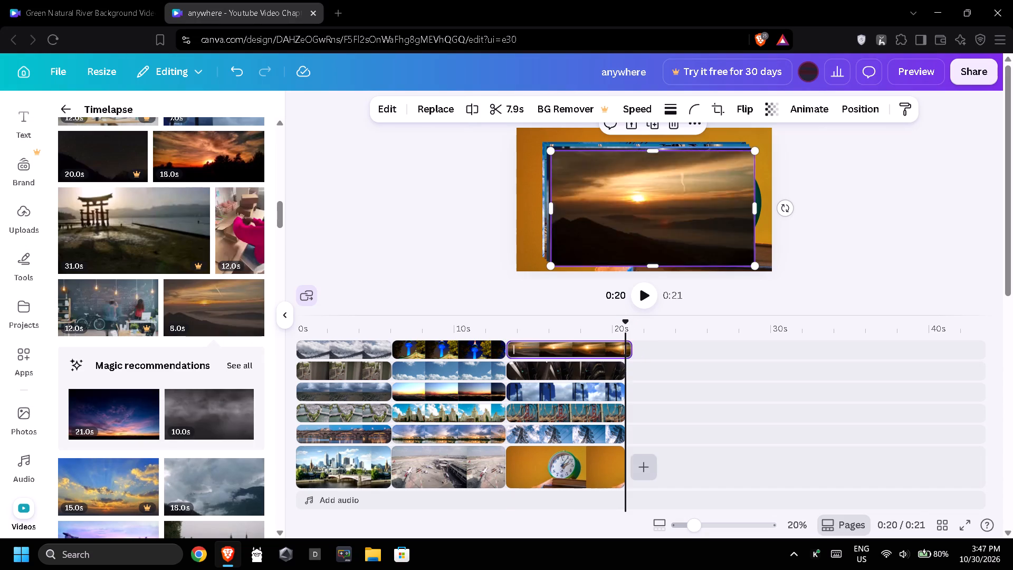
drag(627, 350, 624, 350)
Shrink the pylon overlay into the clock scene's lower-left area and the sunset overlay into its lower-right area.
click(566, 437)
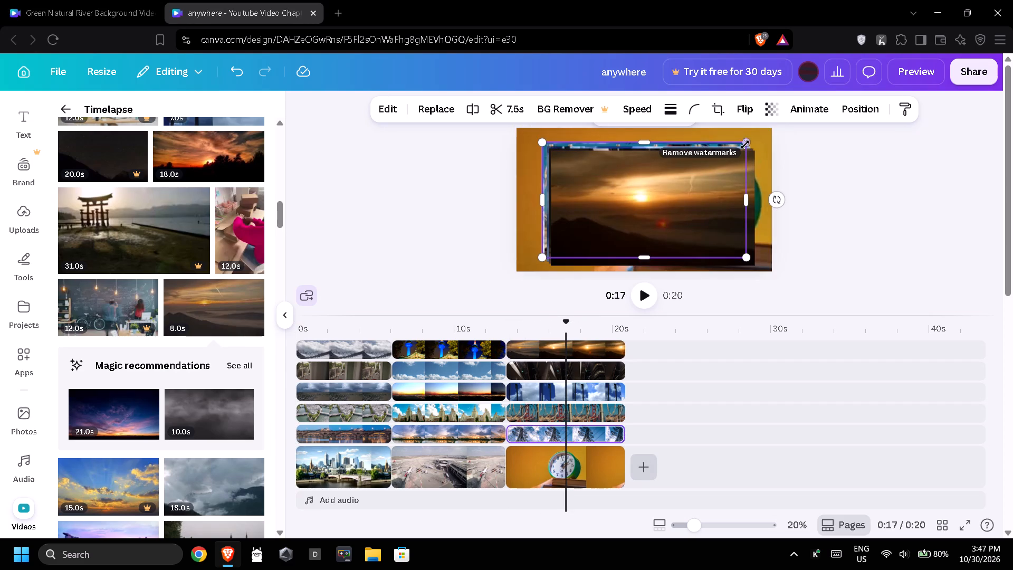
drag(745, 145, 623, 218)
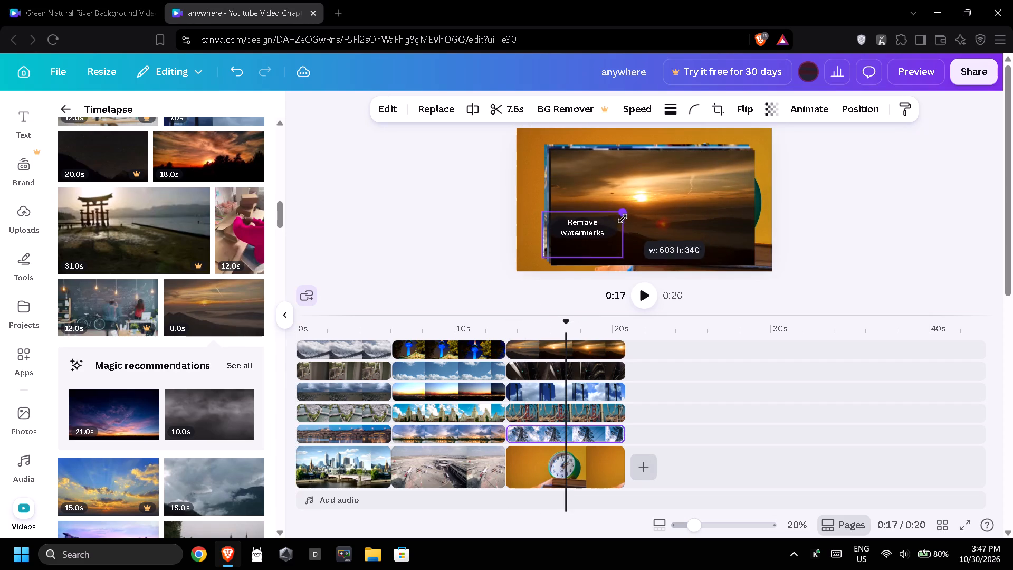
drag(623, 218, 619, 222)
click(571, 165)
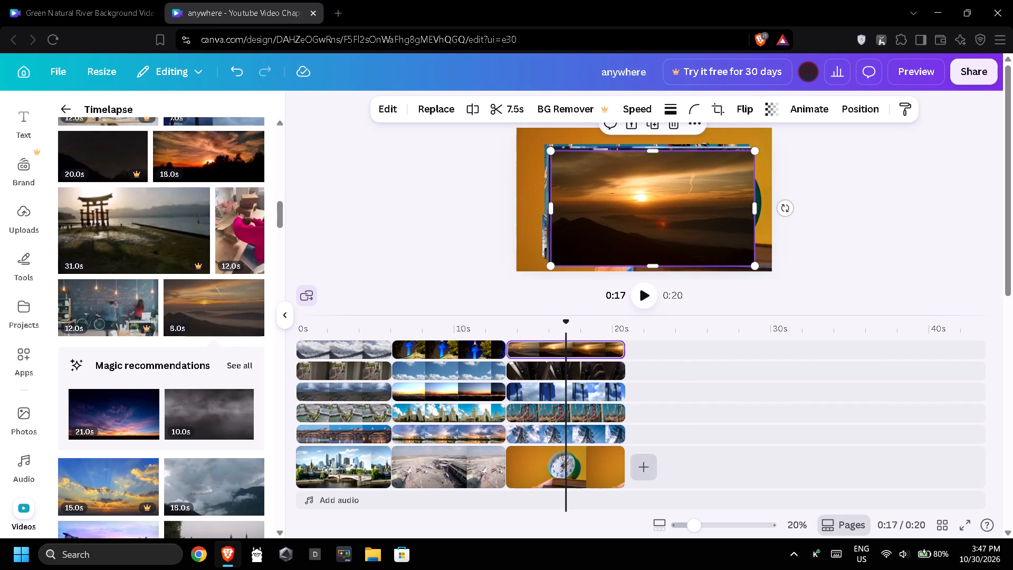
drag(553, 152, 696, 217)
Shrink the dark skyscraper overlay into the frame's upper-right area and the glass building overlay into its upper-left area.
click(636, 197)
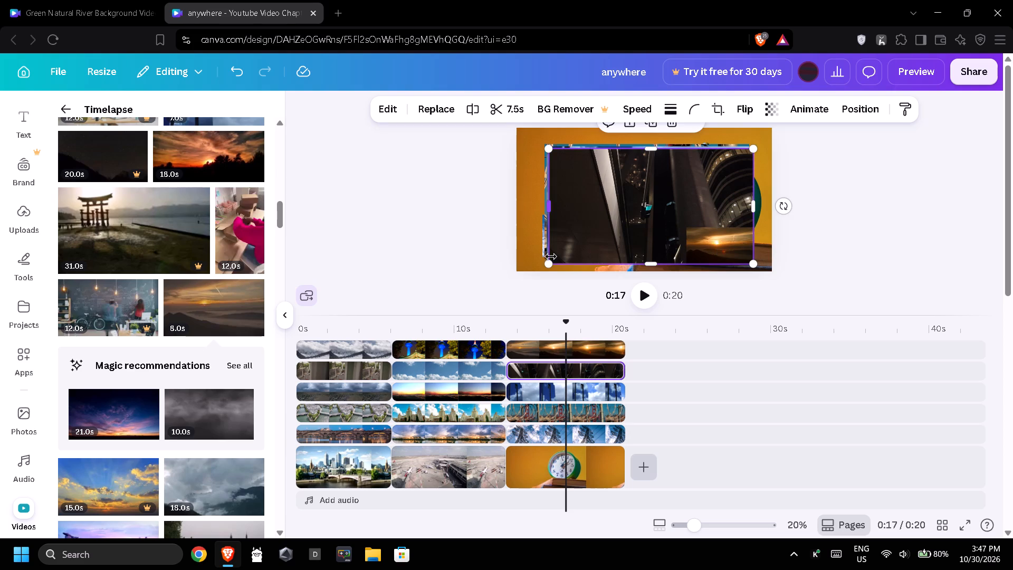
drag(551, 262, 679, 181)
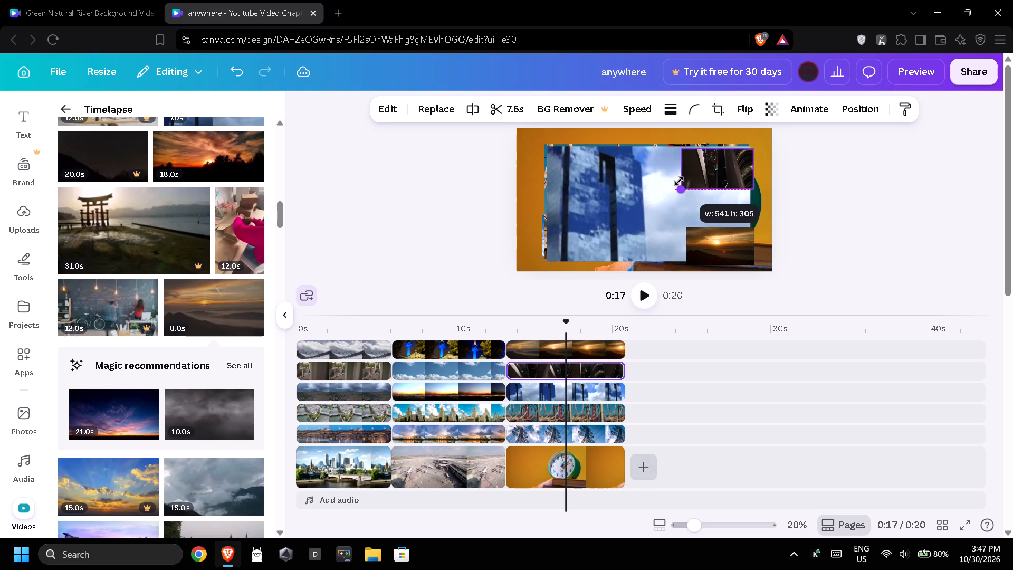
drag(679, 181, 681, 179)
click(629, 221)
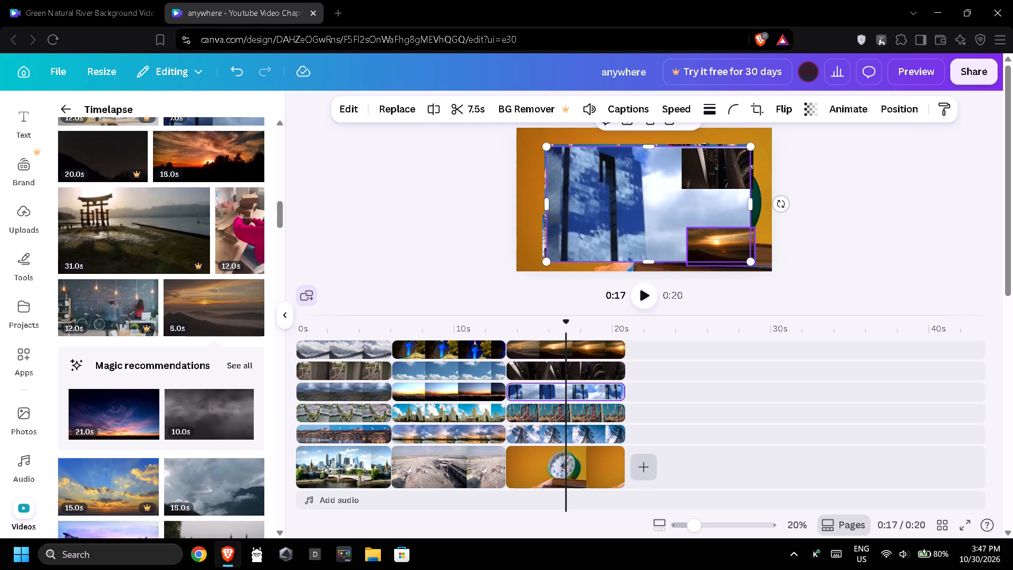
drag(751, 264, 619, 202)
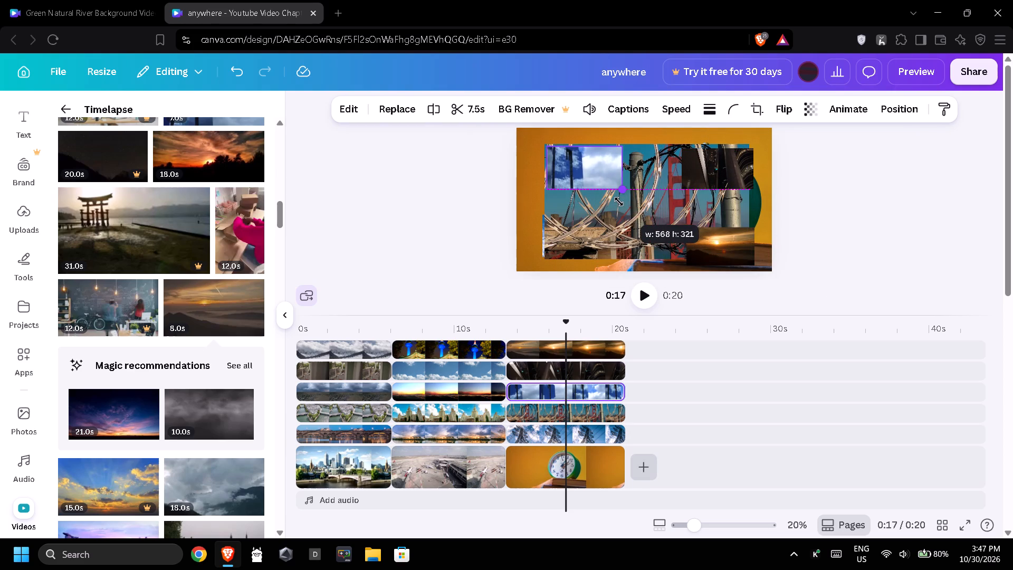
drag(619, 202, 618, 201)
Shrink the barbed-wire bridge overlay to a small thumbnail in the middle of the clock scene.
click(635, 215)
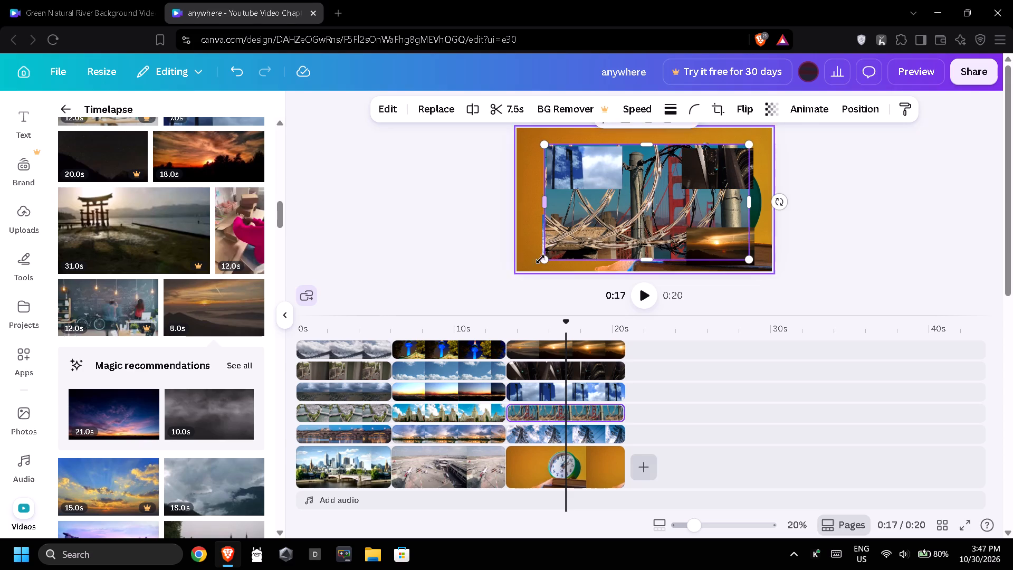
drag(546, 259, 613, 217)
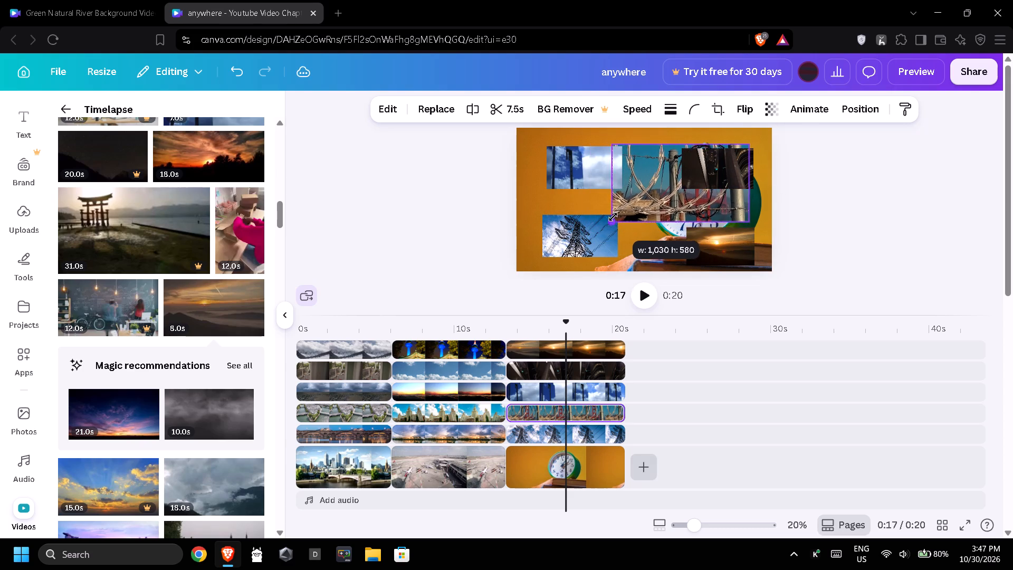
drag(613, 217, 619, 215)
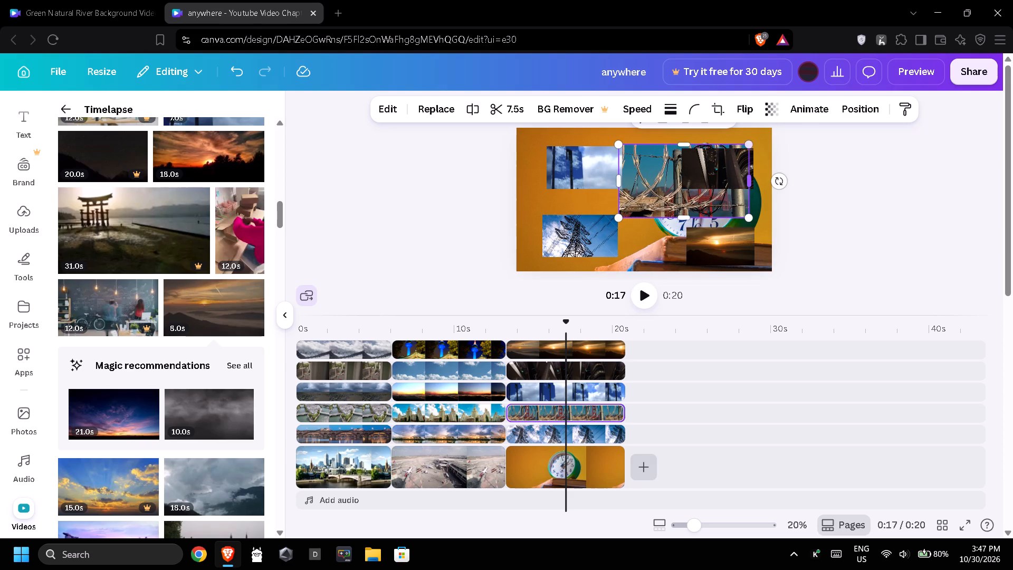
drag(746, 146, 733, 157)
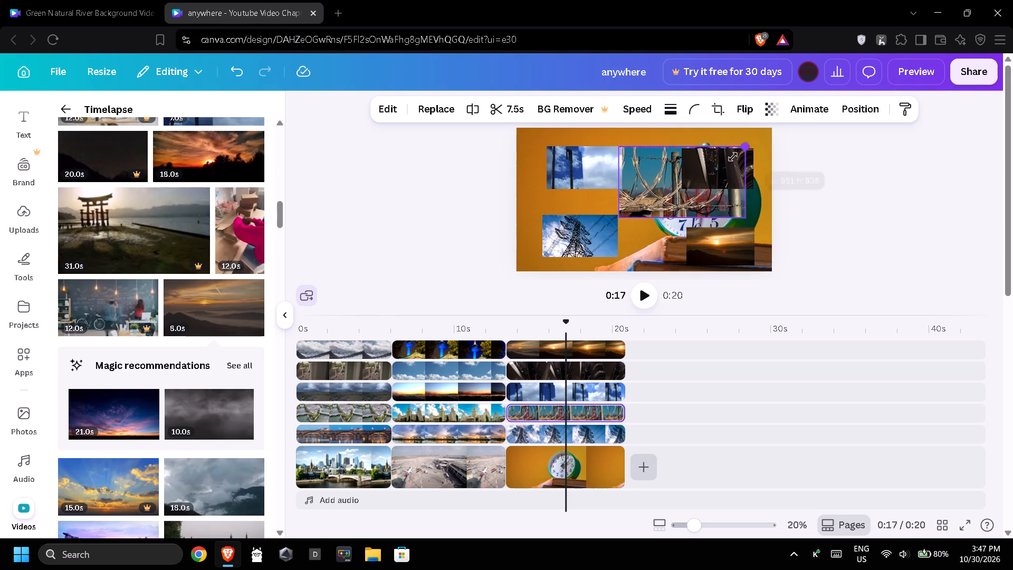
drag(733, 157, 687, 188)
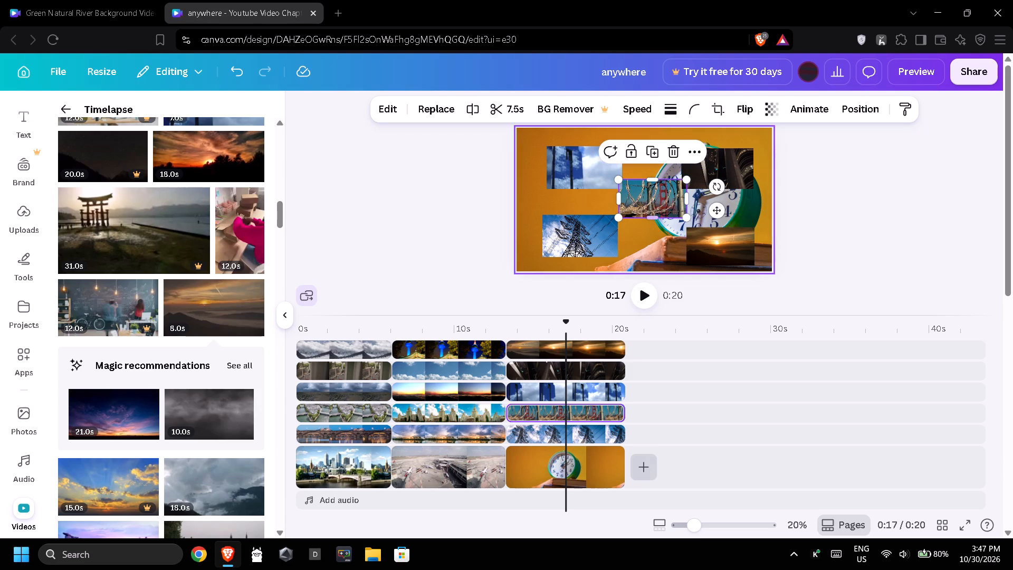
Give the barbed-wire bridge overlay corner rounding of 100 and a dotted border at maximum stroke weight.
click(693, 107)
drag(700, 160, 741, 165)
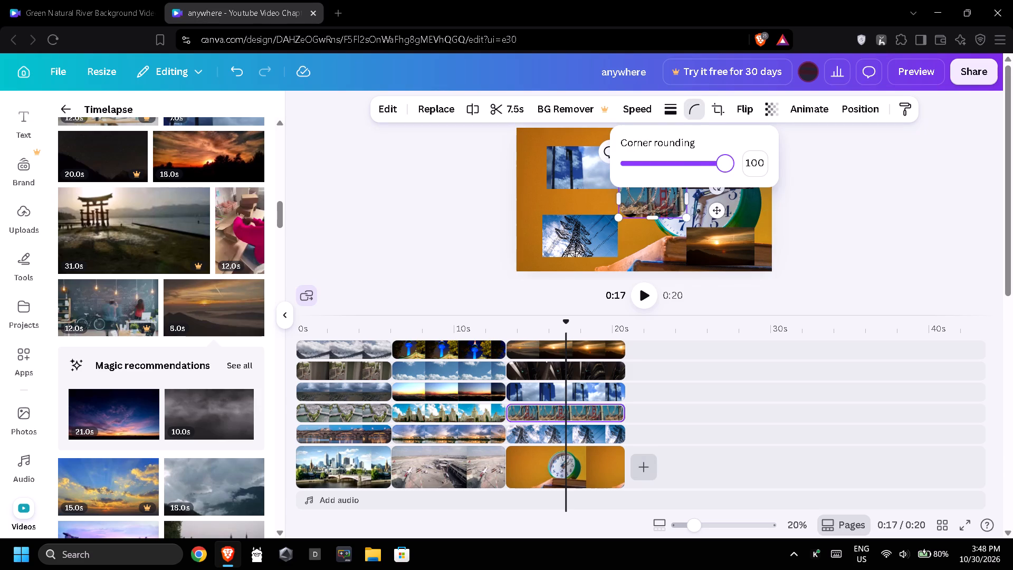
click(676, 112)
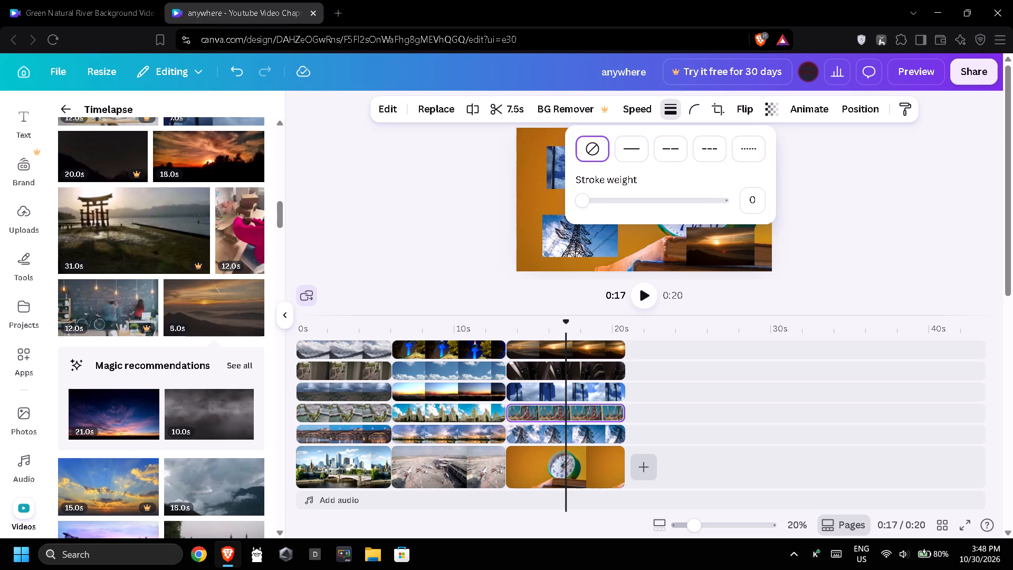
click(743, 152)
drag(720, 201, 751, 202)
click(834, 192)
Give the sunset overlay maximum corner rounding and a dotted border at maximum stroke weight.
click(732, 249)
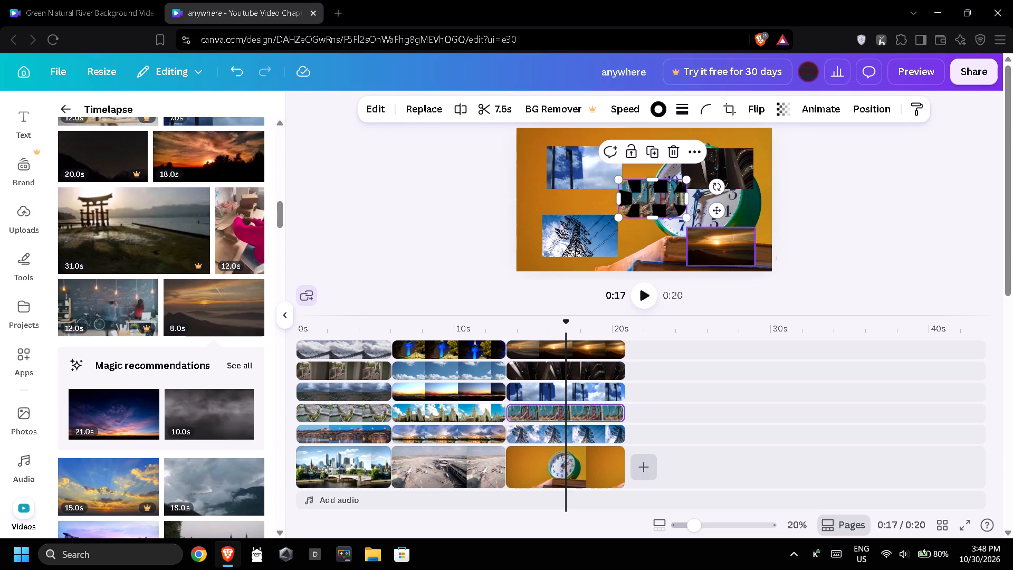
click(690, 105)
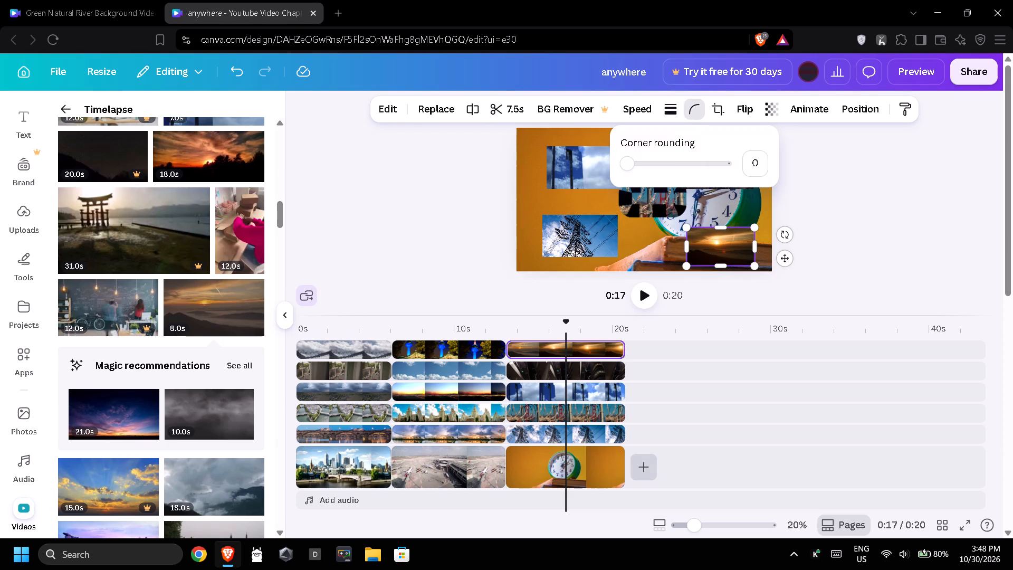
drag(719, 166, 730, 167)
click(675, 110)
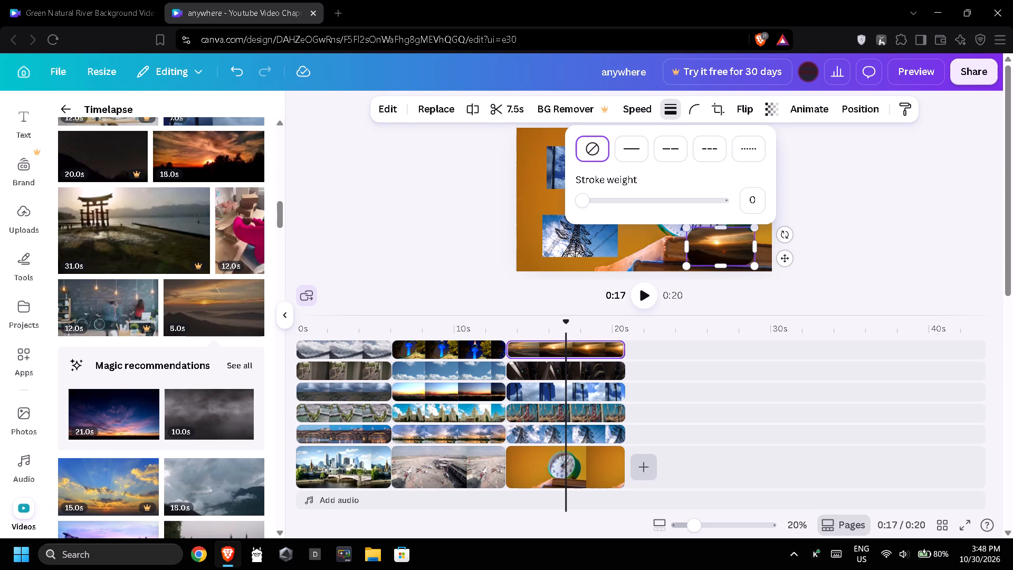
click(747, 151)
drag(724, 201, 745, 201)
click(795, 188)
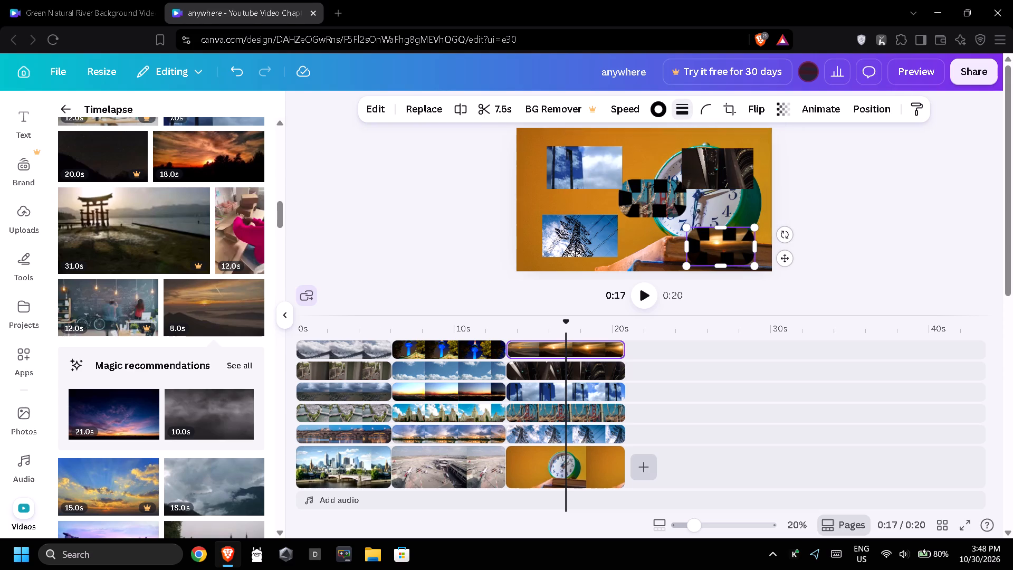
Give the dark skyscraper overlay maximum corner rounding and a dotted border with stroke weight 100.
click(712, 170)
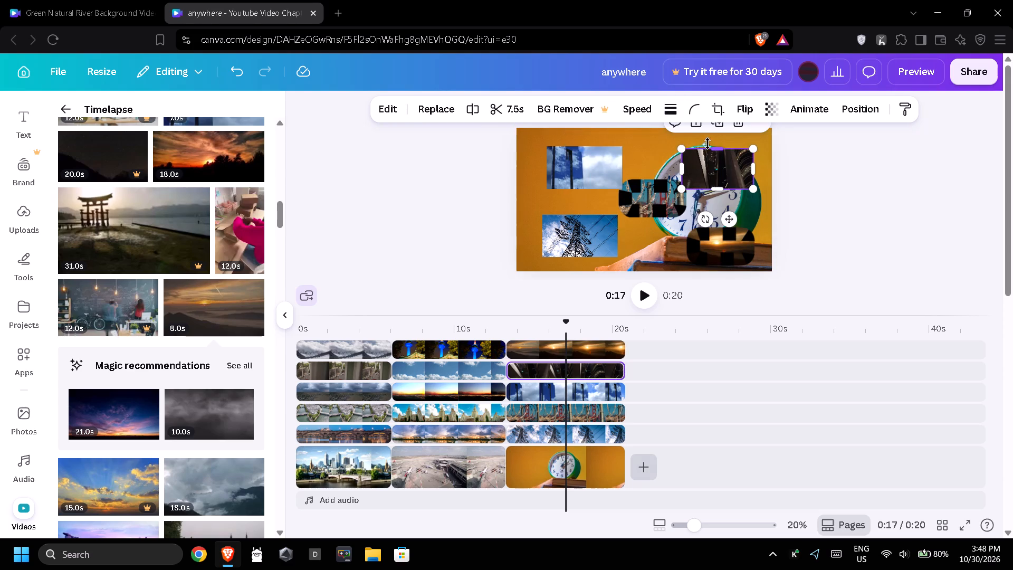
click(699, 111)
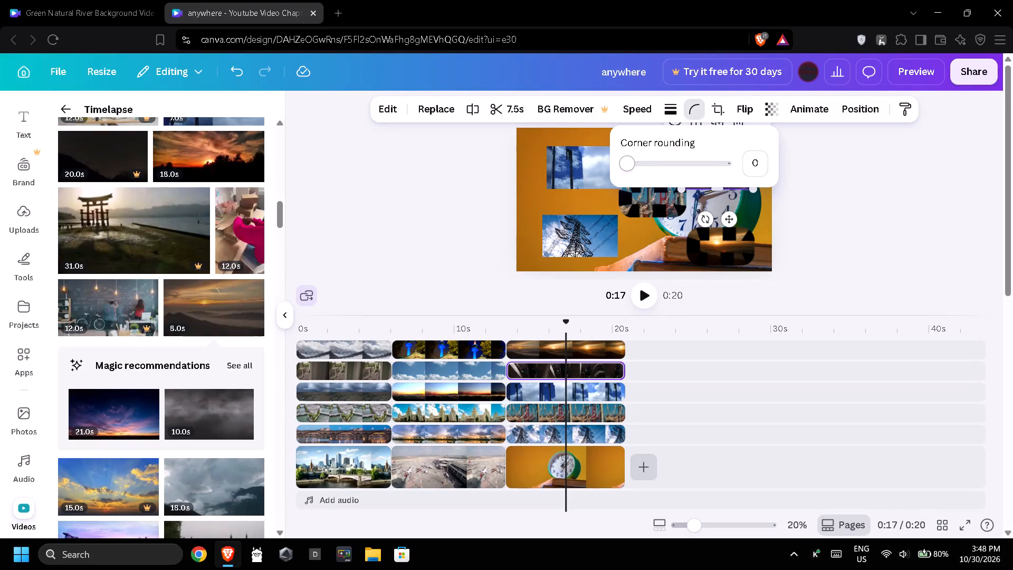
drag(711, 165, 747, 168)
click(675, 112)
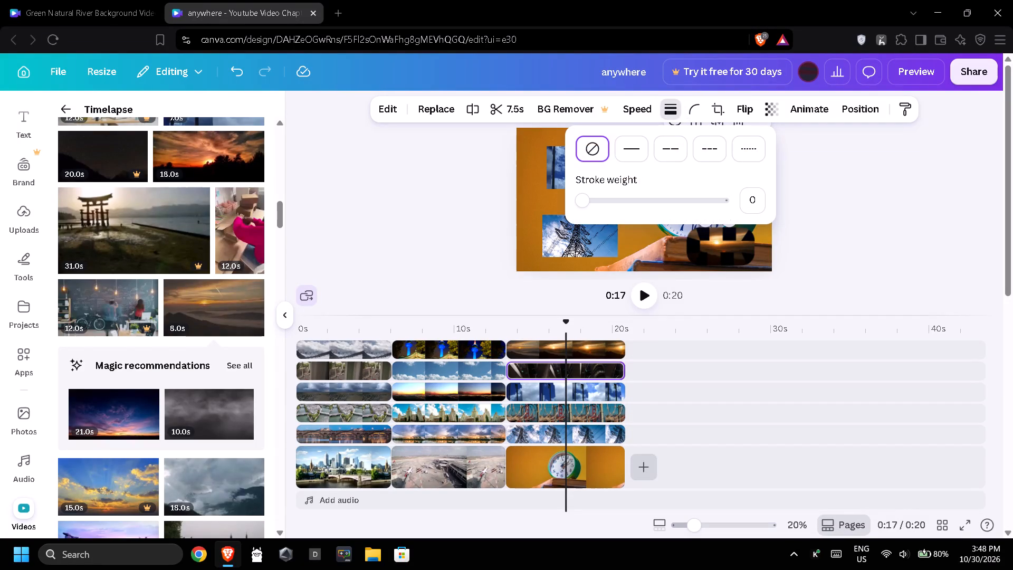
click(742, 155)
drag(723, 199, 744, 200)
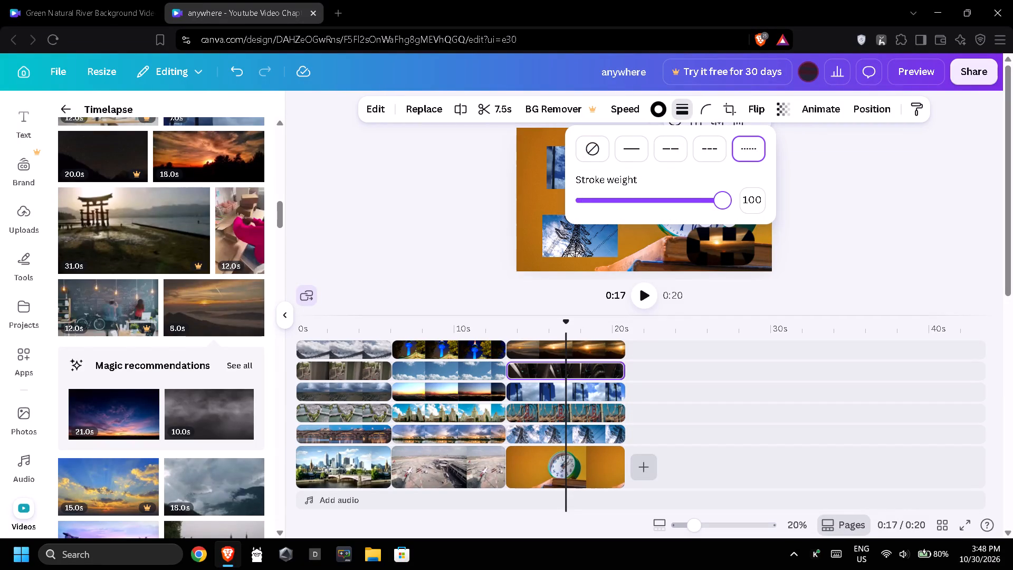
click(788, 187)
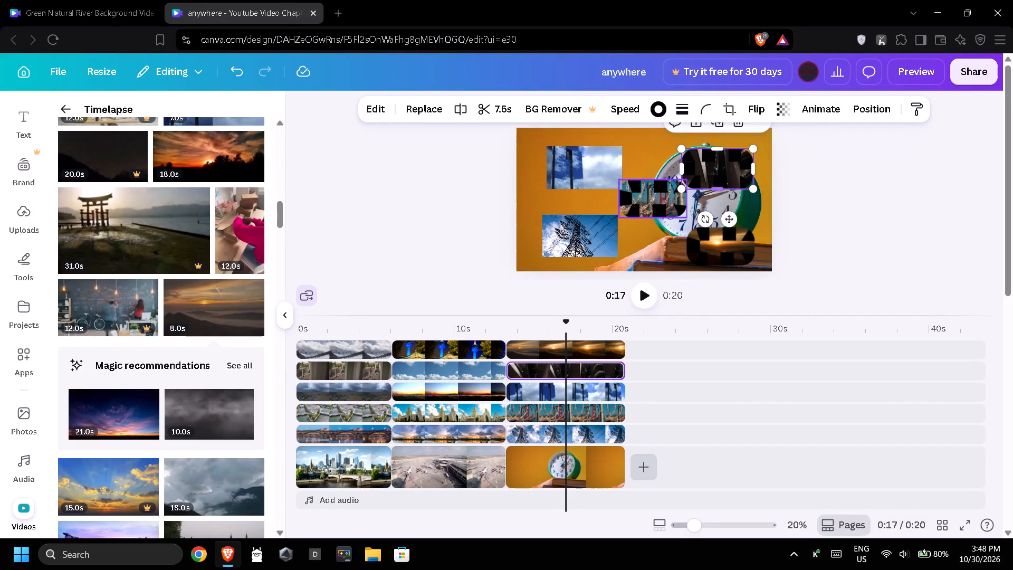
Add a dotted border with stroke weight 100 to the pylon overlay.
click(603, 225)
click(676, 108)
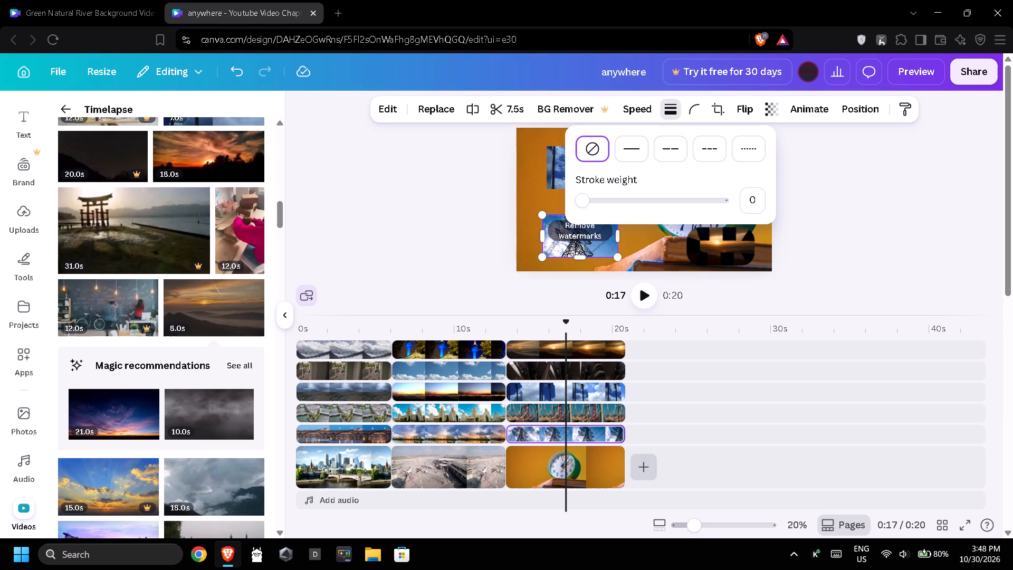
click(743, 151)
drag(716, 189, 737, 193)
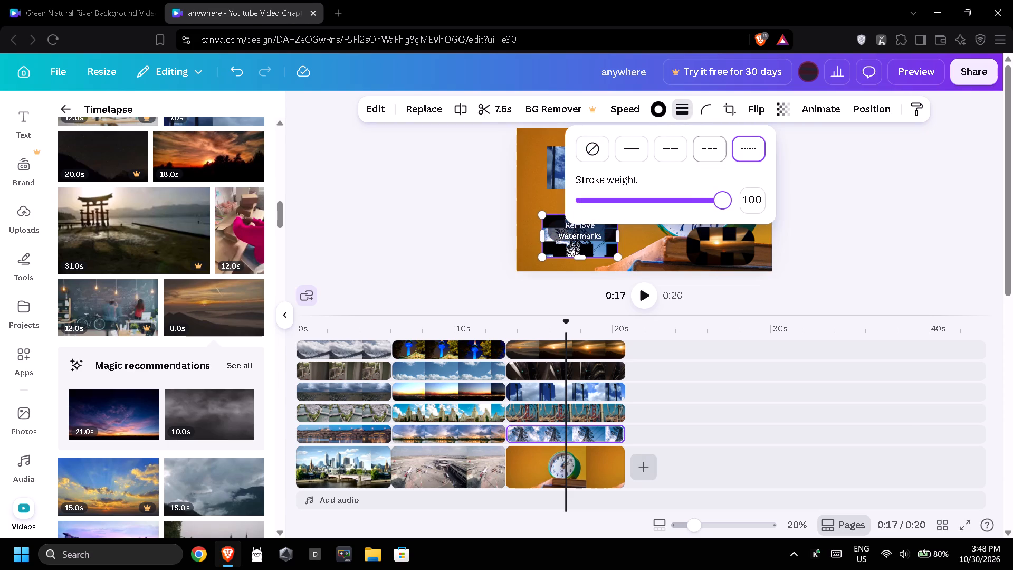
Give the glass building overlay a dotted border with stroke weight 100 and maximum corner rounding.
click(555, 164)
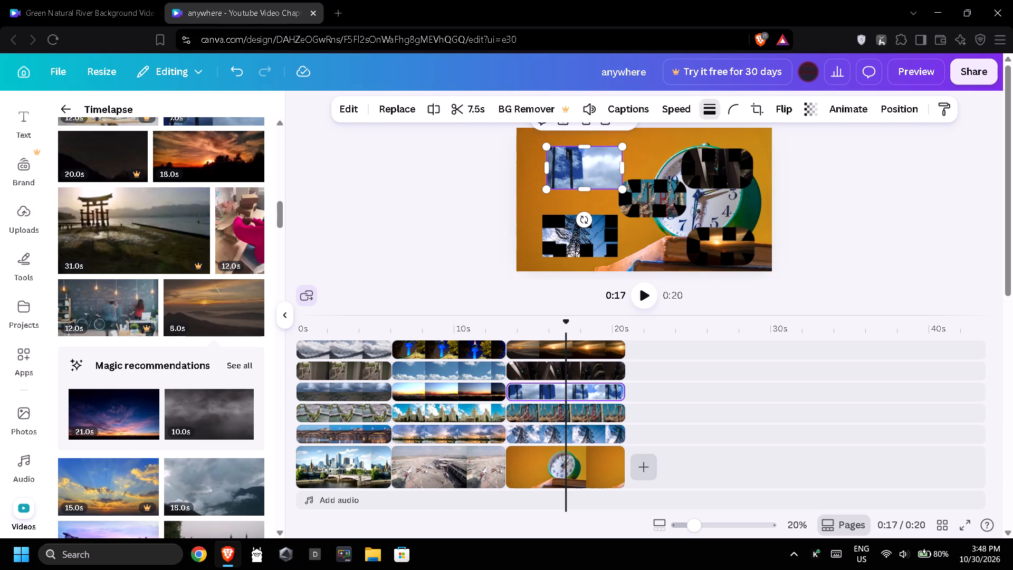
click(710, 106)
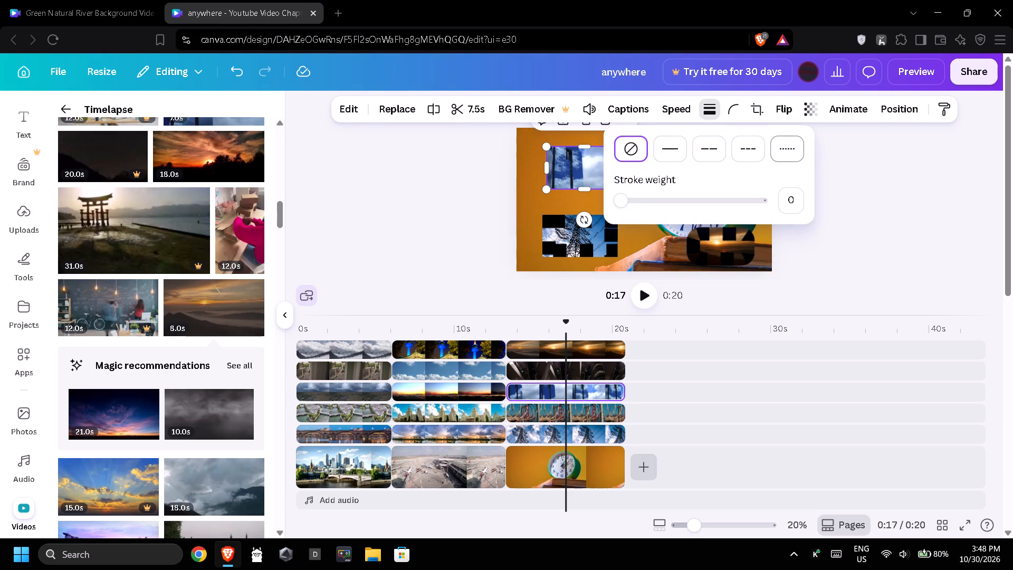
click(775, 149)
click(746, 203)
drag(752, 202, 778, 201)
click(739, 111)
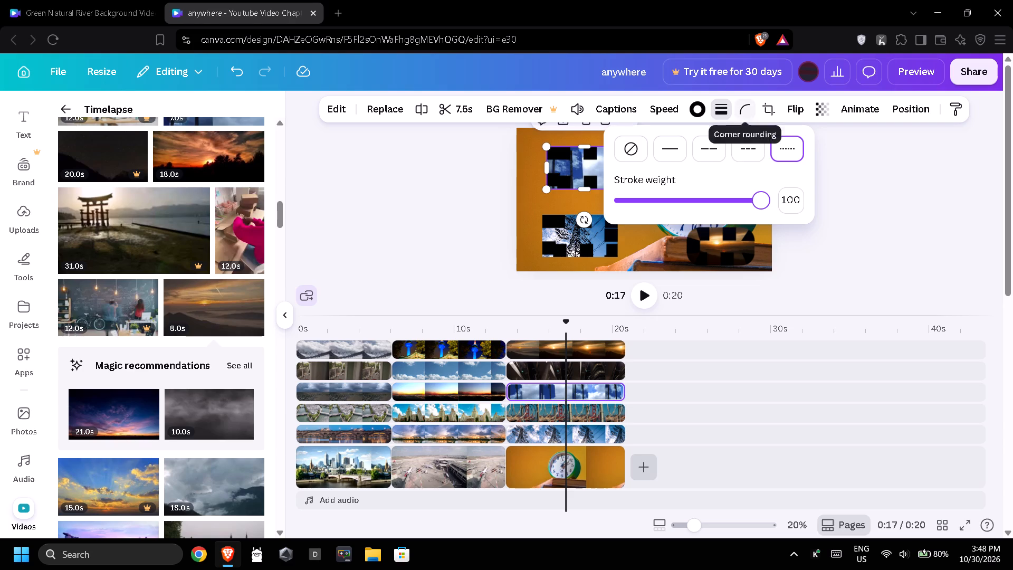
drag(754, 159, 785, 164)
click(846, 175)
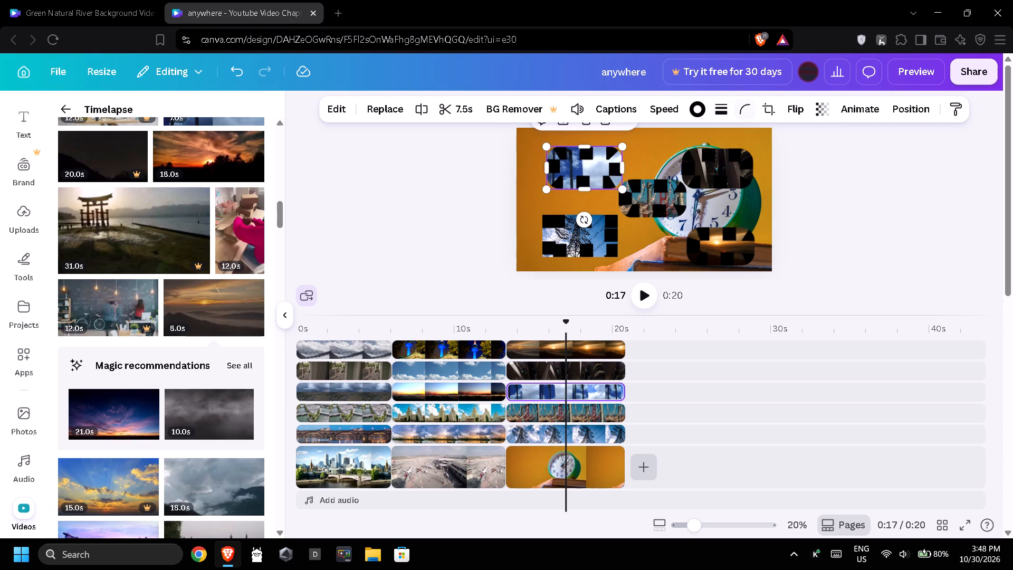
click(823, 203)
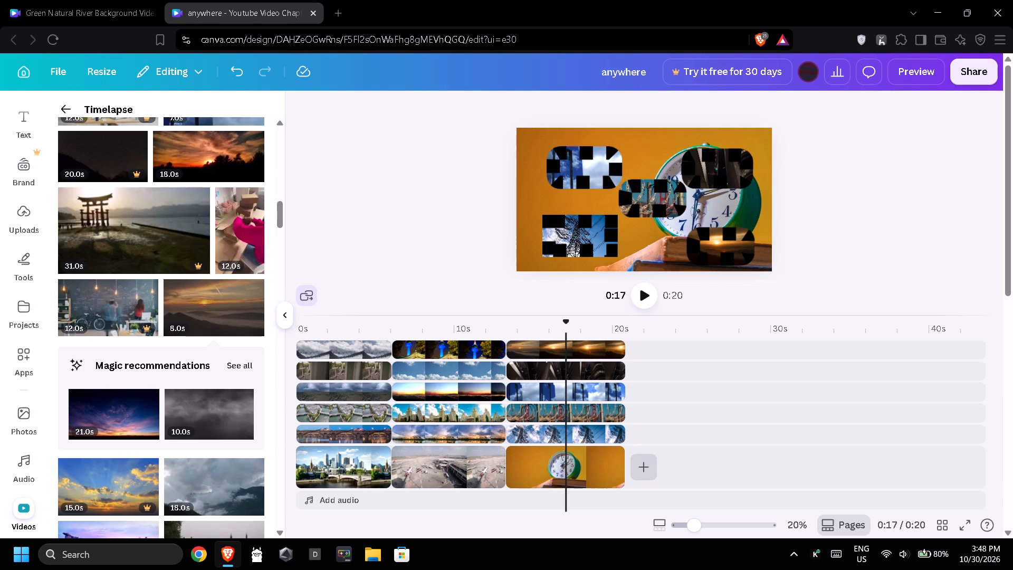
click(815, 213)
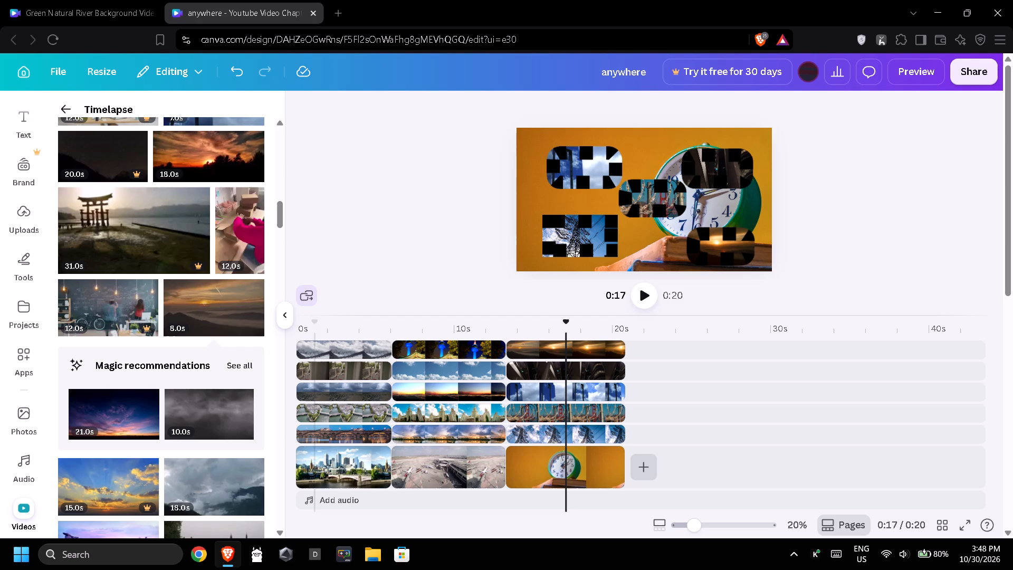
Append the 10-second Timelapse clip of the city skyline with a river bridge as the fourth scene and trim it to 8.3 s.
scroll(171, 337, down, 5)
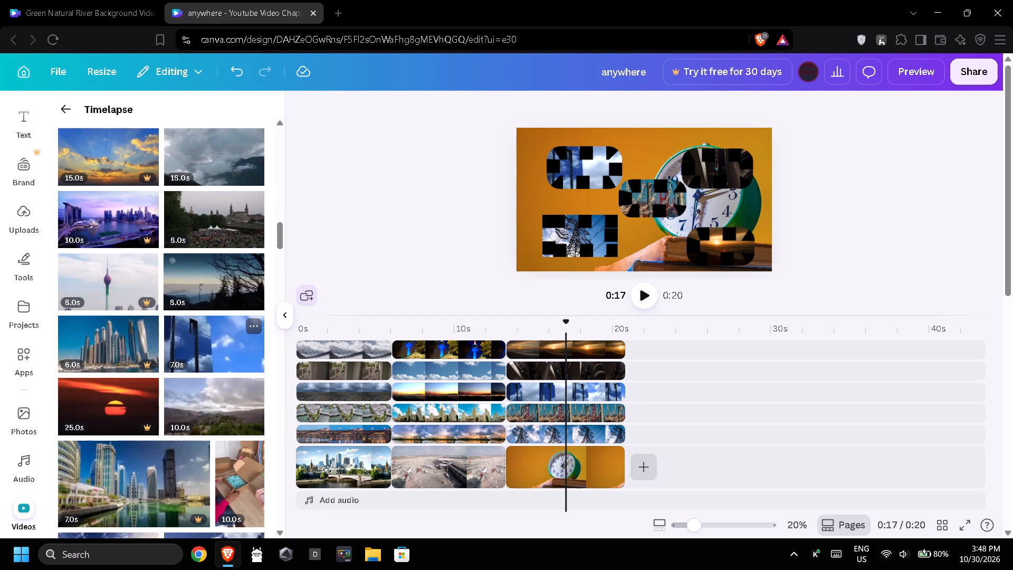
scroll(166, 337, down, 3)
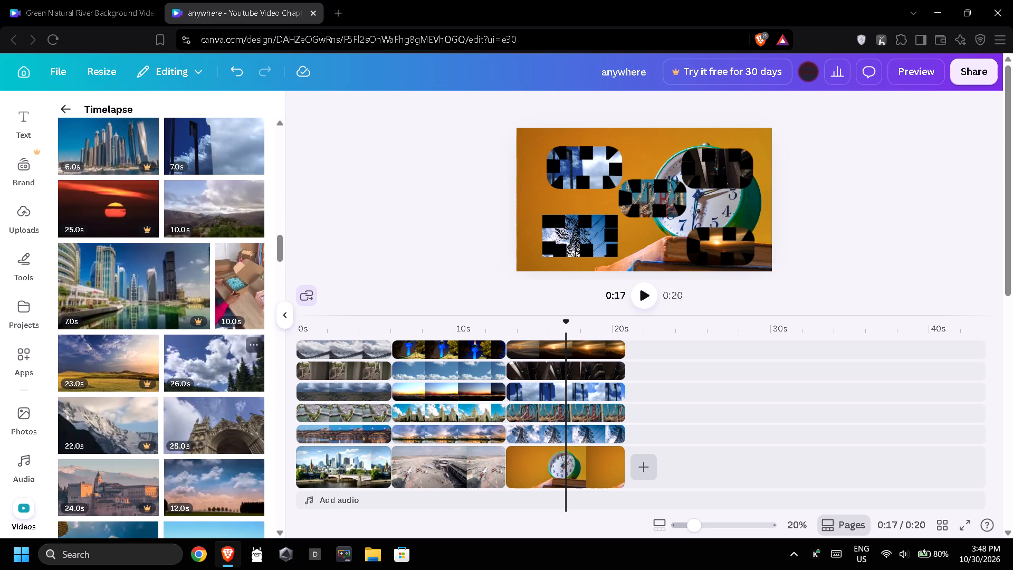
scroll(188, 377, down, 1)
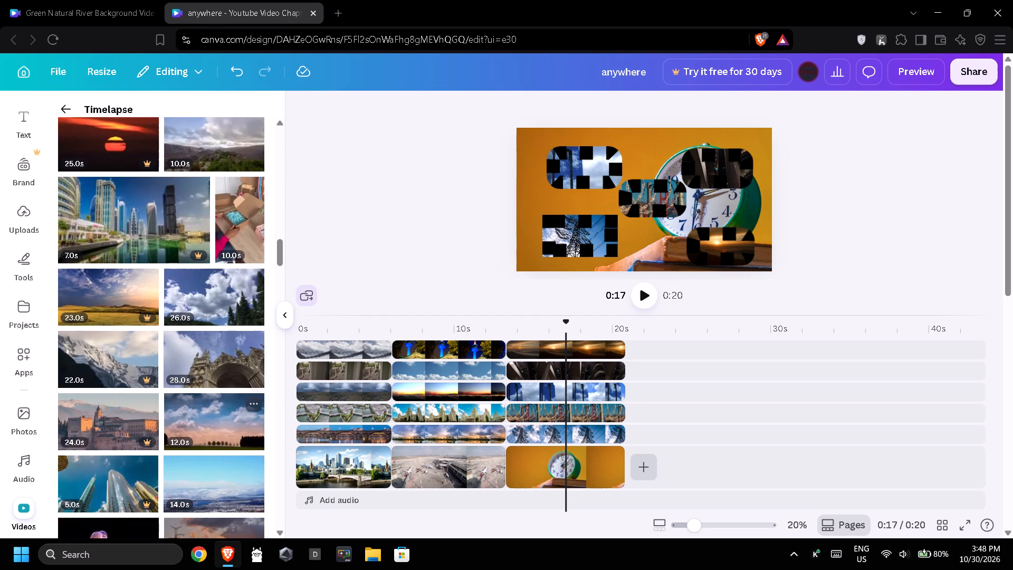
scroll(183, 427, down, 1)
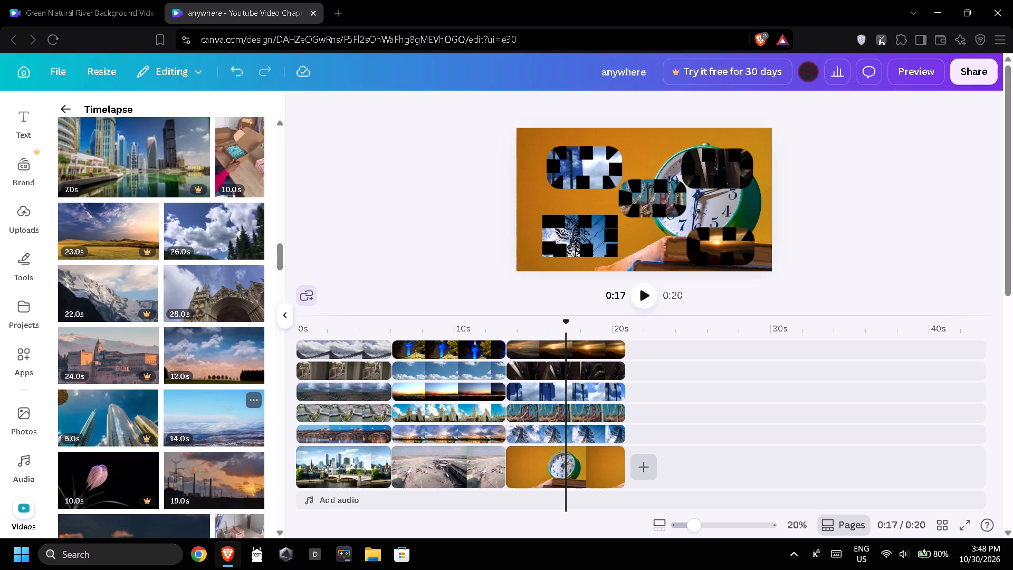
scroll(197, 414, down, 2)
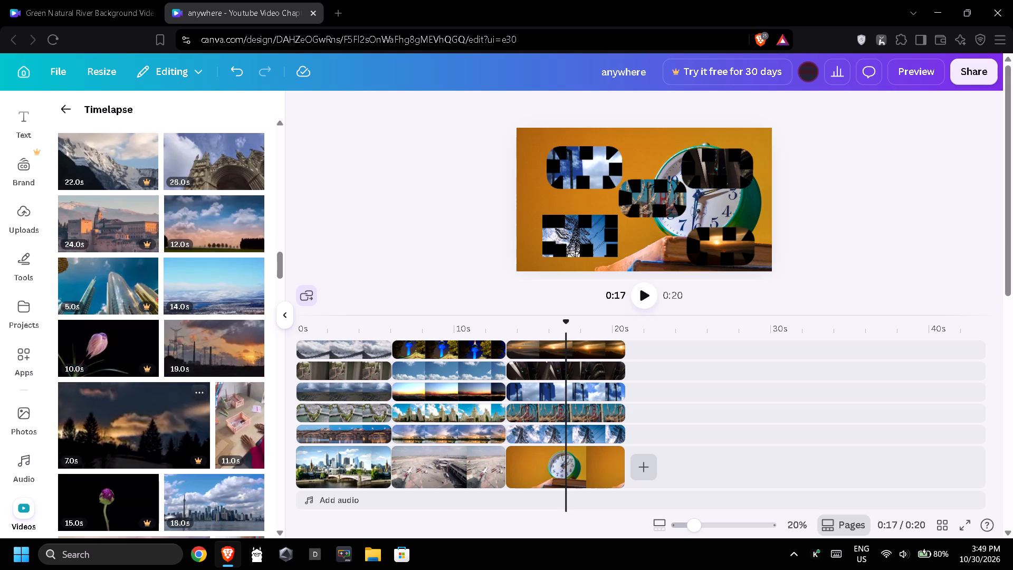
scroll(195, 414, down, 2)
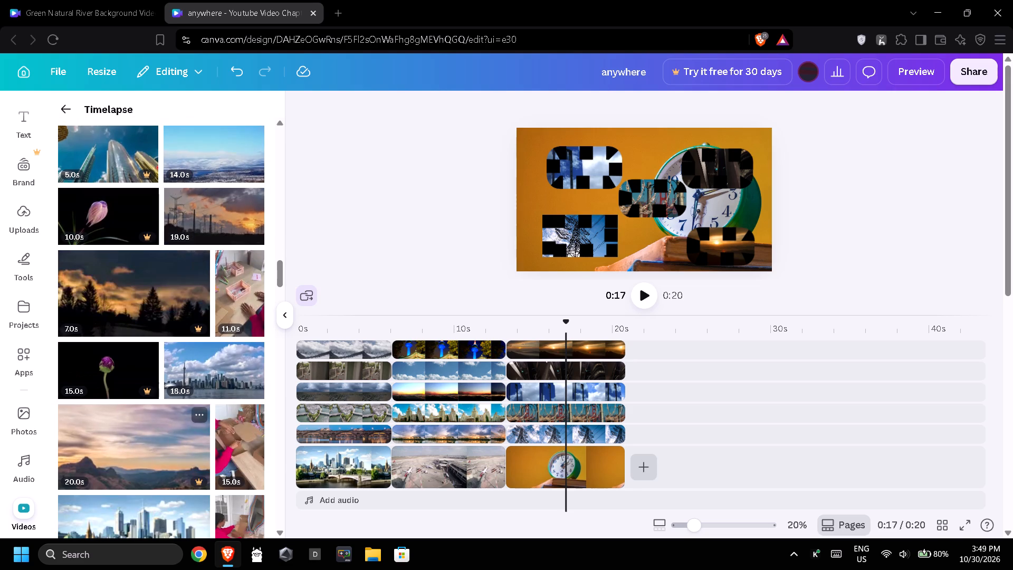
scroll(141, 453, down, 2)
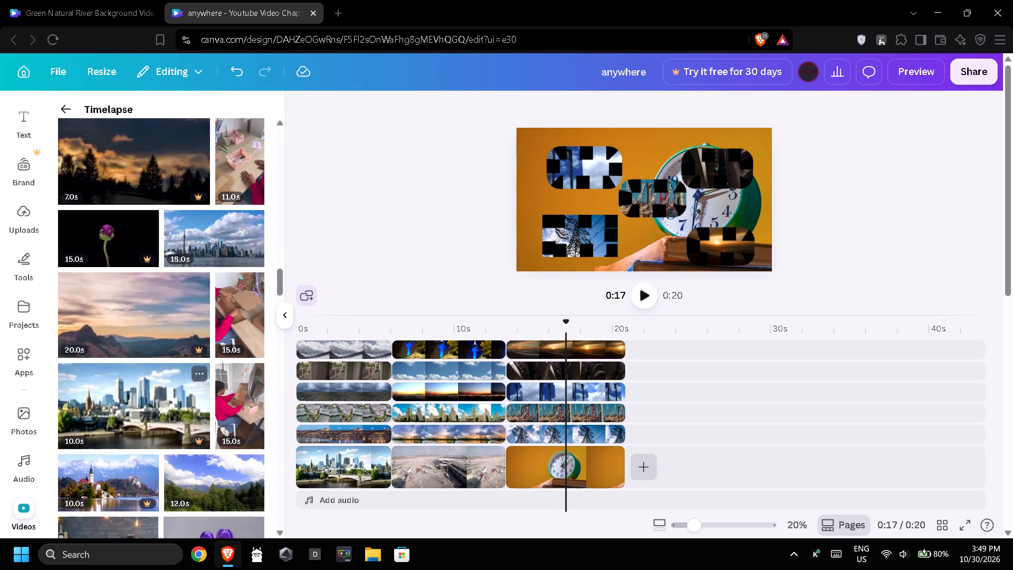
drag(141, 415, 692, 467)
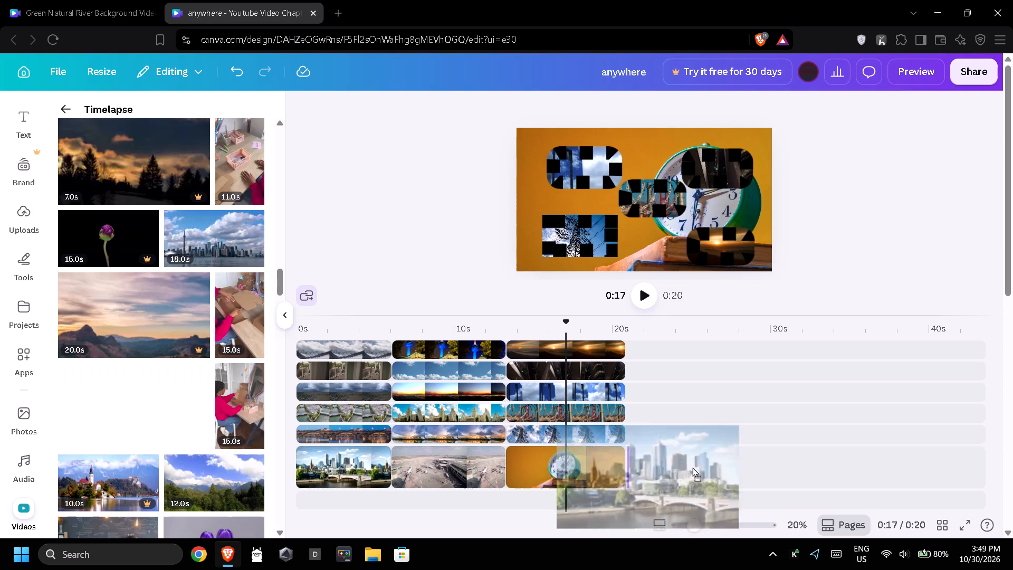
drag(692, 467, 697, 461)
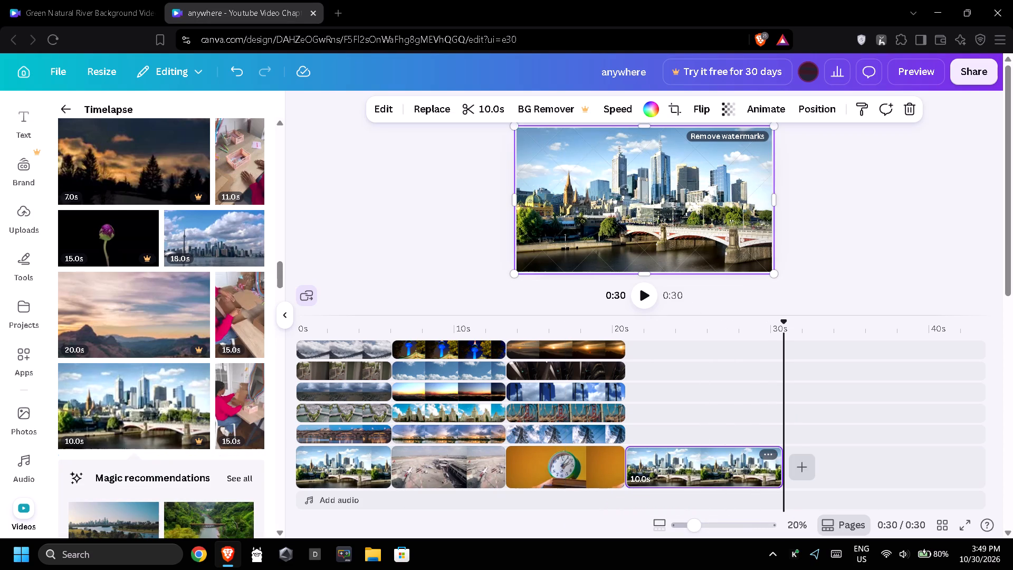
drag(777, 465, 750, 466)
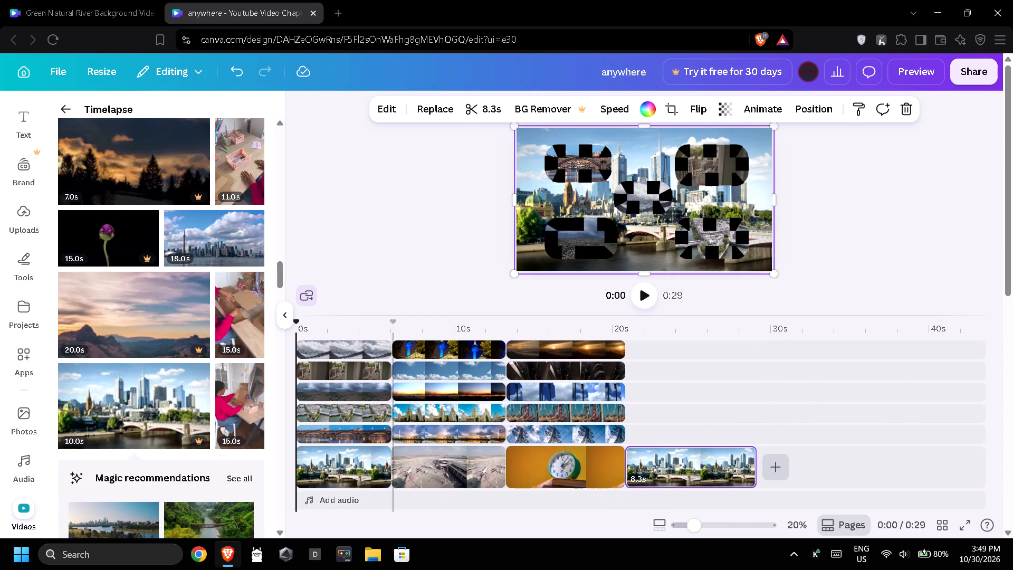
Add the lakeside church clip as the first overlay above the fourth scene, aligned to its start and trimmed to 8.3 s.
scroll(175, 363, down, 4)
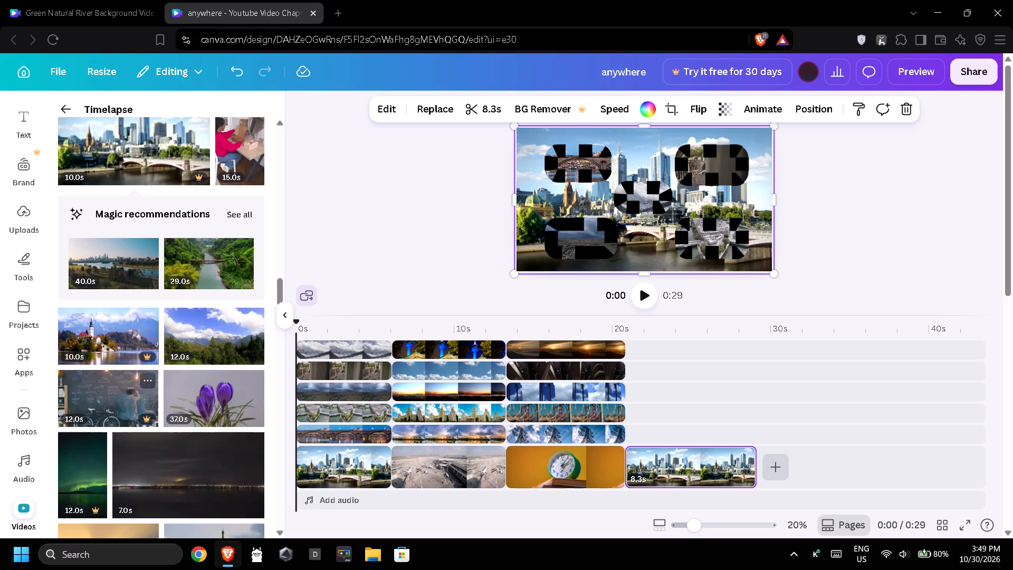
drag(84, 338, 666, 420)
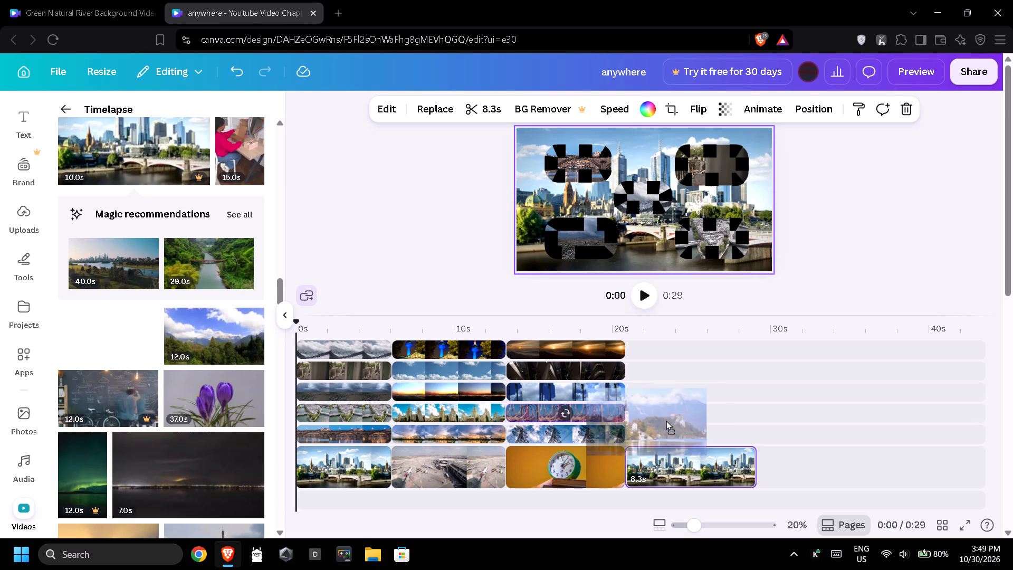
drag(666, 420, 656, 430)
drag(778, 439, 758, 439)
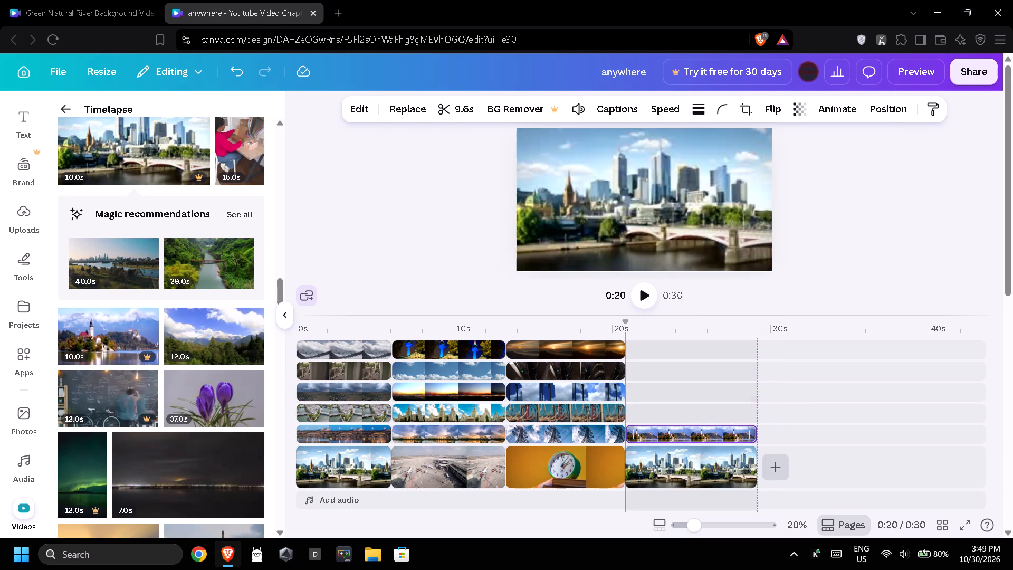
drag(758, 439, 756, 439)
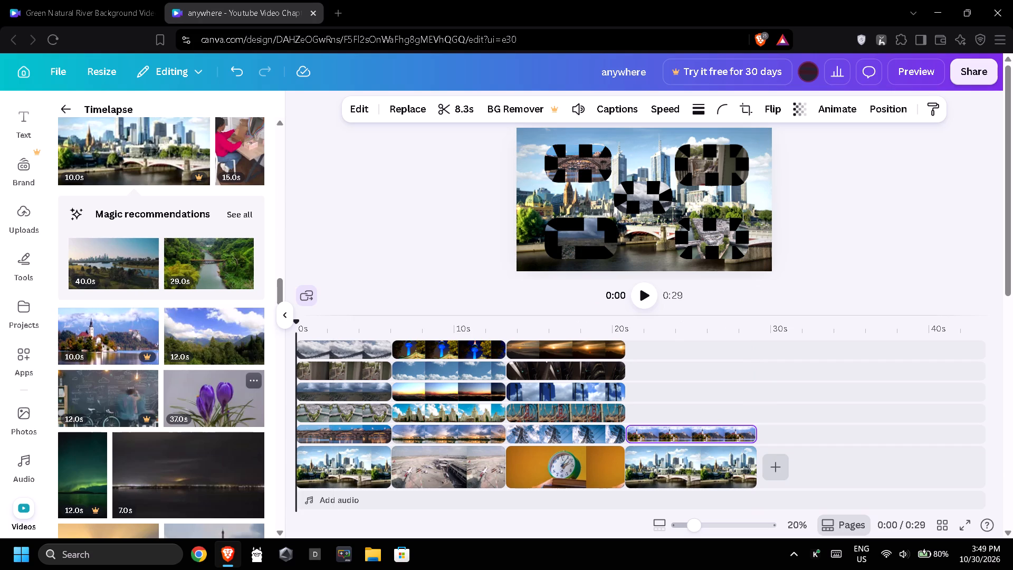
Add the dusk stone bridge clip as a second overlay at the fourth scene's start and trim it to 8.3 s.
scroll(222, 375, down, 2)
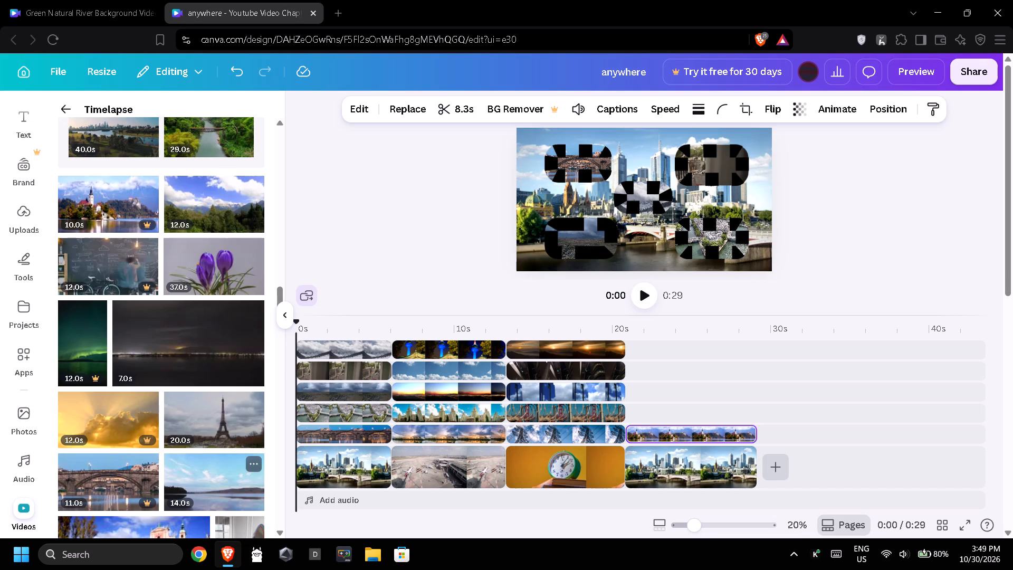
drag(112, 476, 671, 403)
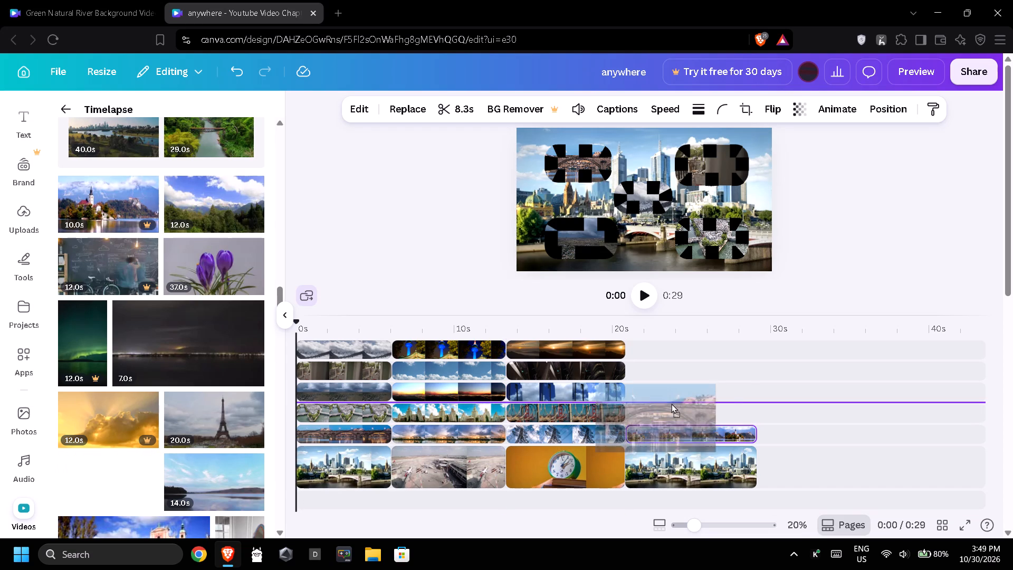
drag(671, 403, 686, 405)
drag(698, 408, 693, 408)
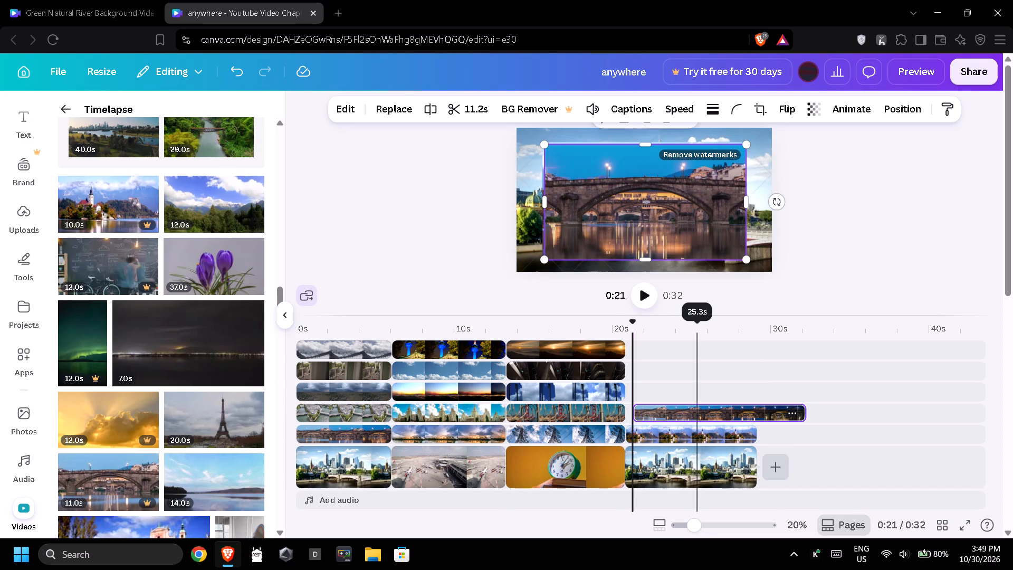
drag(693, 408, 691, 408)
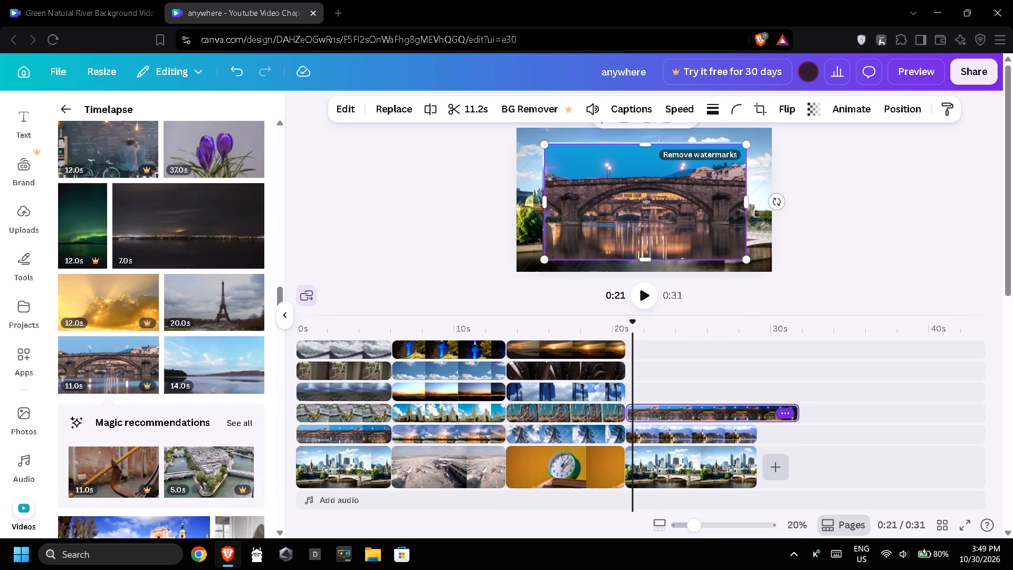
drag(796, 412, 758, 415)
Add the recommended 11-second brick-wall clip as a third overlay at the fourth scene's start and trim it to 8.3 s.
scroll(196, 423, down, 1)
drag(114, 407, 685, 386)
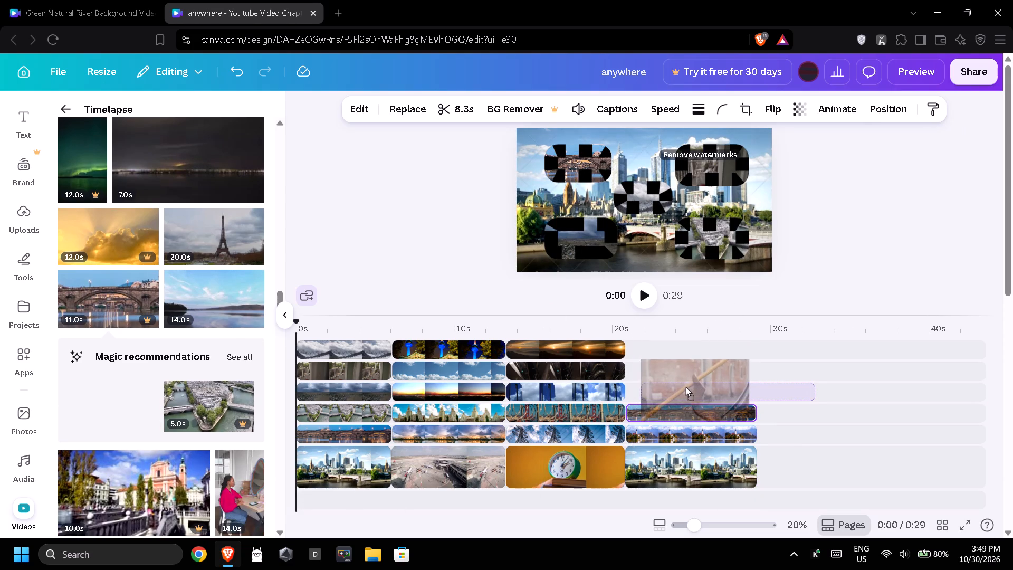
drag(685, 386, 673, 386)
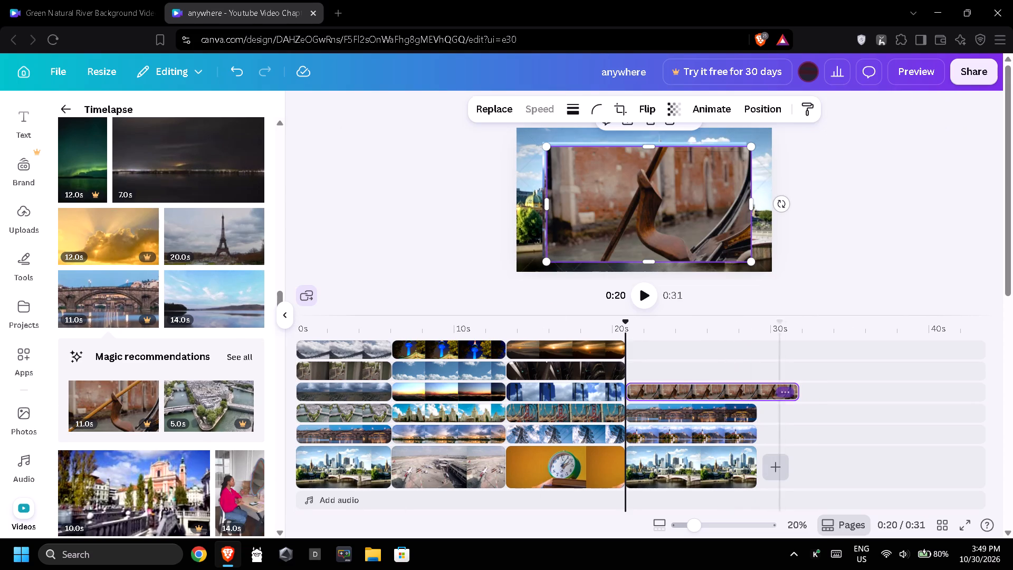
drag(796, 392, 749, 394)
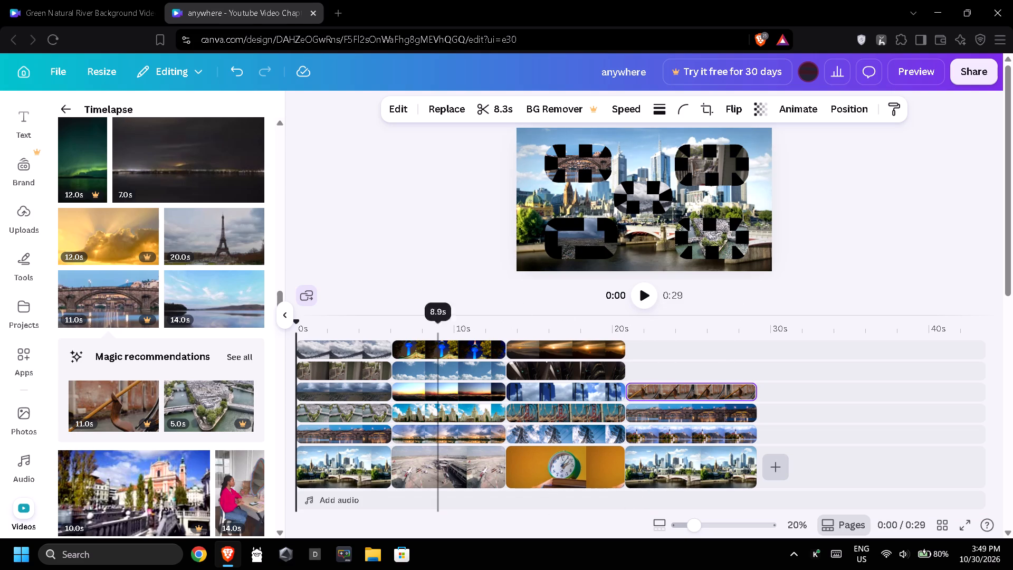
Add the 14-second city river clip with boats as a fourth overlay at the fourth scene's start and trim it to 8.3 s.
scroll(201, 393, down, 4)
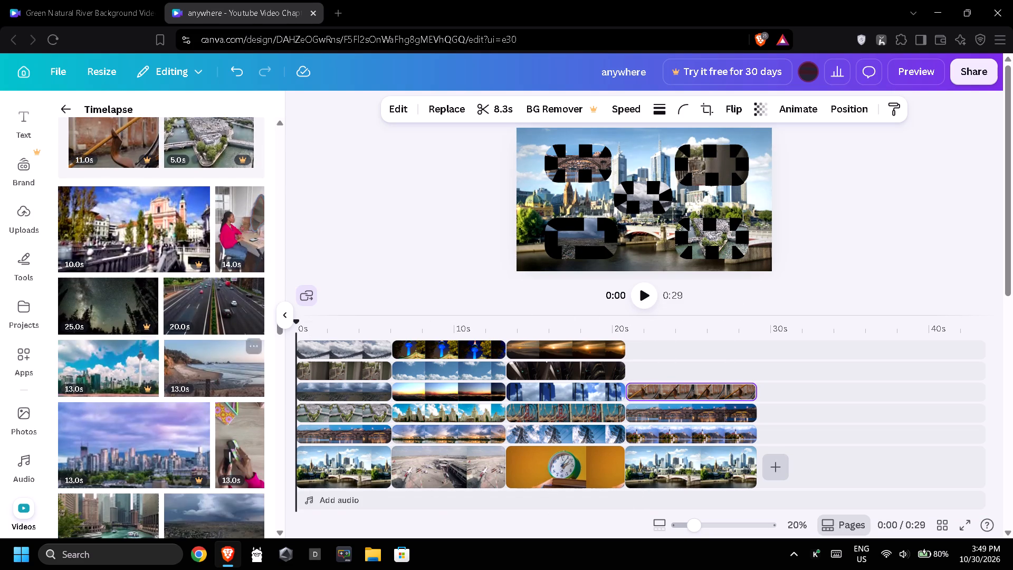
scroll(166, 403, down, 1)
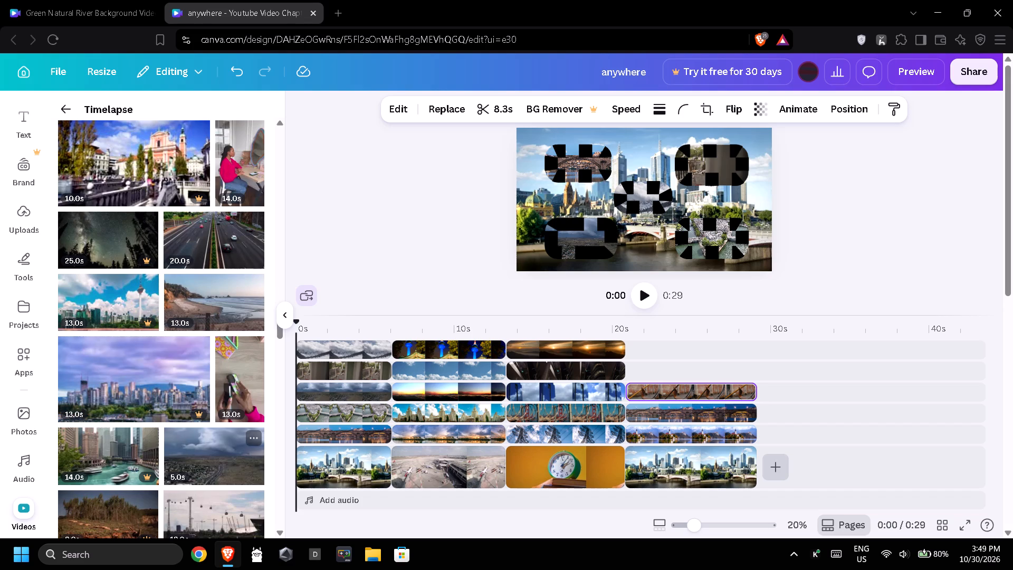
drag(112, 452, 619, 340)
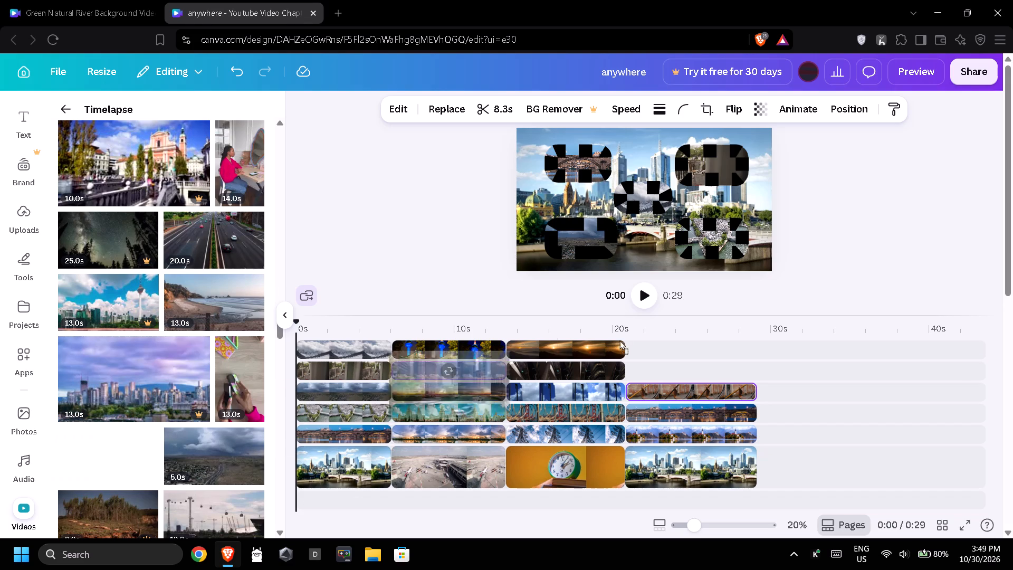
drag(619, 340, 687, 366)
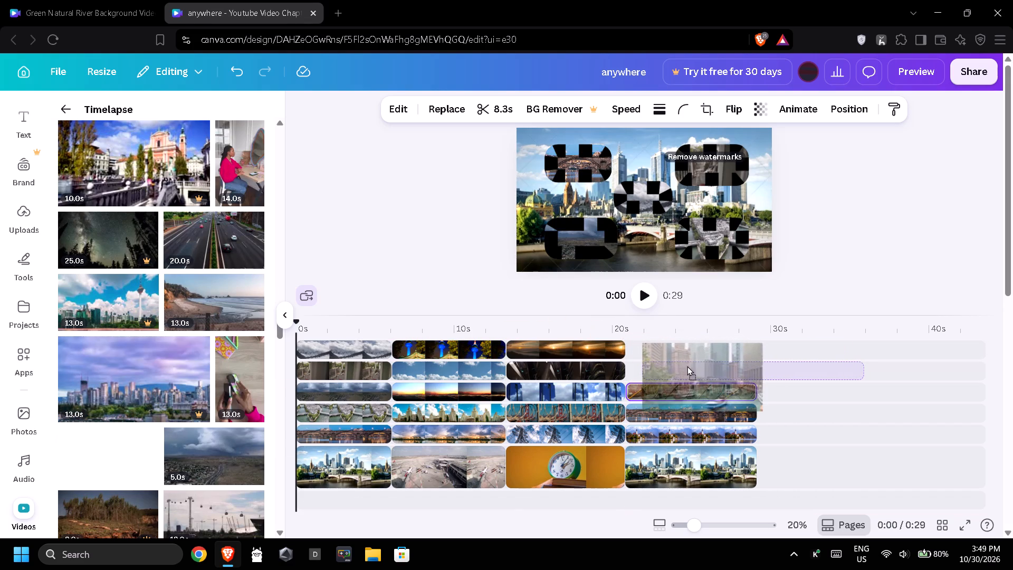
drag(687, 366, 682, 364)
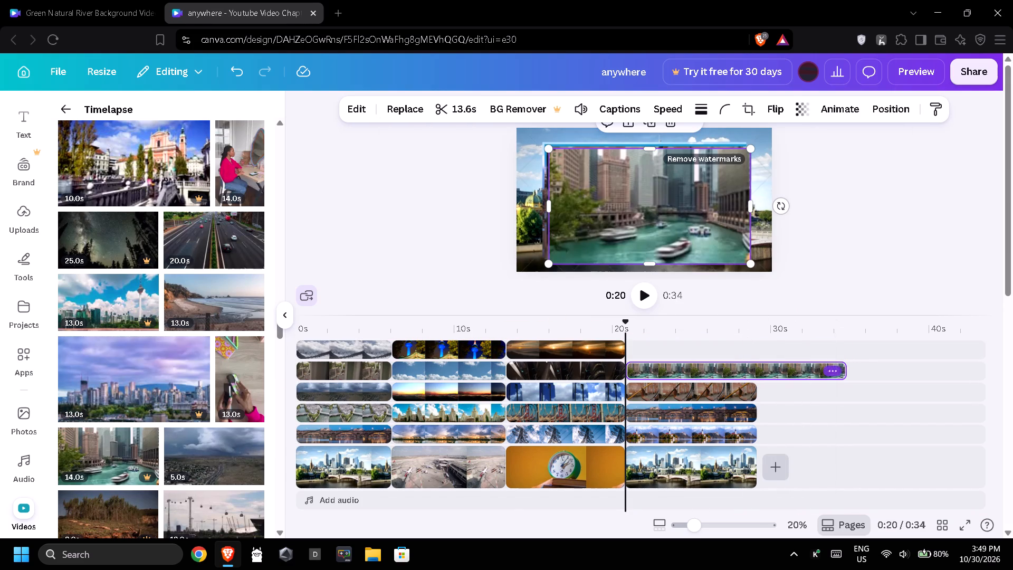
drag(844, 373, 757, 374)
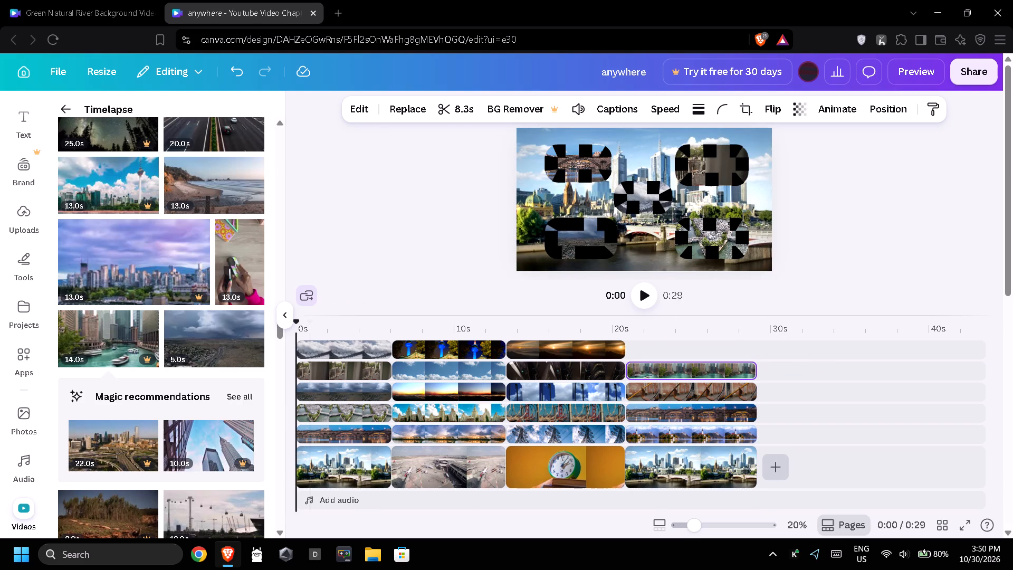
Add the recommended upward-looking skyscraper clip as a fifth overlay at the fourth scene's start and trim it to 8.3 s.
scroll(202, 392, down, 1)
drag(184, 382, 664, 352)
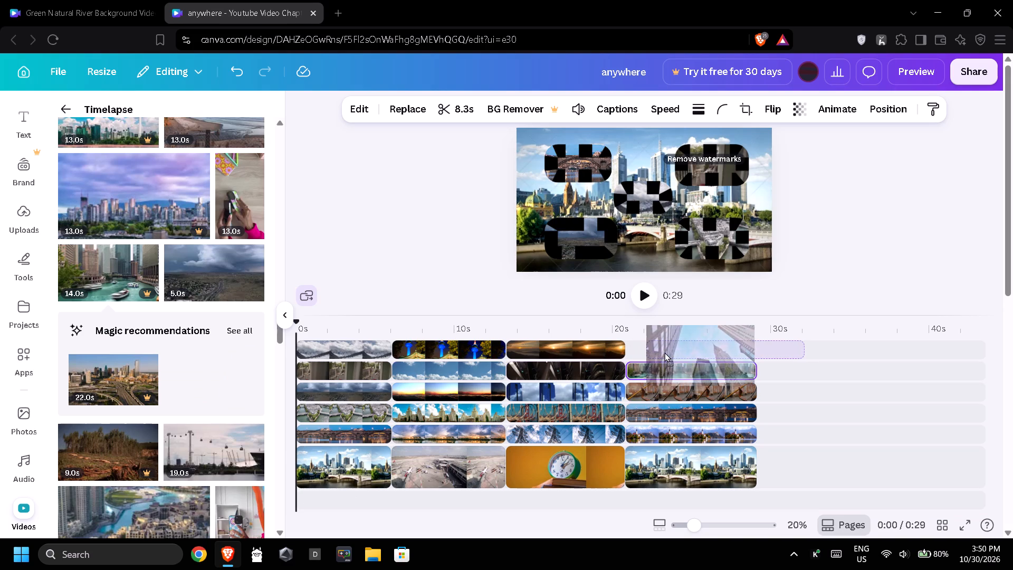
drag(664, 352, 649, 351)
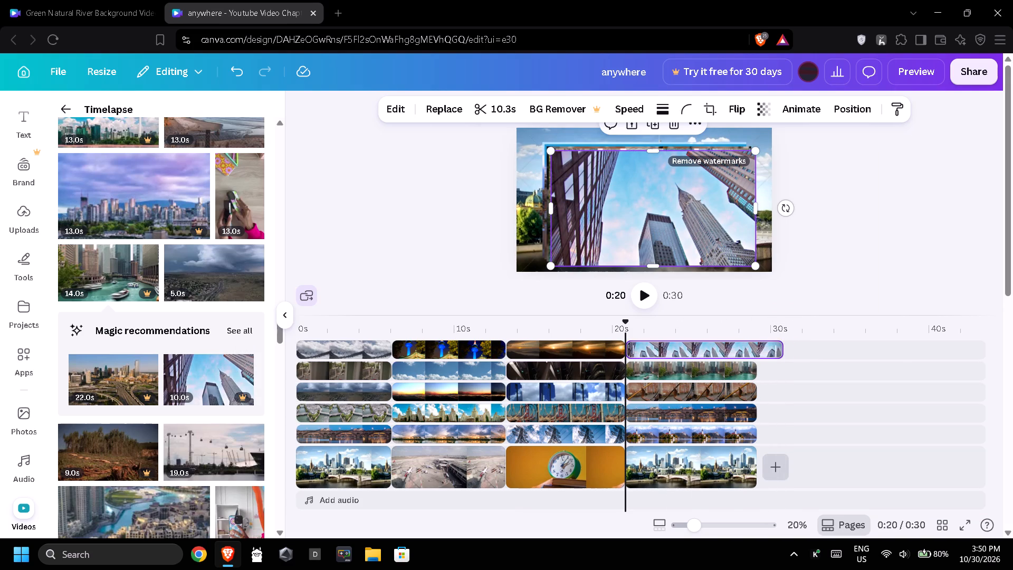
drag(778, 348, 755, 349)
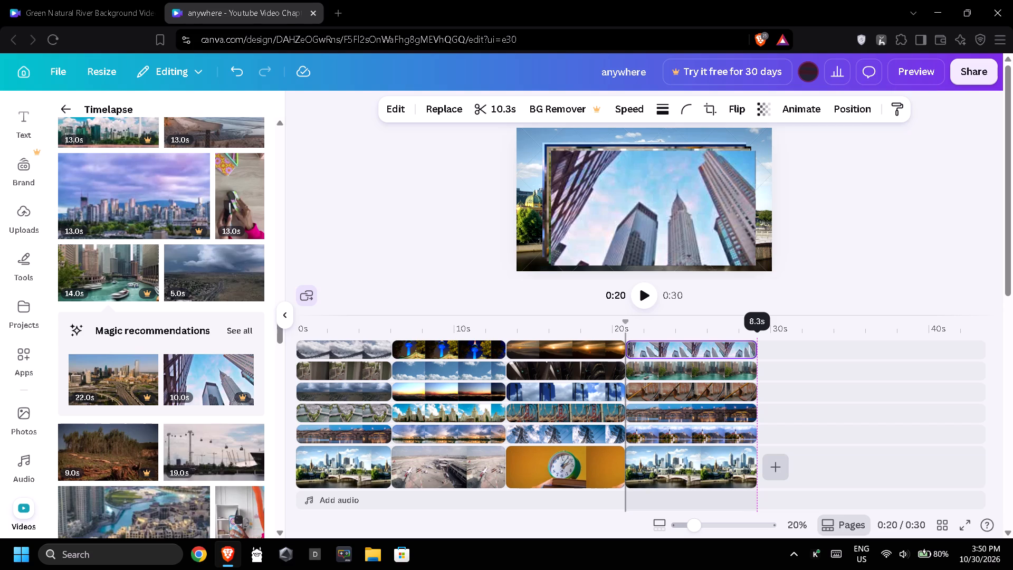
Shrink the lakeside church overlay to a small thumbnail in the upper-left area of the video frame.
click(695, 436)
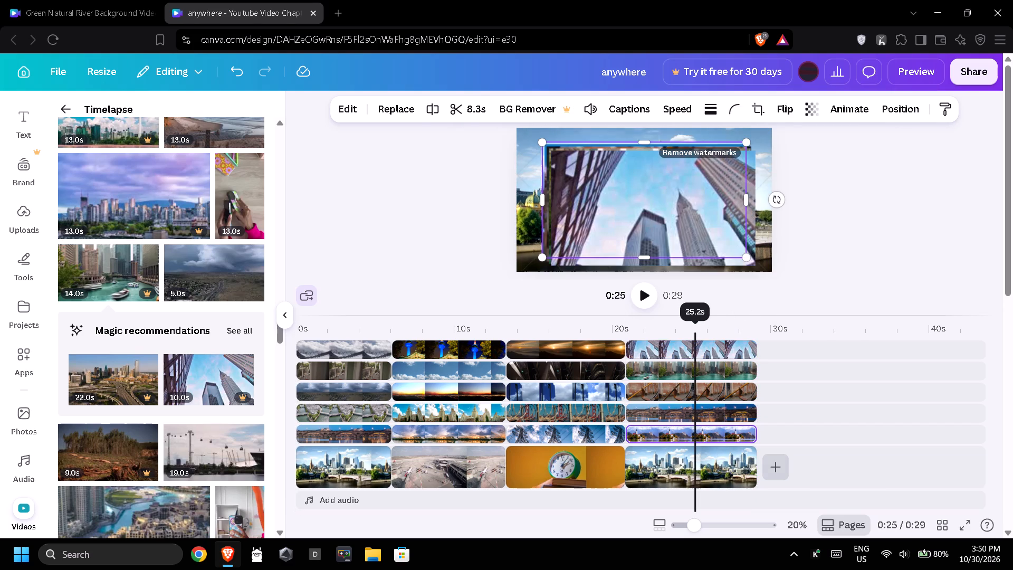
drag(748, 260, 722, 246)
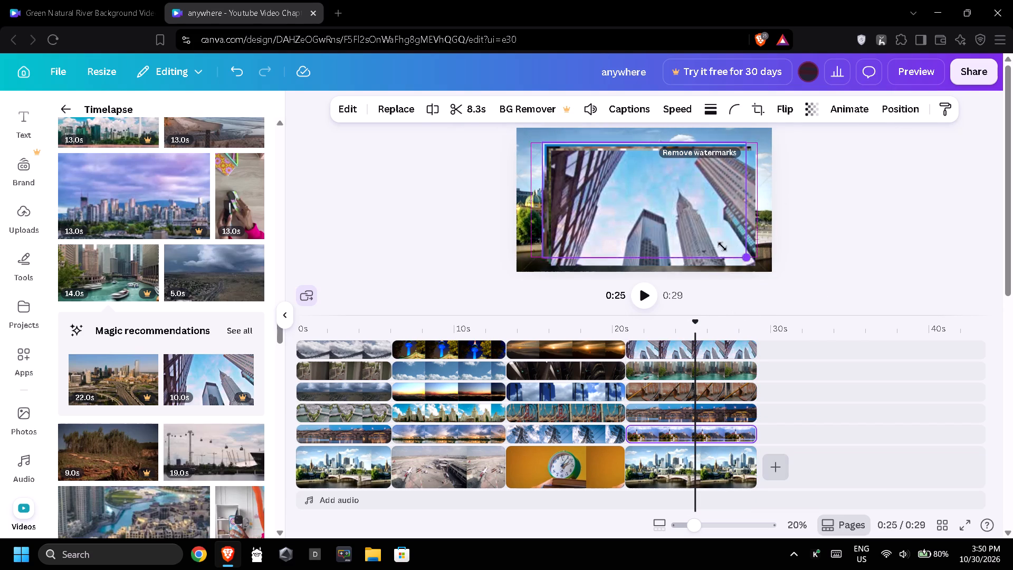
drag(722, 246, 596, 215)
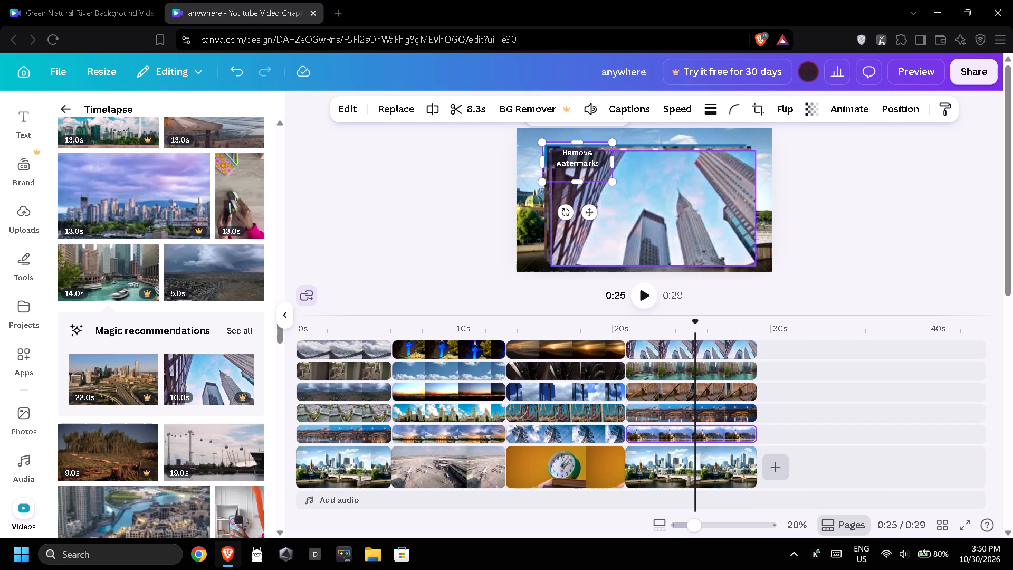
Shrink the skyscraper overlay to a small thumbnail in the upper-right area of the video frame.
click(571, 243)
drag(550, 267, 678, 189)
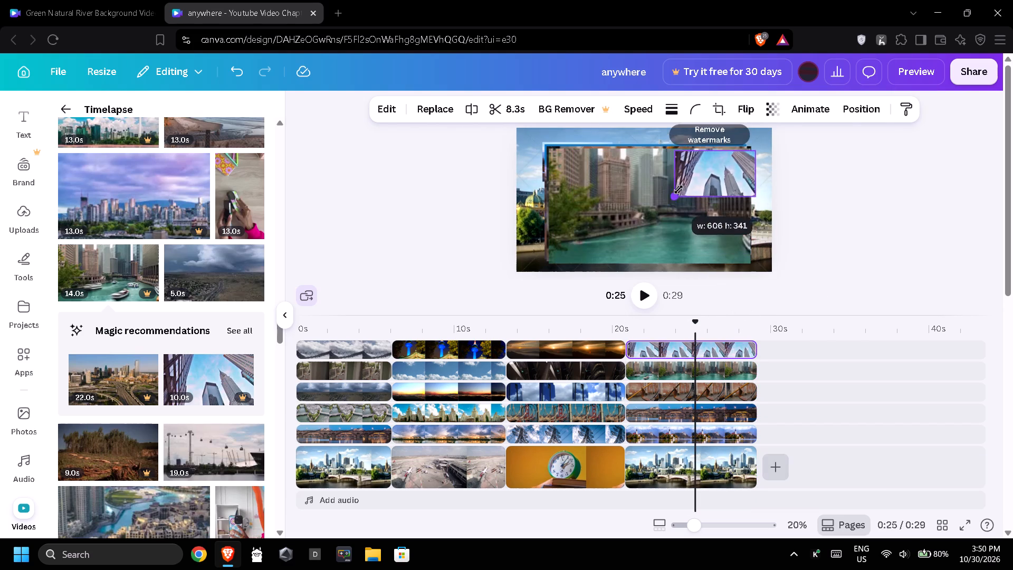
drag(678, 189, 691, 184)
Shrink the city river overlay to a thumbnail about 430 × 245 in the lower-right area of the video frame.
click(663, 214)
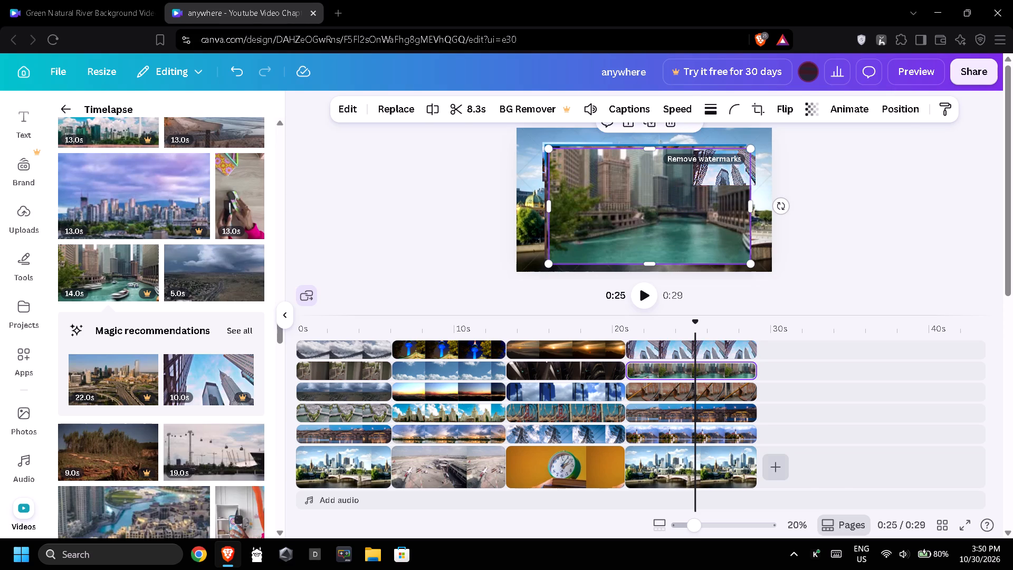
drag(547, 147, 672, 209)
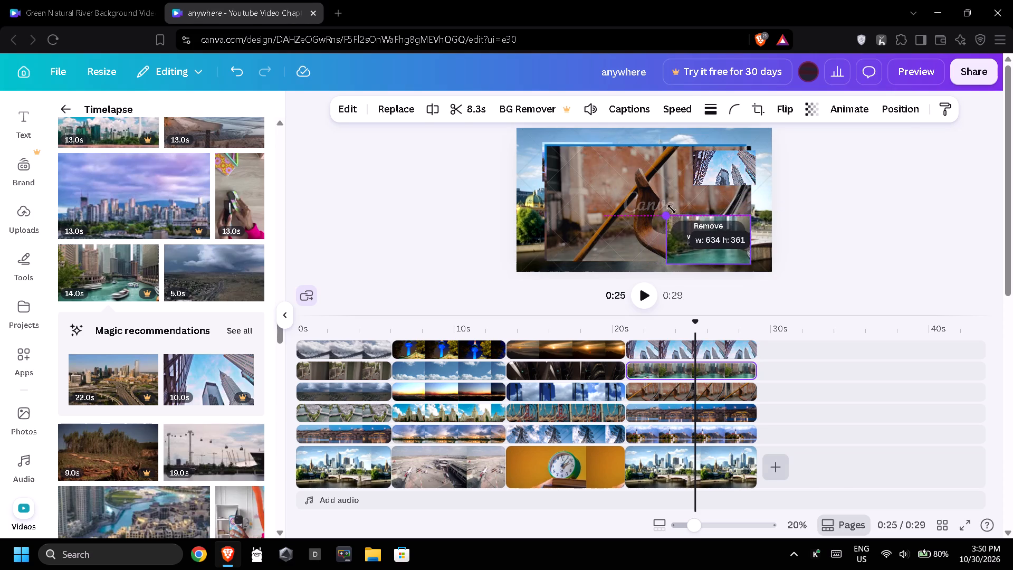
drag(672, 209, 693, 225)
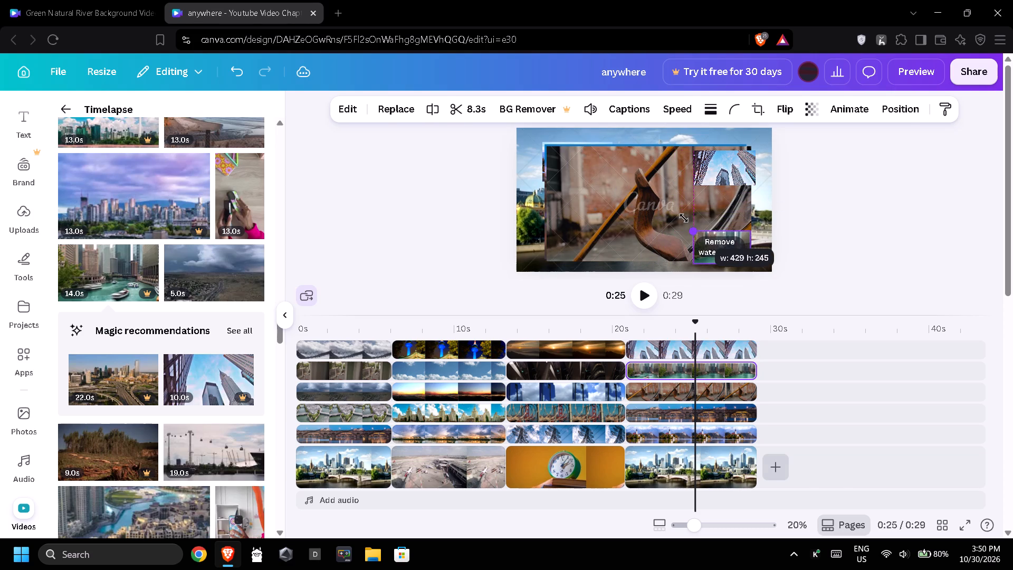
Shrink the rusty metal hook overlay to a small thumbnail in the lower-left area of the video frame.
click(659, 203)
drag(755, 147, 737, 157)
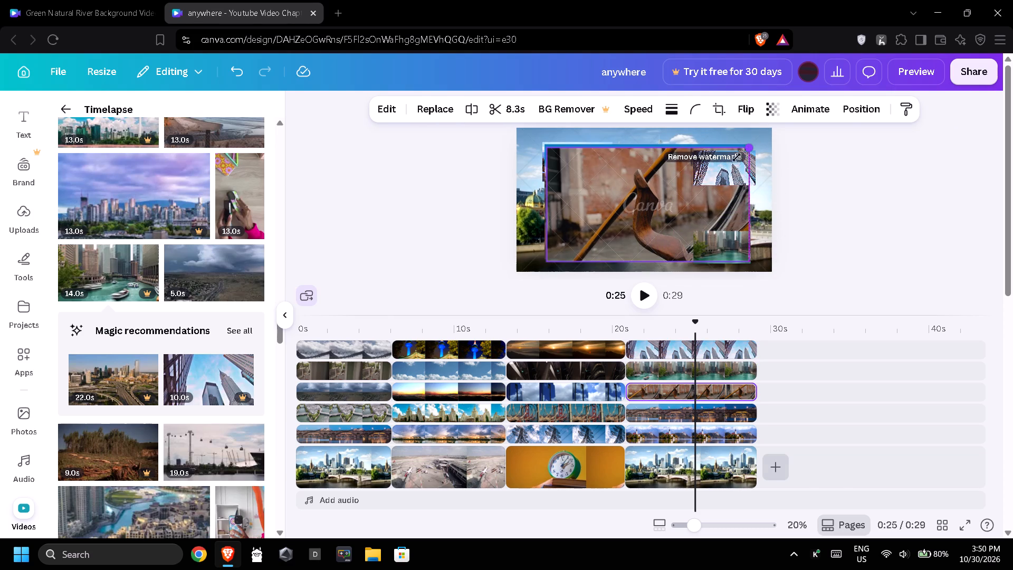
drag(737, 157, 625, 224)
Shrink the night bridge overlay to a small thumbnail in the center of the video frame.
click(663, 193)
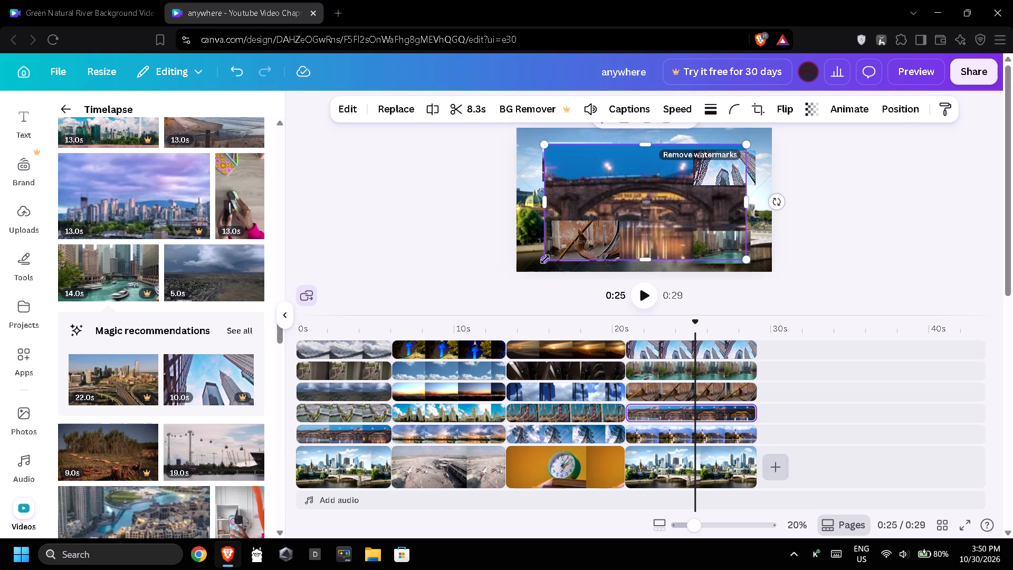
drag(545, 259, 617, 218)
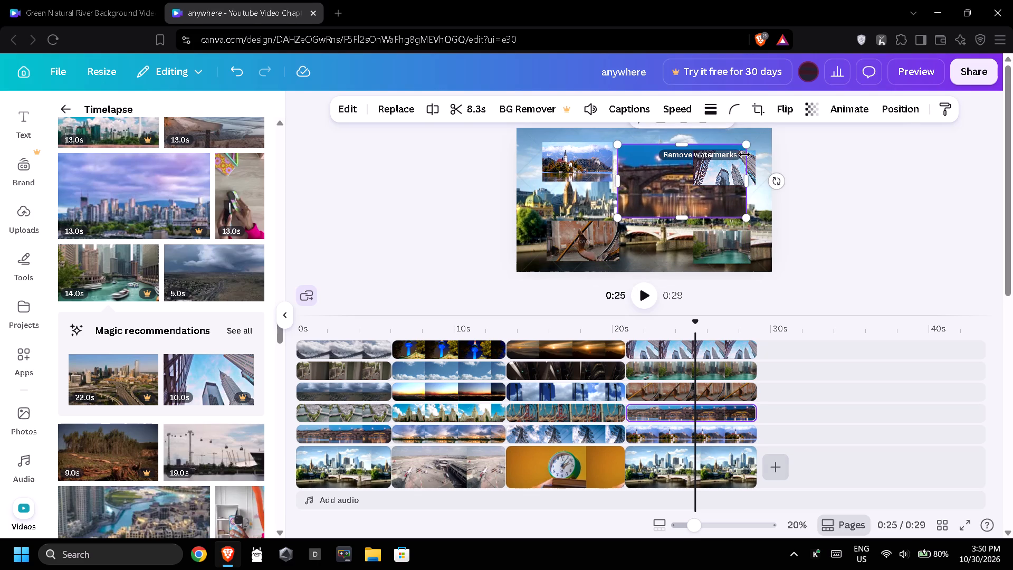
drag(745, 145, 687, 189)
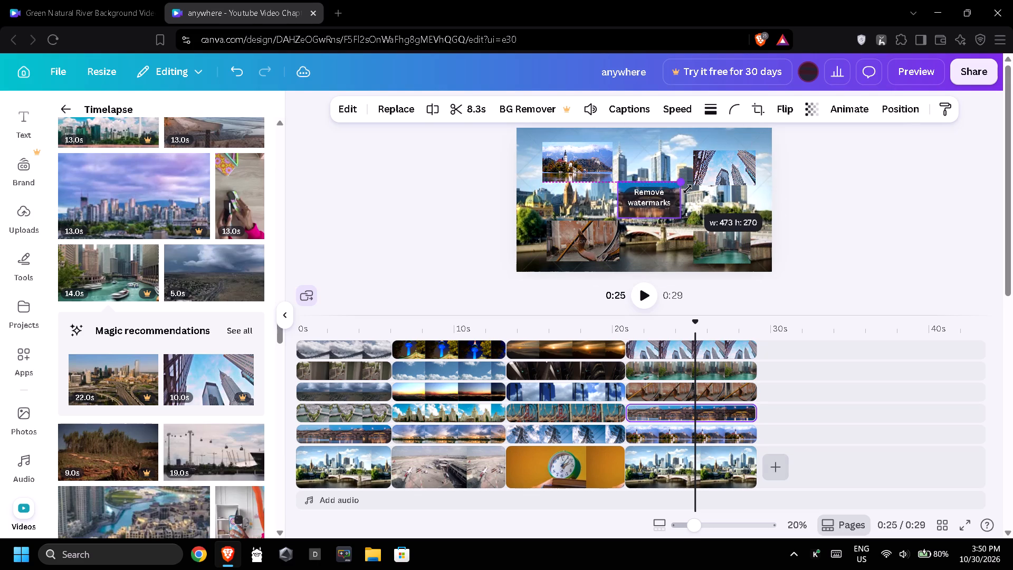
drag(687, 189, 689, 189)
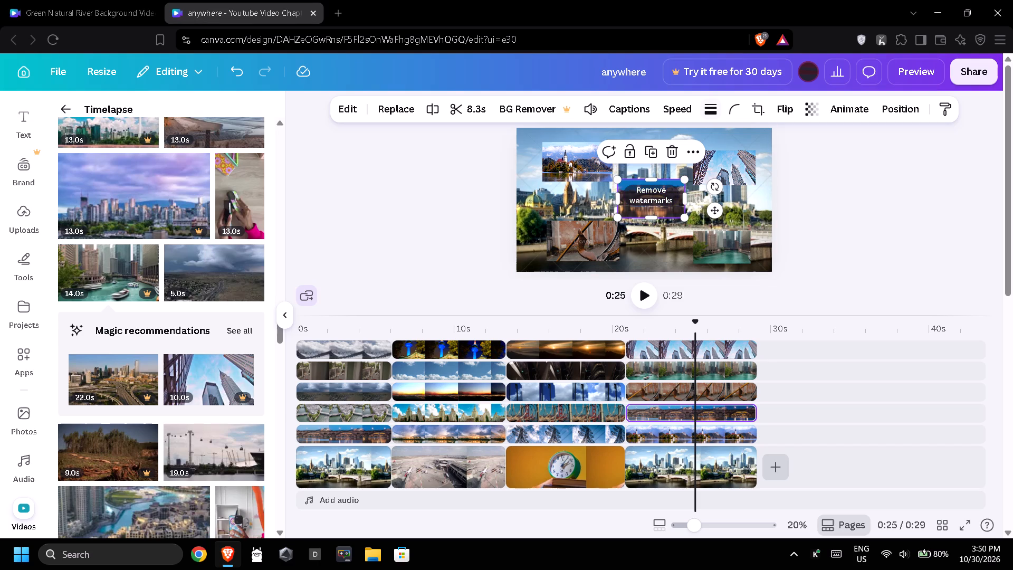
Give the central bridge thumbnail fully rounded corners and a solid black border at maximum stroke weight.
click(730, 111)
drag(716, 159, 786, 162)
click(713, 112)
drag(758, 200, 823, 206)
click(834, 183)
Give the city river thumbnail a solid black border at maximum stroke weight and fully rounded corners.
click(725, 242)
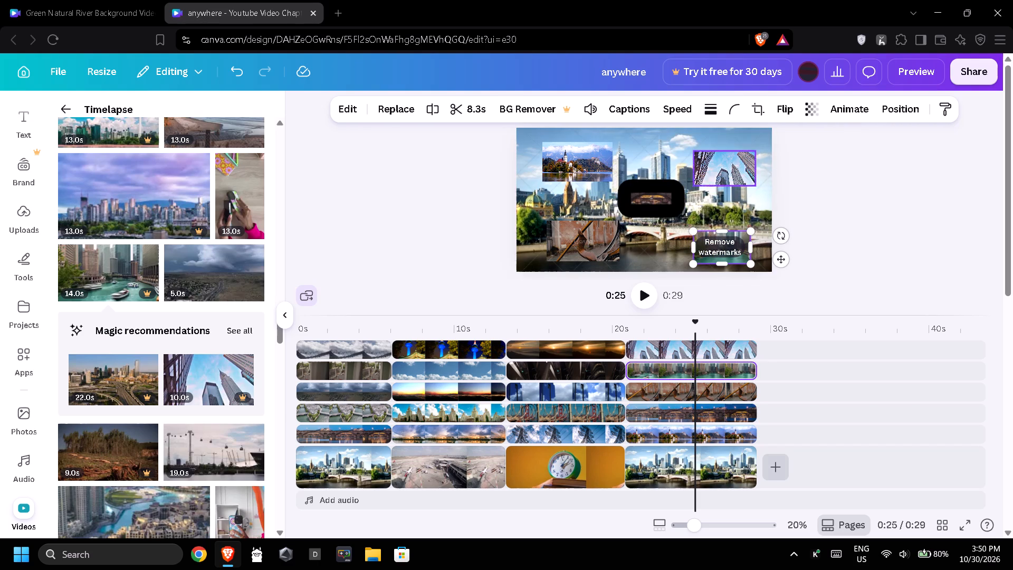
click(708, 113)
drag(760, 197, 779, 200)
click(744, 113)
drag(753, 166, 782, 167)
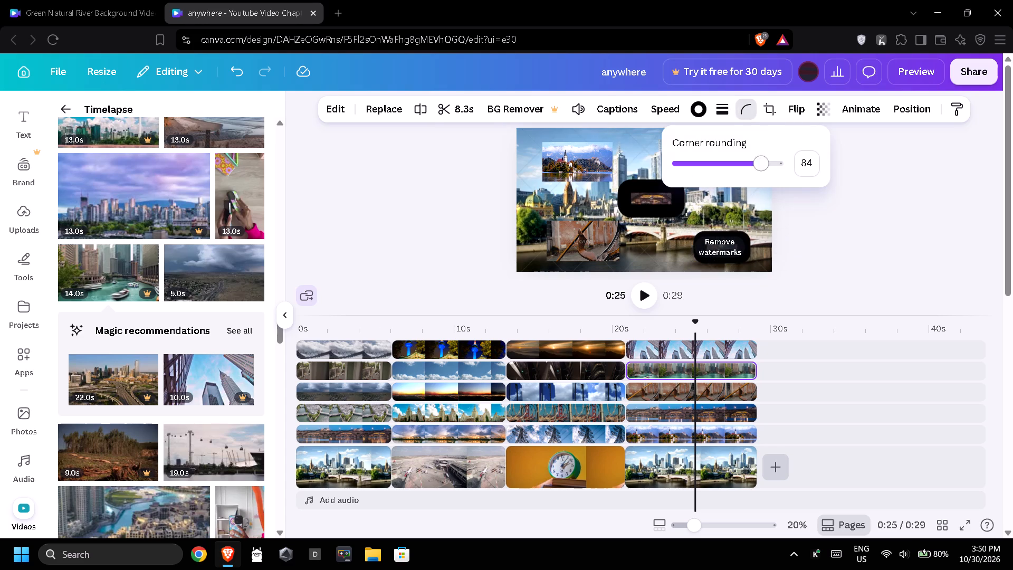
drag(782, 167, 786, 167)
Set the metal hook thumbnail's corner rounding to 100 and add a thick solid black border.
click(589, 233)
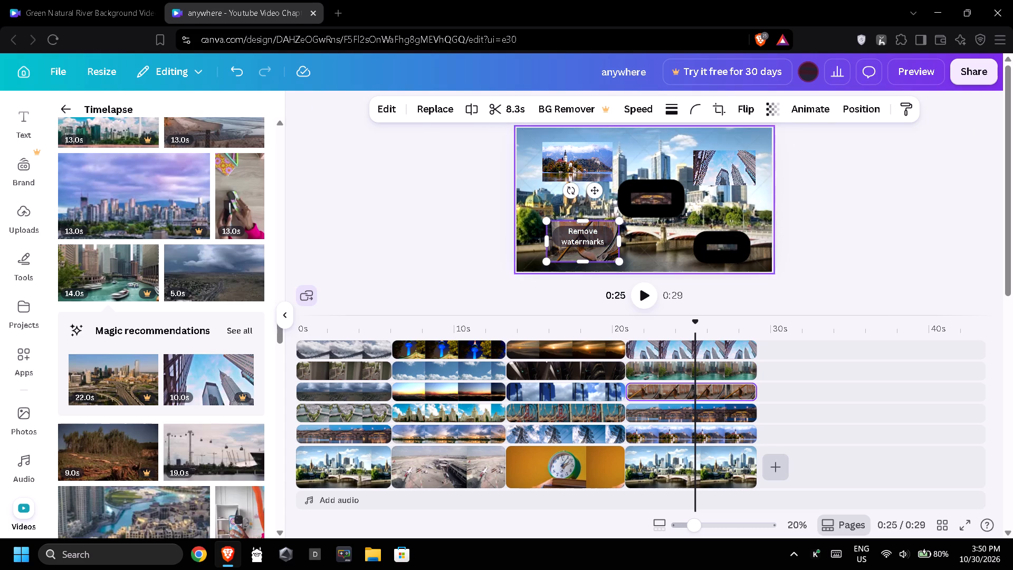
click(698, 109)
drag(728, 160, 739, 160)
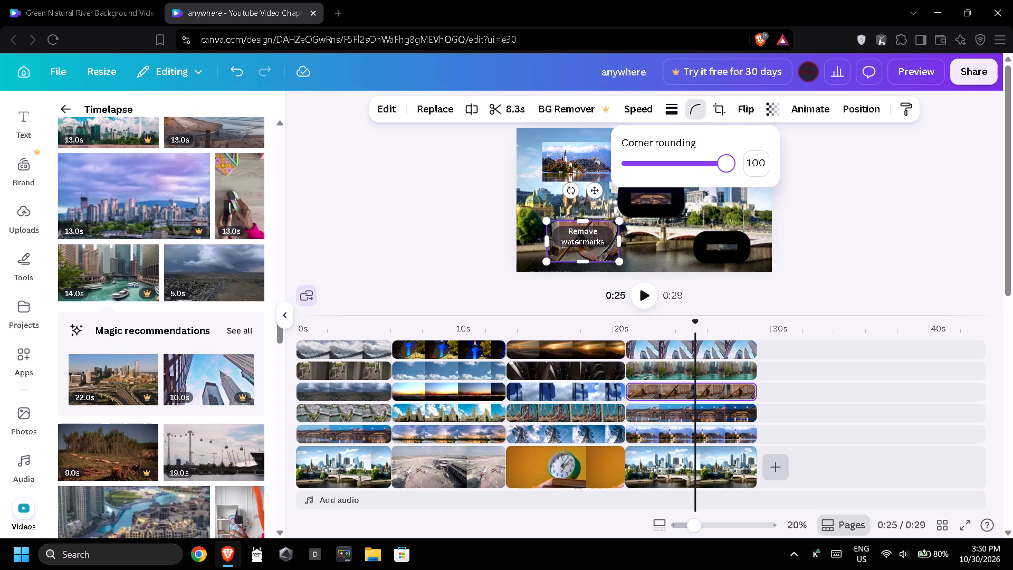
click(680, 110)
drag(723, 196, 748, 201)
Give the lakeside church thumbnail a solid black border with stroke weight 100 and fully rounded corners.
click(556, 153)
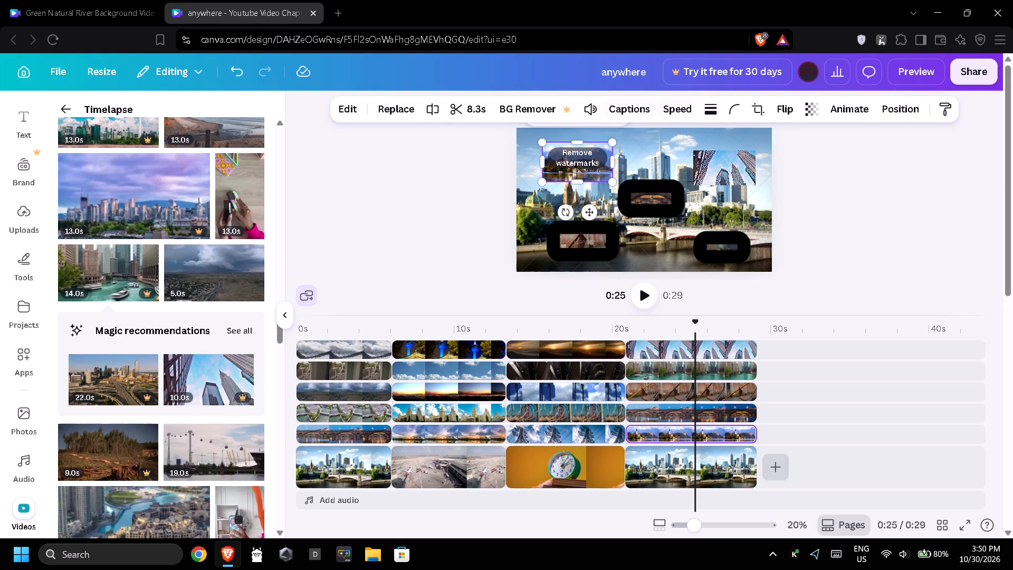
click(708, 111)
drag(730, 200, 772, 199)
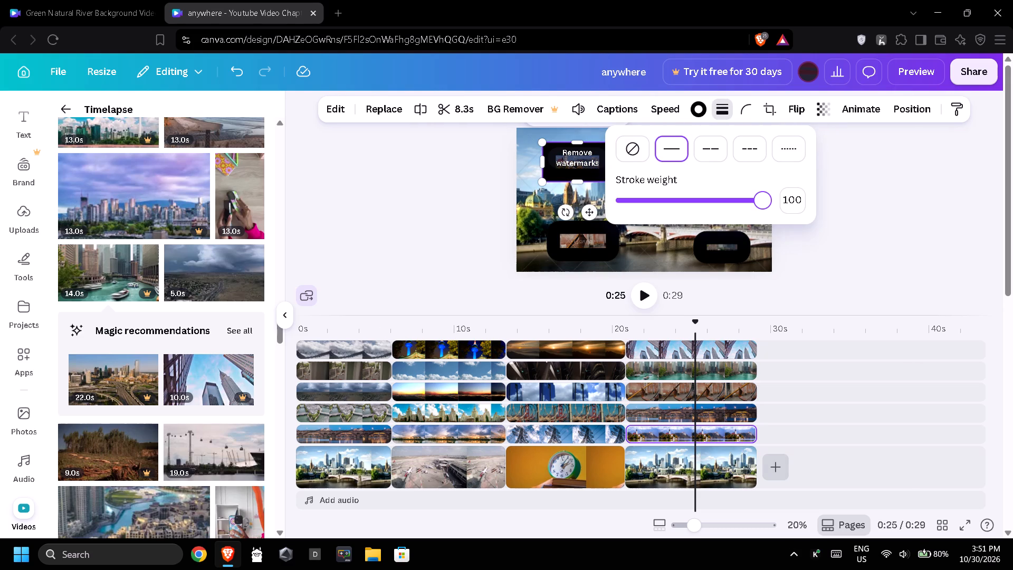
click(738, 109)
drag(764, 164, 784, 168)
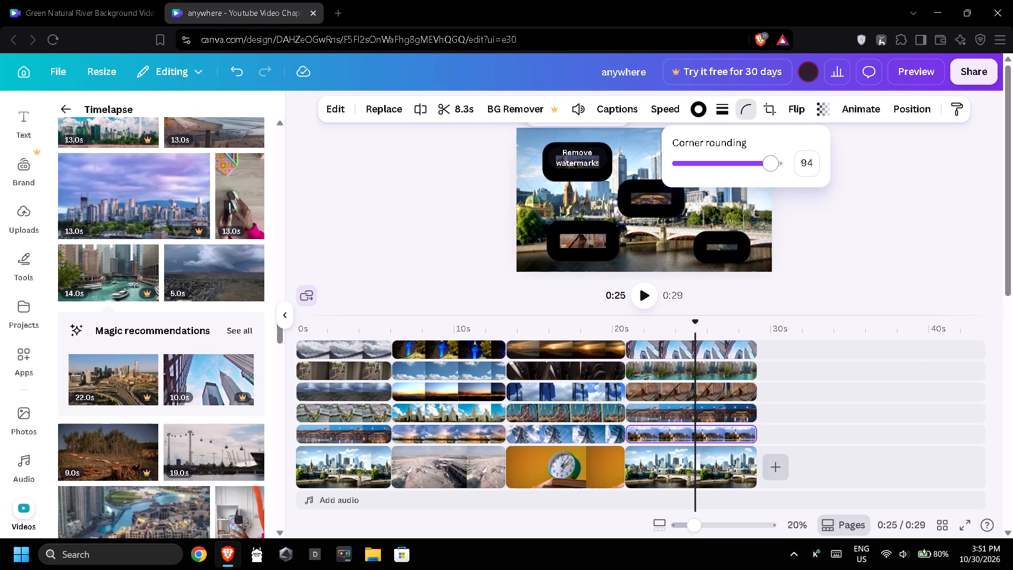
drag(784, 168, 810, 171)
click(839, 227)
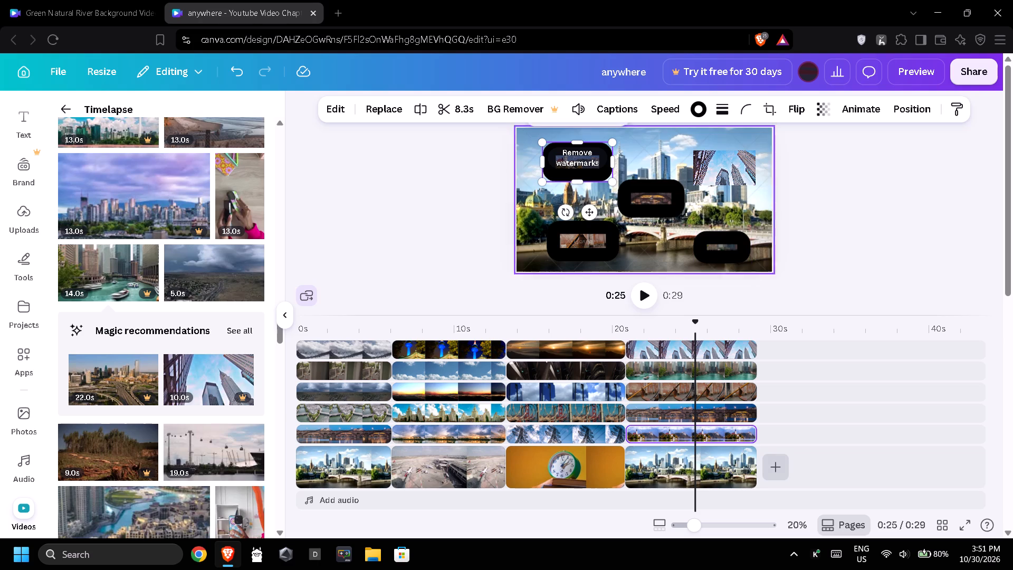
Set the skyscraper thumbnail's corner rounding to 100 and add a thick solid black border.
click(713, 175)
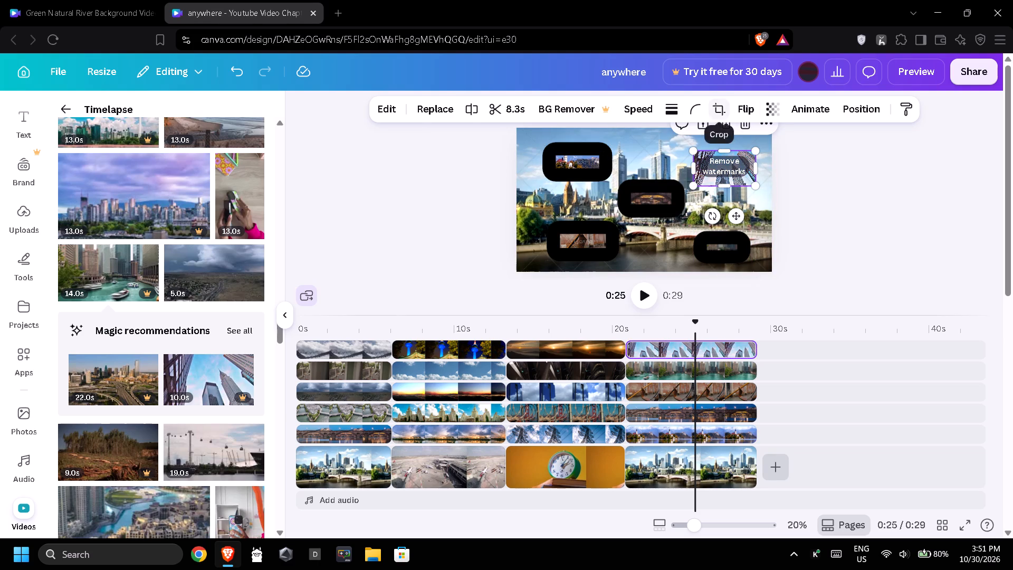
click(699, 109)
drag(725, 161, 768, 170)
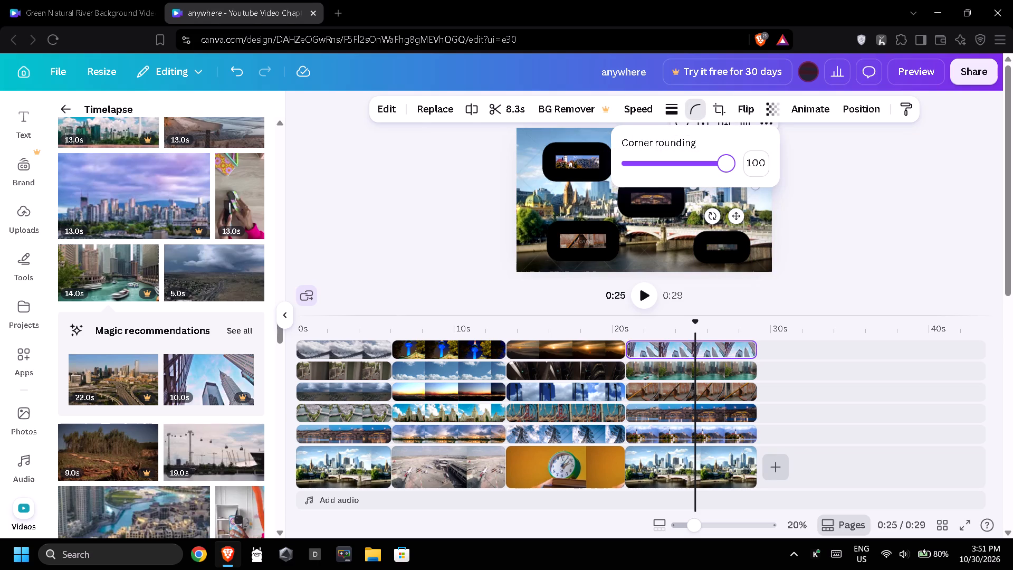
click(675, 114)
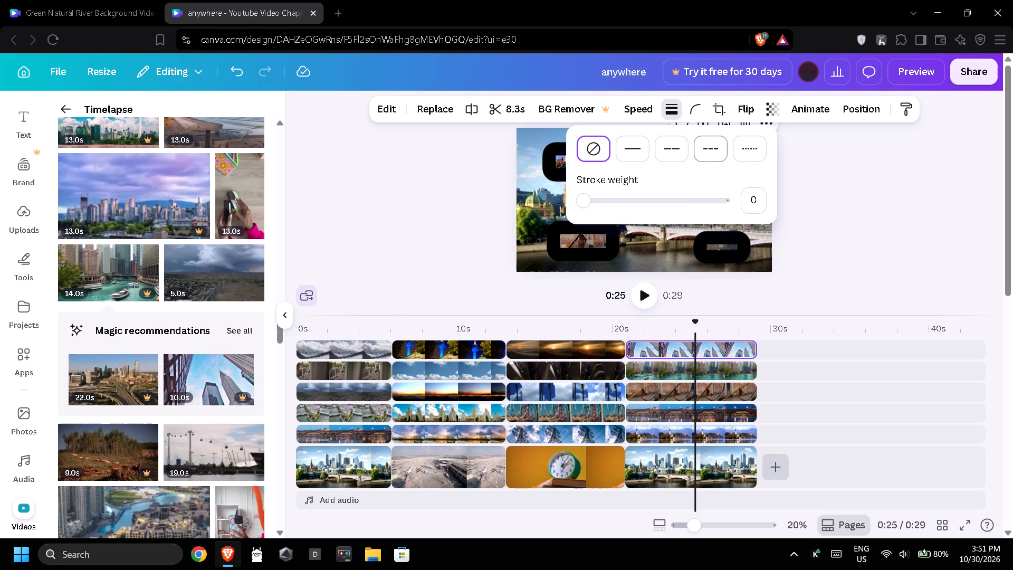
drag(723, 198, 772, 207)
click(823, 201)
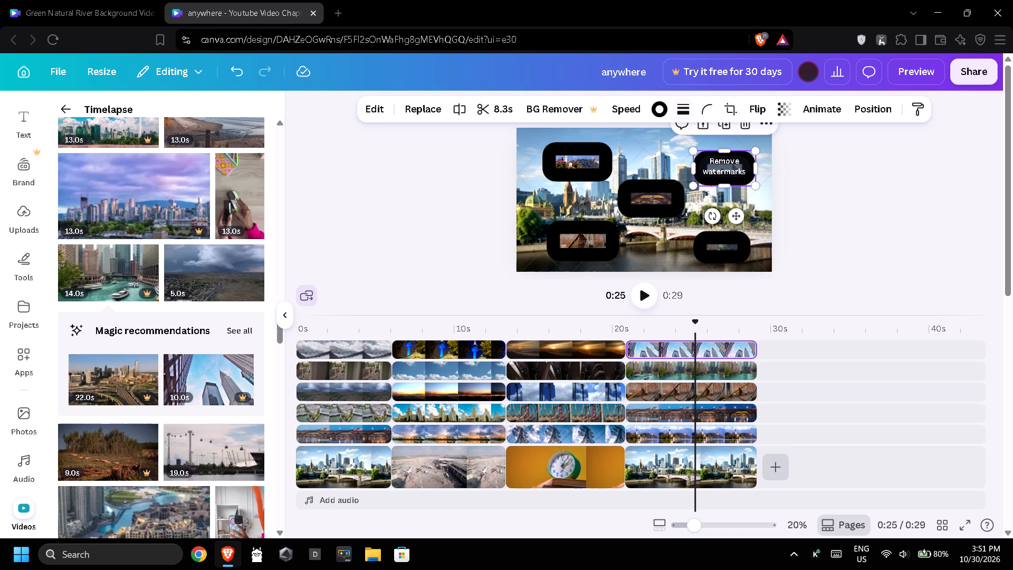
click(841, 209)
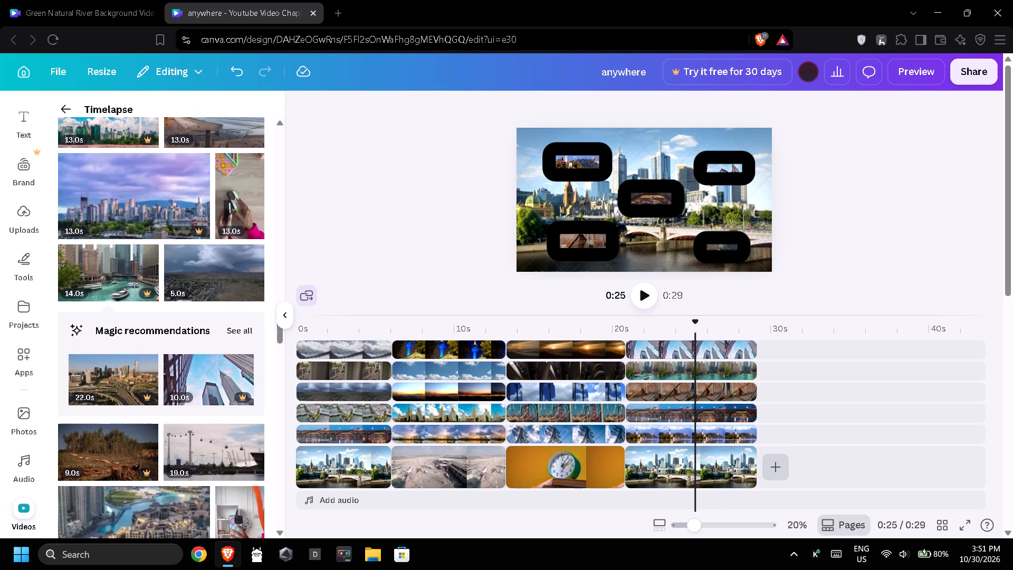
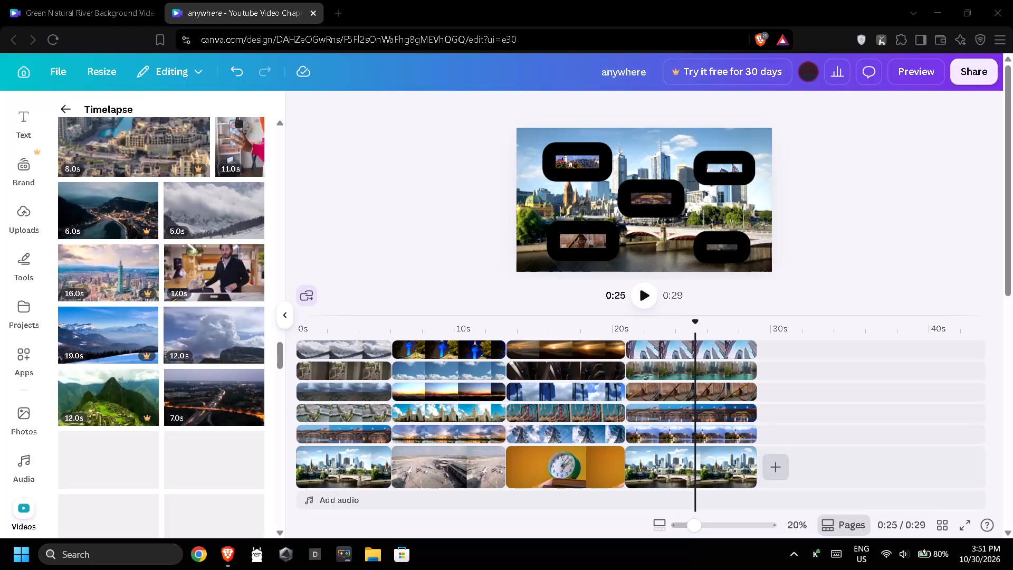
Add the green mountain ruins timelapse as the fifth background scene and trim it to 9.7 seconds.
drag(80, 395, 811, 460)
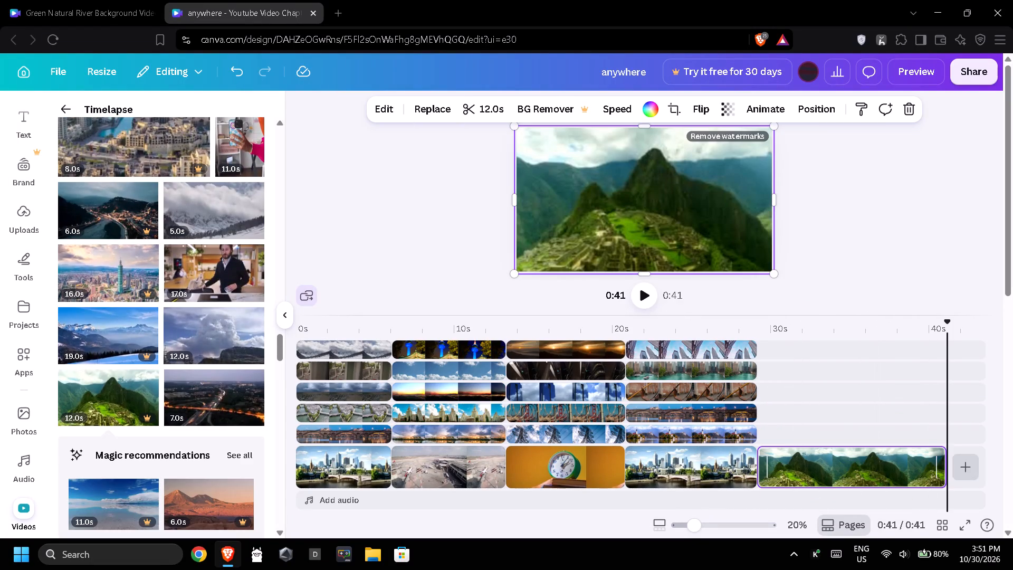
drag(943, 463, 908, 465)
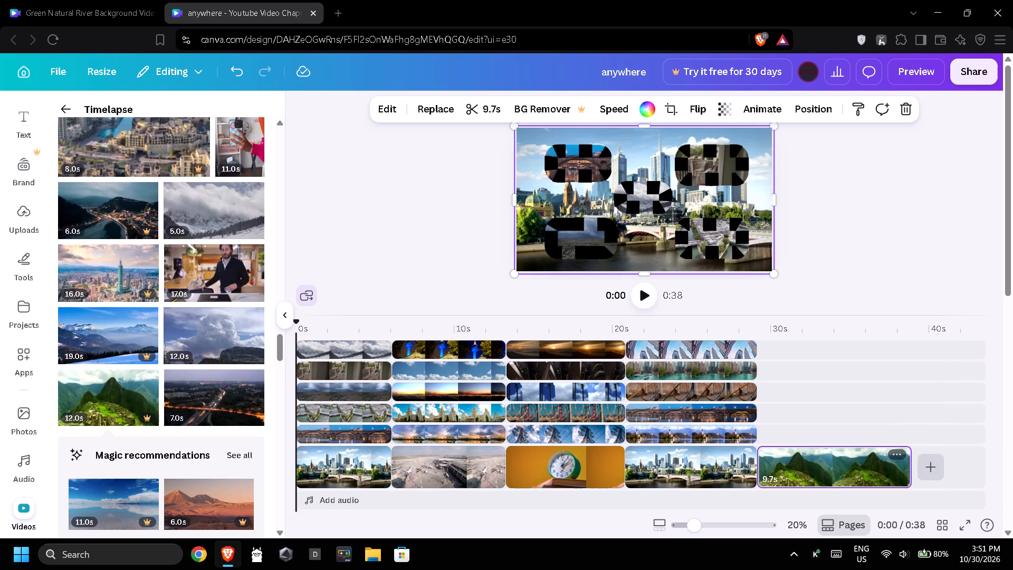
Add the night highway clip as an overlay on the fifth scene, with speed 0.5 and trimmed to 9.7 seconds.
drag(219, 373, 787, 416)
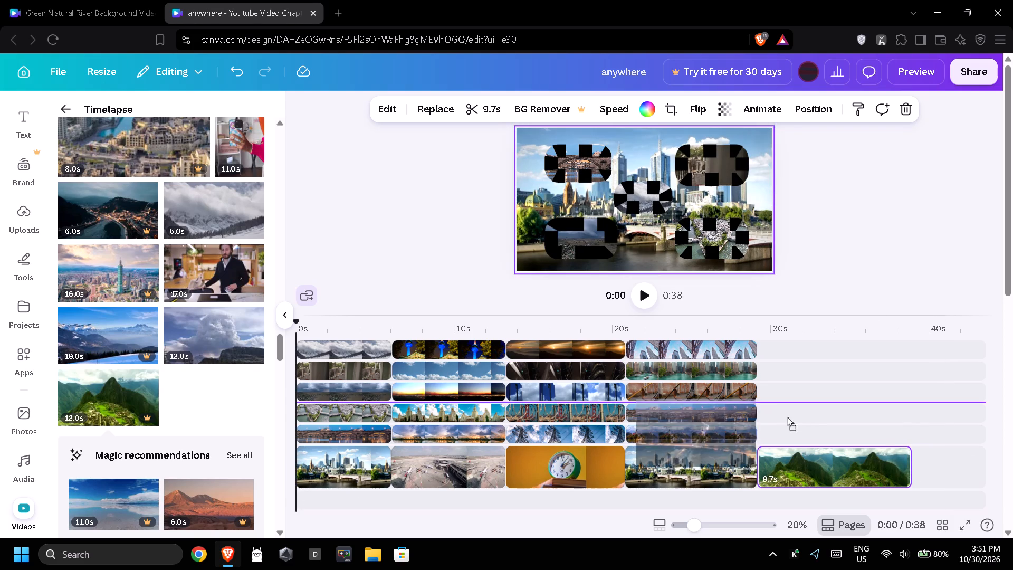
drag(787, 416, 810, 426)
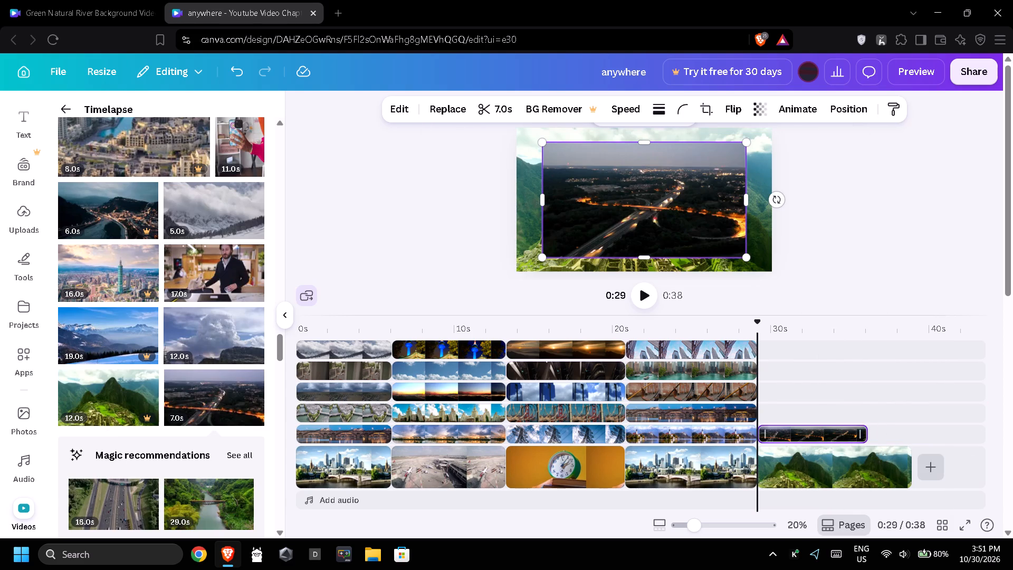
drag(866, 433, 909, 433)
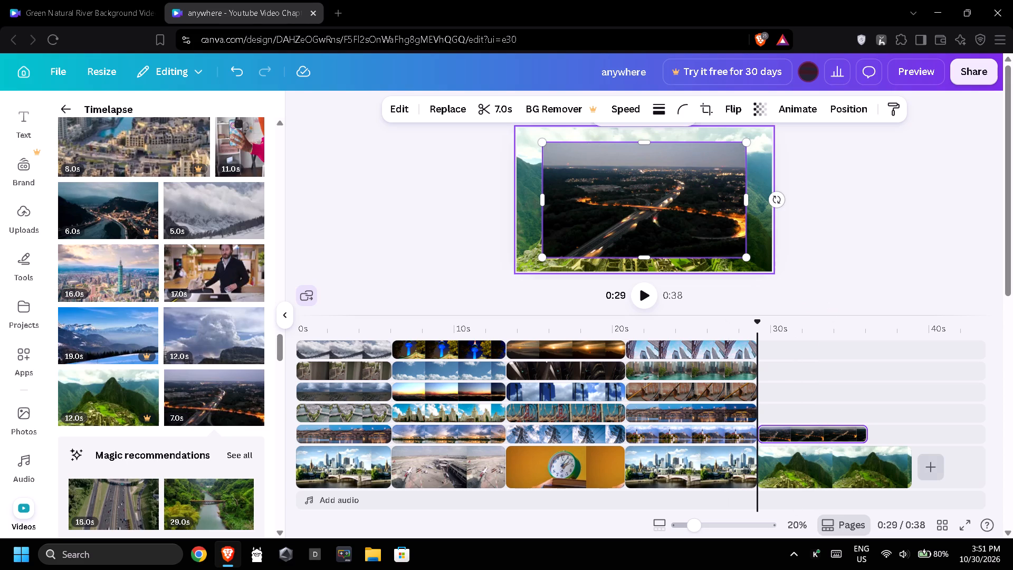
click(627, 112)
click(578, 161)
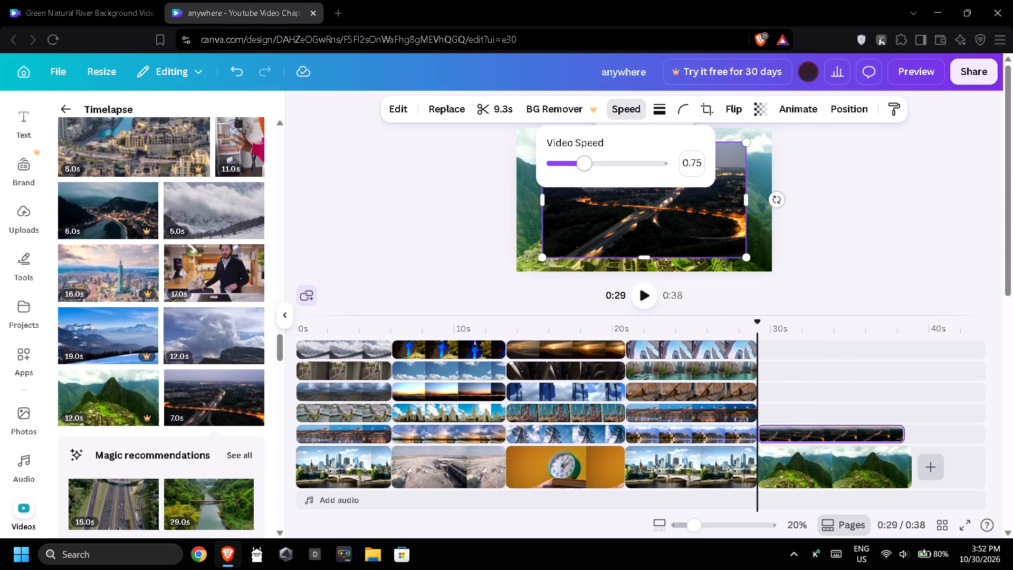
click(578, 160)
click(575, 160)
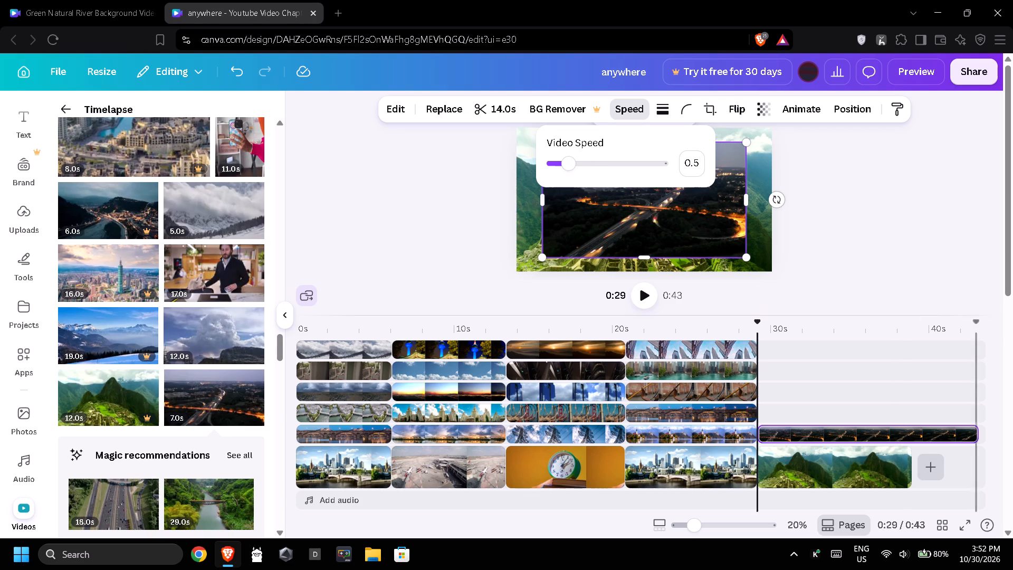
drag(973, 431, 909, 443)
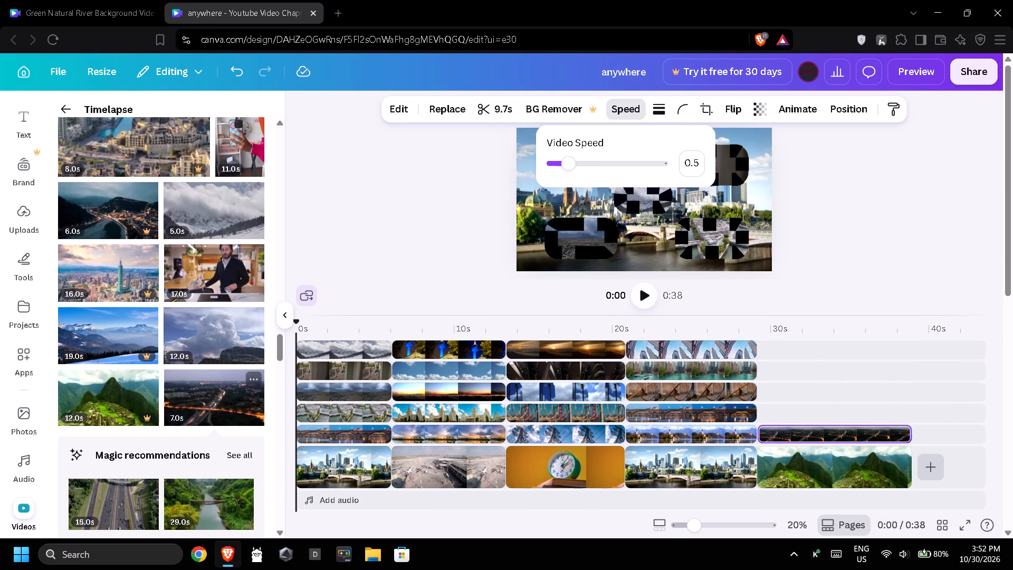
Add the mountain ruins clip as a second overlay on the fifth scene and trim it to 9.7 seconds.
drag(93, 406, 818, 387)
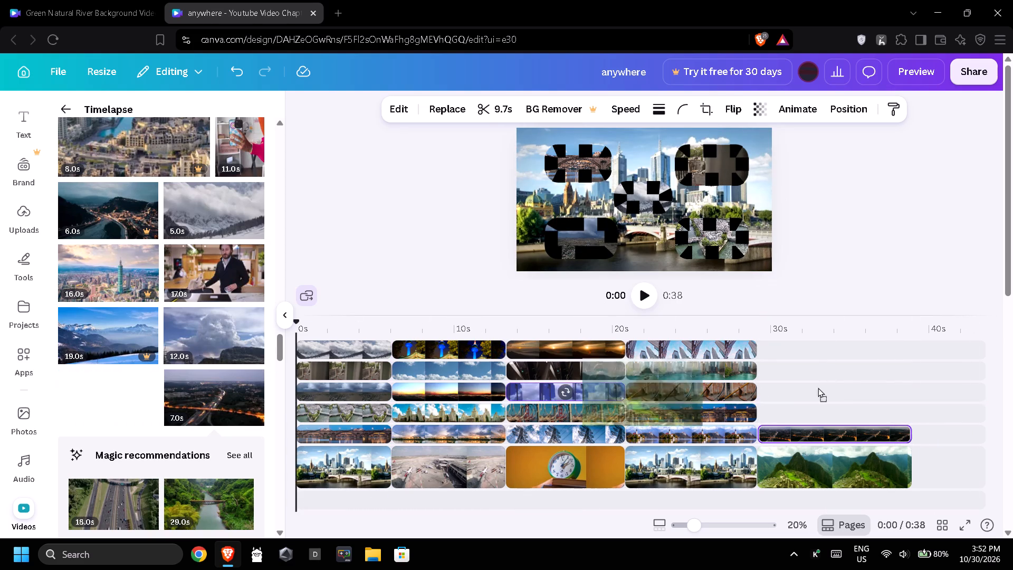
drag(818, 387, 790, 408)
drag(941, 413, 902, 416)
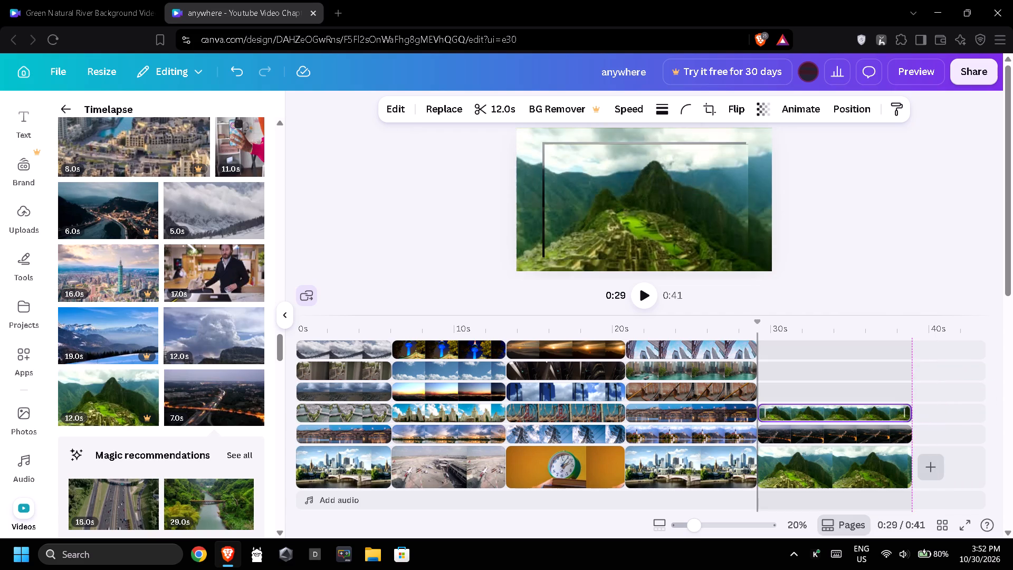
drag(902, 416, 902, 416)
Add the 8-second night city highway clip as the third overlay, with speed 0.75 and trimmed to 9.7 seconds.
scroll(195, 359, down, 2)
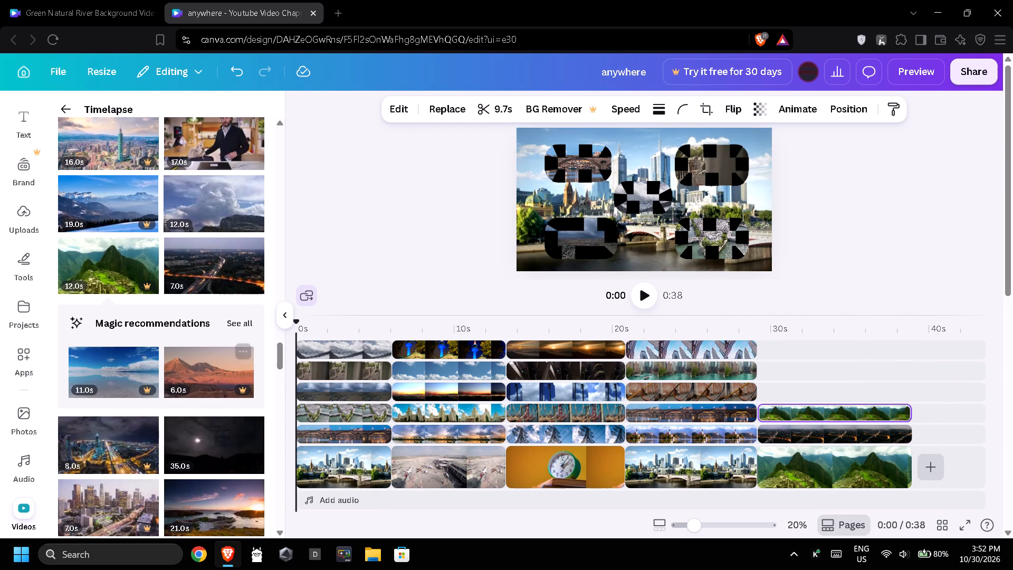
drag(123, 442, 819, 380)
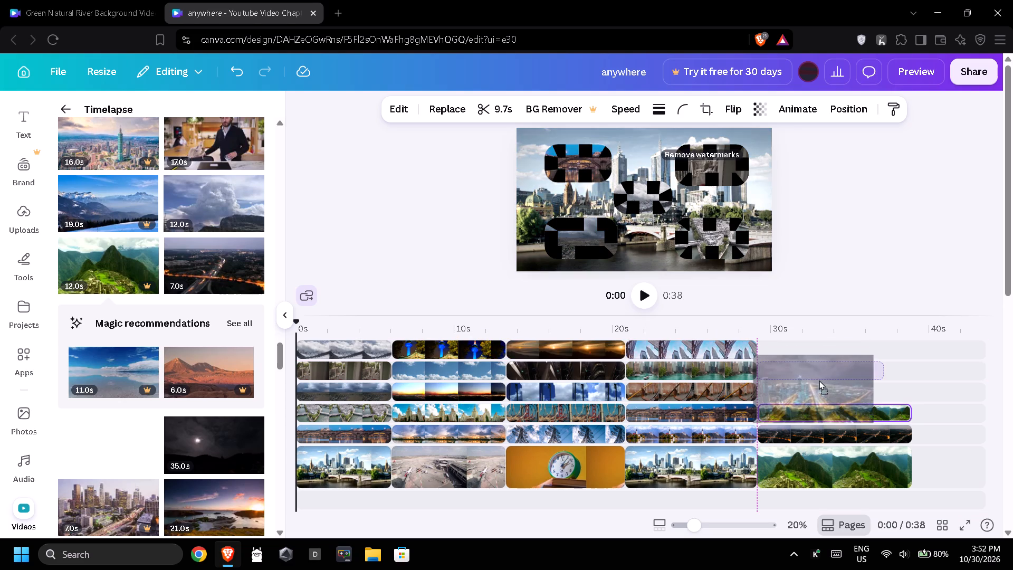
drag(819, 380, 824, 389)
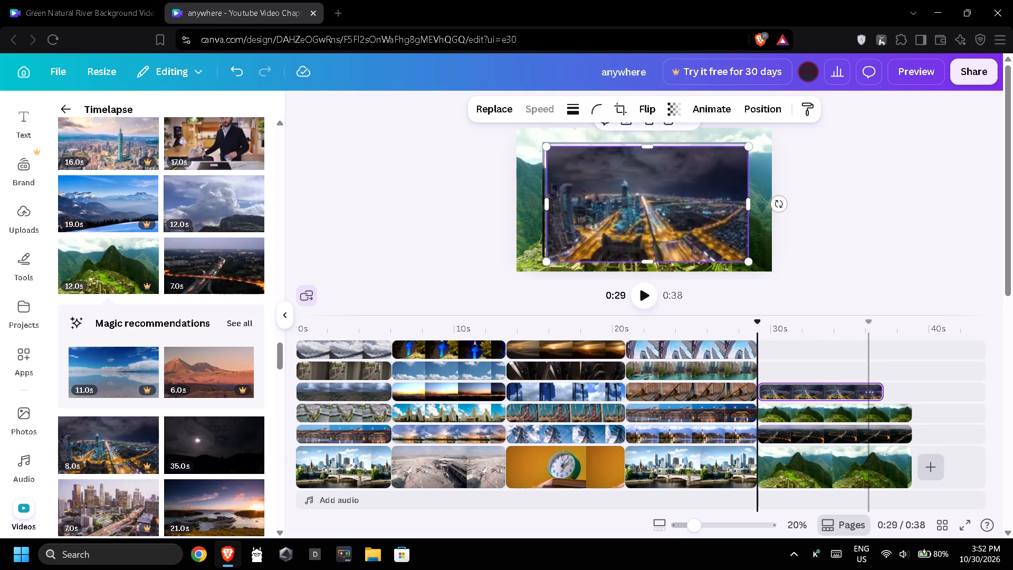
click(665, 110)
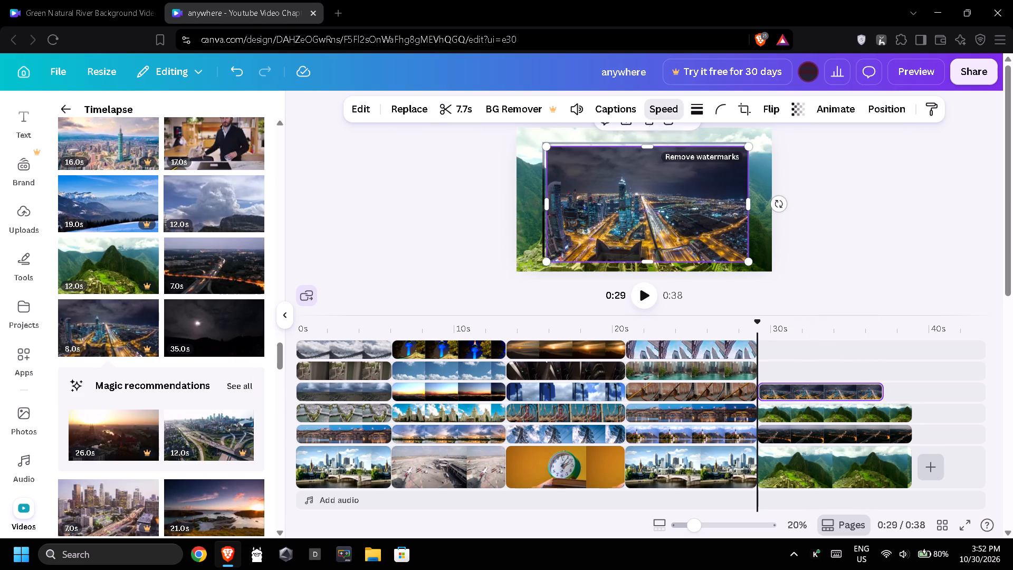
click(620, 166)
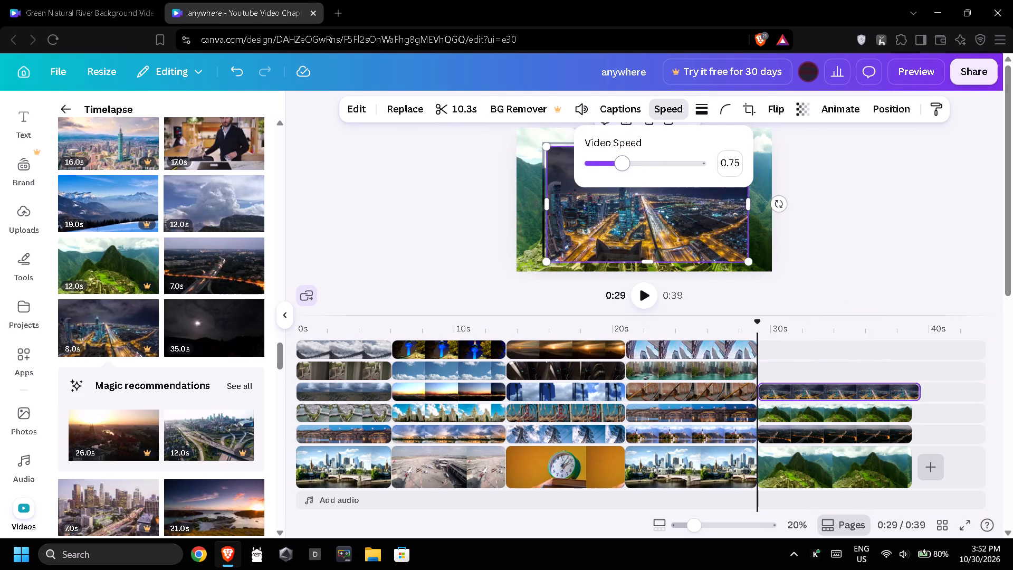
drag(913, 391, 908, 391)
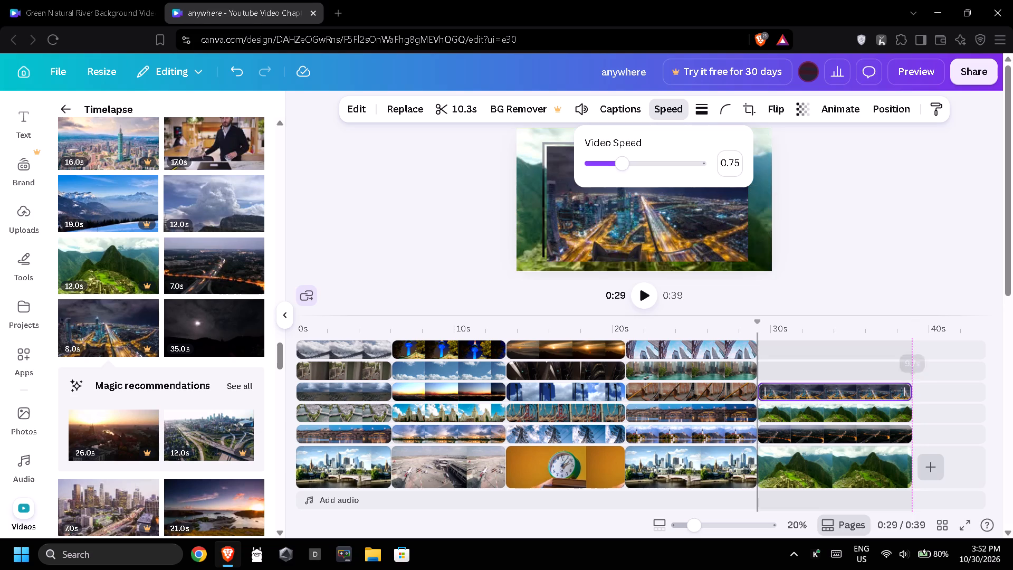
drag(908, 391, 907, 391)
Add the 7-second downtown skyscrapers clip as the fourth overlay, with speed 0.5 and trimmed to 9.7 seconds.
scroll(185, 342, down, 1)
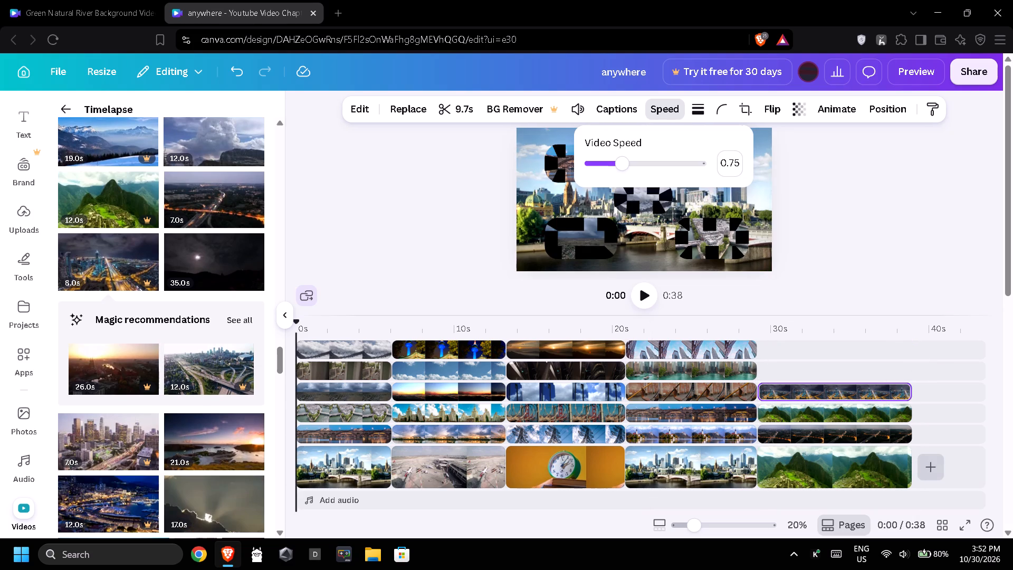
drag(103, 441, 181, 426)
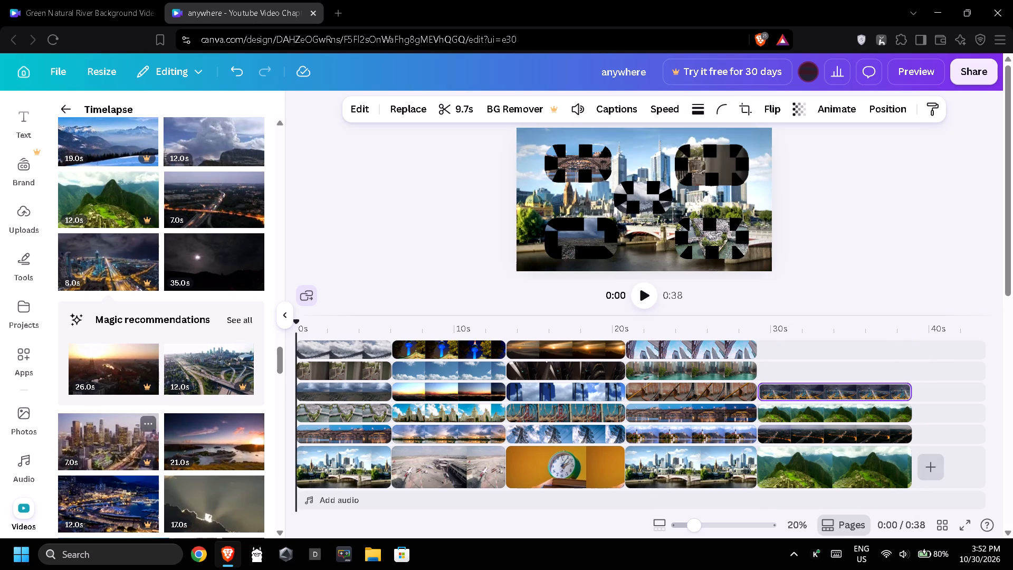
drag(181, 426, 809, 366)
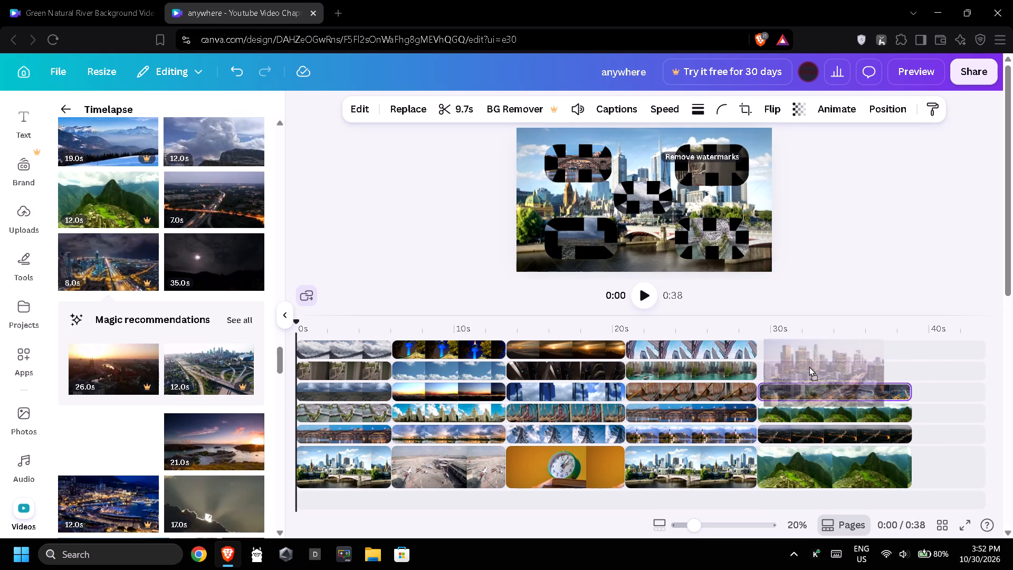
drag(813, 368, 808, 368)
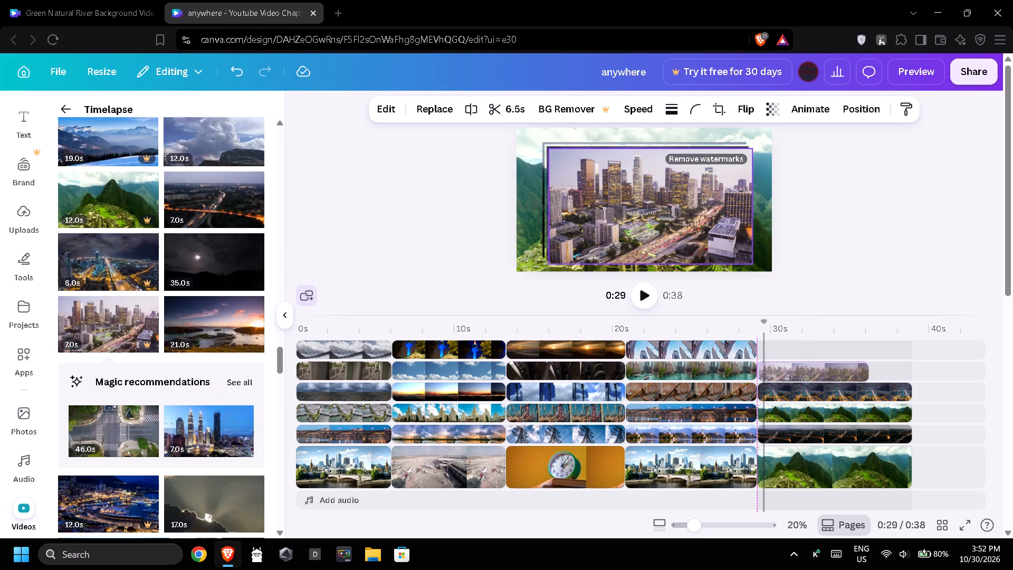
click(634, 111)
click(594, 166)
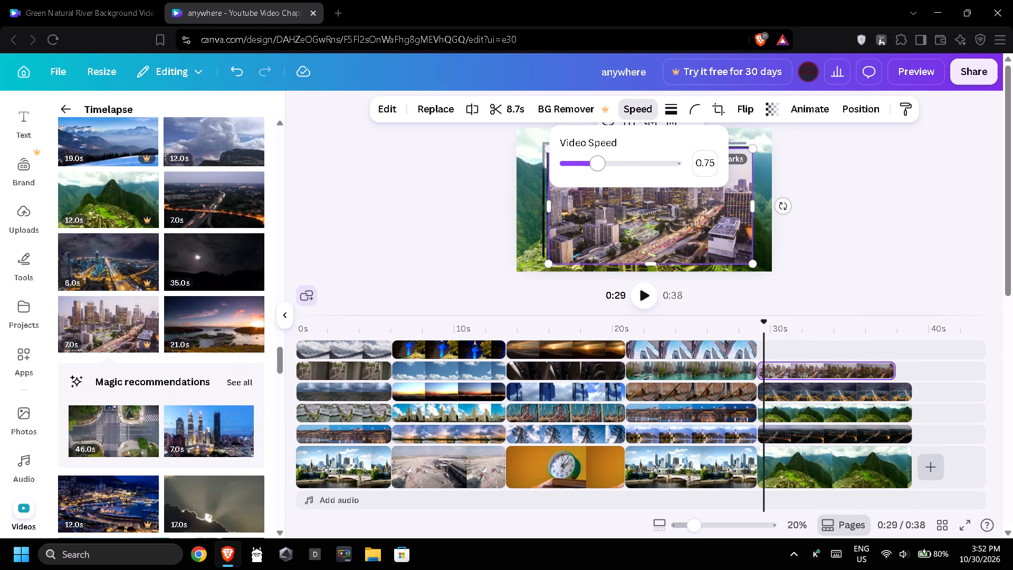
click(586, 166)
drag(961, 366, 910, 370)
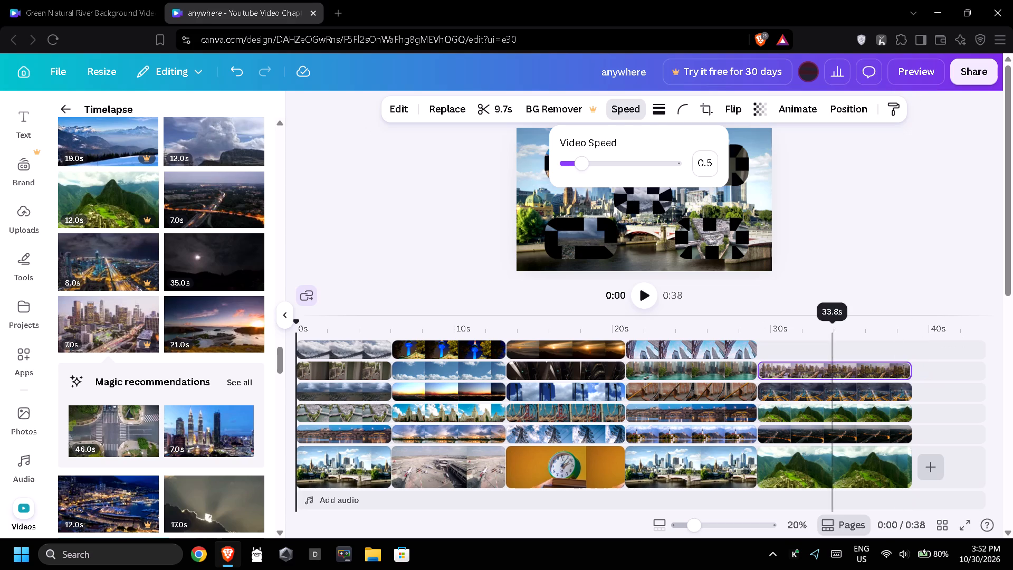
Add the golden-domed mosque clip as the fifth overlay on the top track, aligned with the fifth scene and trimmed to 9.7 seconds.
scroll(144, 385, down, 2)
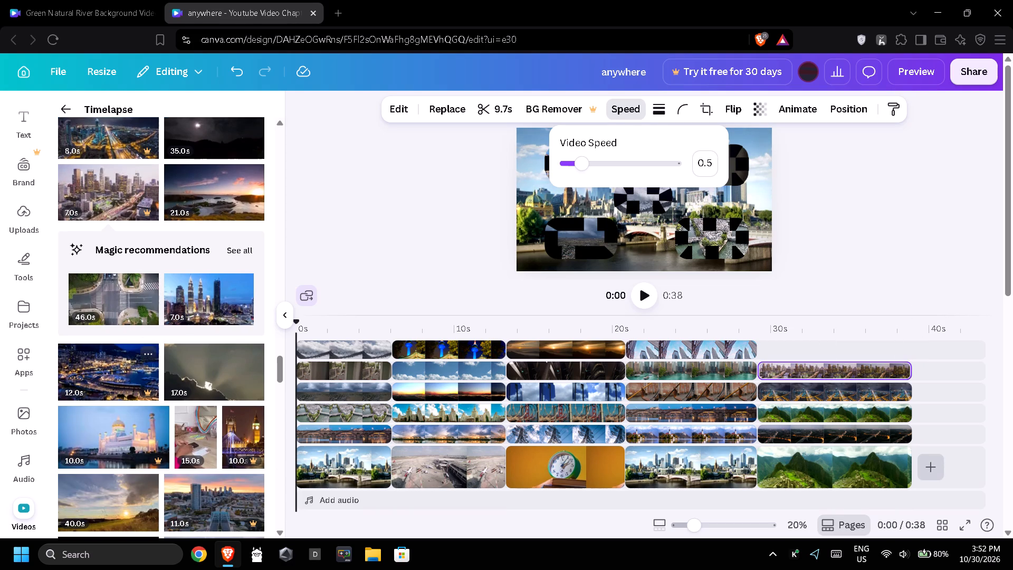
drag(112, 440, 336, 396)
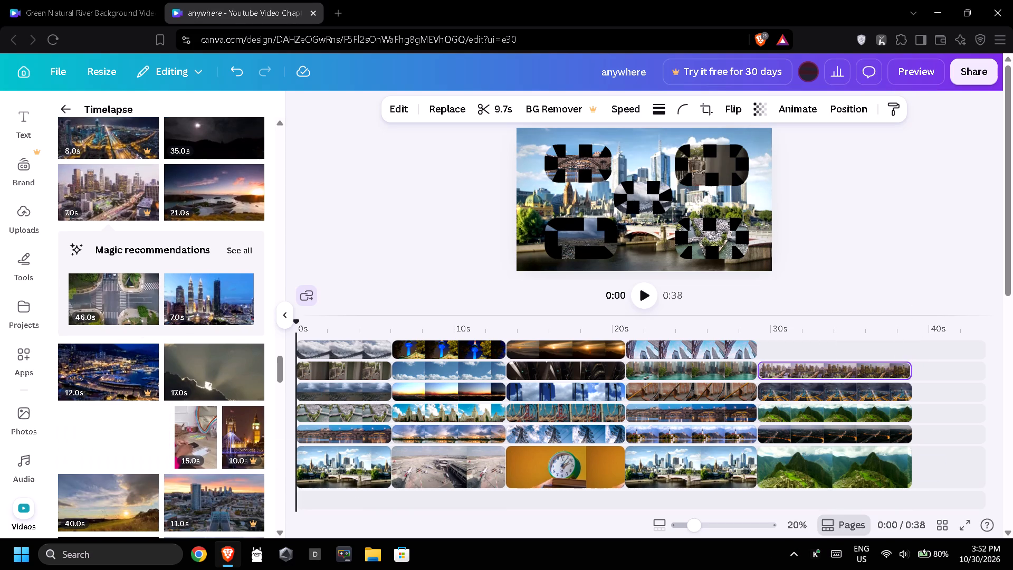
drag(336, 396, 796, 351)
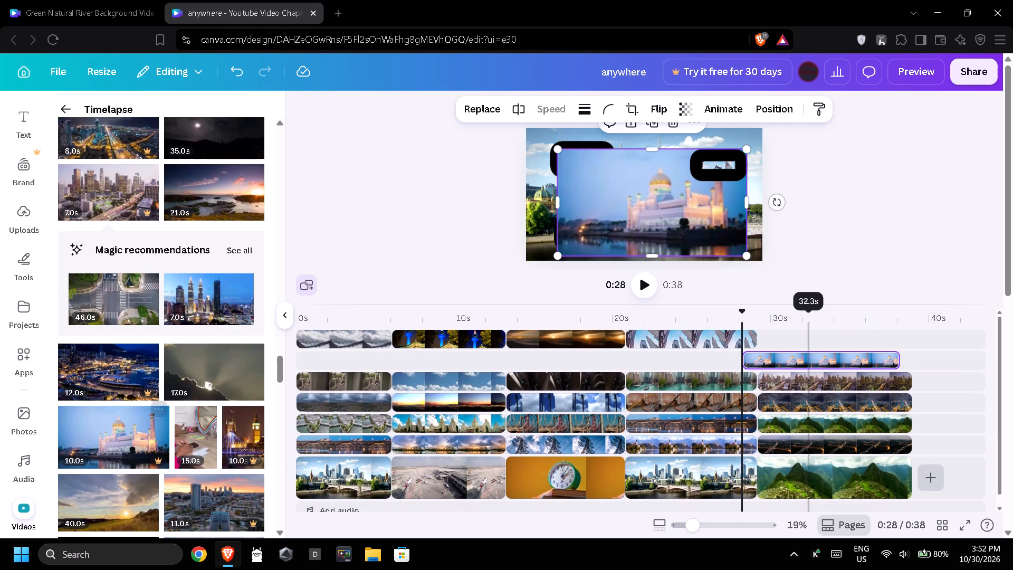
click(823, 346)
drag(818, 356, 833, 340)
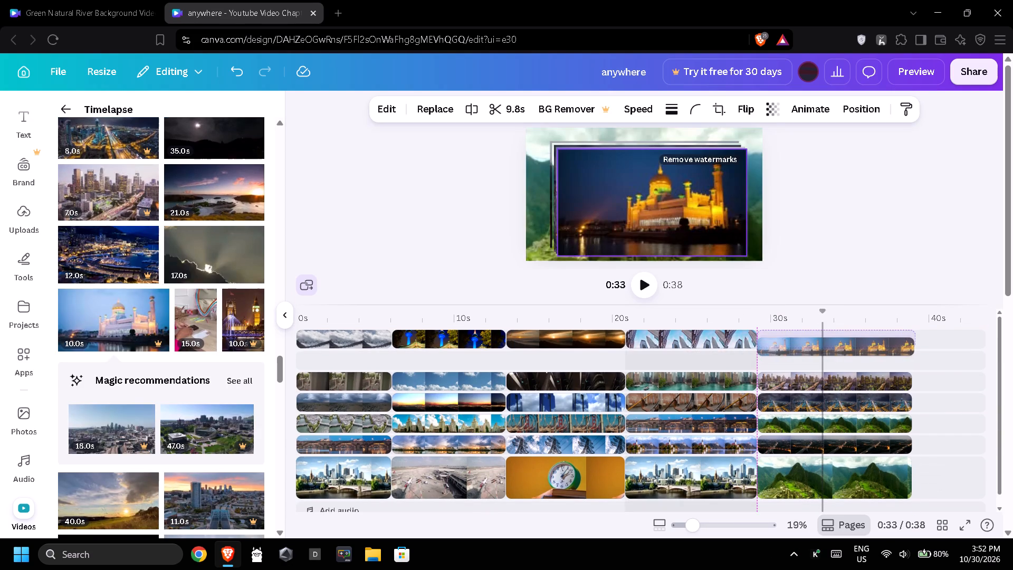
drag(912, 349, 907, 349)
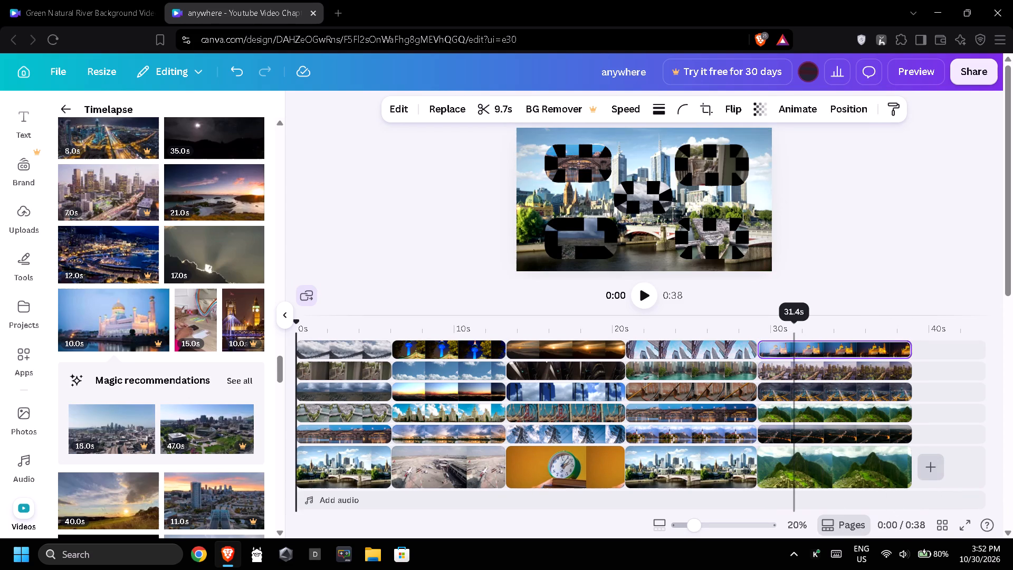
Shrink the dark highway overlay into the frame's lower-left corner and the downtown skyscrapers overlay into its lower-right corner.
click(789, 435)
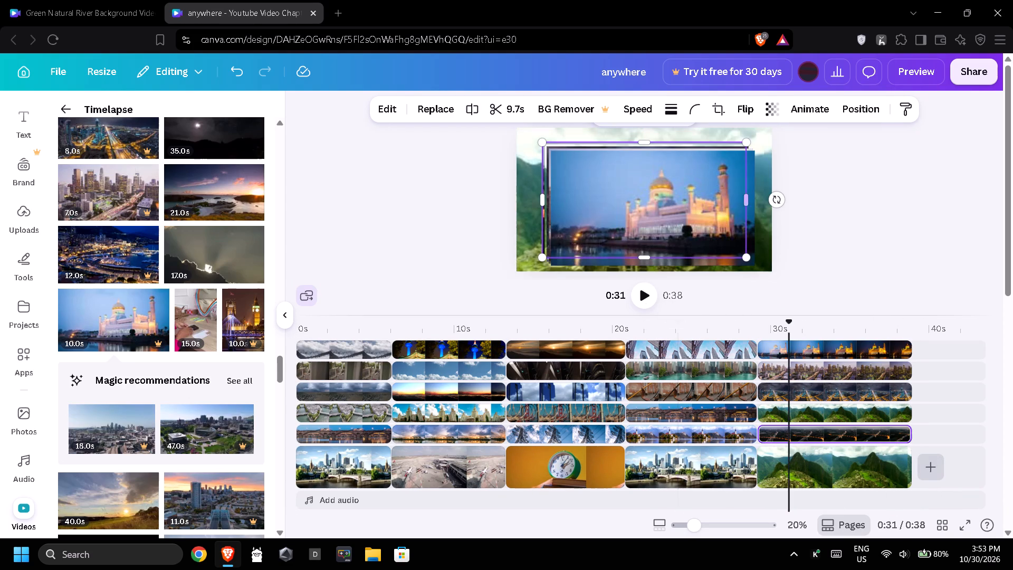
drag(744, 144, 721, 151)
drag(721, 151, 606, 215)
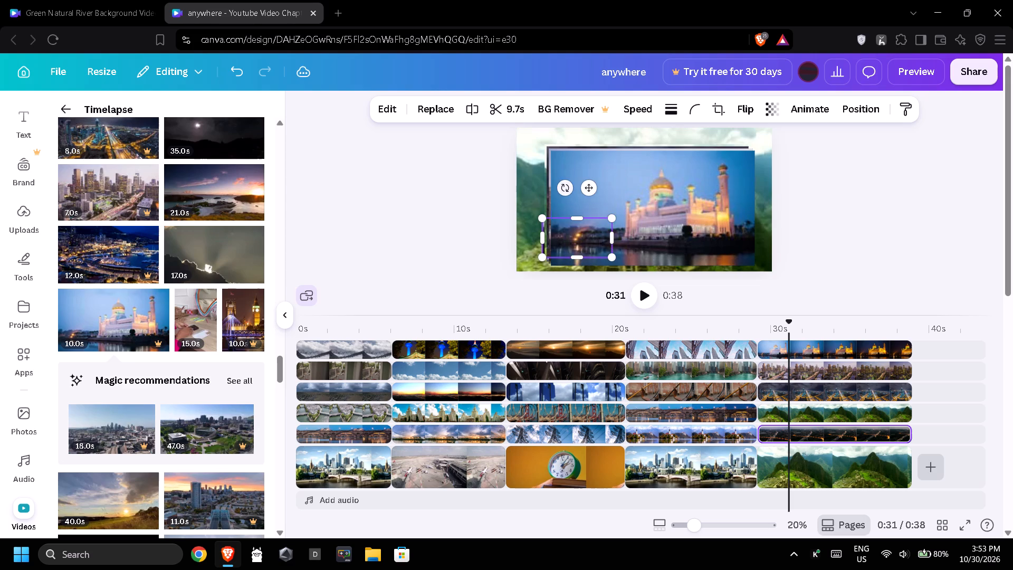
click(560, 150)
drag(549, 146, 698, 197)
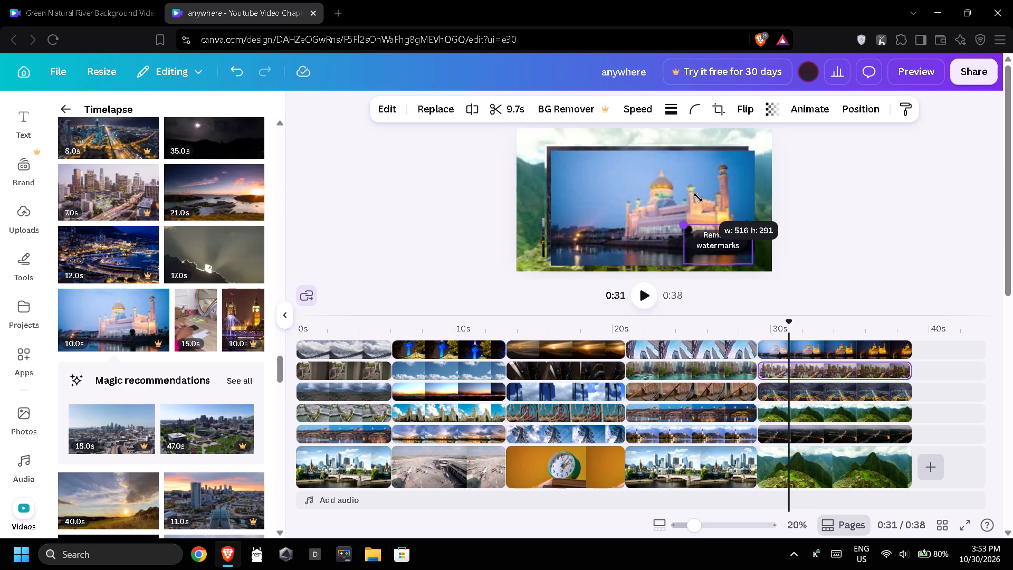
drag(698, 197, 703, 201)
Shrink the mosque overlay into the frame's upper-right corner and the night city overlay into its upper-left corner.
click(636, 199)
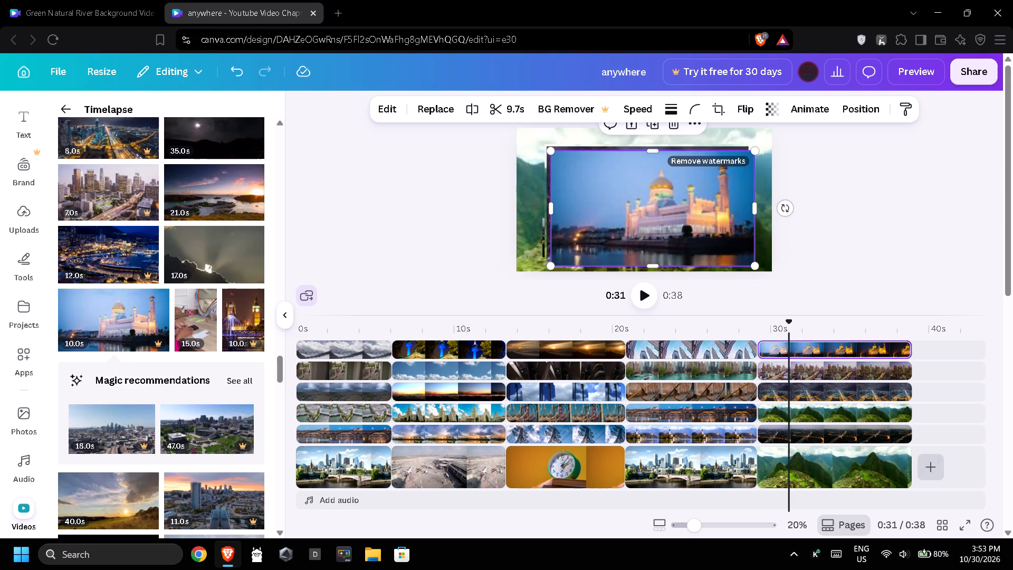
drag(550, 263, 701, 193)
click(661, 224)
drag(746, 260, 691, 215)
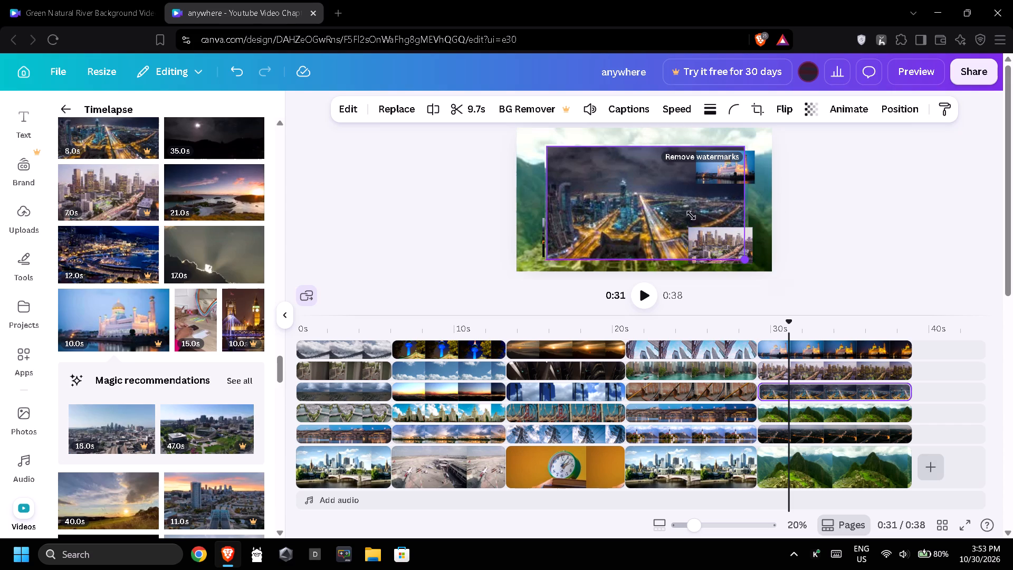
drag(691, 215, 630, 181)
drag(629, 192, 614, 185)
Shrink the green mountain overlay into the centre of the frame, between the four corner overlays.
click(656, 205)
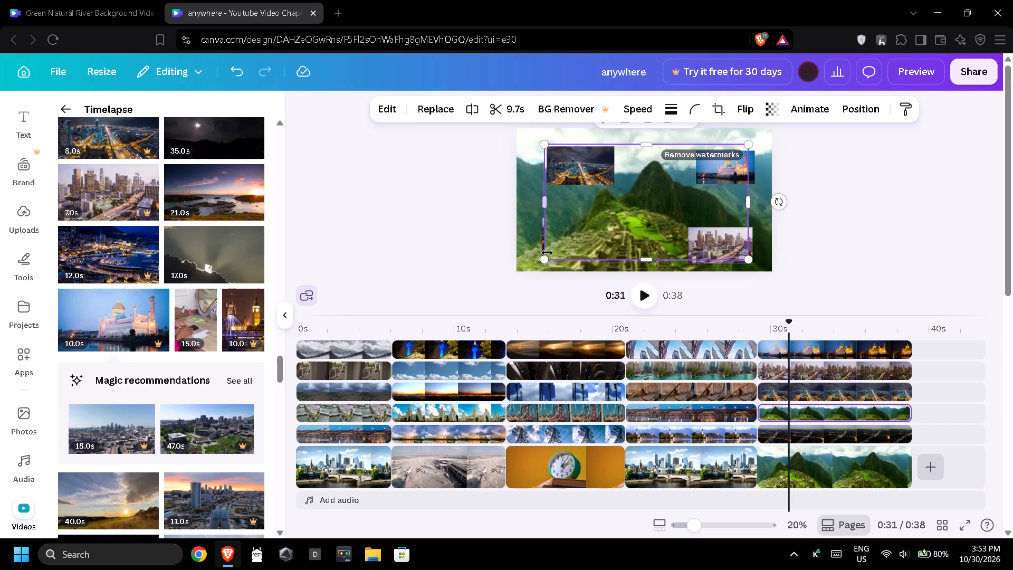
drag(541, 258, 609, 223)
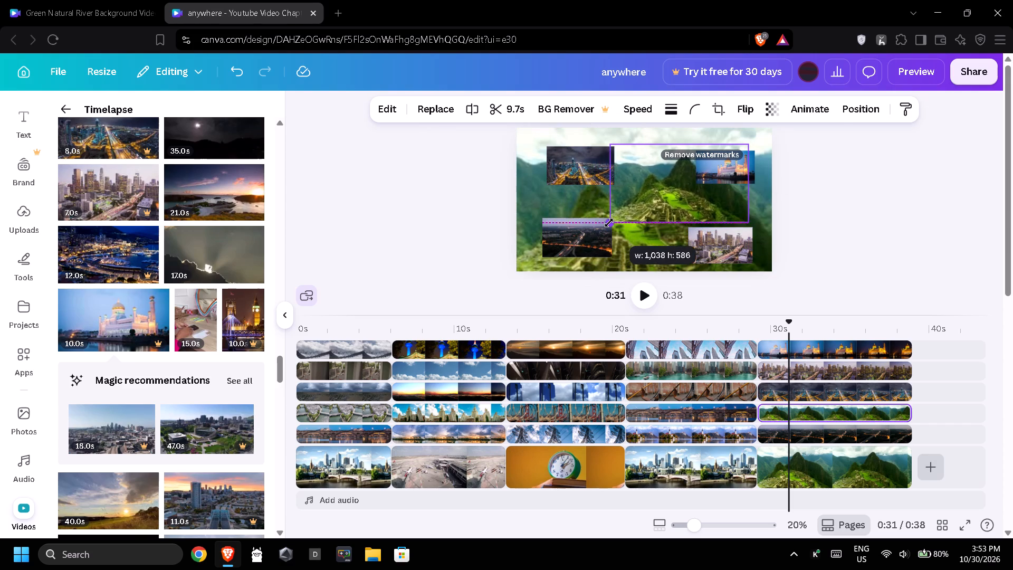
drag(609, 223, 610, 222)
drag(747, 147, 694, 183)
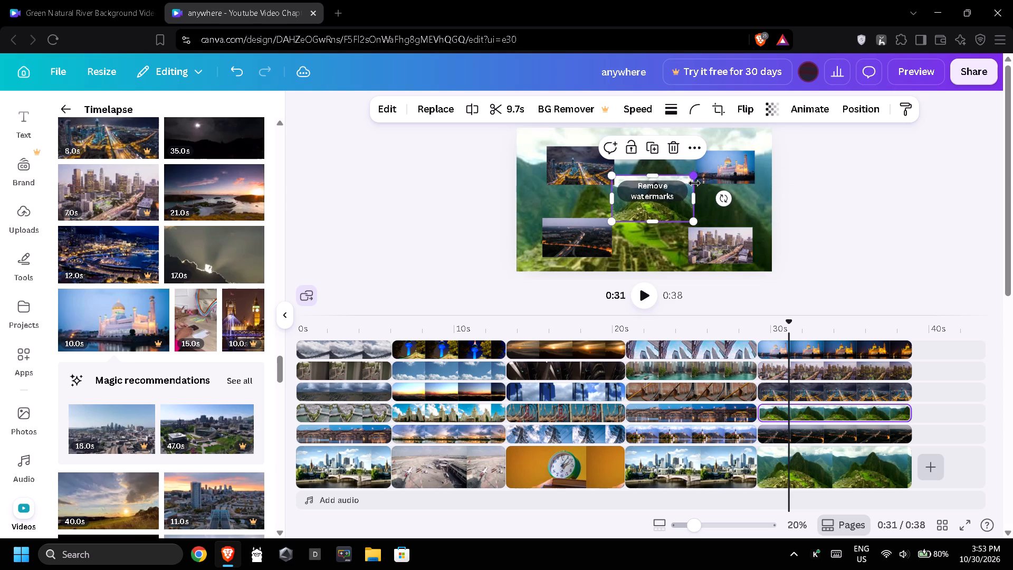
Give the central mountain overlay a solid border at maximum stroke weight and maximum corner rounding.
click(669, 109)
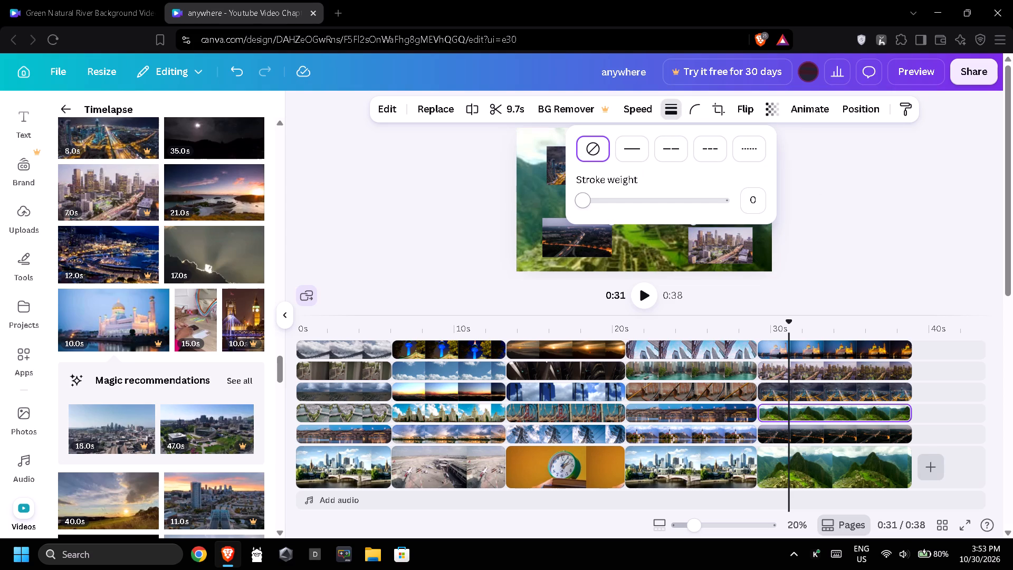
drag(711, 202, 759, 204)
click(703, 113)
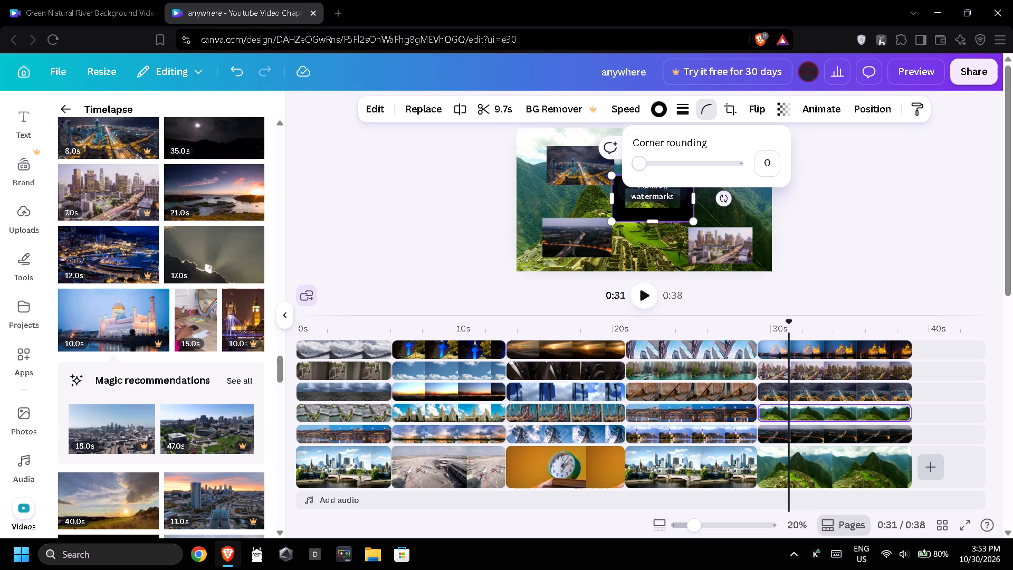
drag(741, 165, 762, 165)
Apply maximum corner rounding and a solid border at maximum stroke weight to the downtown skyscrapers overlay.
click(736, 240)
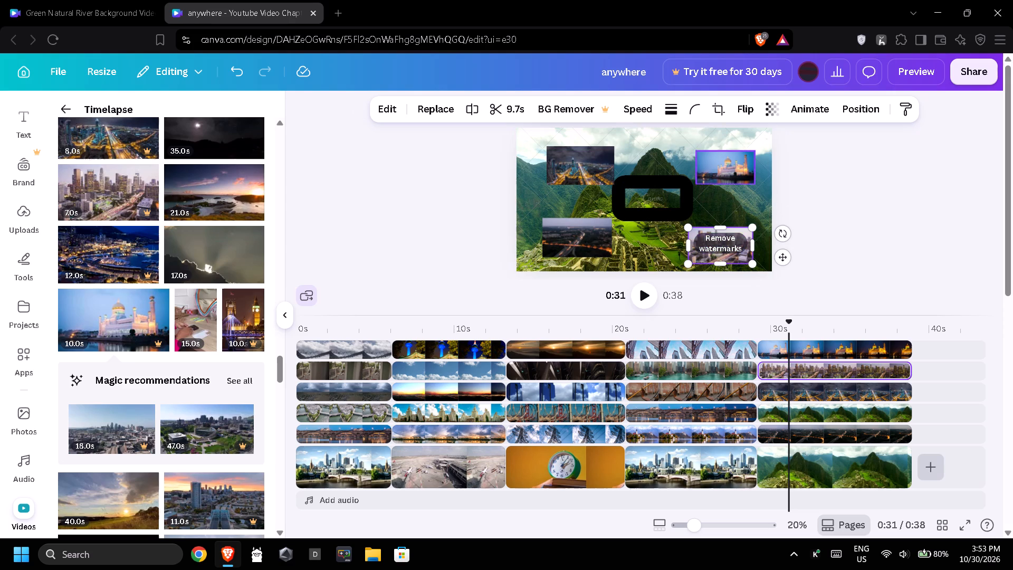
click(696, 112)
drag(712, 160, 758, 161)
click(670, 115)
drag(712, 204, 730, 205)
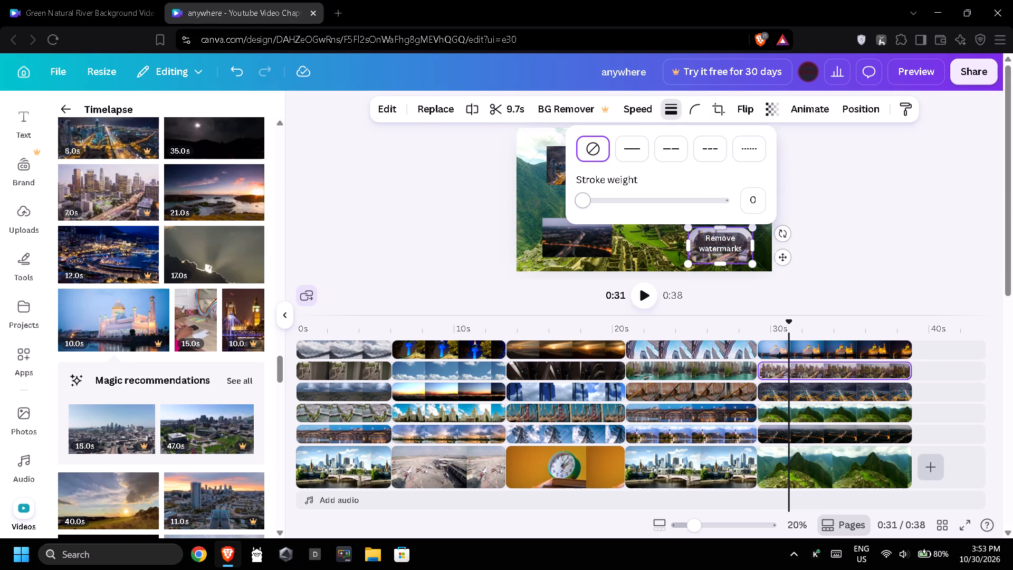
drag(730, 205, 768, 207)
click(835, 176)
Set the mosque overlay's corner rounding to 100 and its solid border's stroke weight to 100.
click(733, 167)
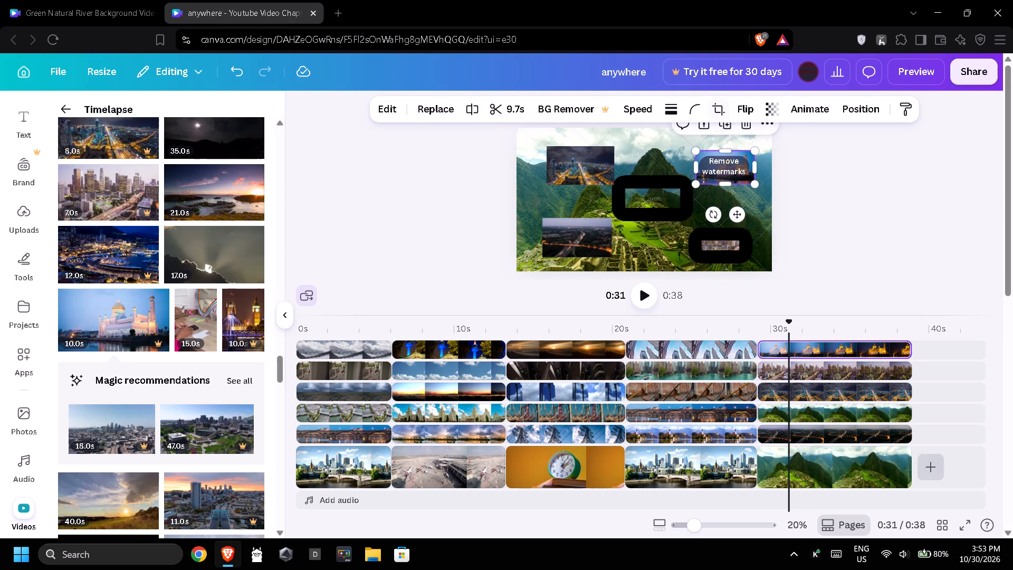
click(691, 107)
drag(715, 165, 753, 165)
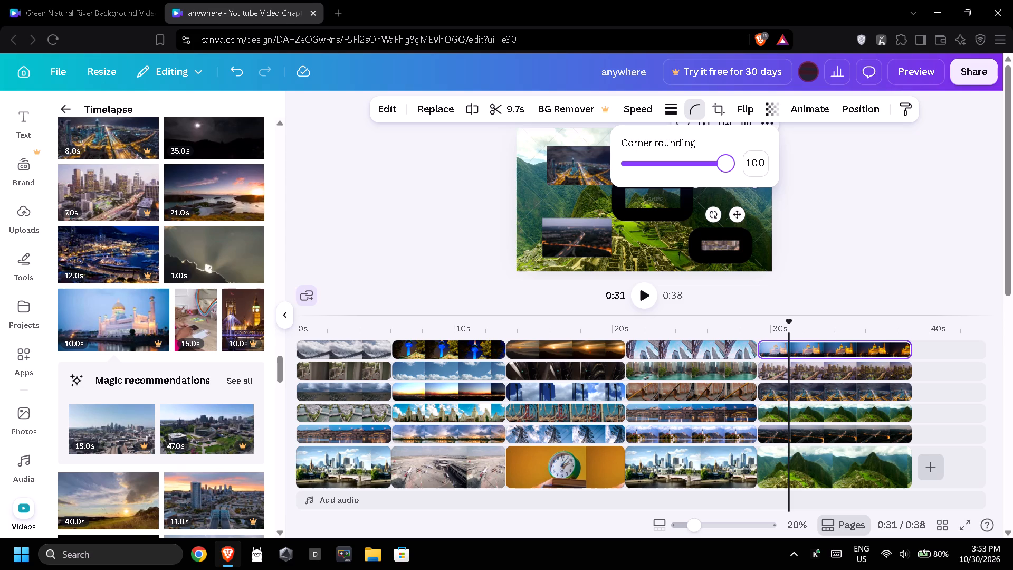
click(673, 109)
drag(716, 201, 780, 208)
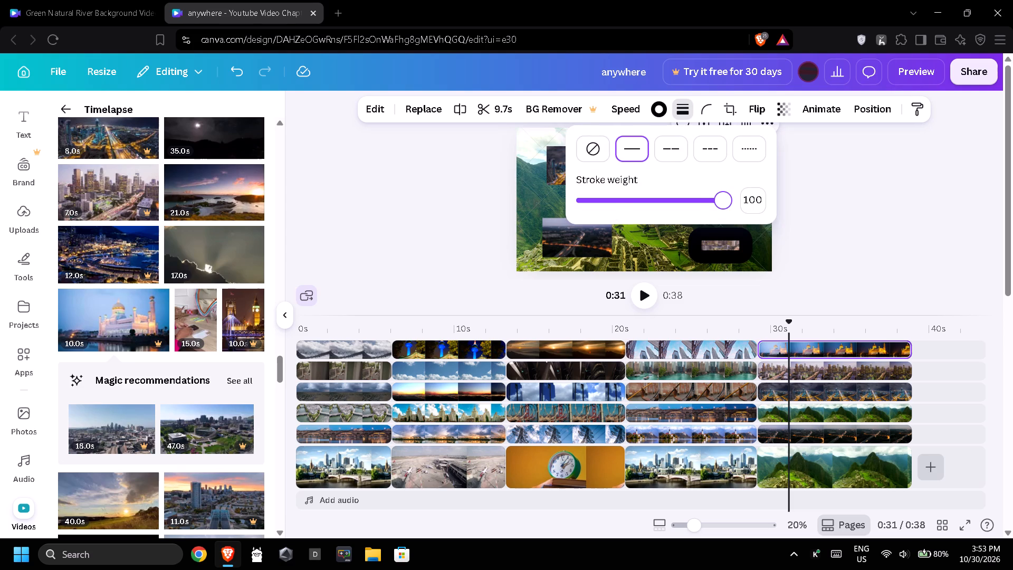
click(825, 188)
Give the dark highway overlay a solid border with stroke weight 100 and corner rounding 100.
click(587, 235)
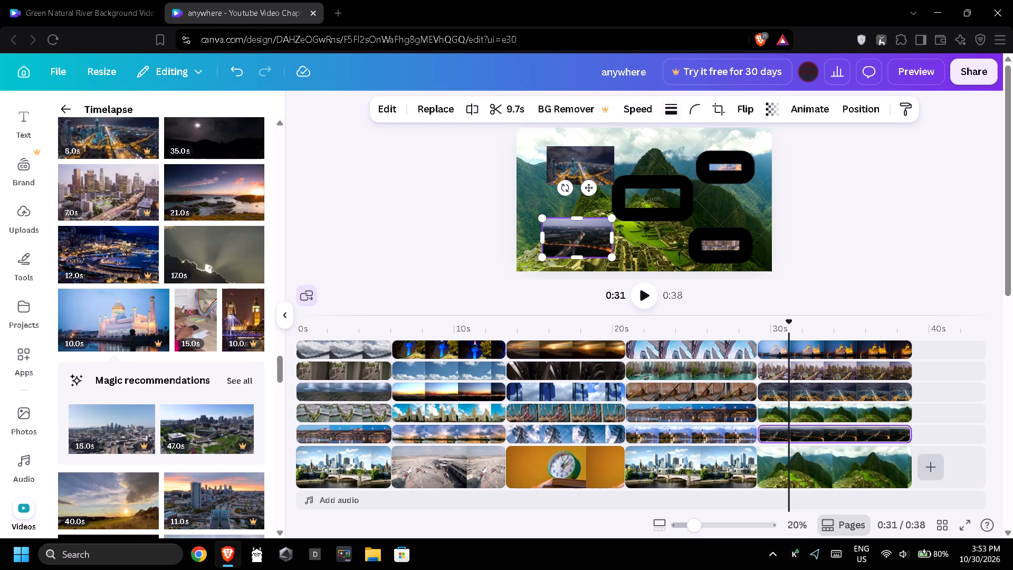
click(679, 104)
drag(697, 202, 739, 202)
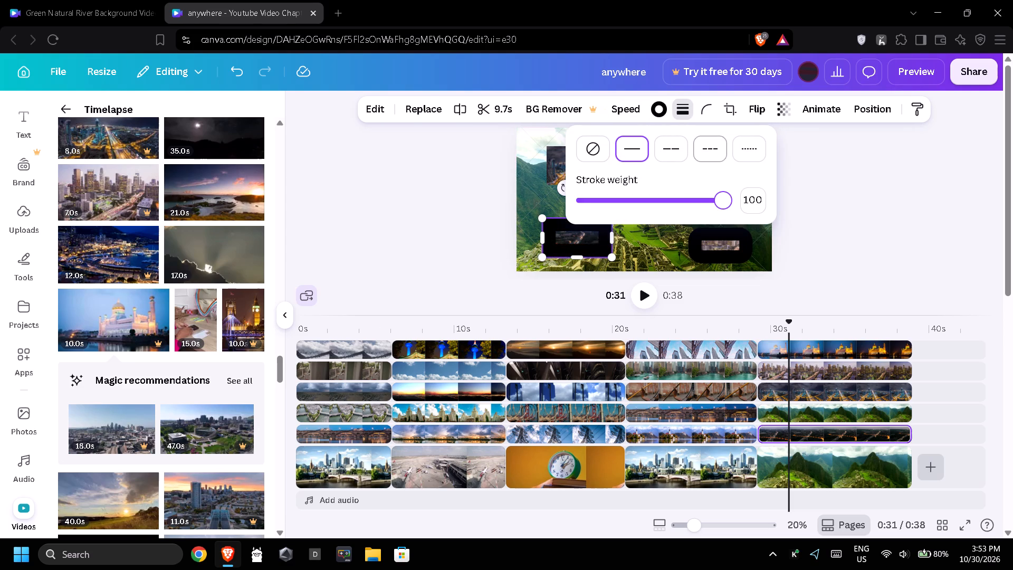
click(710, 112)
drag(725, 165, 753, 168)
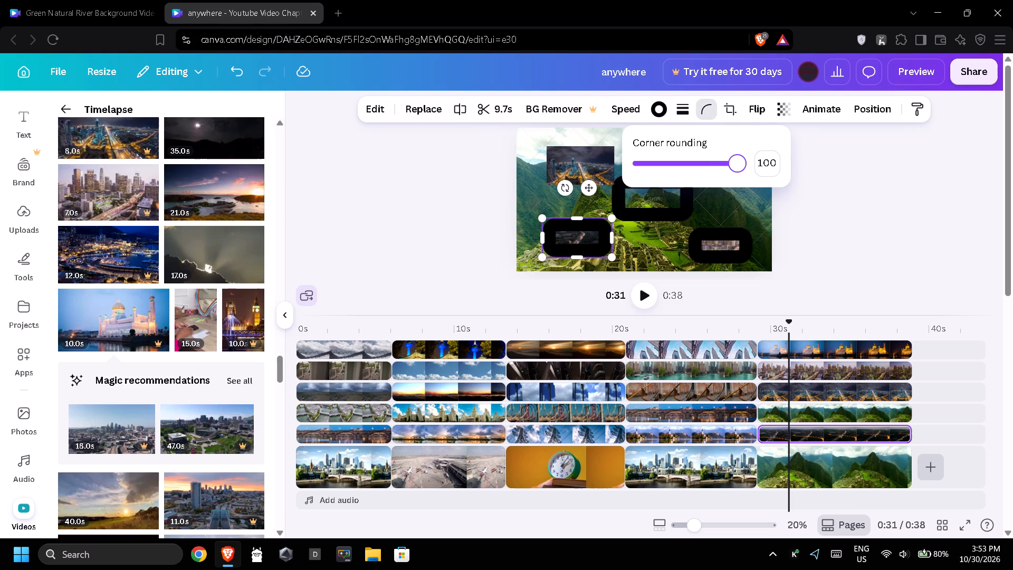
Give the night city overlay a solid border at maximum stroke weight and maximum corner rounding, then deselect it.
click(578, 160)
click(709, 109)
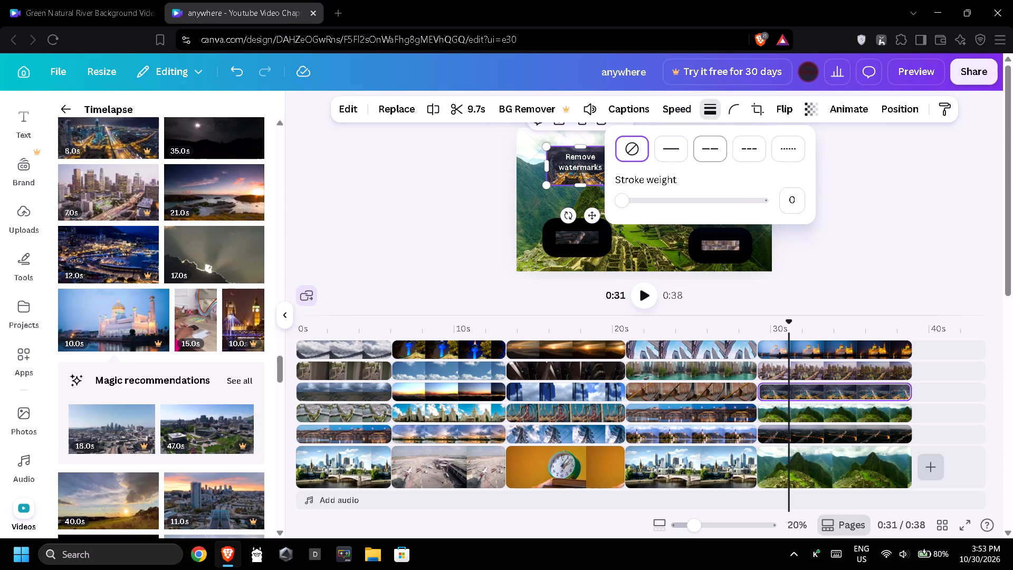
drag(731, 201, 788, 202)
click(753, 107)
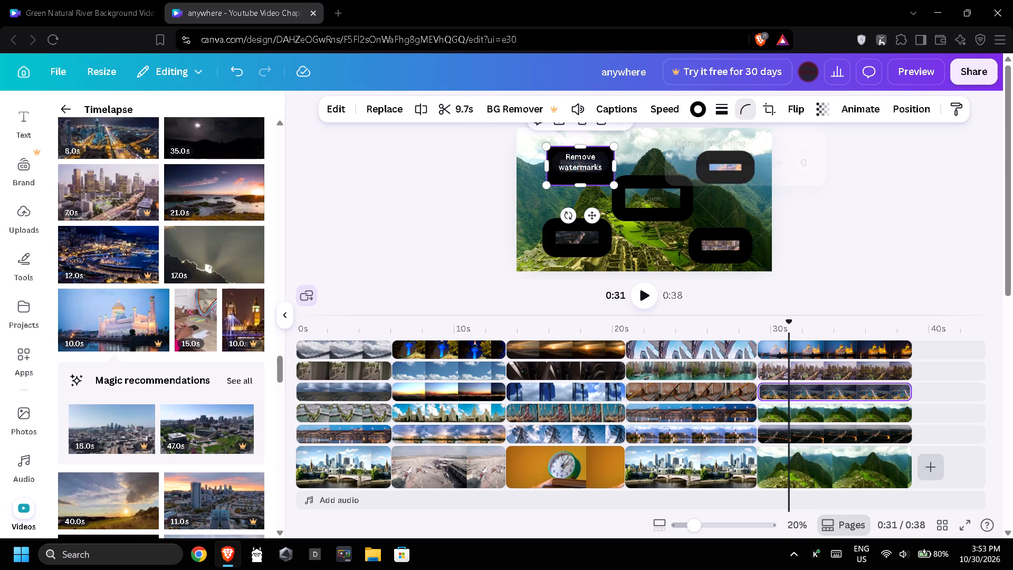
drag(739, 161, 782, 161)
click(859, 187)
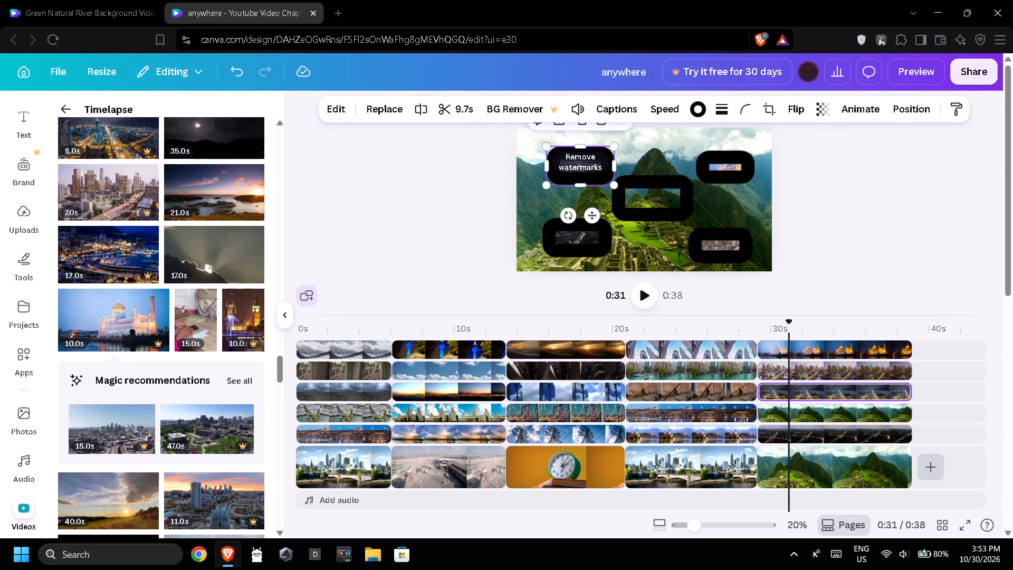
click(804, 221)
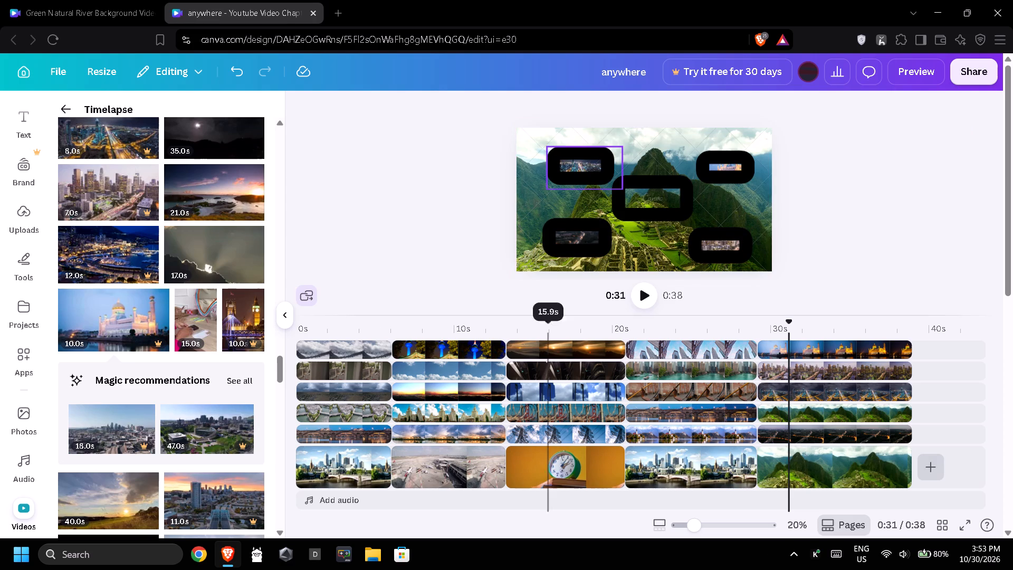
Delete the four scenes before the mountain scene together with all their overlay clips.
drag(485, 502, 346, 368)
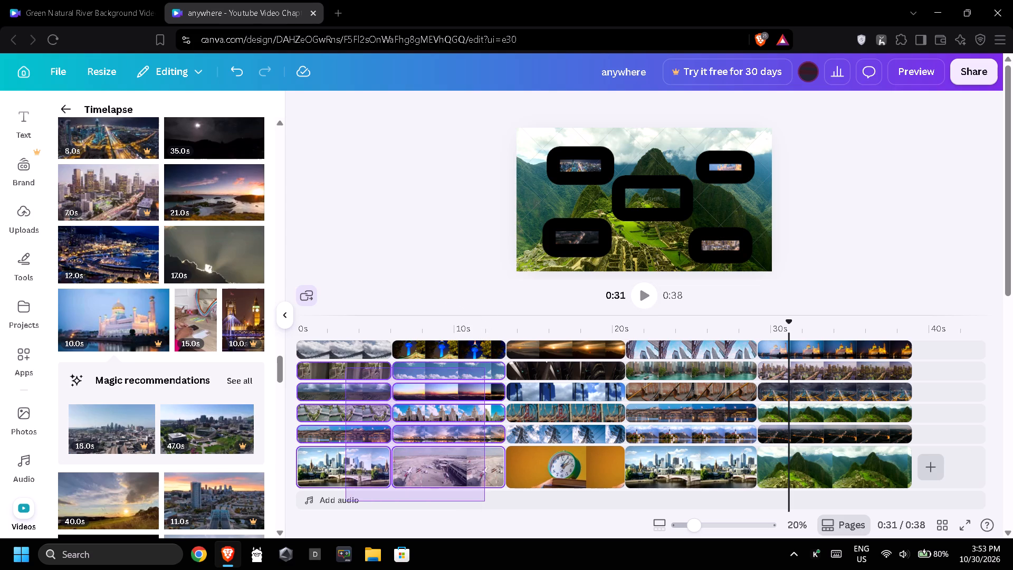
drag(346, 368, 329, 338)
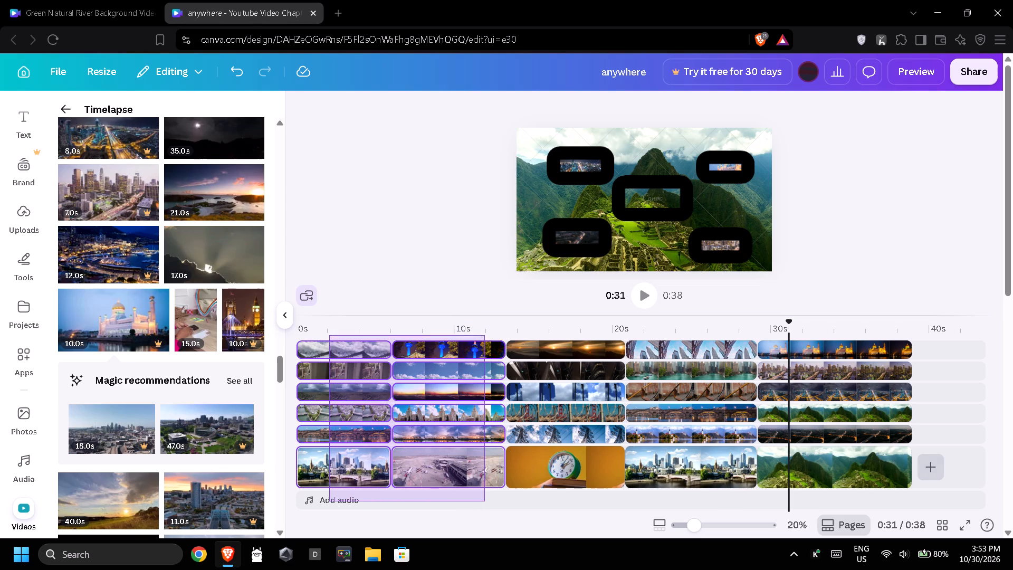
drag(329, 338, 329, 343)
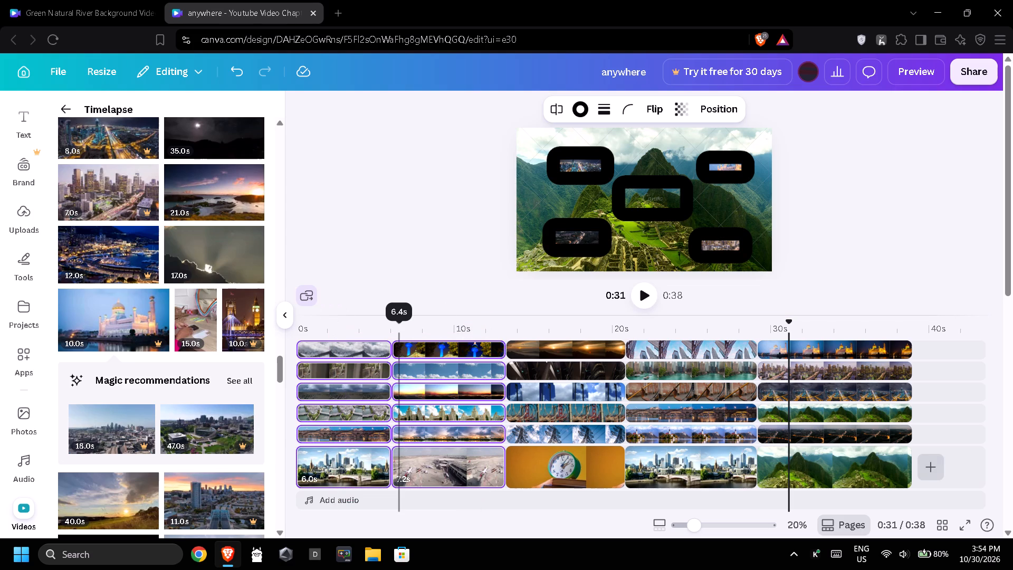
key(BackSpace)
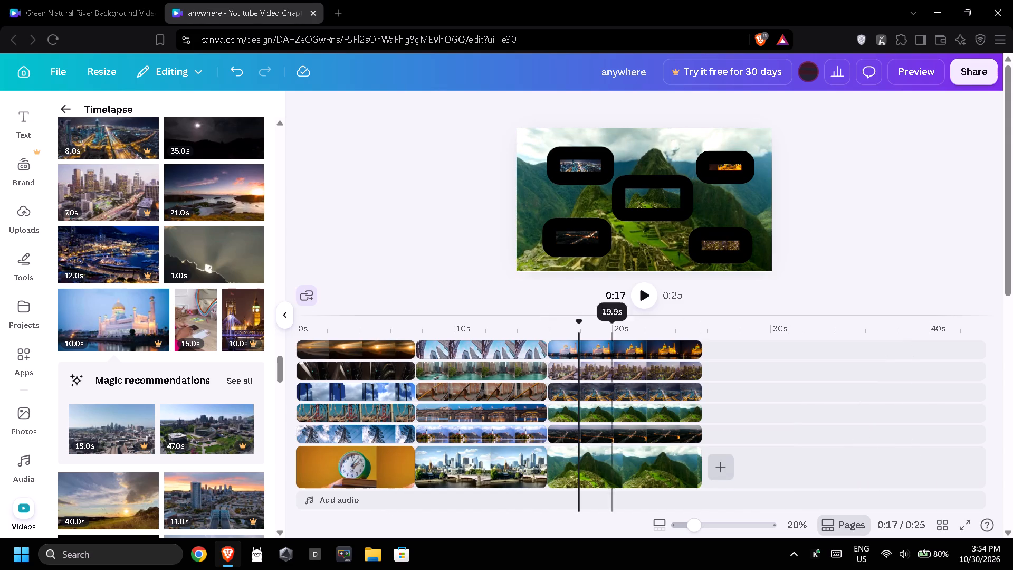
drag(505, 500, 360, 360)
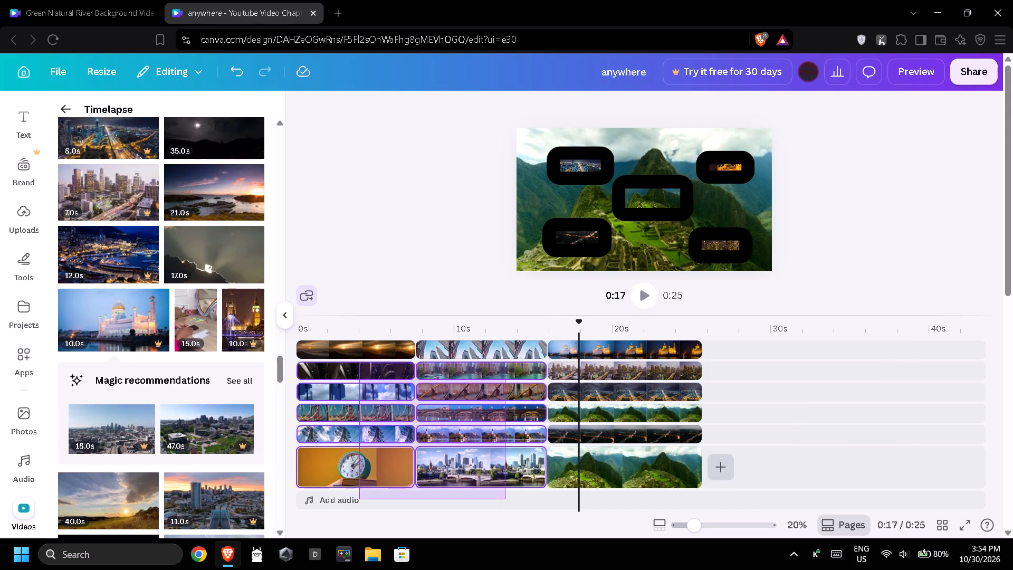
drag(360, 360, 359, 346)
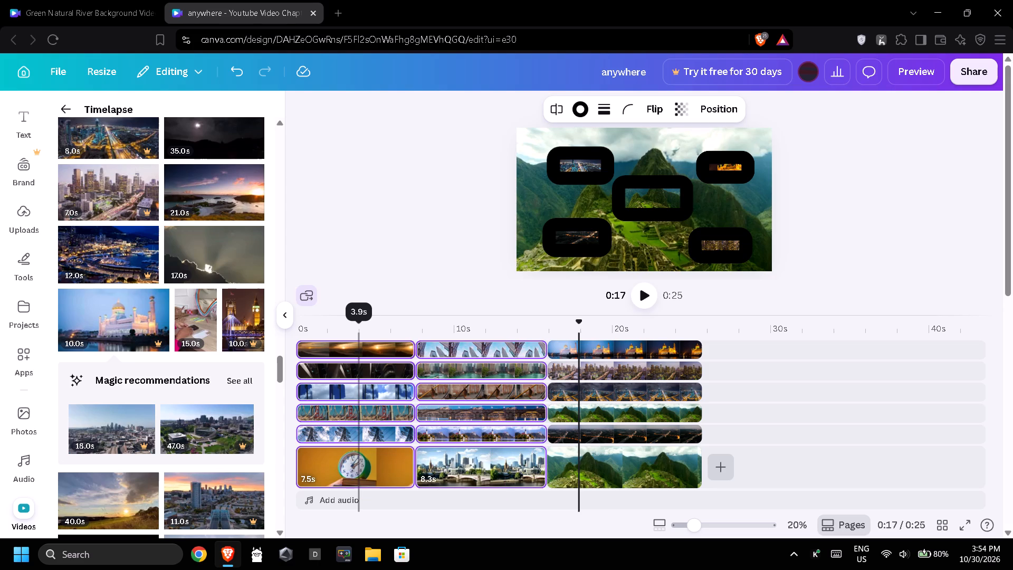
key(BackSpace)
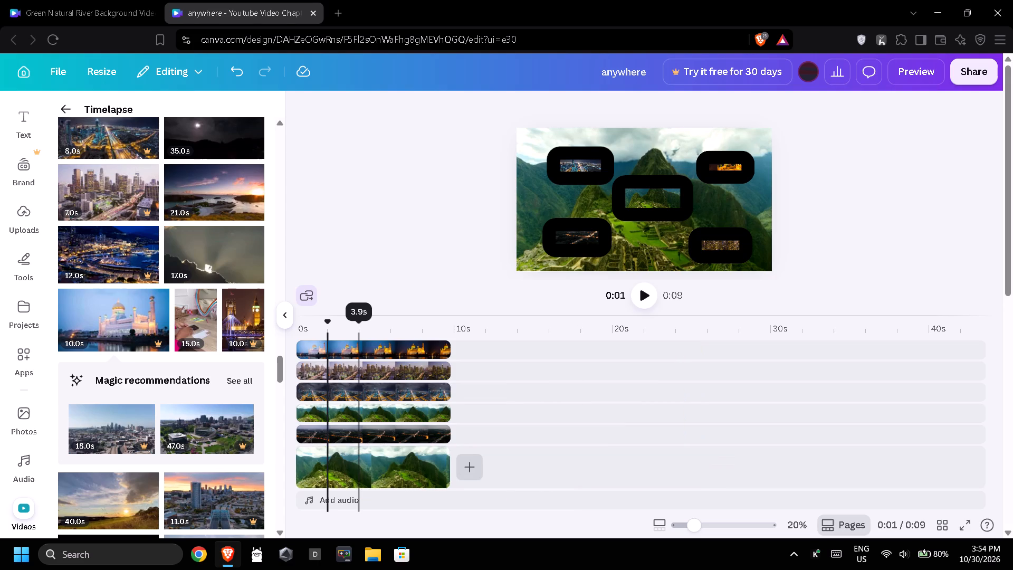
Add the 10-second neon-lit city street clip as a new scene after the mountain scene.
scroll(206, 385, down, 1)
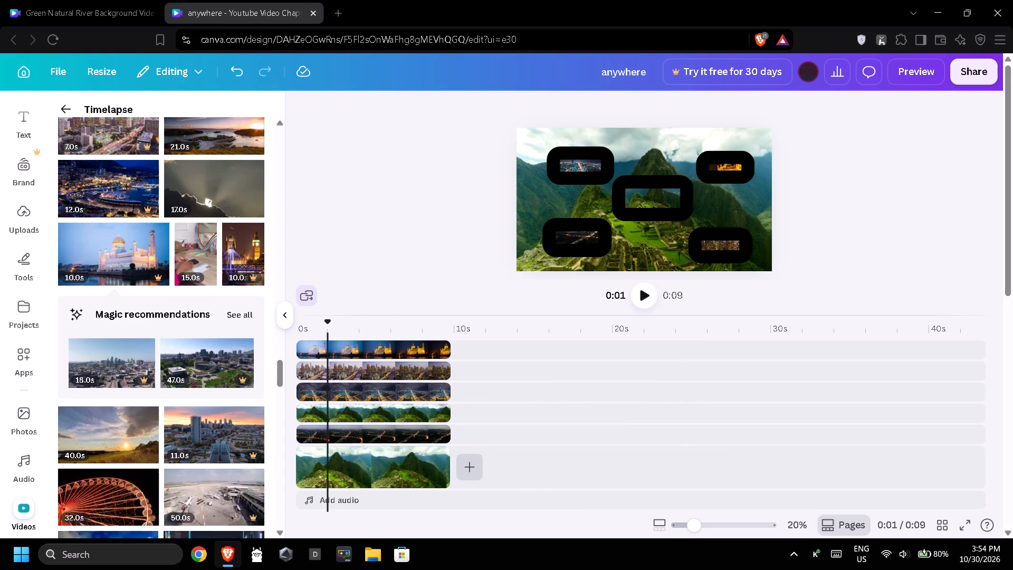
scroll(205, 385, down, 2)
drag(189, 435, 438, 446)
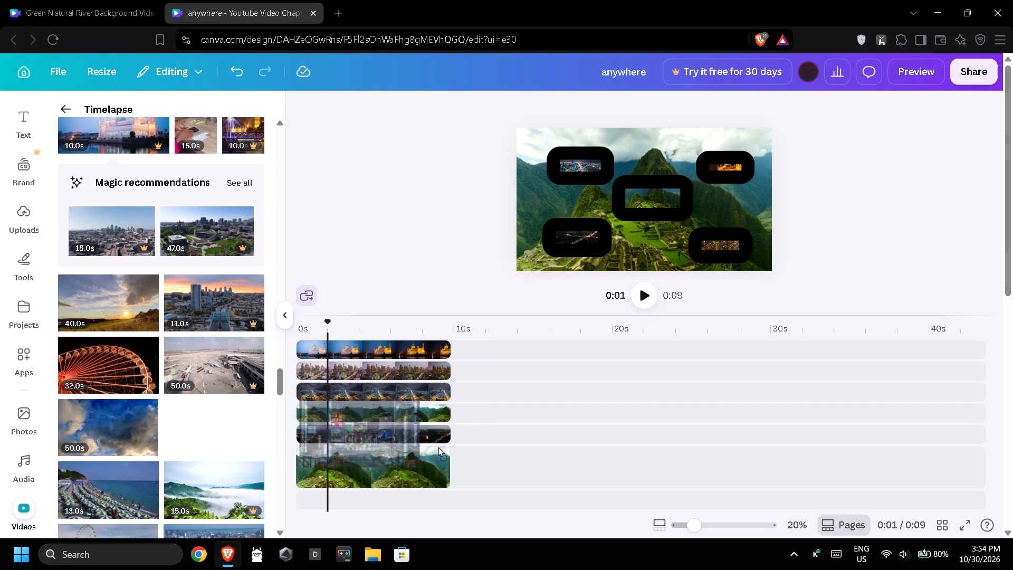
drag(438, 446, 494, 459)
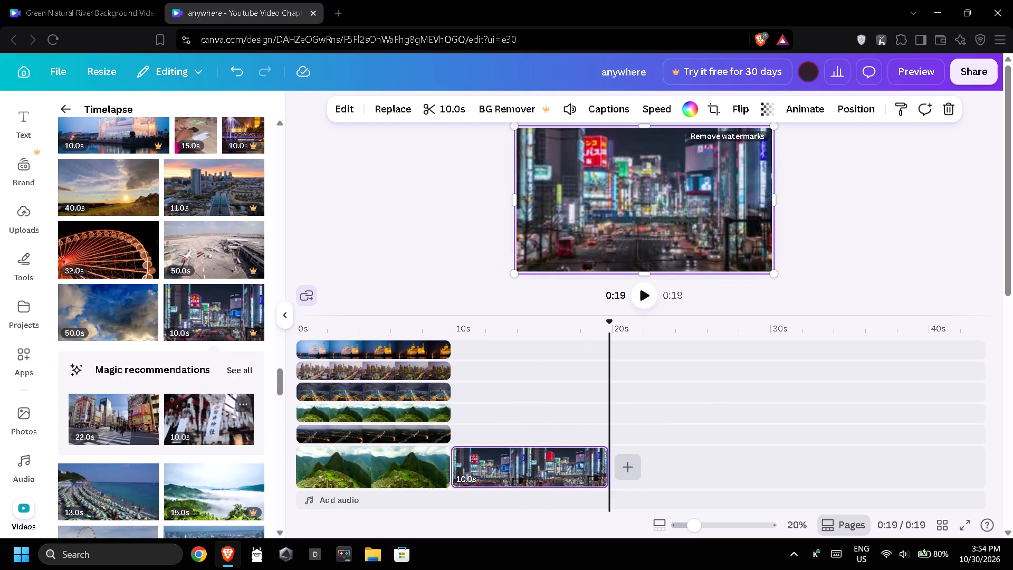
Add the 10-second hanging paper strips clip and the 10-second dusk aerial city clip as the neon street scene's first and second overlays.
drag(195, 419, 476, 417)
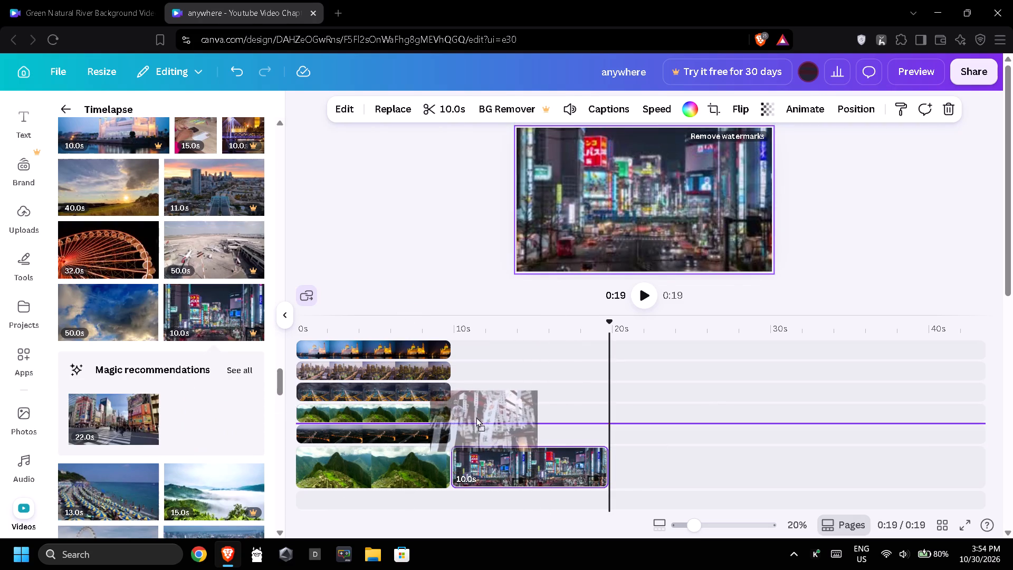
drag(476, 417, 488, 426)
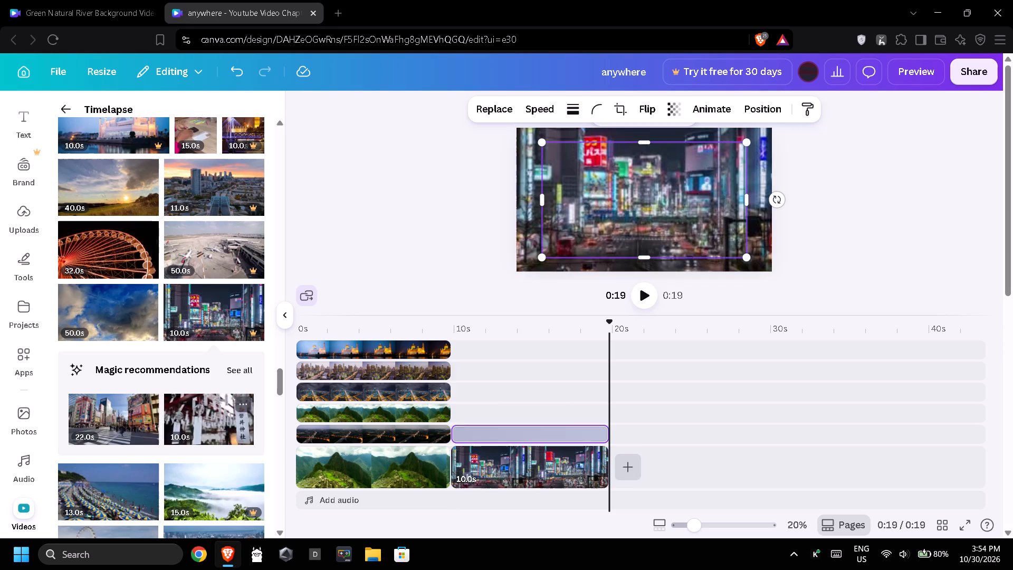
scroll(187, 403, down, 2)
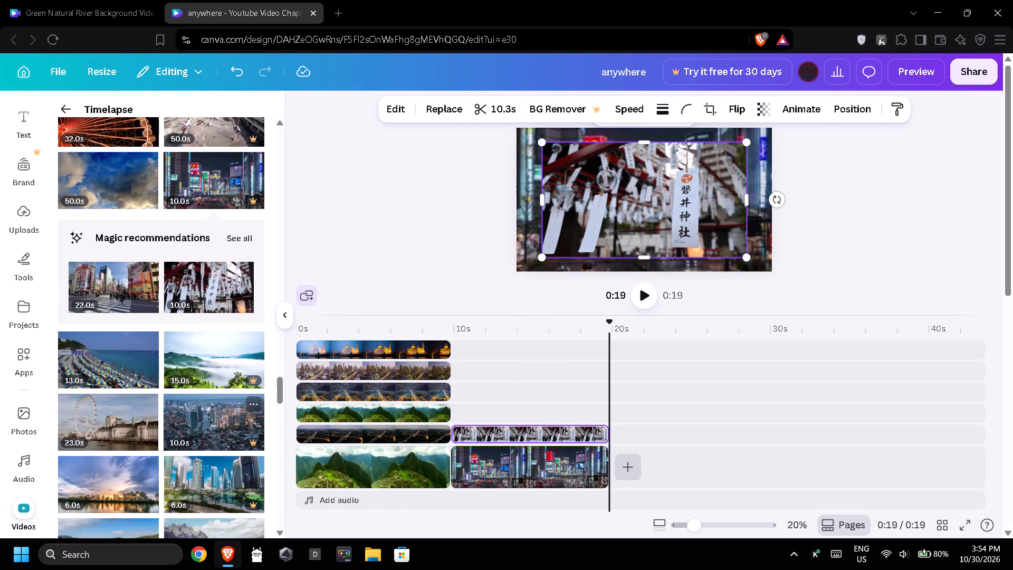
drag(198, 416, 503, 406)
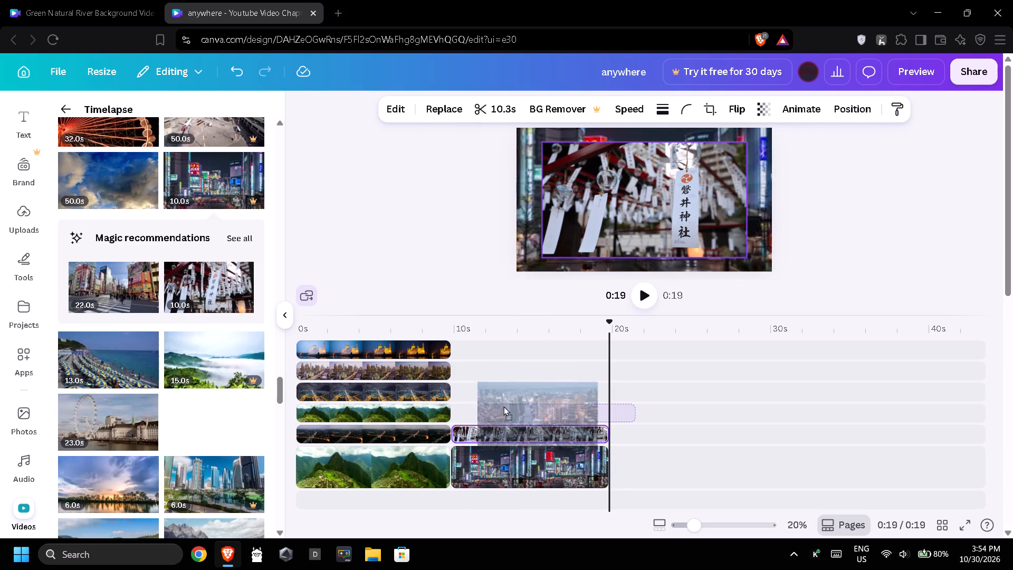
drag(503, 406, 492, 406)
Add the 10-second daytime city skyline clip as the third overlay above the neon street scene.
scroll(238, 406, down, 1)
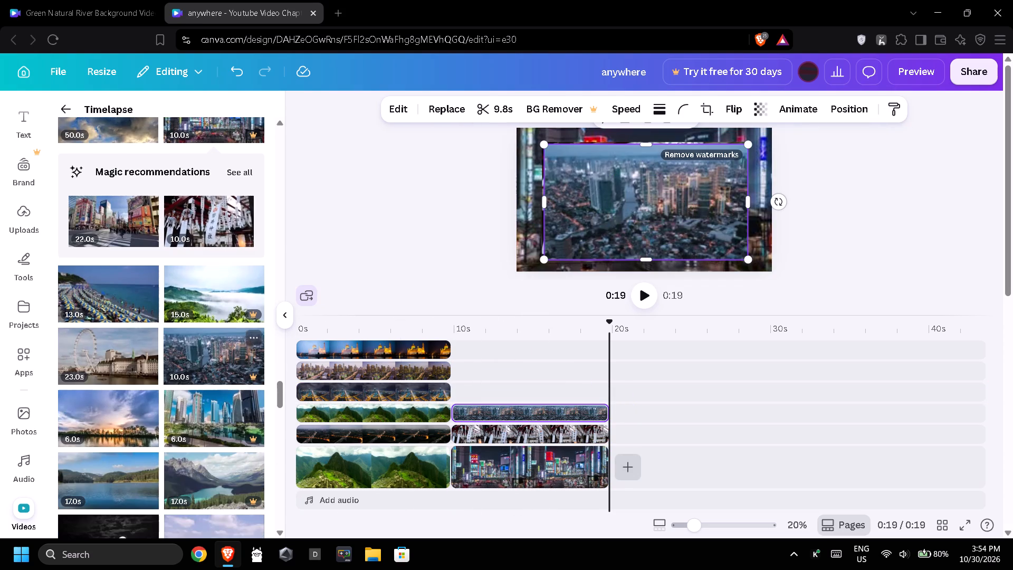
scroll(201, 436, down, 1)
scroll(112, 421, down, 1)
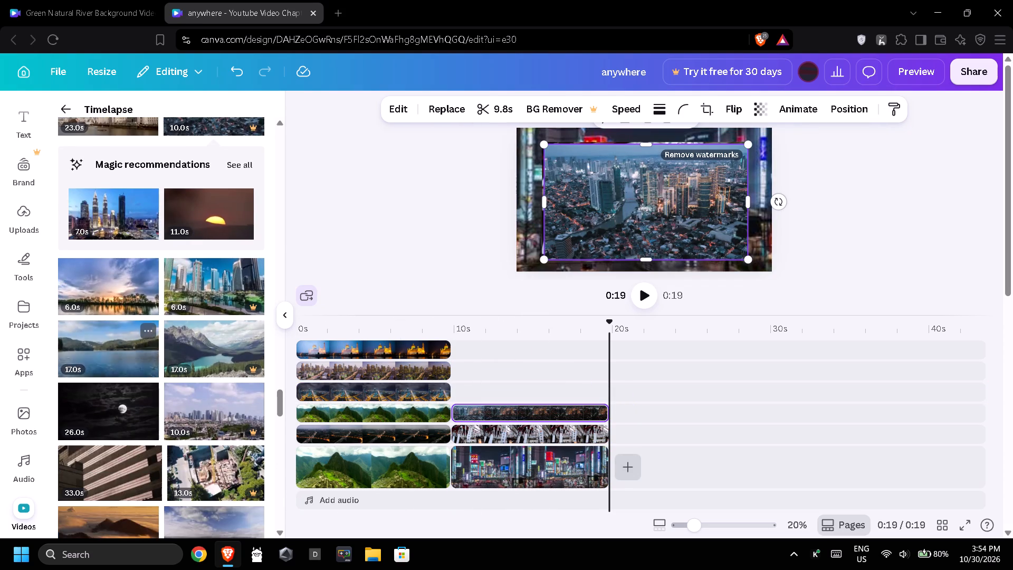
drag(192, 414, 502, 387)
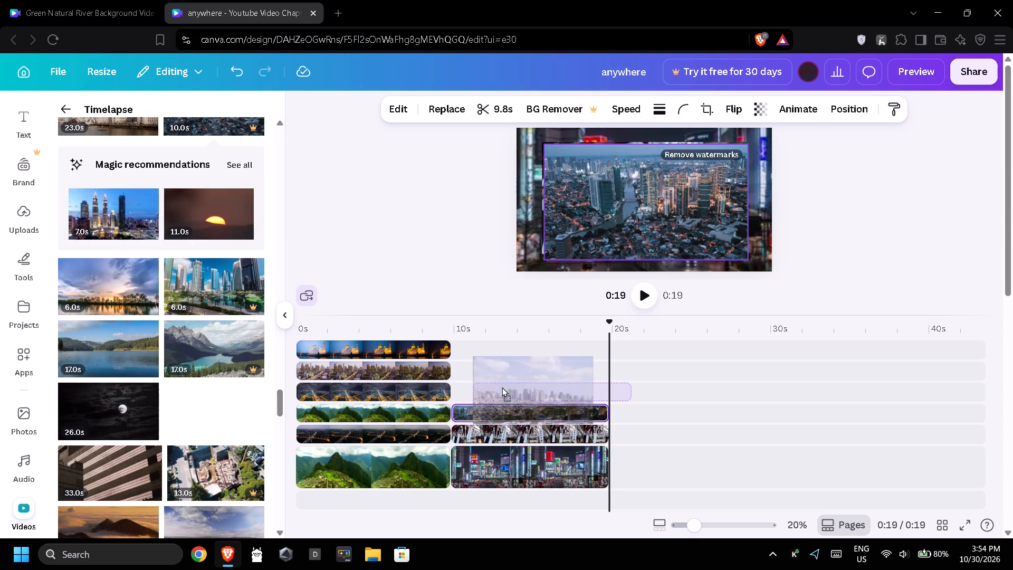
drag(502, 387, 482, 384)
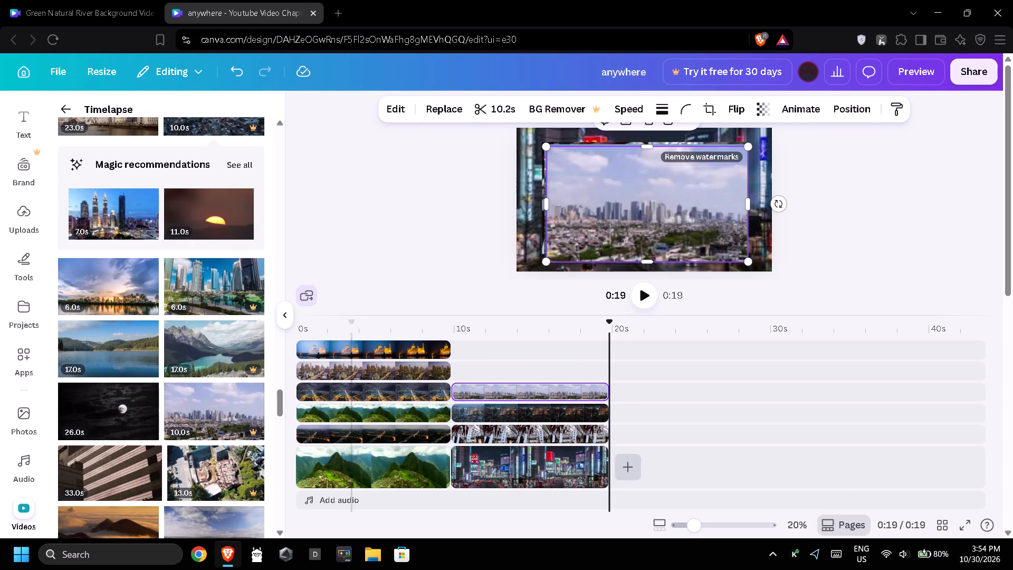
Add the 13-second aerial construction site clip as the neon street scene's fourth overlay and trim it to 9.9 s at the scene's end.
drag(179, 471, 451, 366)
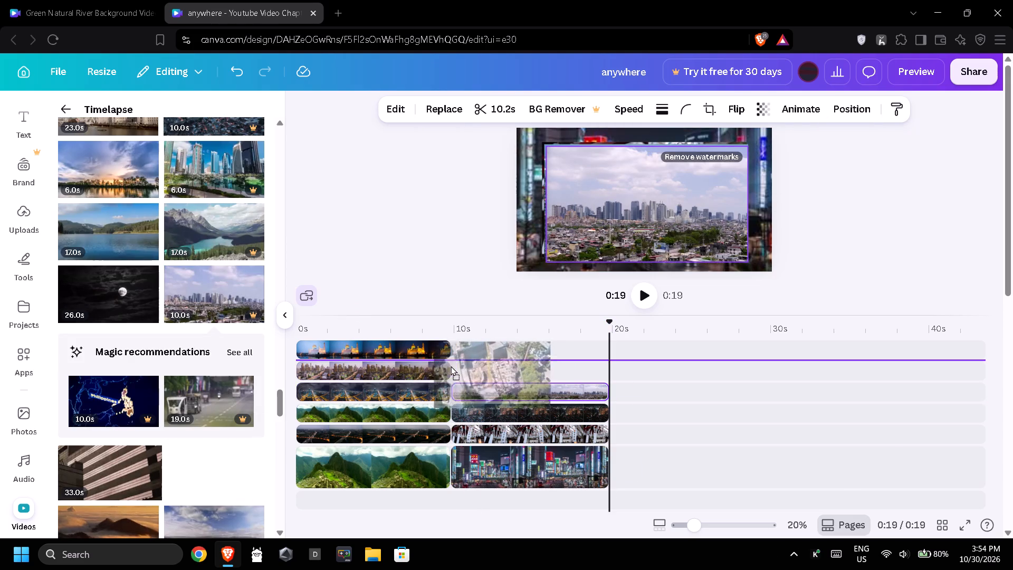
drag(451, 366, 469, 367)
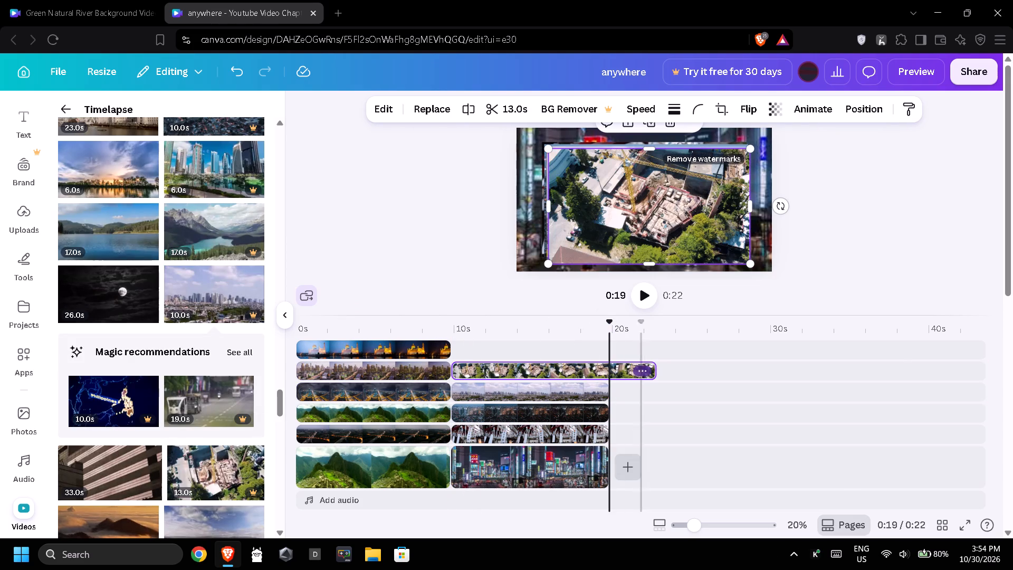
drag(654, 370, 607, 373)
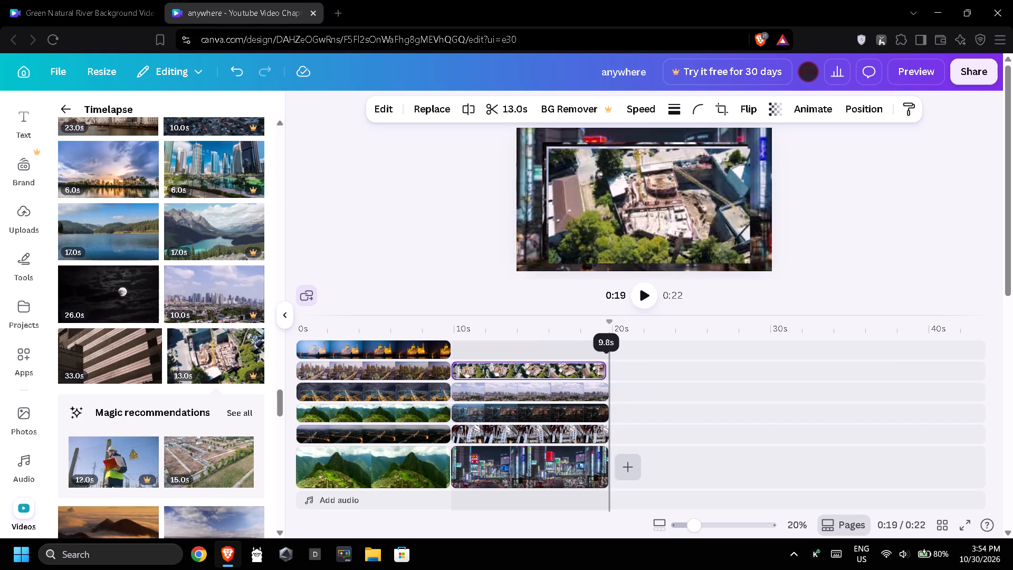
drag(607, 373, 606, 374)
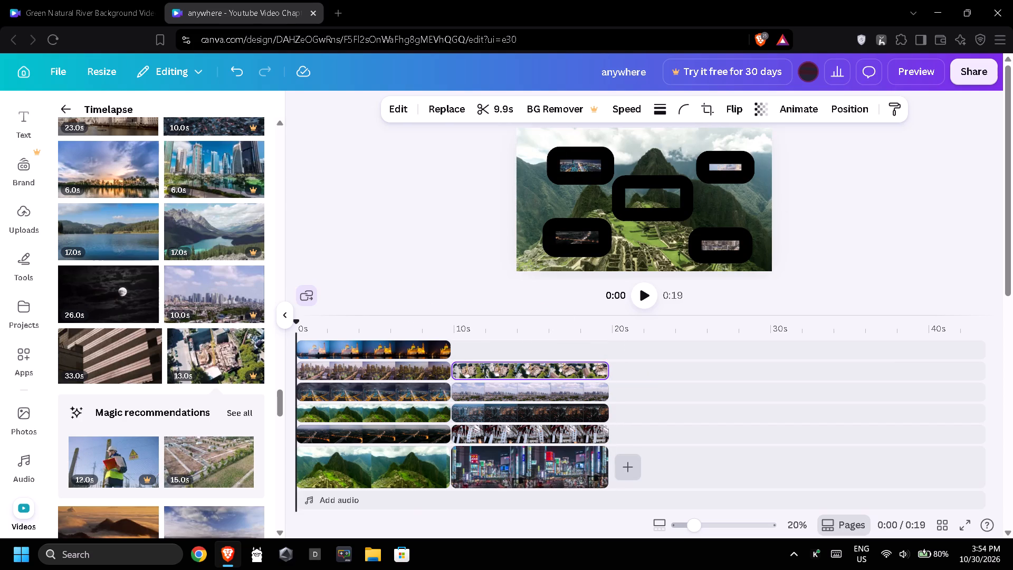
Add the 12-second safety-vest worker clip as the neon street scene's fifth overlay and trim it to 10.0 s at the scene's end.
drag(123, 464, 519, 347)
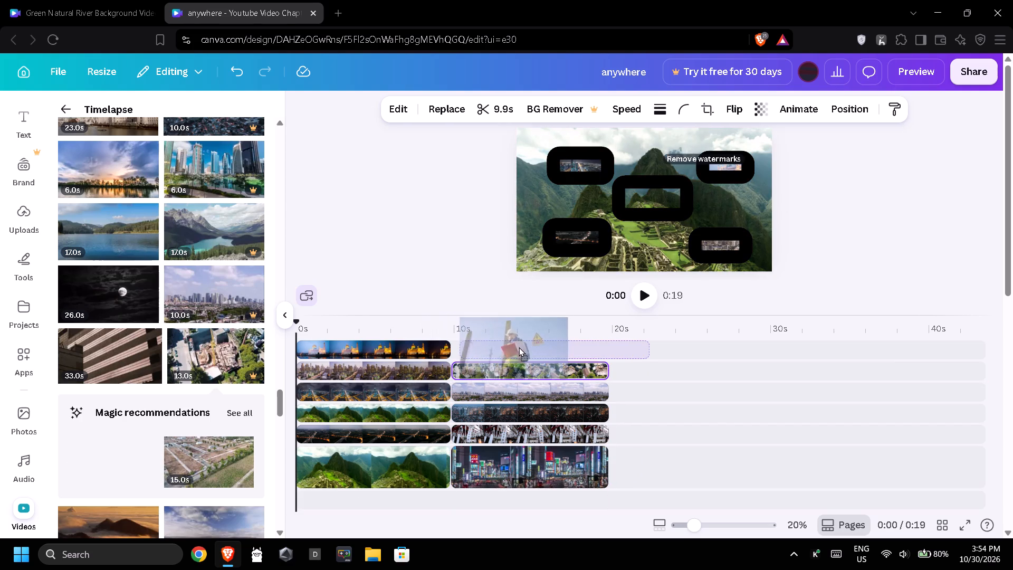
drag(519, 347, 510, 346)
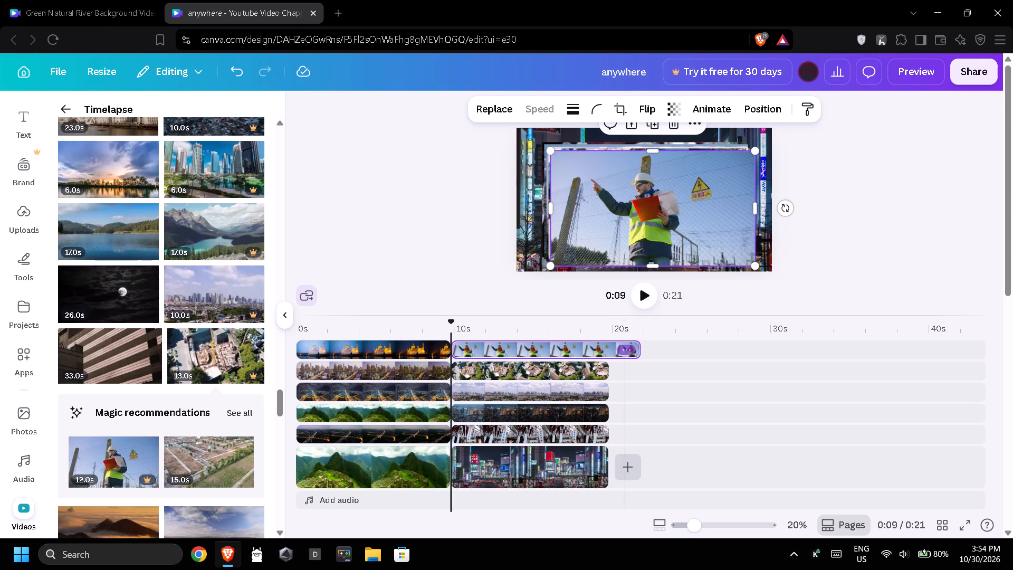
drag(638, 349, 611, 349)
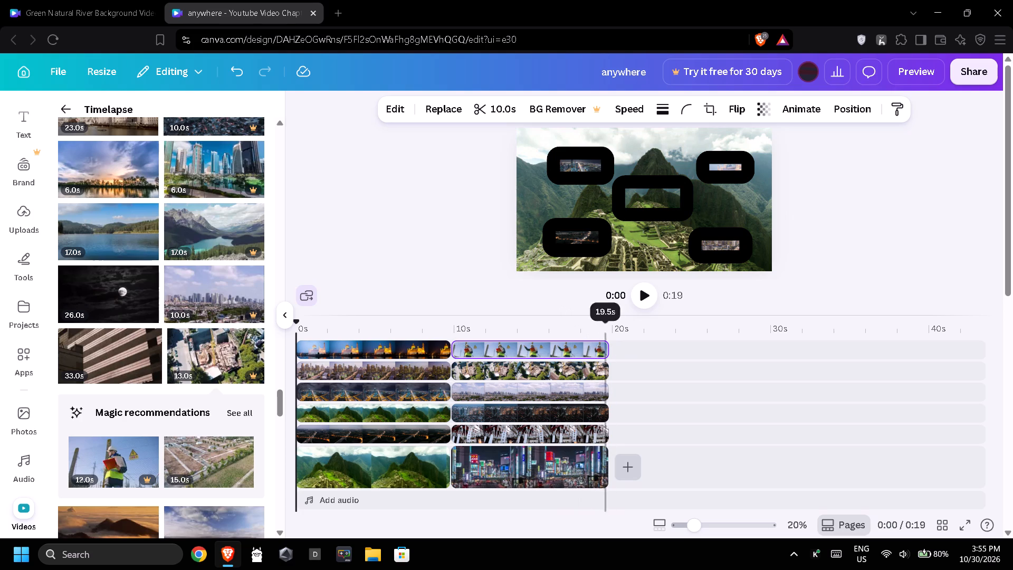
Line up the ends of the paper strips, dusk aerial and daytime skyline overlays with the end of the neon street scene.
click(607, 433)
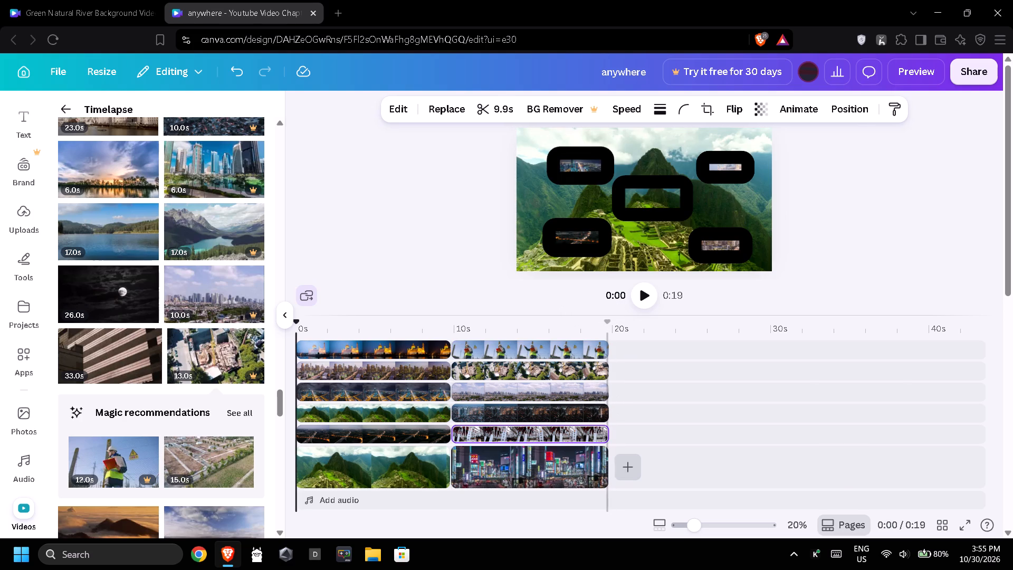
click(607, 410)
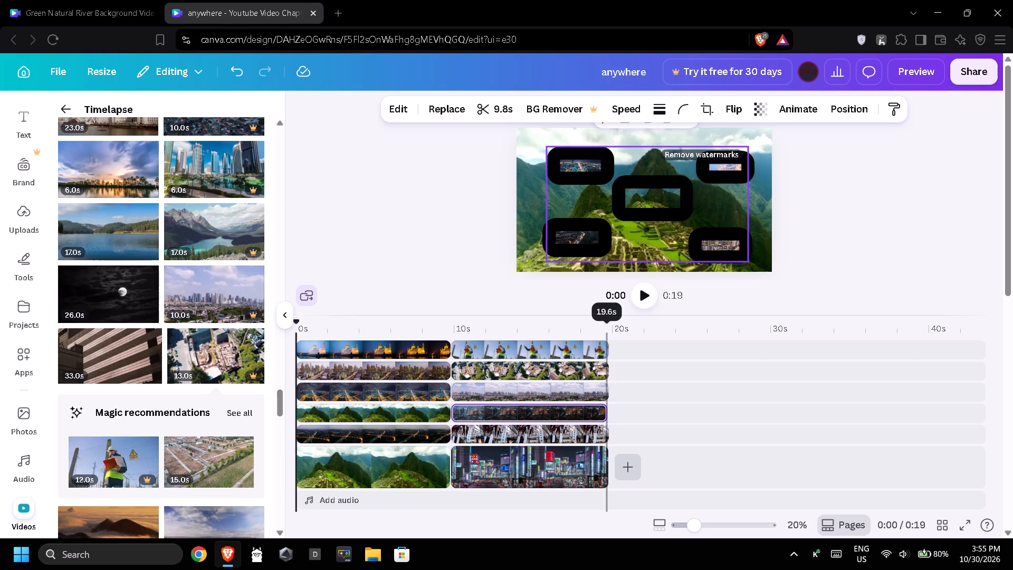
click(607, 394)
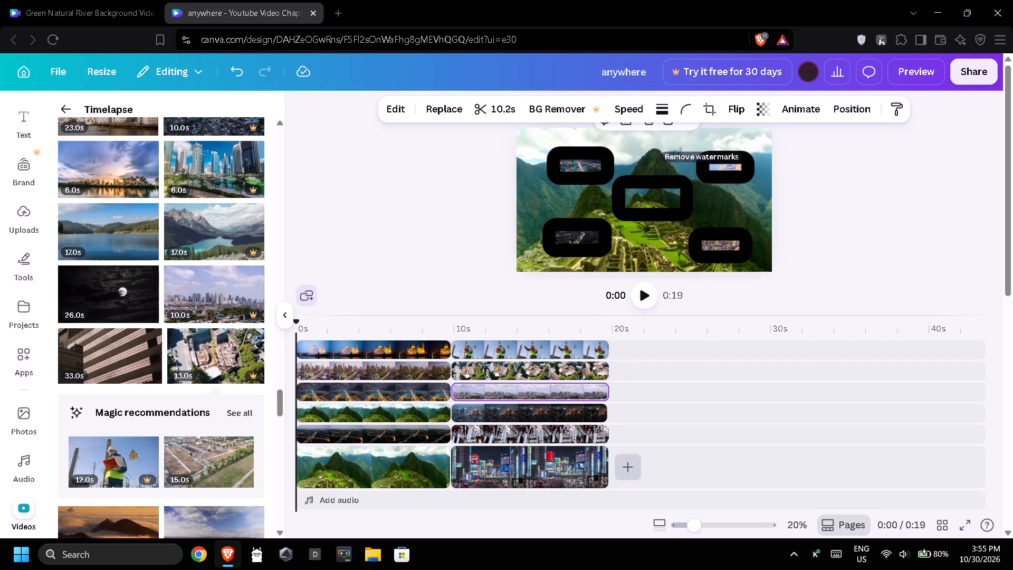
click(627, 389)
Shrink the paper strips overlay into the neon street frame's lower-left corner and the worker overlay into its lower-right corner.
click(522, 431)
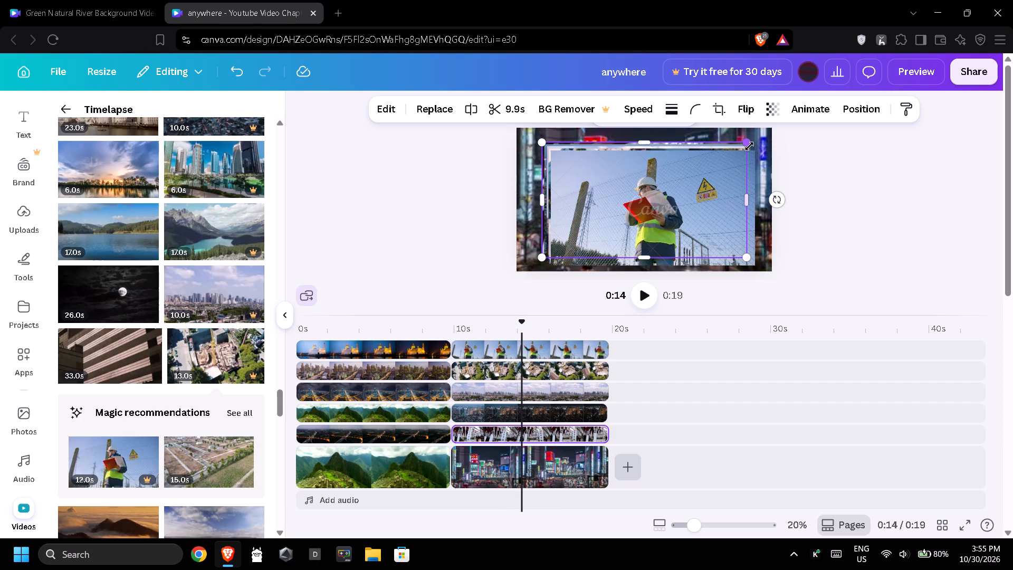
drag(747, 142, 606, 235)
click(613, 182)
drag(549, 150, 587, 171)
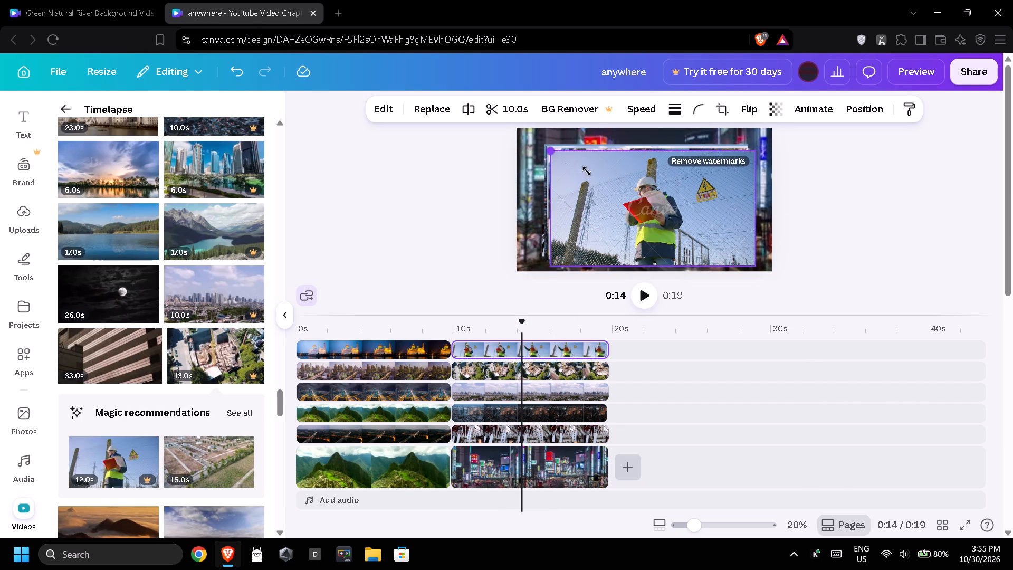
drag(587, 171, 681, 234)
Shrink the construction site overlay into the neon street frame's upper-right corner and the daytime skyline overlay into its upper-left corner.
click(619, 231)
drag(546, 264, 584, 230)
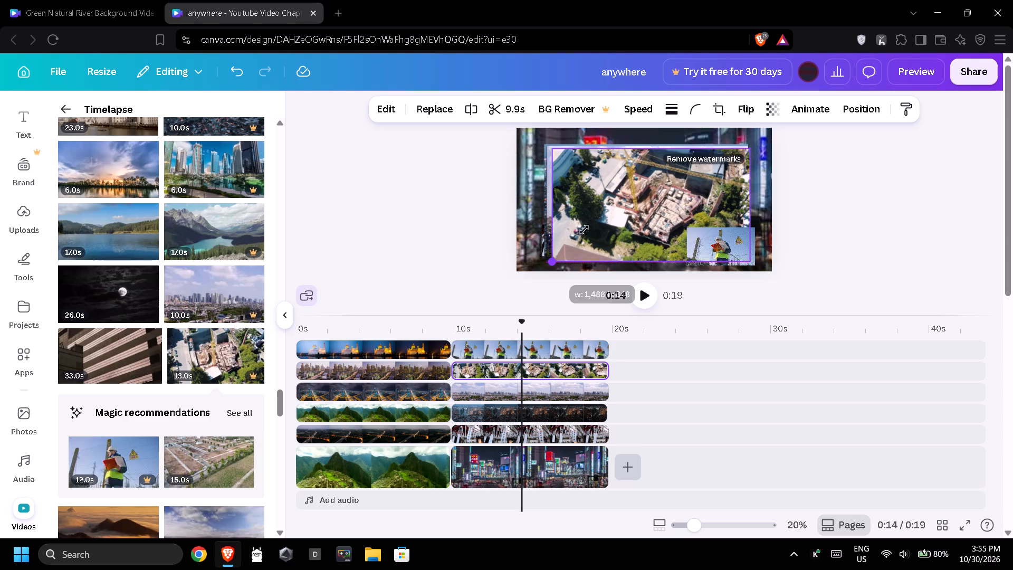
drag(584, 230, 677, 168)
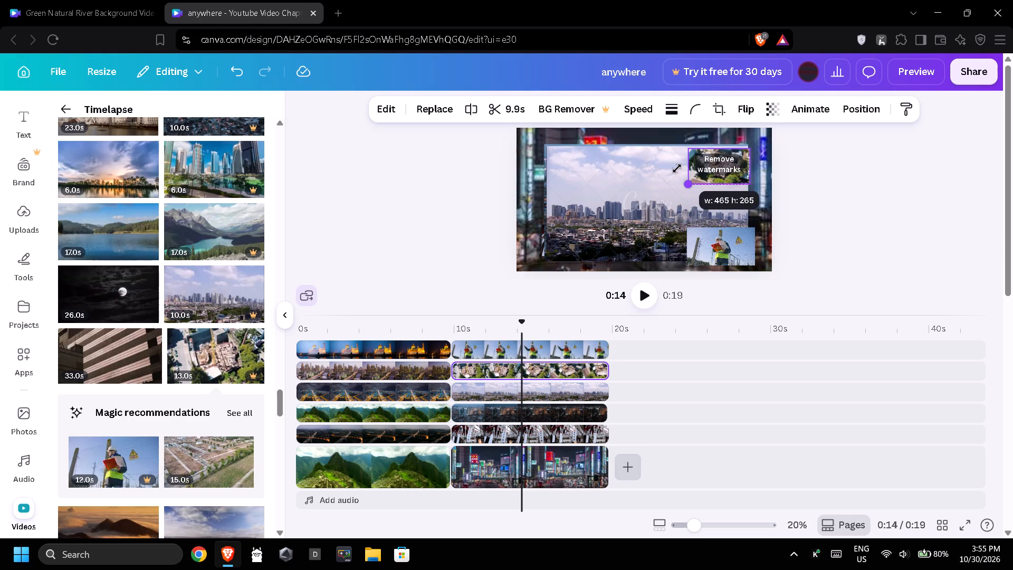
drag(677, 168, 674, 170)
click(620, 216)
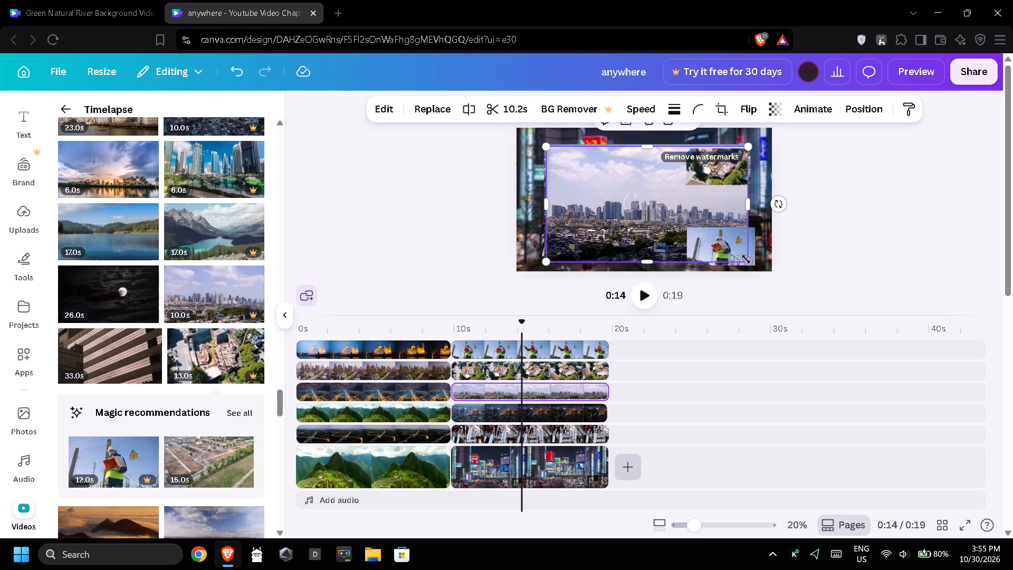
drag(749, 260, 606, 178)
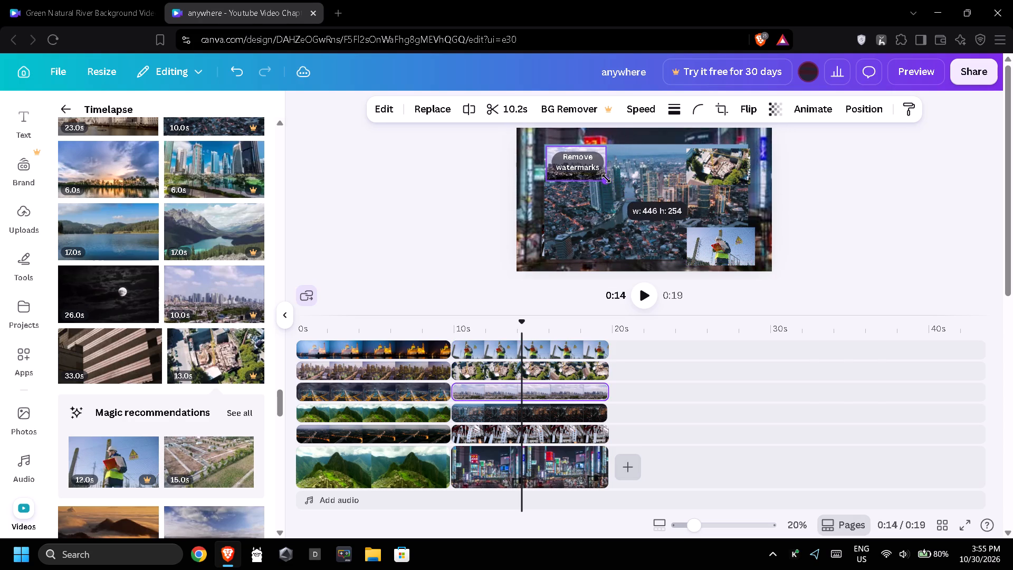
drag(606, 178, 611, 183)
Shrink the dusk aerial city overlay to about 574 by 324 in the centre of the neon street frame.
click(643, 215)
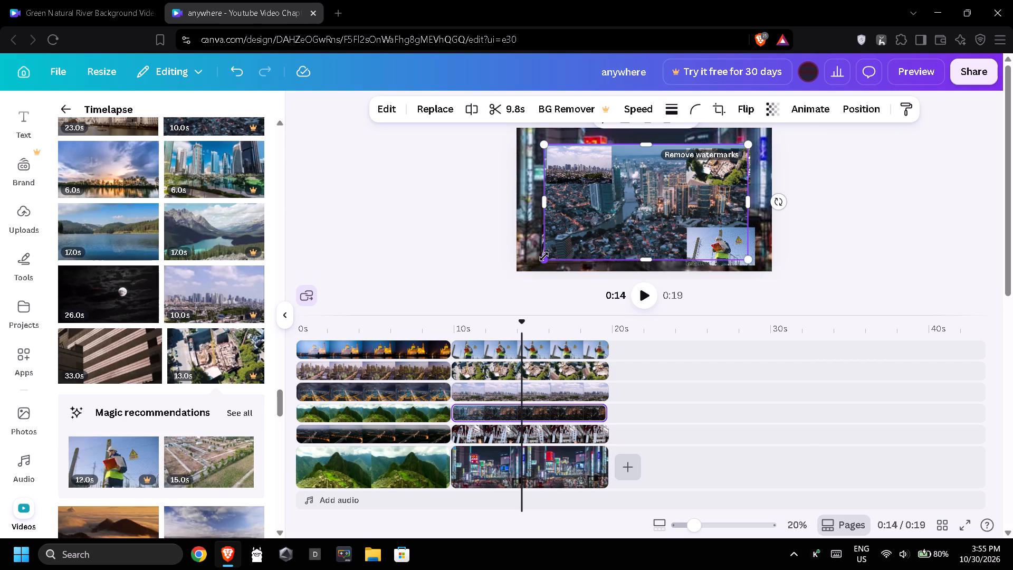
drag(543, 256, 611, 216)
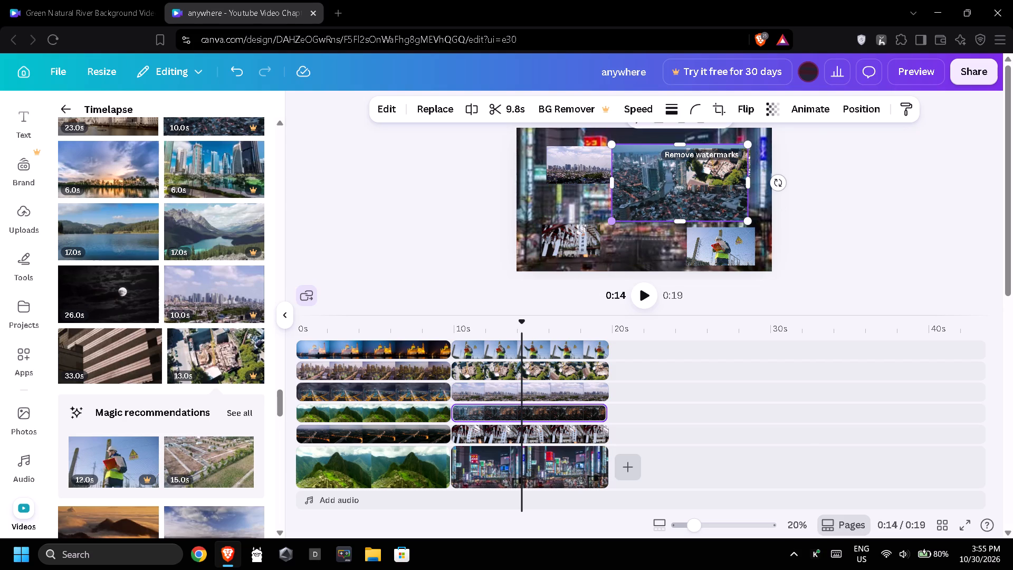
drag(749, 145, 690, 176)
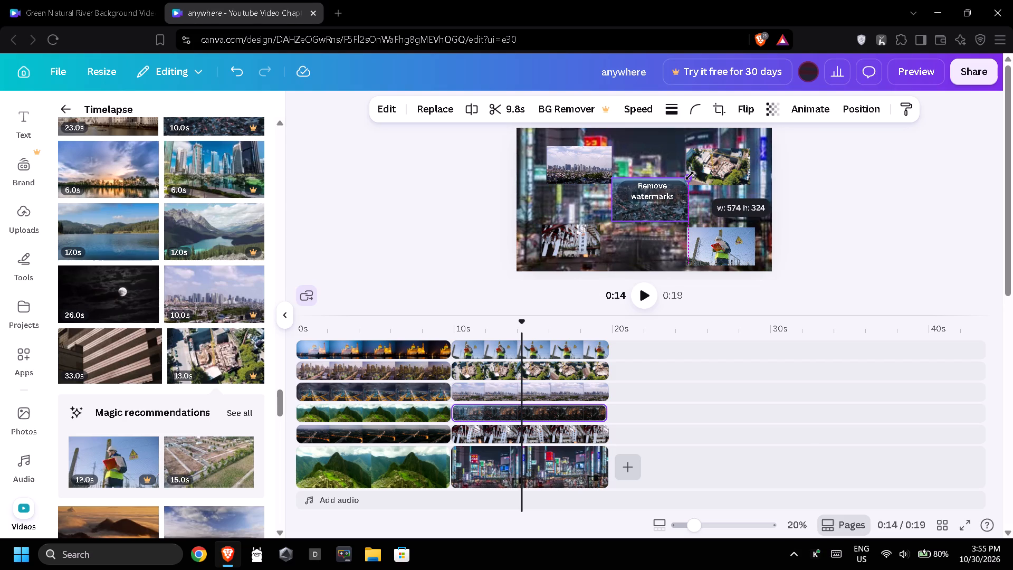
drag(690, 176, 690, 178)
Give the central dusk aerial city overlay a solid stroke of weight 100 and corner rounding of 100.
click(675, 111)
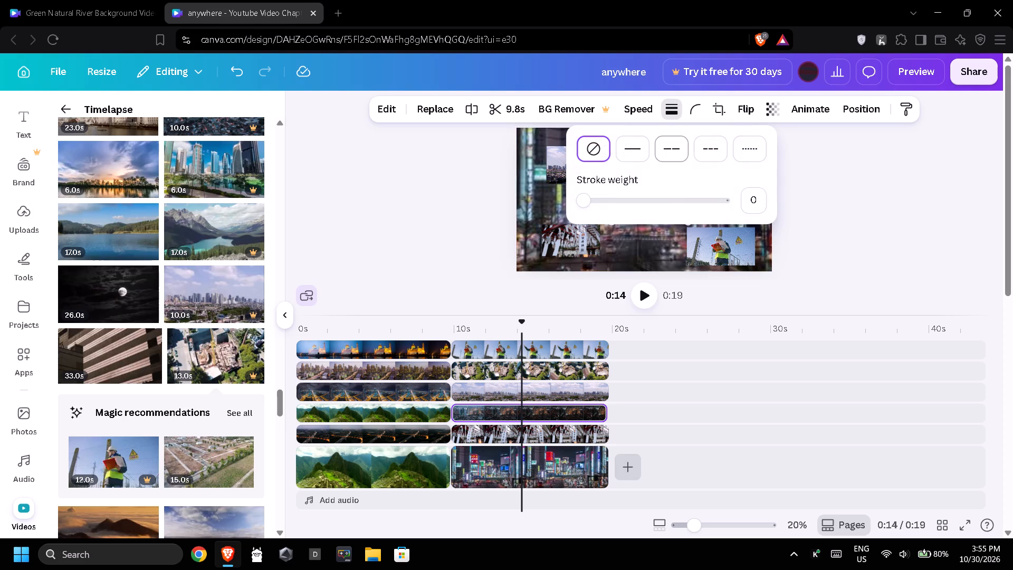
drag(702, 204, 743, 205)
click(708, 109)
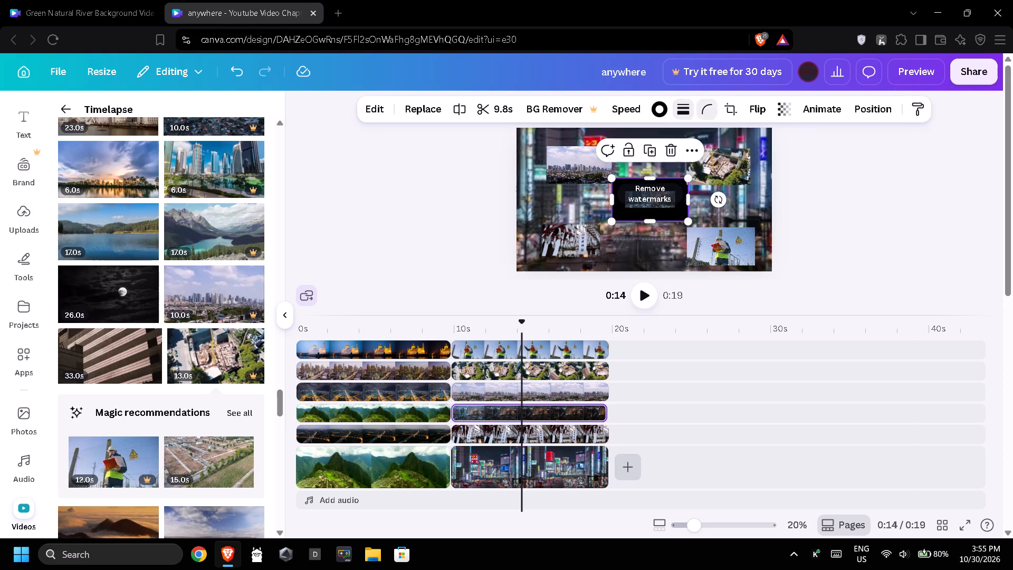
drag(719, 163, 749, 166)
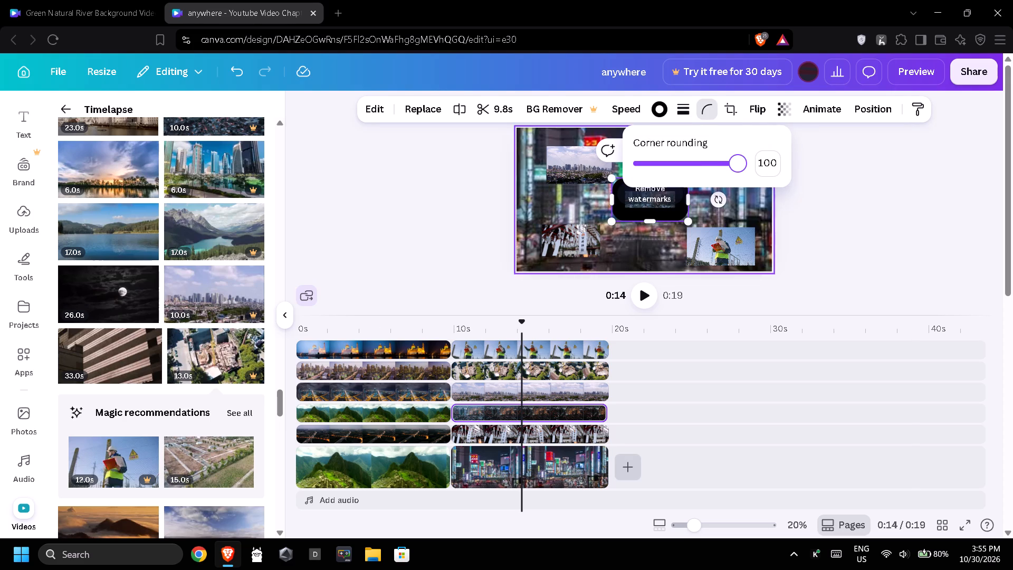
Give the worker overlay a solid stroke of weight 100 and corner rounding of 100.
click(729, 248)
click(675, 113)
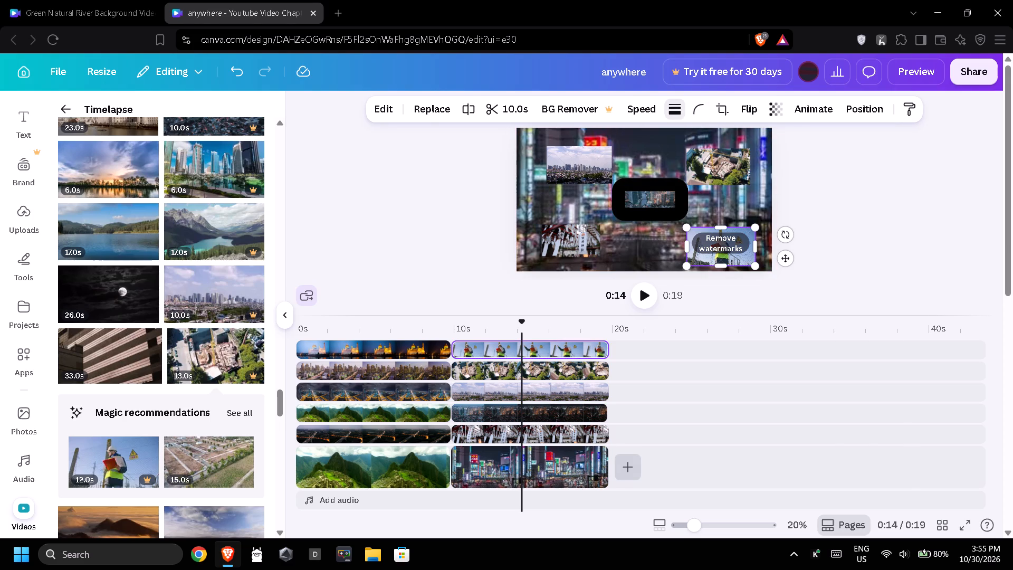
drag(721, 197, 736, 198)
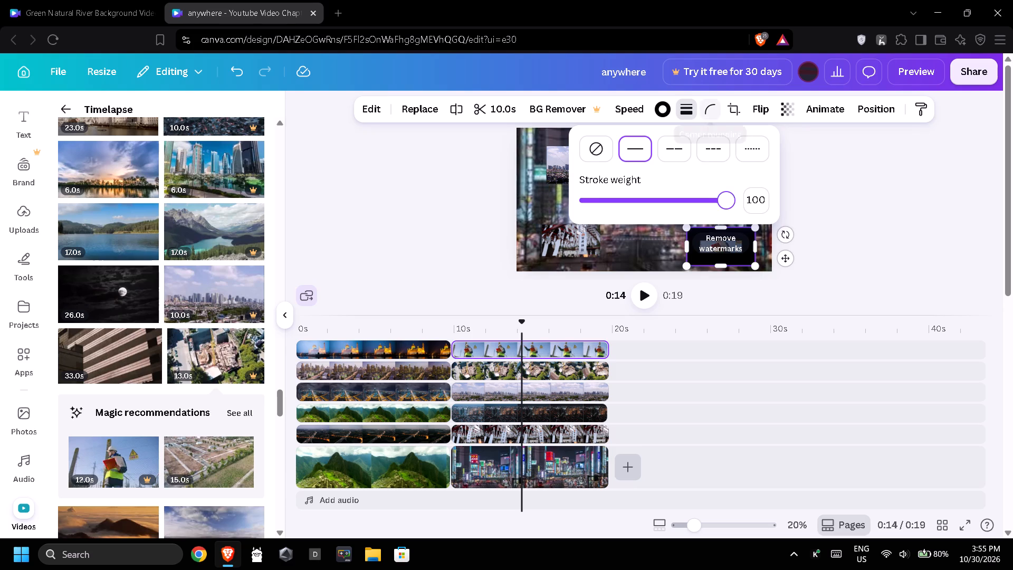
click(711, 110)
drag(732, 163, 769, 166)
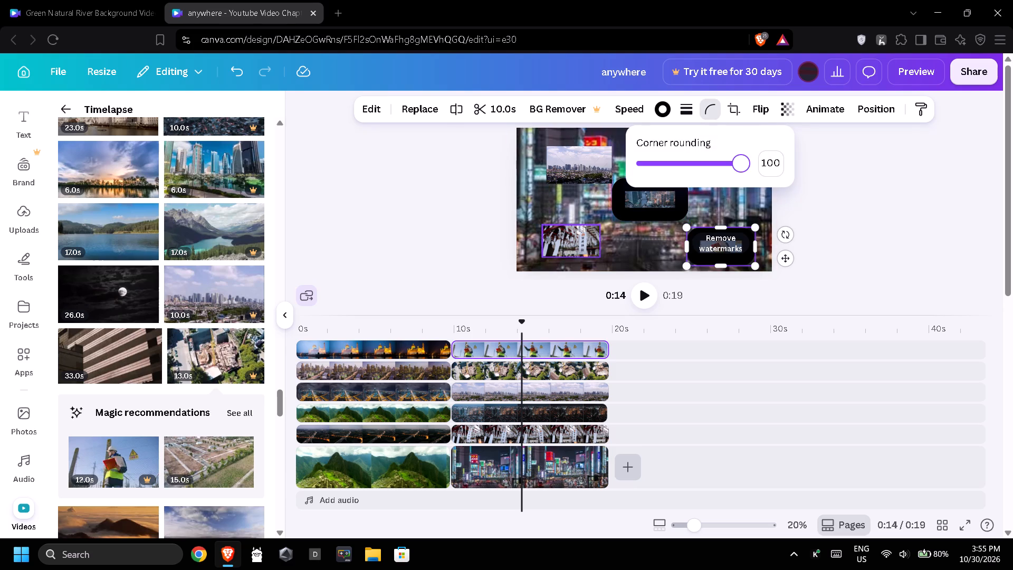
Give the paper strips overlay a solid stroke of weight 100 and corner rounding of 100.
click(571, 237)
click(670, 101)
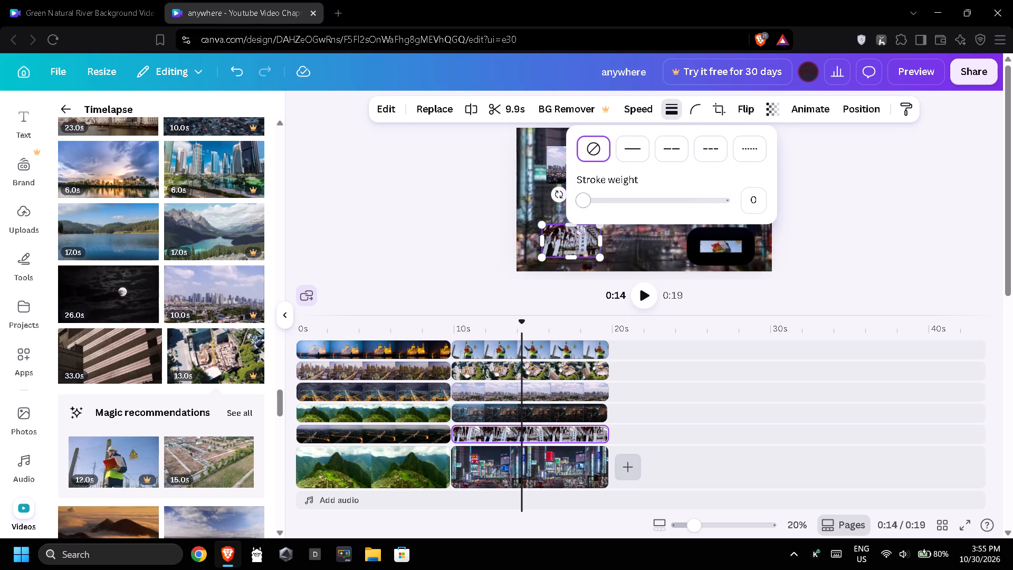
drag(705, 204, 752, 203)
click(705, 113)
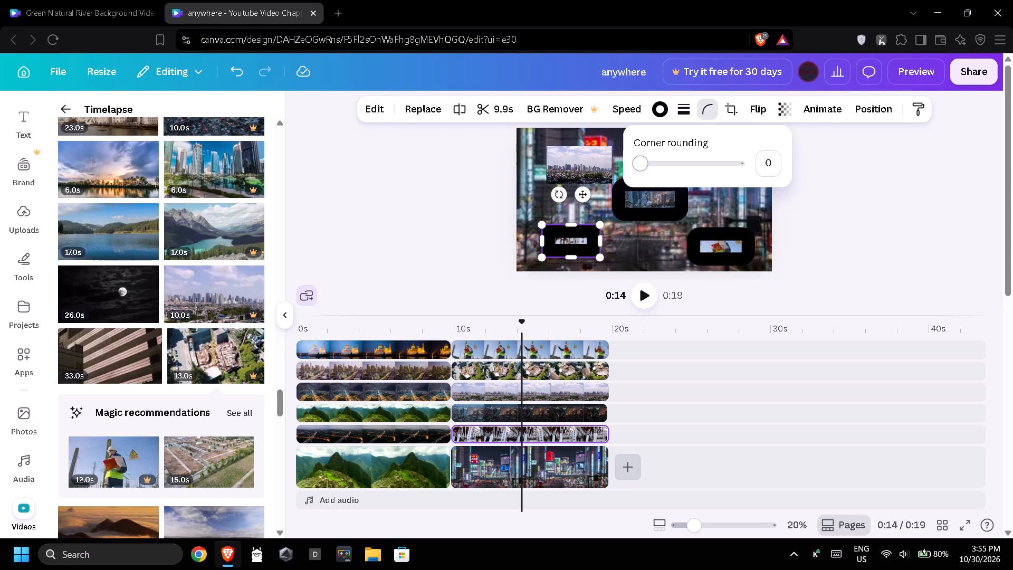
drag(717, 165, 758, 165)
Give the daytime skyline overlay a solid stroke of weight 100 and corner rounding of 100.
click(581, 158)
click(670, 106)
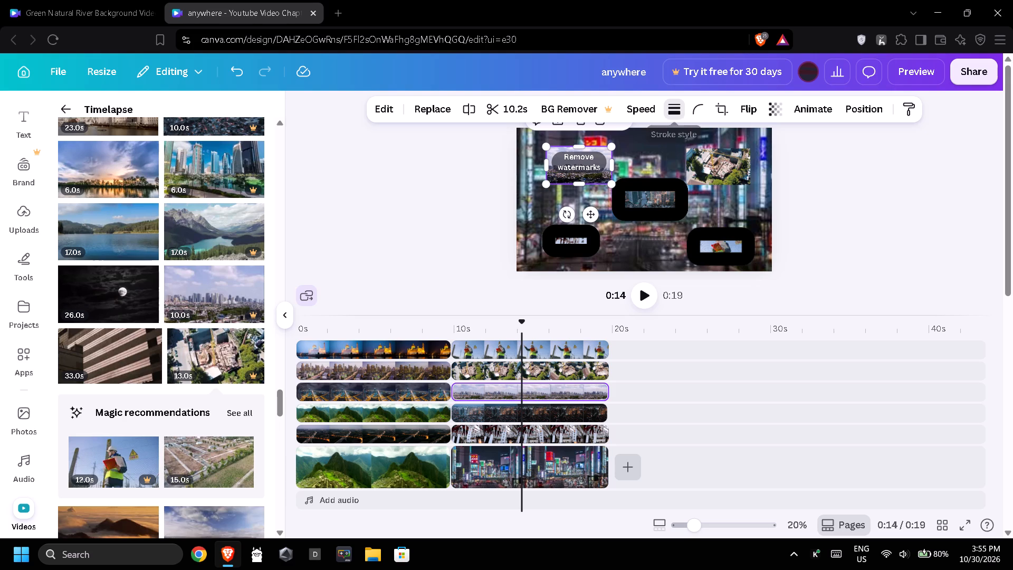
drag(706, 205, 754, 205)
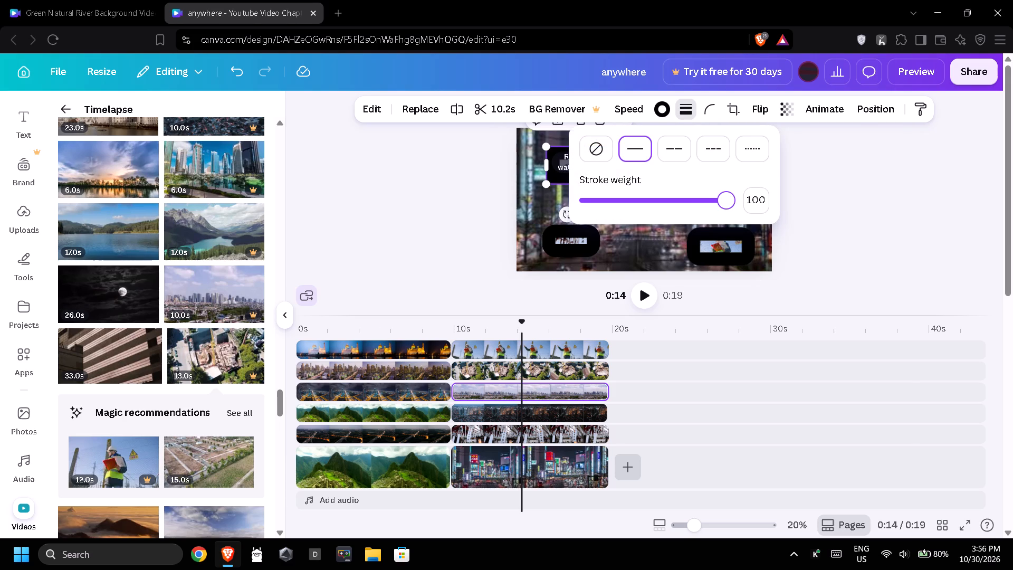
click(713, 109)
drag(717, 167, 764, 167)
click(726, 196)
Give the aerial construction site overlay a solid stroke of weight 100 and corner rounding of 100.
click(734, 157)
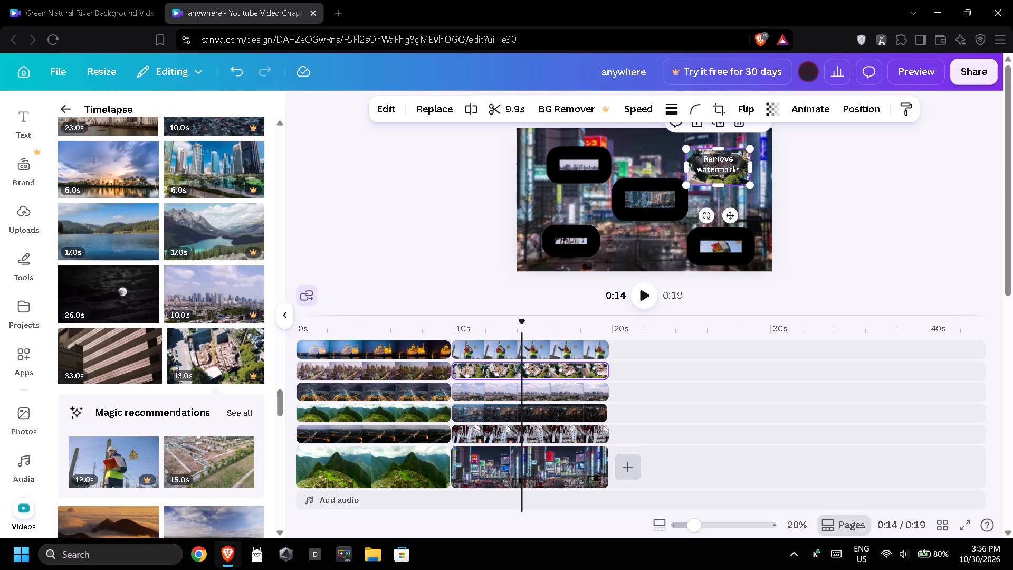
click(677, 113)
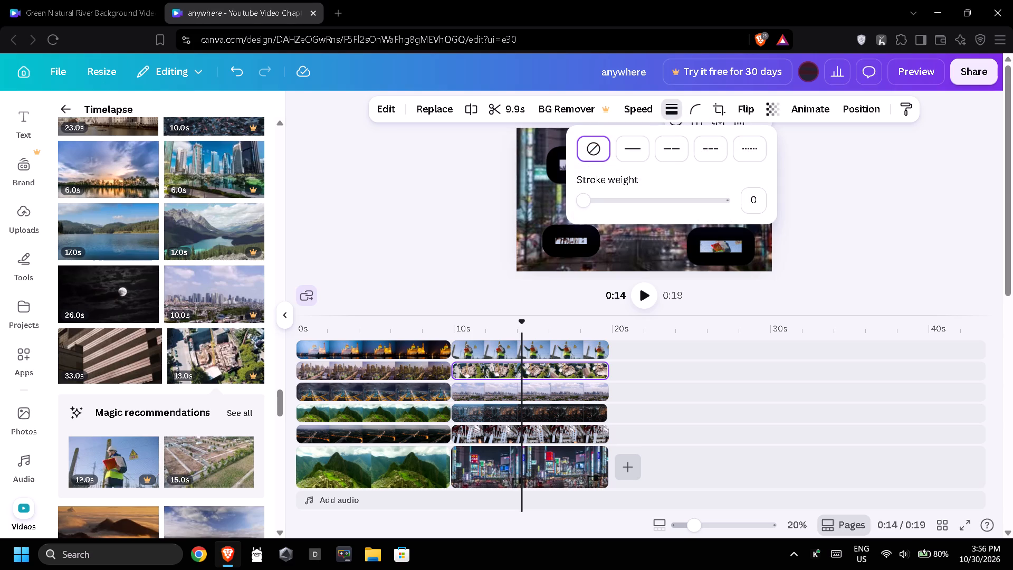
drag(716, 197, 740, 201)
click(708, 113)
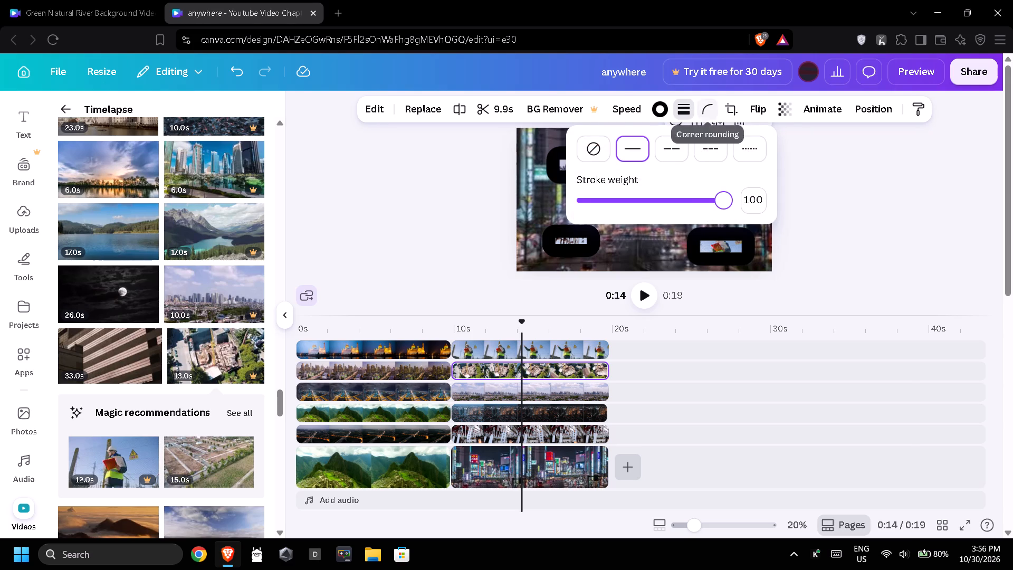
drag(738, 169, 774, 173)
click(909, 214)
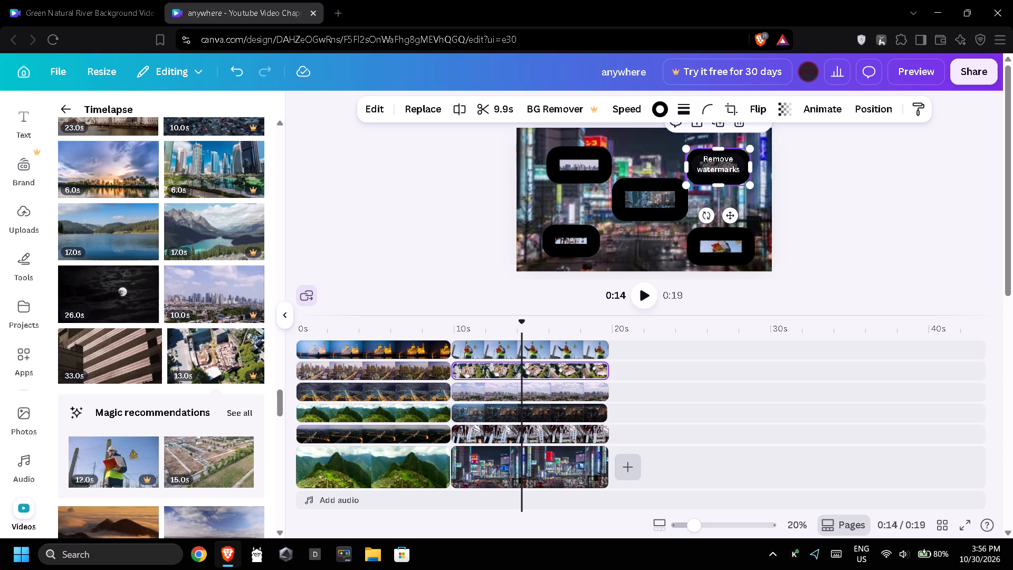
Add the waterfront skyscraper timelapse after the neon street clip as the third scene and trim it to 10.0 s.
click(675, 431)
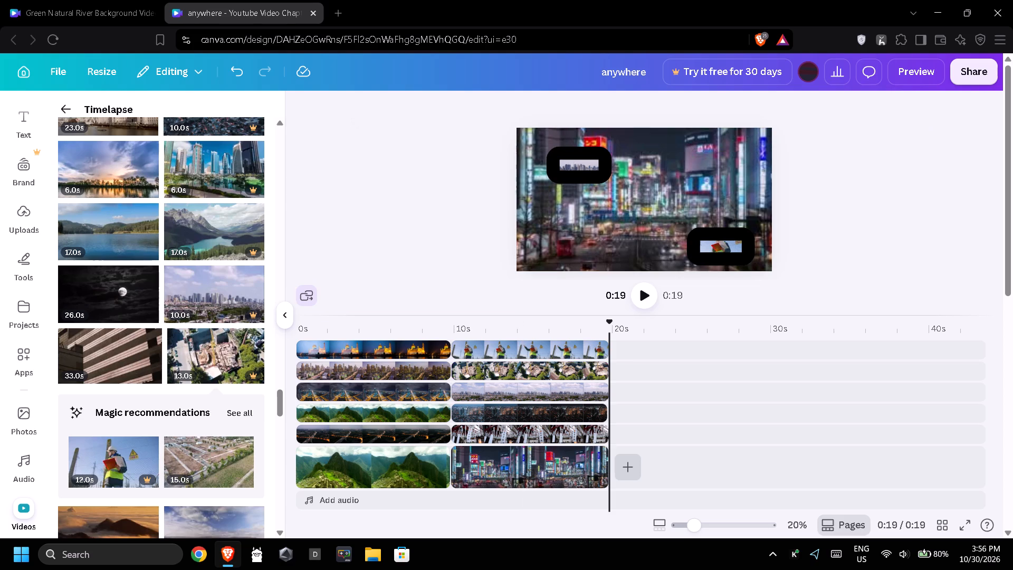
scroll(142, 378, down, 3)
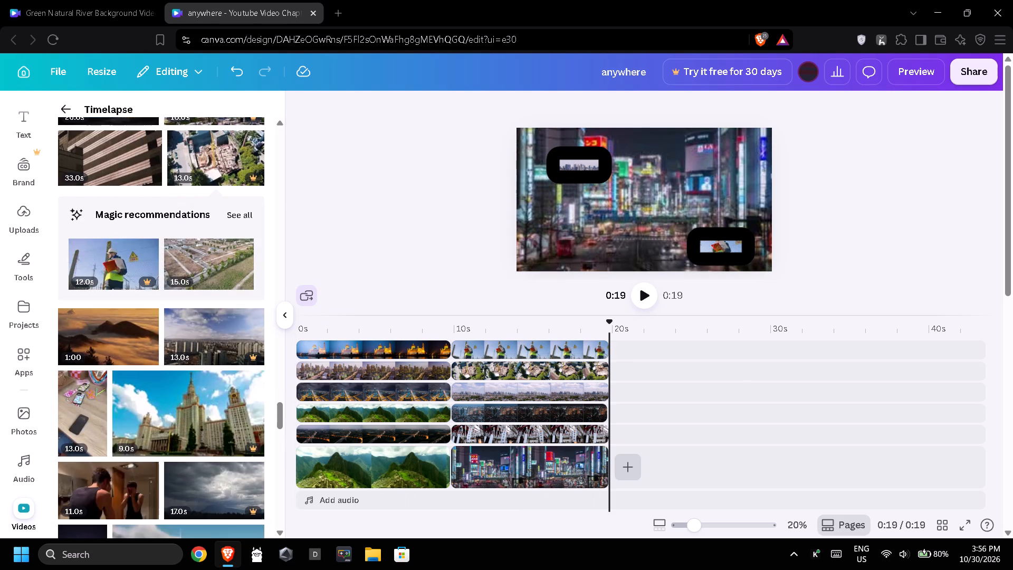
scroll(159, 410, down, 2)
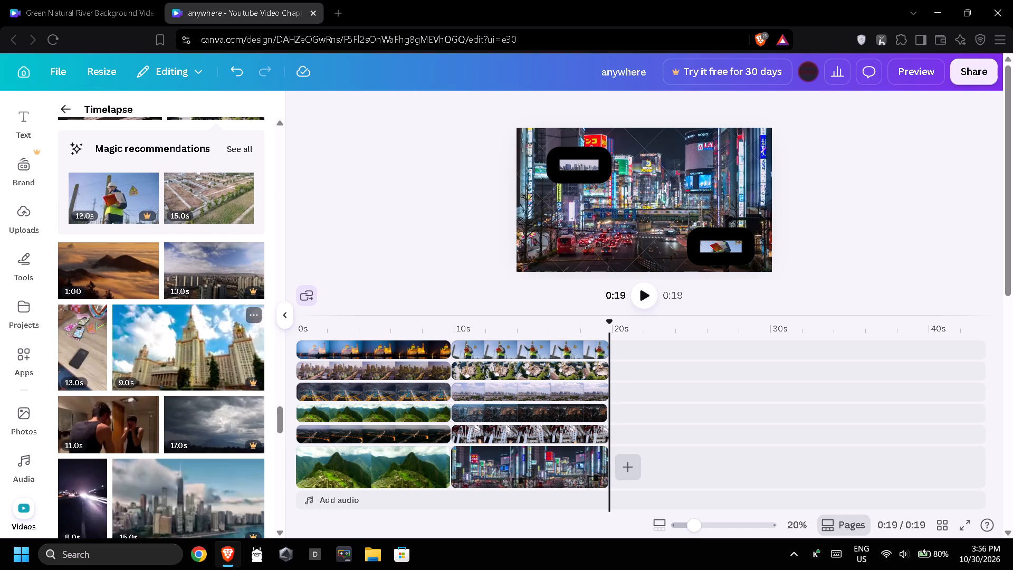
scroll(135, 420, down, 1)
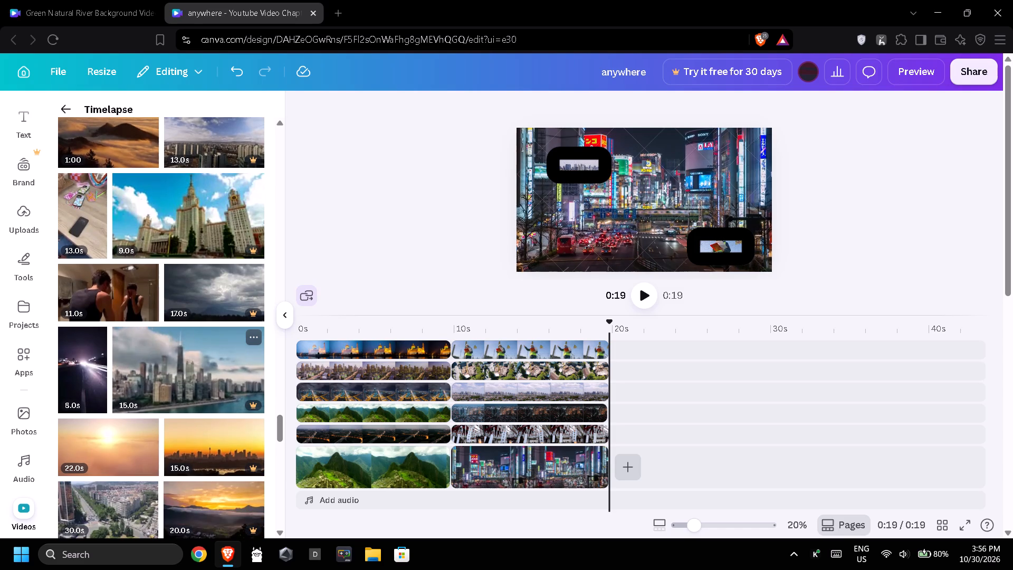
drag(150, 375, 665, 462)
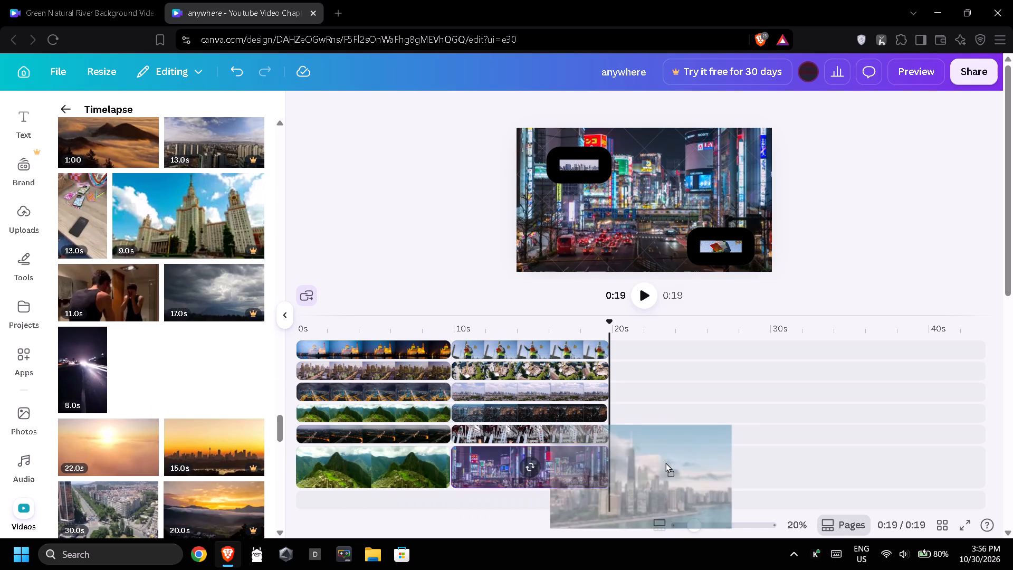
drag(665, 462, 680, 460)
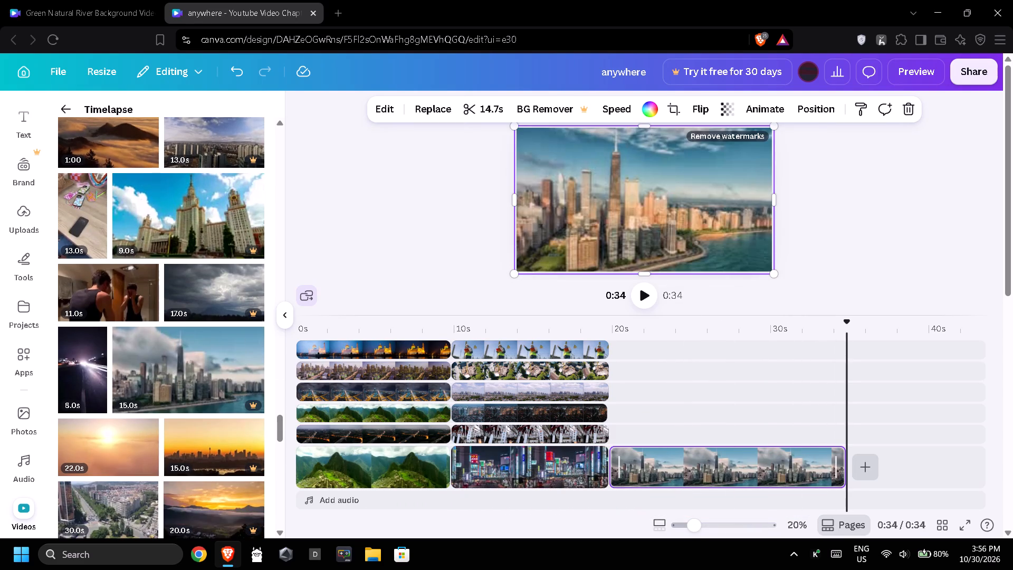
drag(841, 462, 762, 478)
Place the glowing sunset cloud clip as the first overlay above the waterfront skyscraper scene and trim it to 10.0 s.
scroll(136, 370, down, 3)
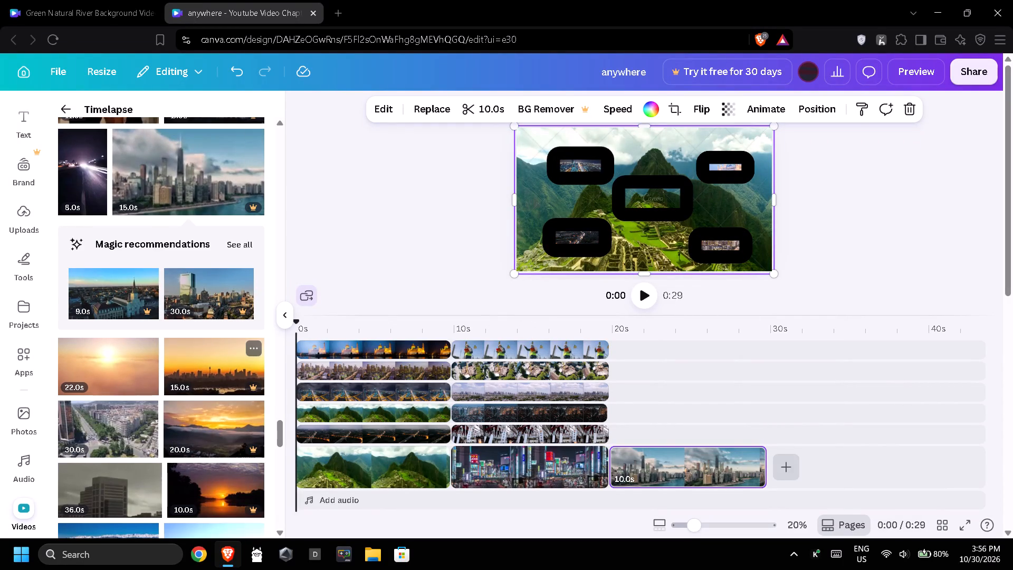
scroll(147, 455, down, 4)
drag(116, 476, 209, 436)
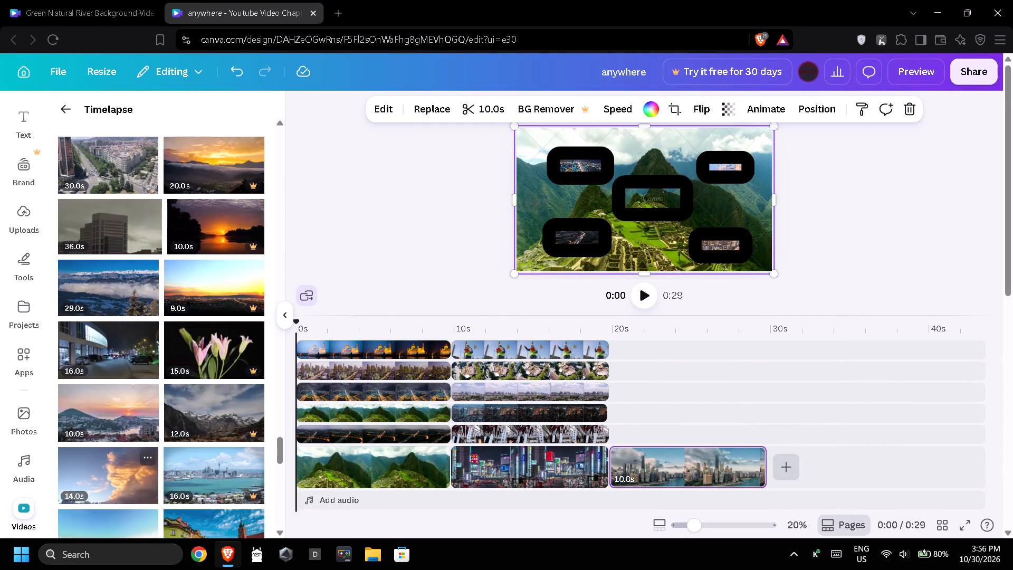
drag(209, 436, 687, 436)
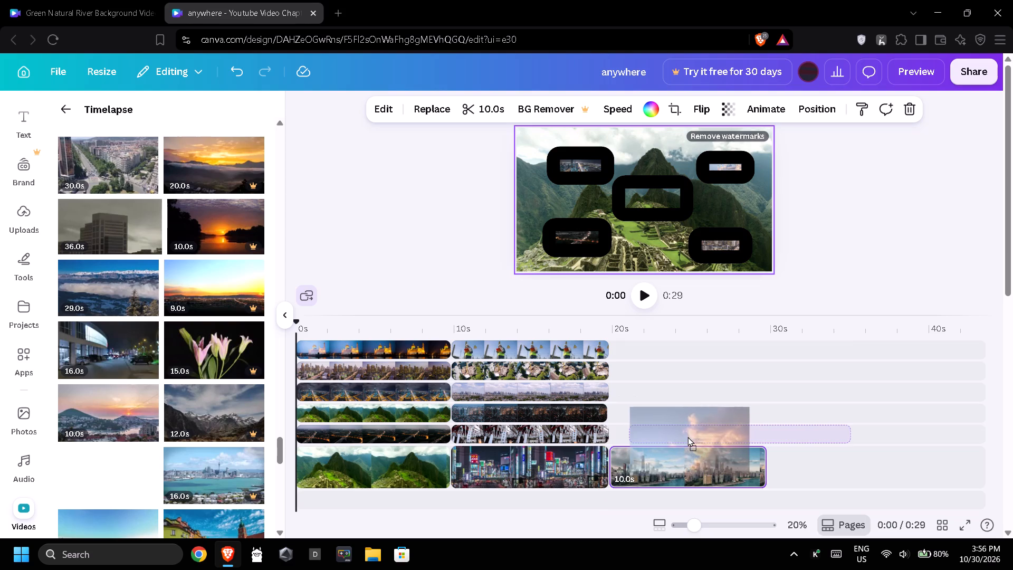
drag(687, 436, 672, 433)
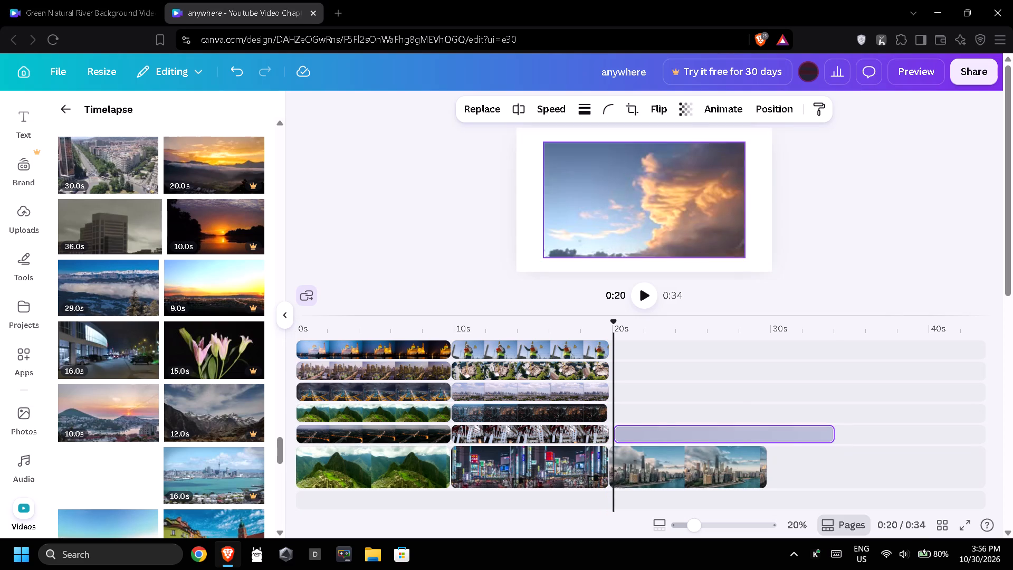
drag(672, 433, 667, 433)
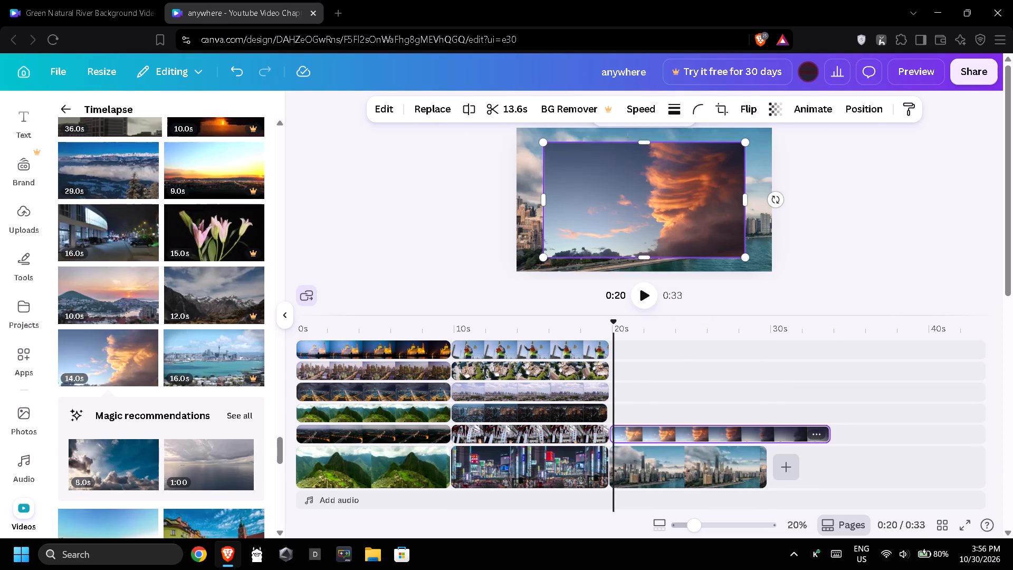
drag(829, 434, 785, 439)
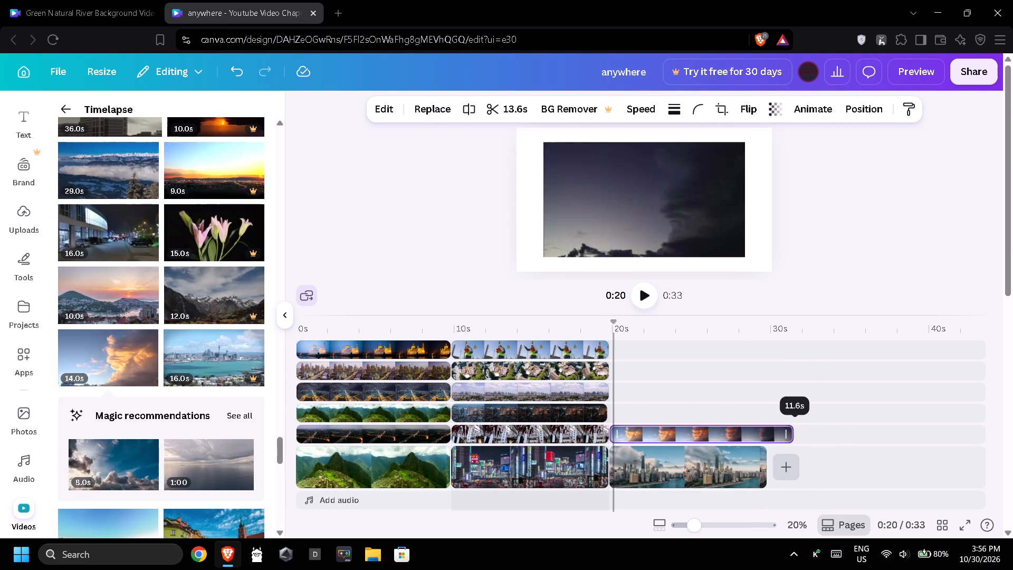
drag(785, 439, 769, 441)
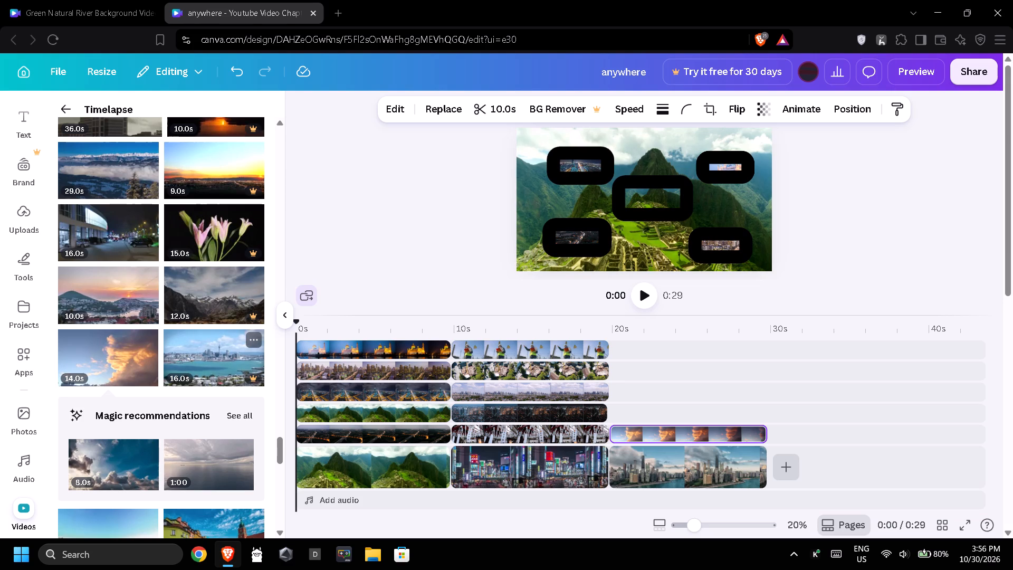
Place the turquoise harbour skyline clip as the second overlay of the third scene, trimming it to the scene's end.
drag(209, 359, 657, 403)
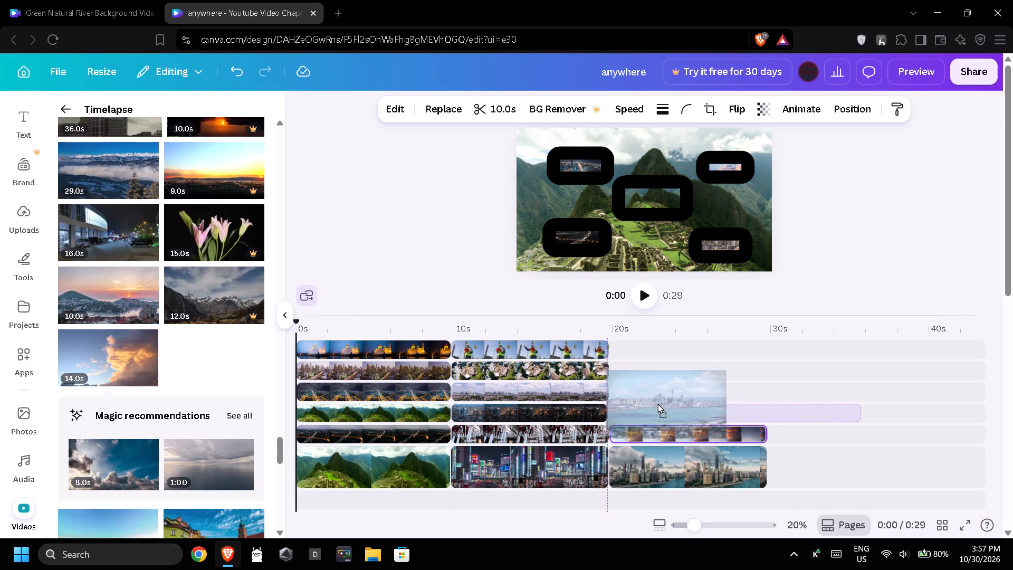
drag(657, 403, 656, 405)
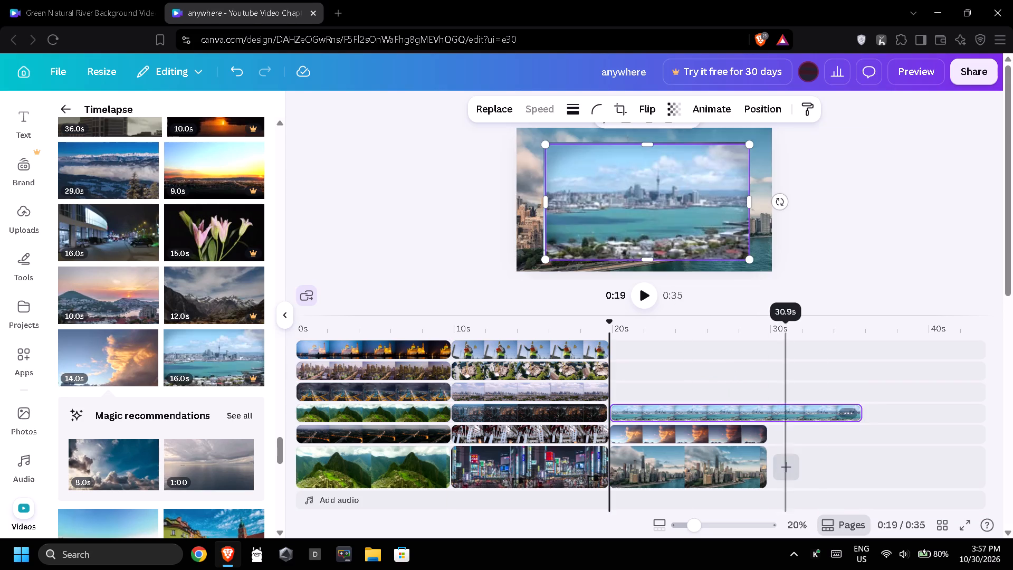
drag(861, 414, 773, 417)
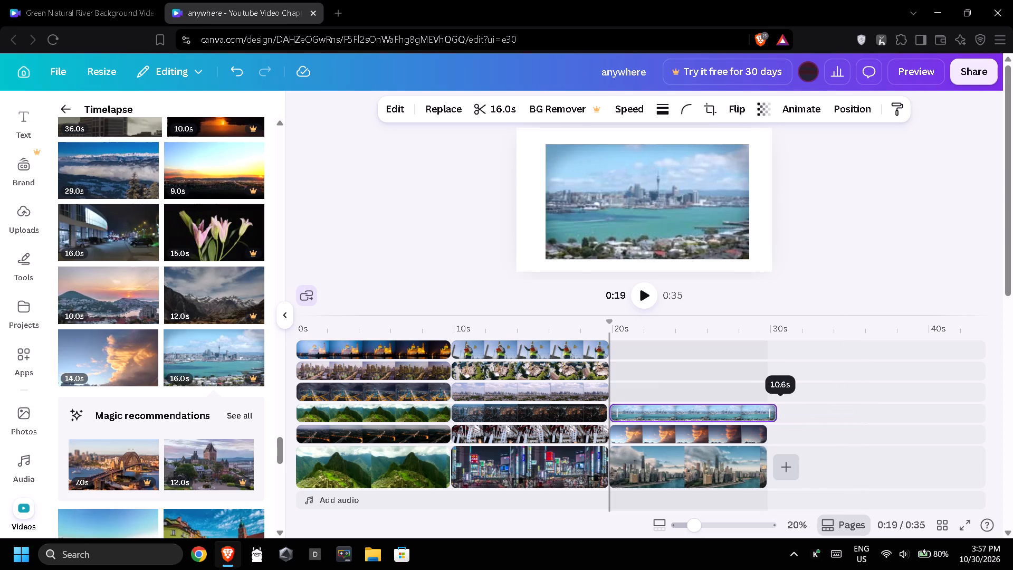
drag(773, 417, 769, 418)
click(769, 418)
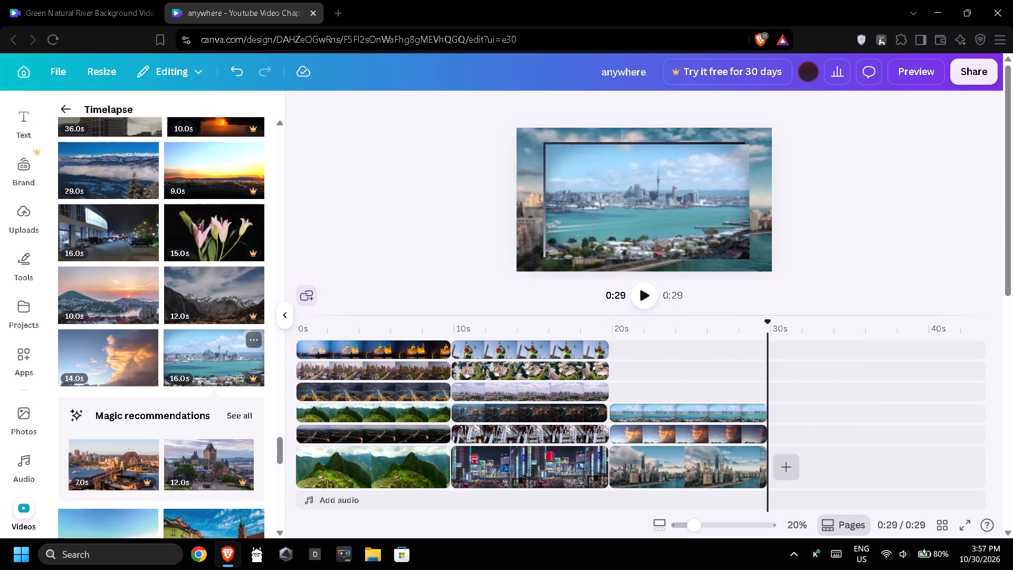
Place the sunset cloud clip again as the third overlay of the third scene and trim it to 10.0 s.
drag(114, 363, 644, 371)
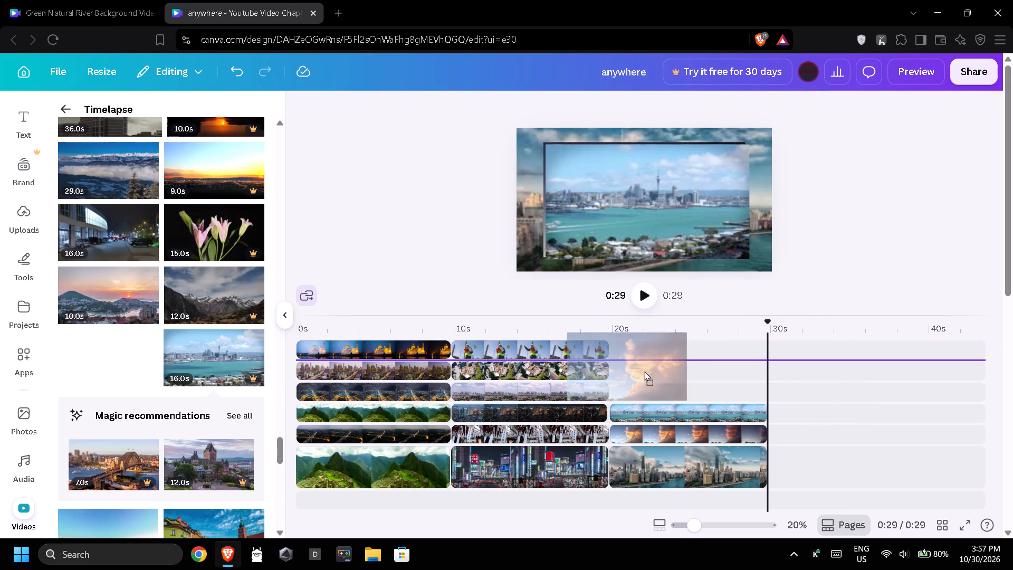
drag(644, 371, 666, 388)
drag(828, 393, 799, 394)
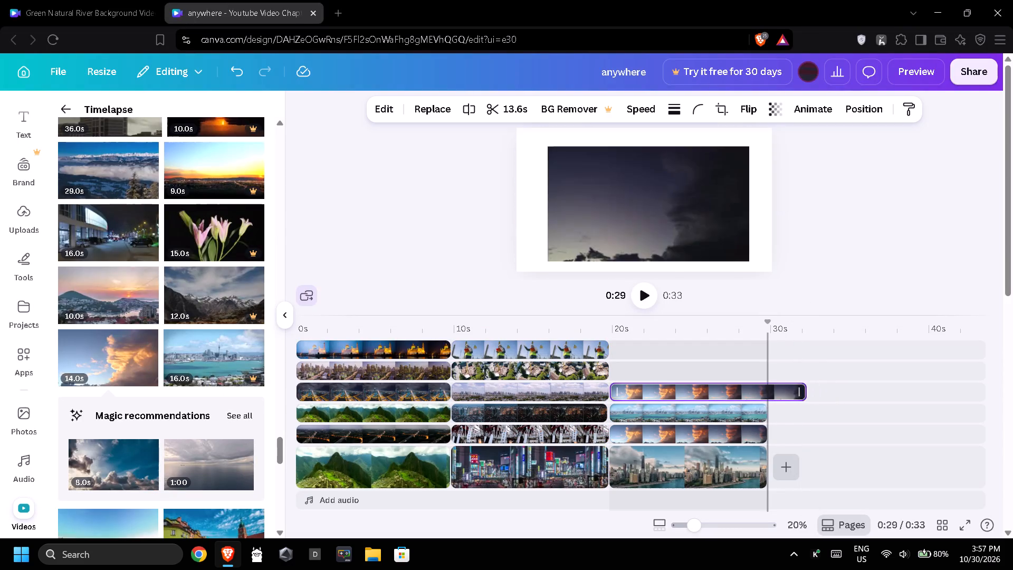
drag(799, 394, 771, 396)
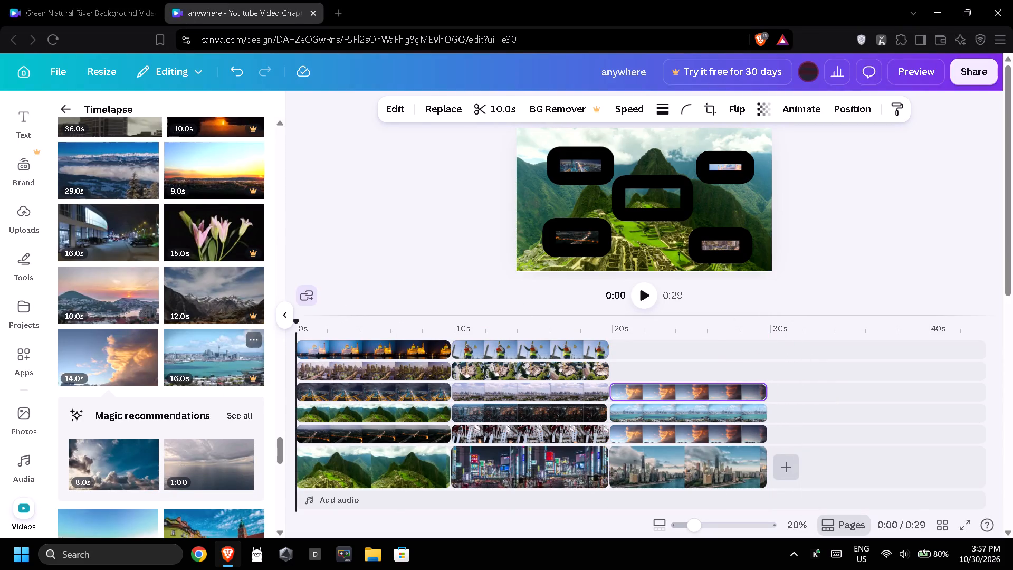
Place the river bridge sunset clip and the recommended cruise ship harbour clip as the fourth and fifth overlays of the third scene.
scroll(209, 389, down, 2)
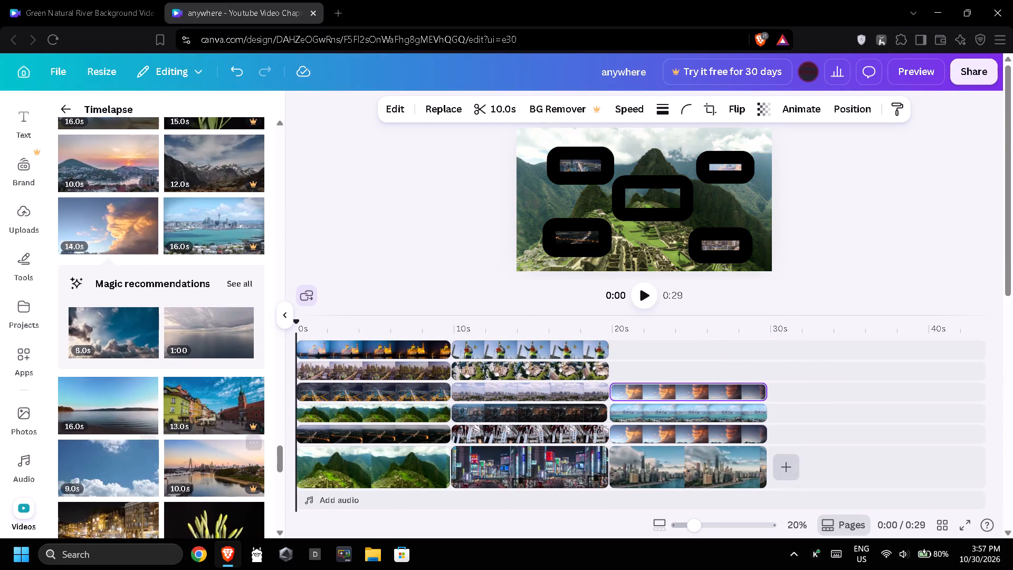
drag(192, 462, 664, 367)
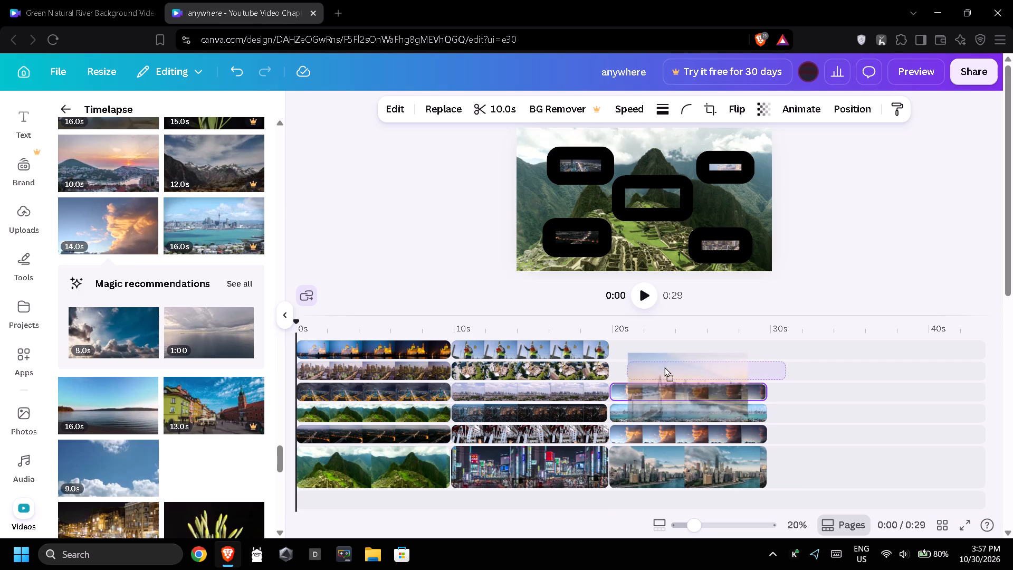
drag(664, 367, 638, 367)
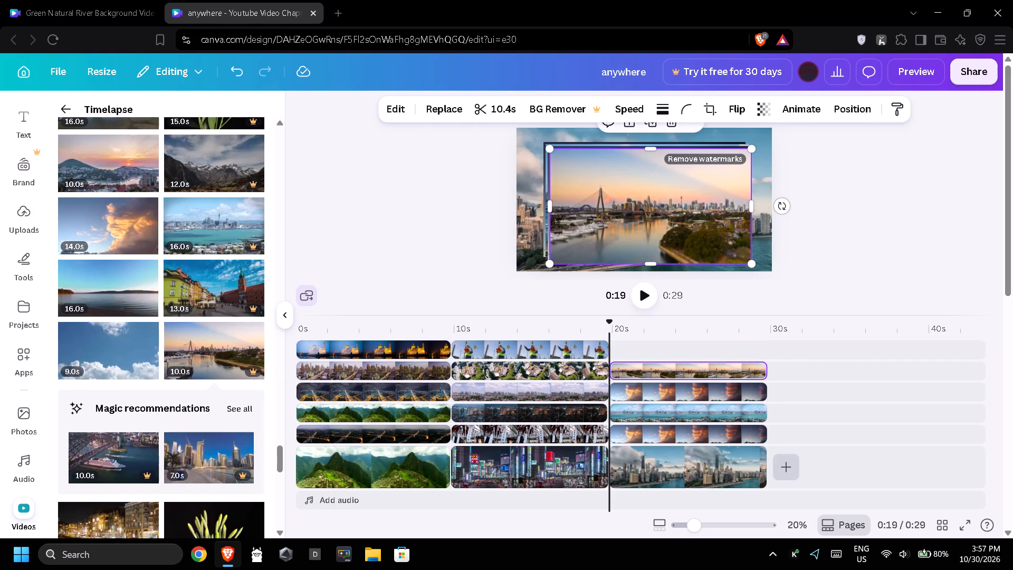
scroll(139, 404, down, 1)
drag(104, 393, 665, 350)
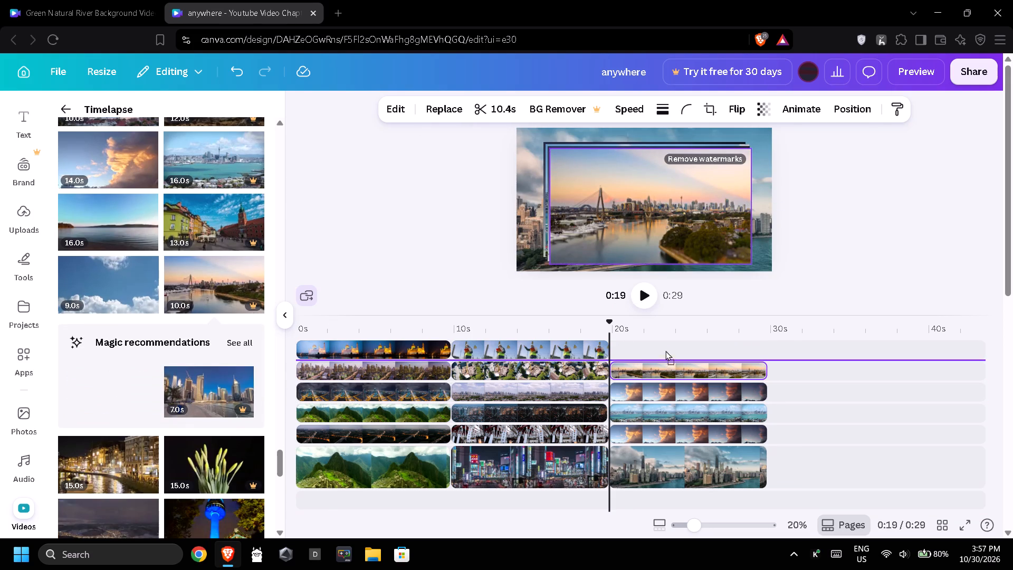
drag(665, 350, 647, 348)
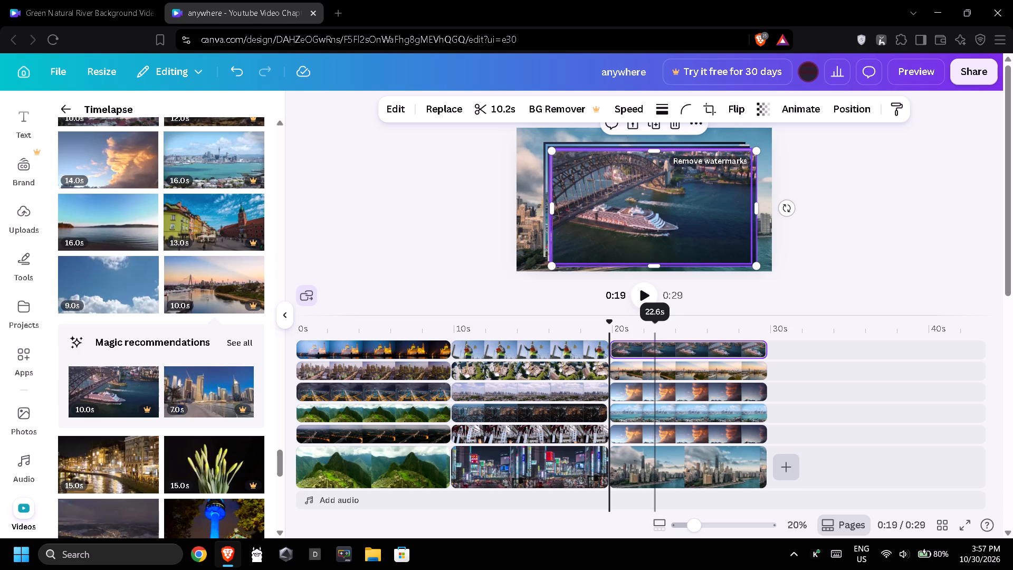
Shrink the first cloud overlay into the frame's lower-left corner and the cruise ship overlay into its upper-right corner.
click(643, 436)
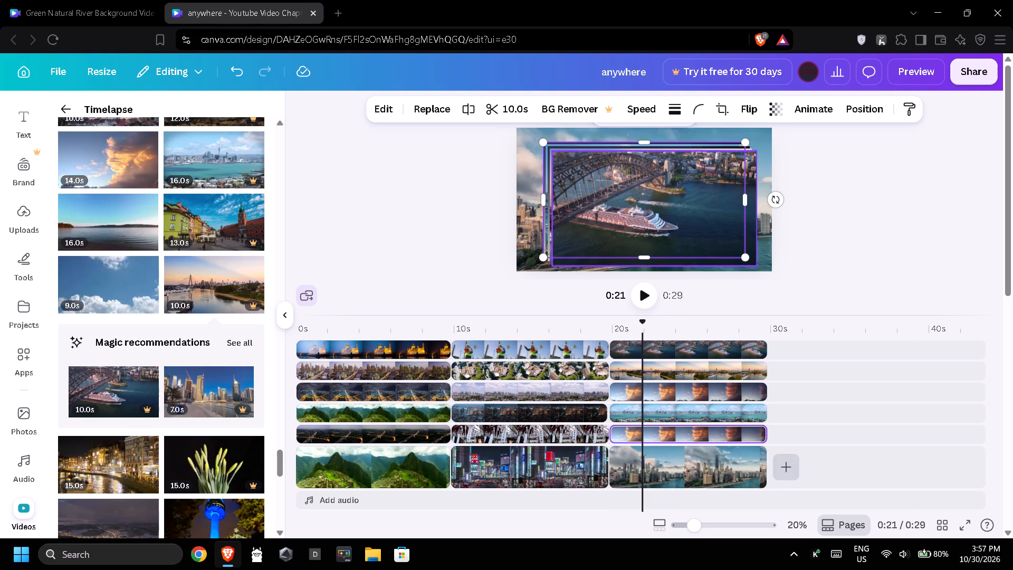
drag(741, 146, 632, 216)
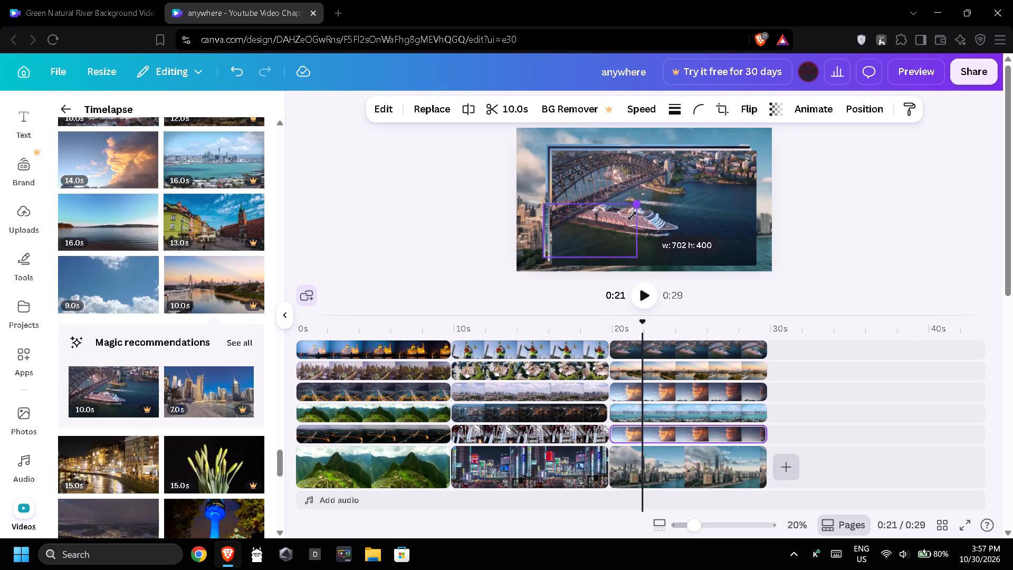
drag(632, 216, 611, 235)
click(660, 225)
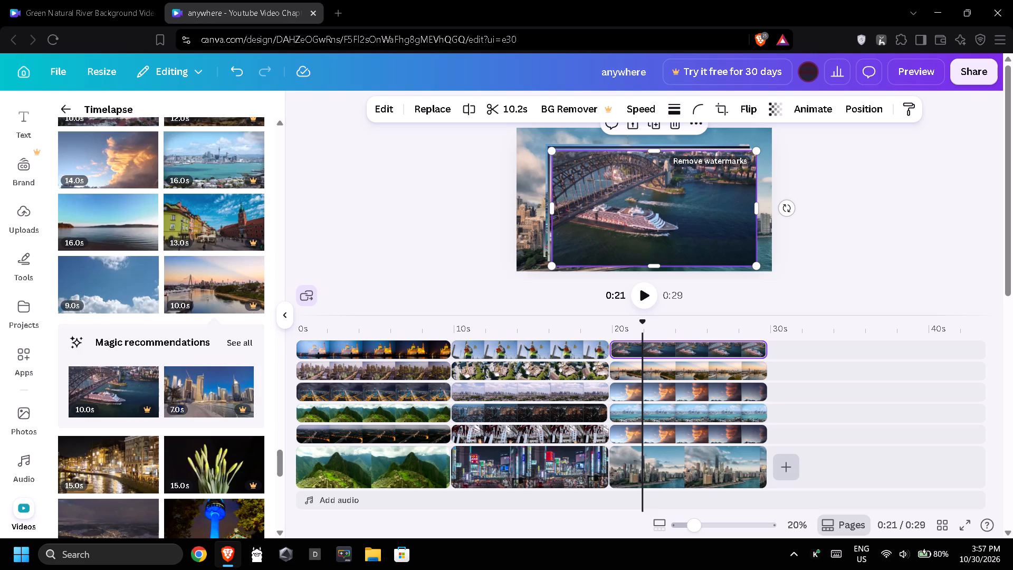
drag(548, 264, 686, 169)
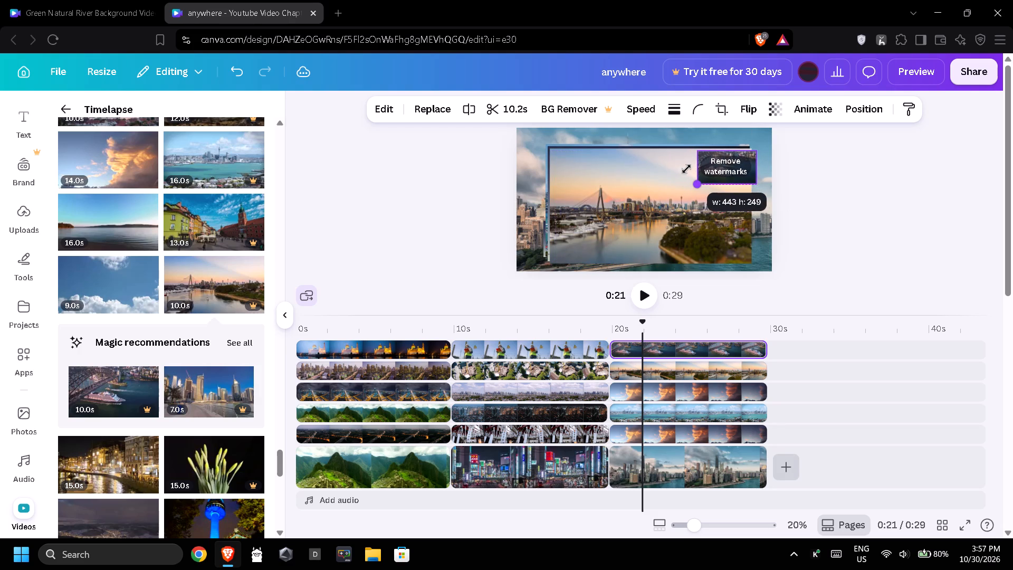
drag(686, 169, 680, 174)
Shrink the river bridge overlay into the frame's lower-right corner and the second cloud overlay into its upper-left corner.
click(581, 178)
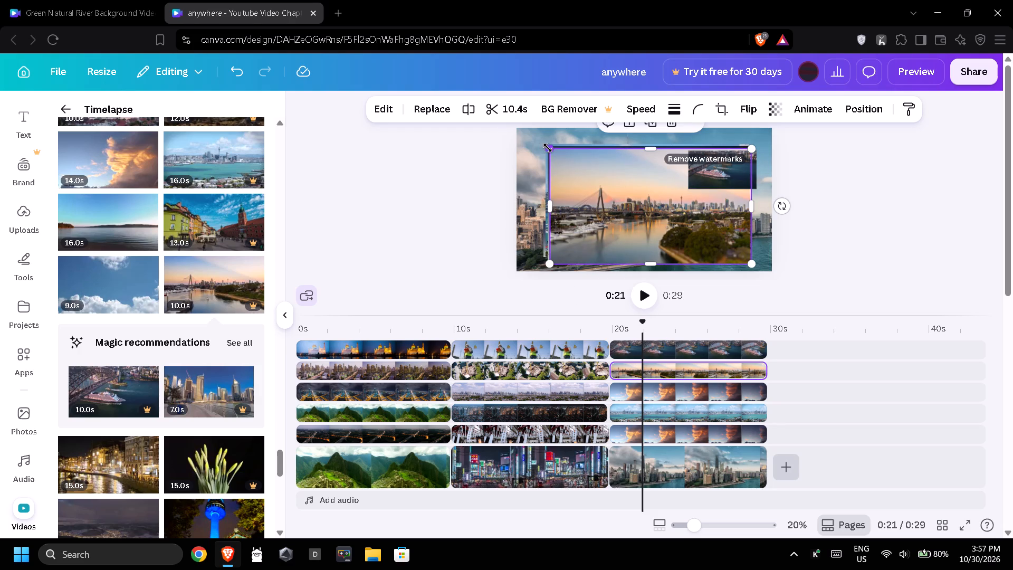
drag(549, 148, 679, 234)
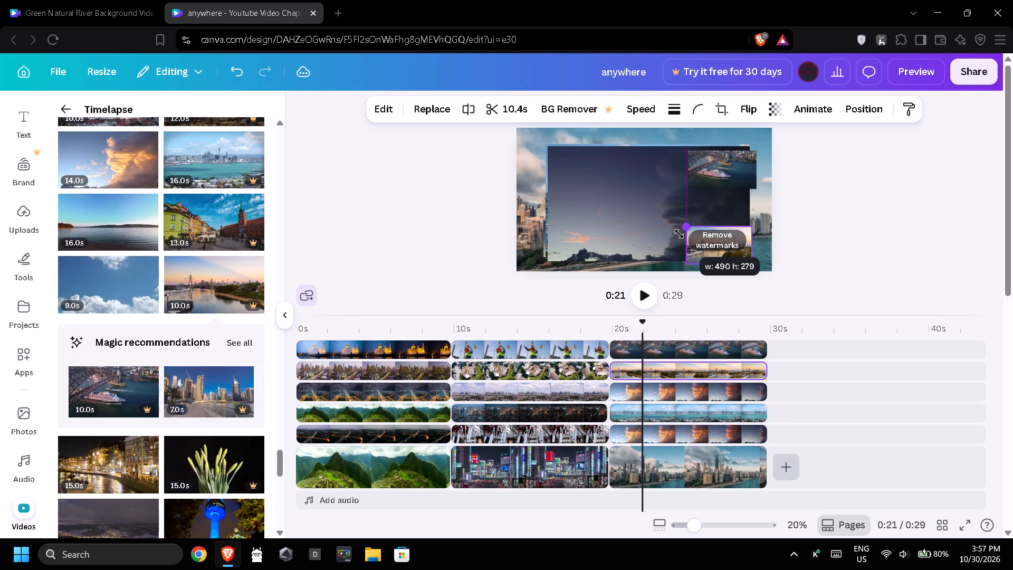
drag(679, 234, 683, 237)
click(654, 241)
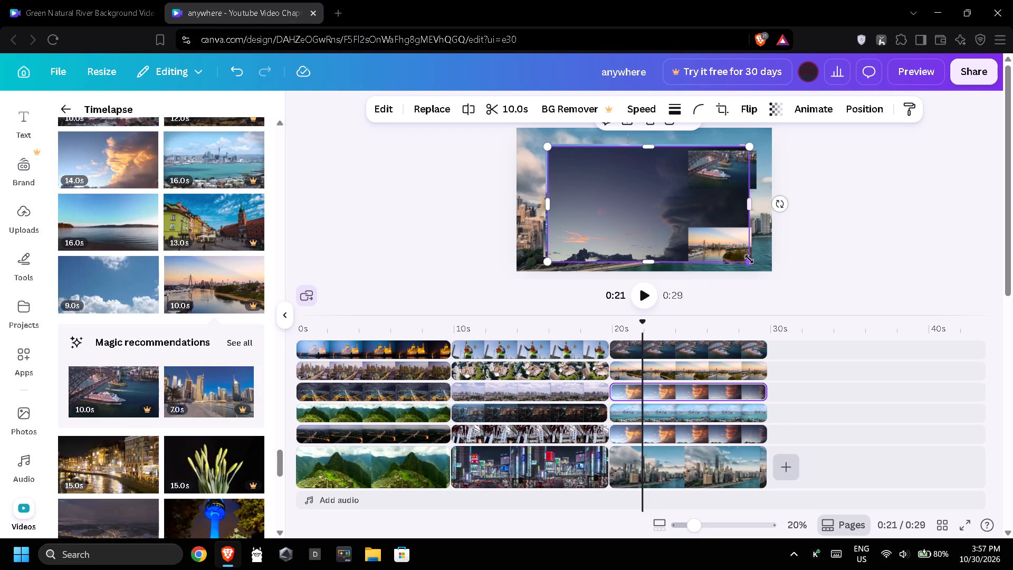
drag(749, 259, 614, 168)
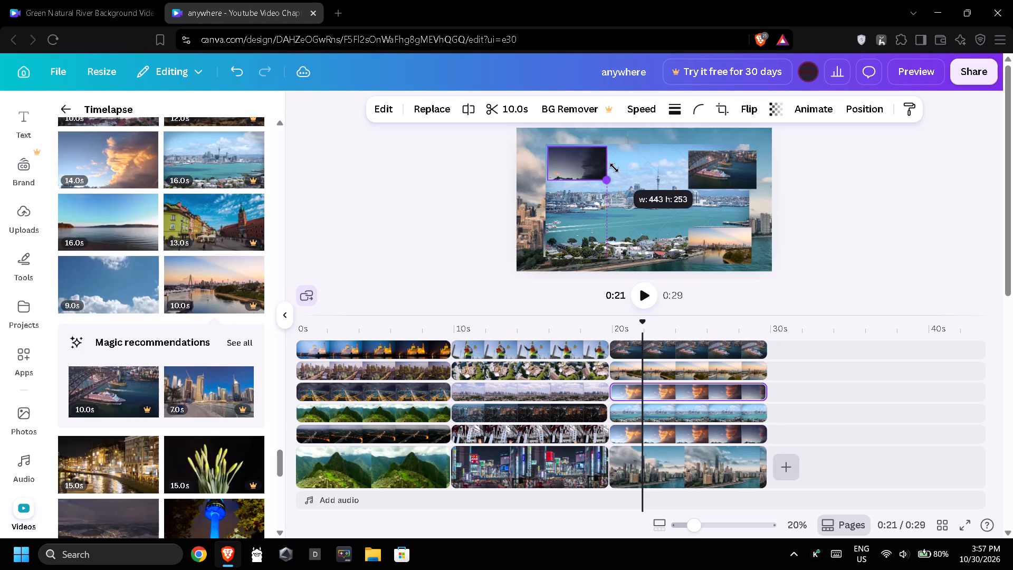
drag(614, 168, 623, 174)
Shrink the turquoise harbour city overlay to about 595 by 336 at the centre of the skyscraper scene.
click(662, 216)
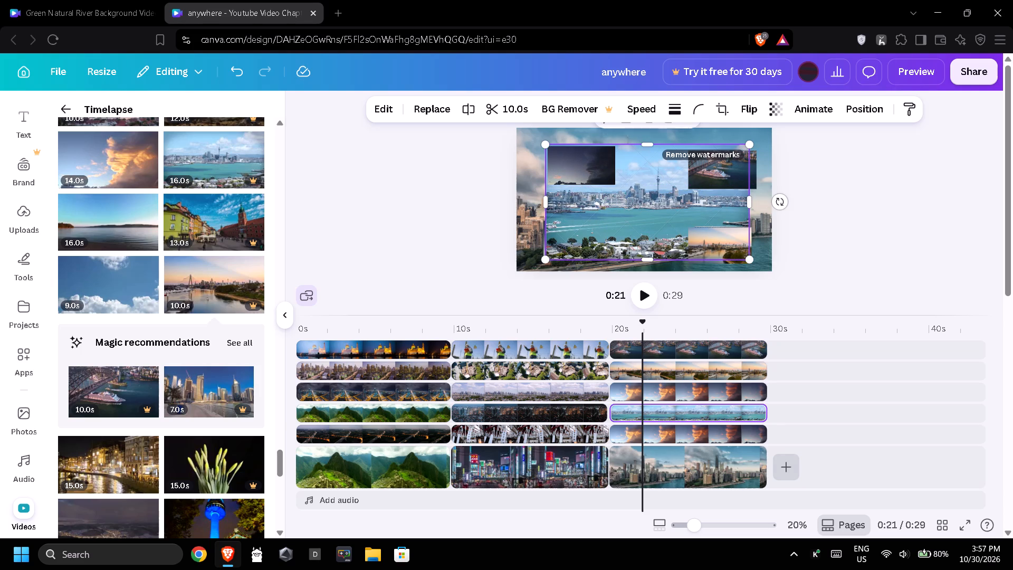
drag(544, 256, 619, 222)
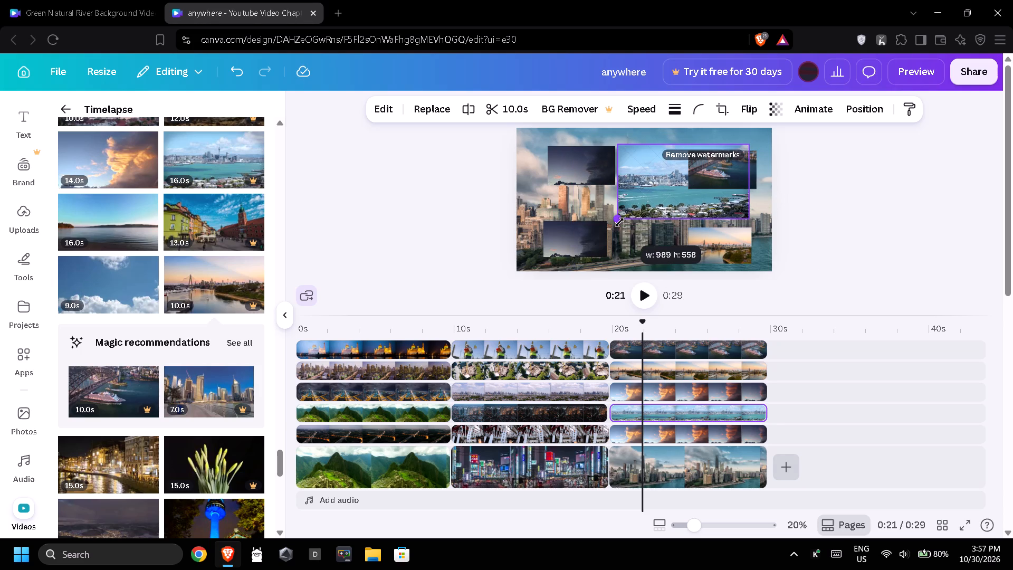
drag(619, 222, 608, 223)
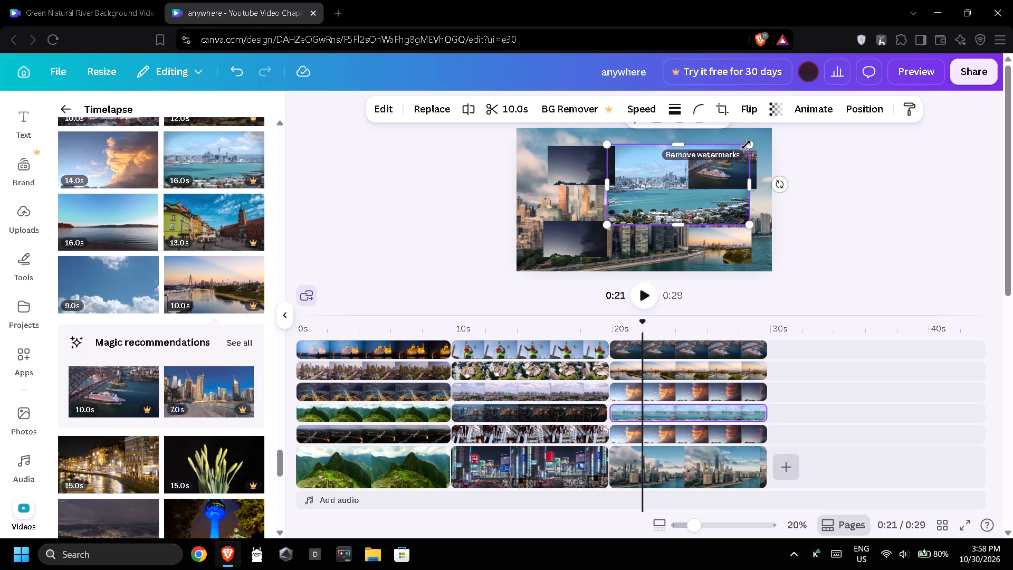
drag(747, 145, 688, 191)
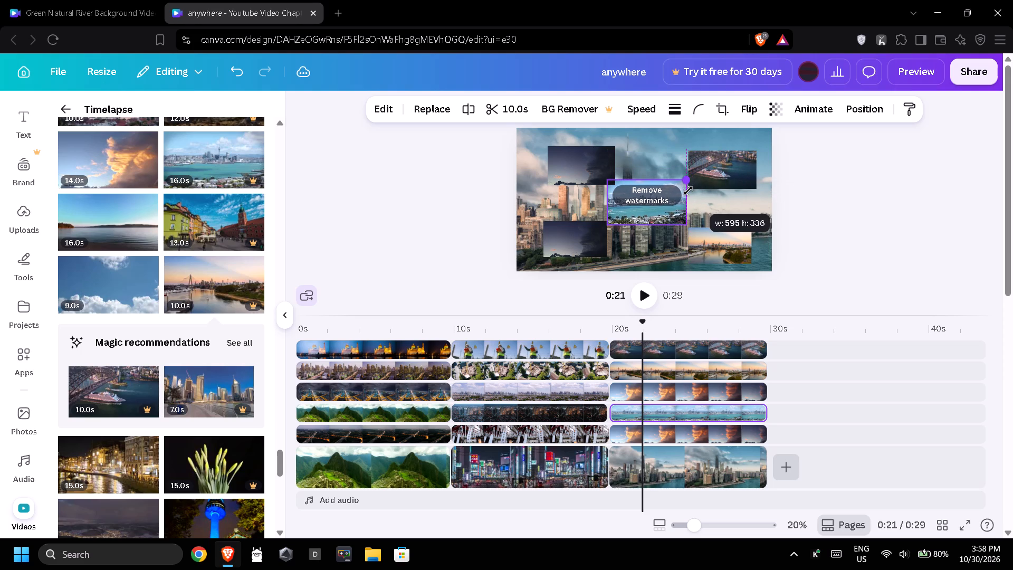
drag(688, 191, 687, 191)
Give the central harbour city overlay a solid black stroke of weight 100 and a corner rounding of 100.
click(675, 111)
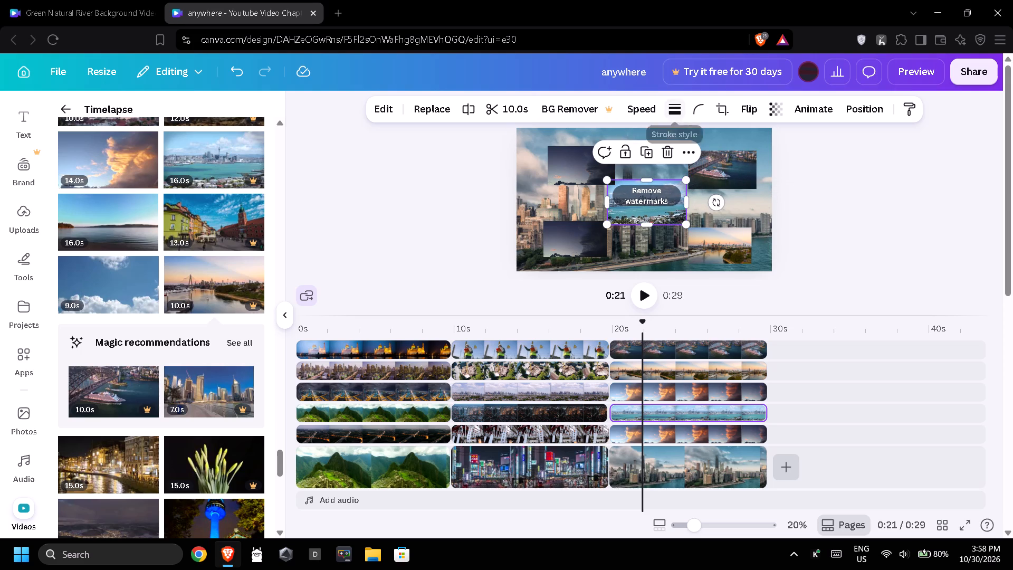
drag(660, 196, 740, 203)
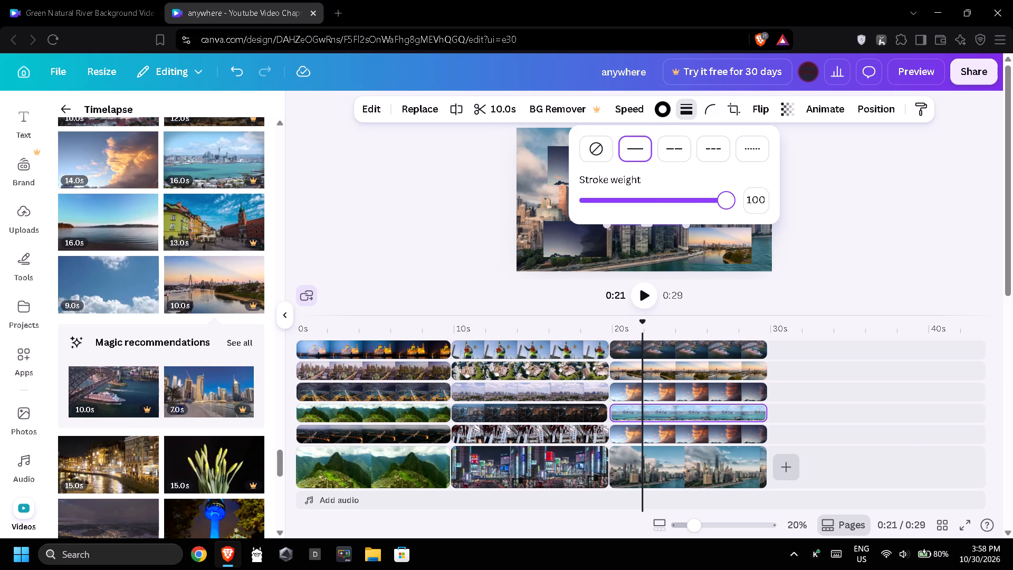
click(709, 110)
drag(721, 167, 758, 170)
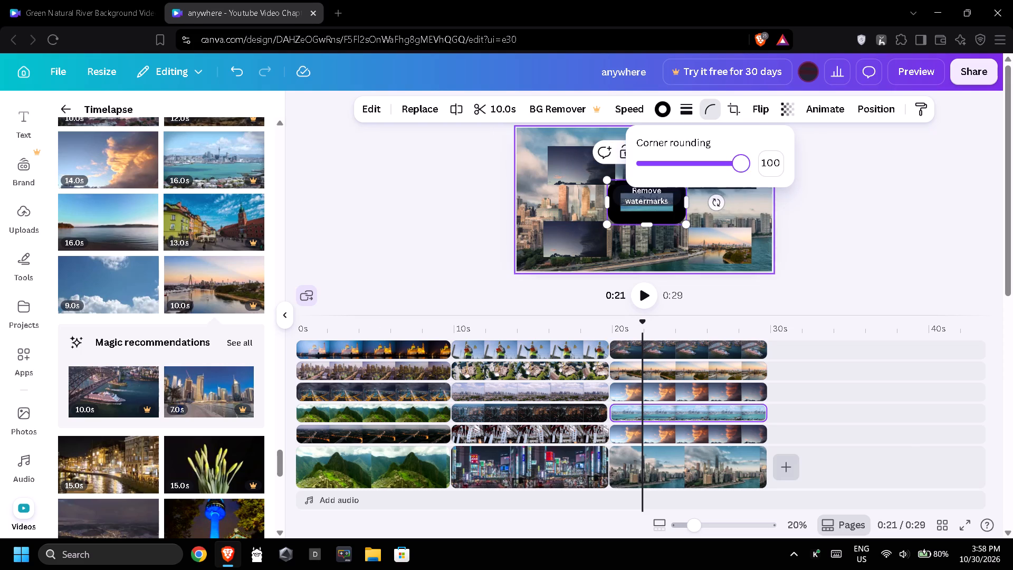
click(831, 239)
Give the cruise ship overlay a corner rounding of 100 and a solid black stroke of weight 100.
click(718, 171)
click(704, 107)
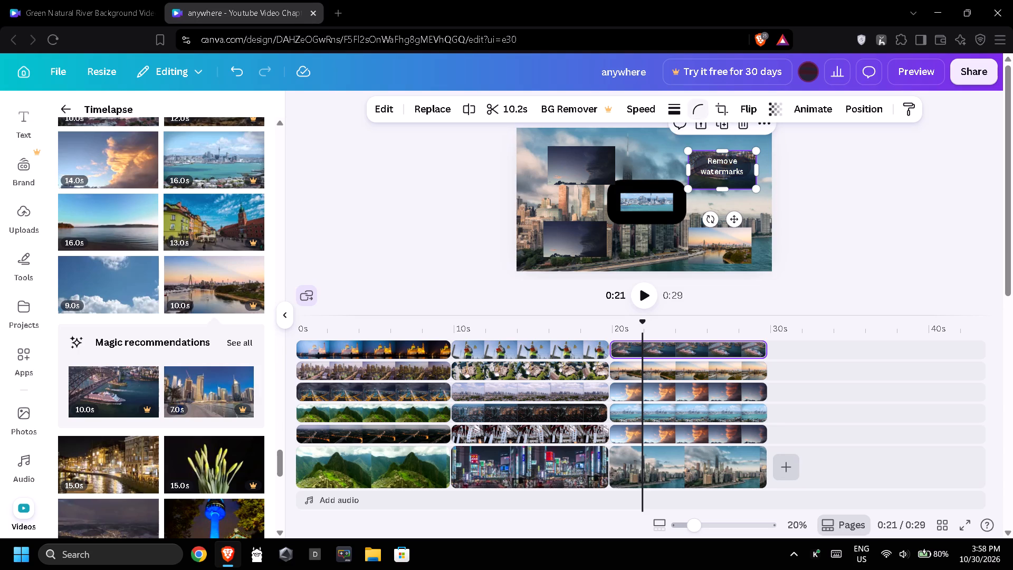
drag(729, 163, 739, 164)
click(670, 111)
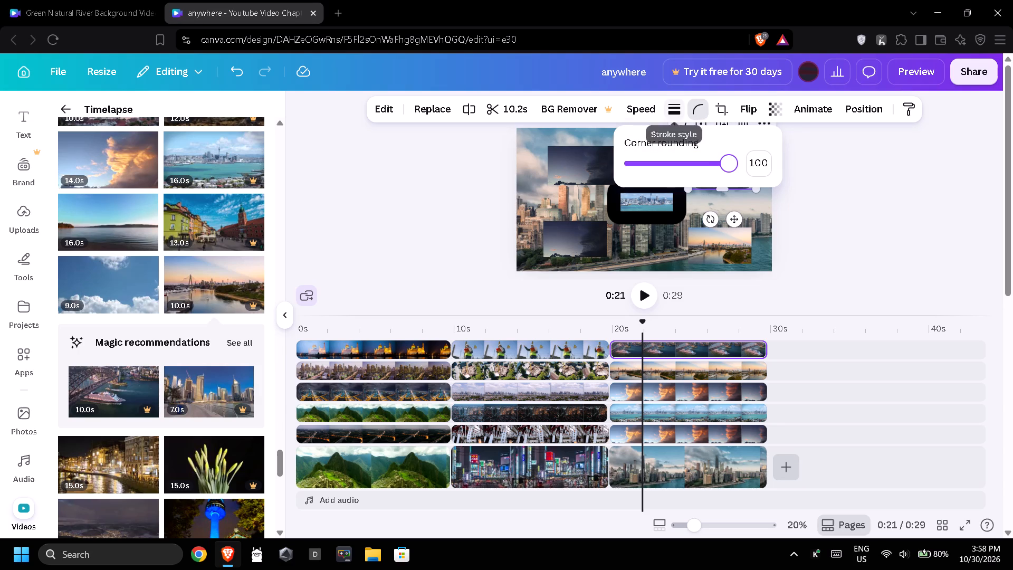
drag(718, 200, 748, 205)
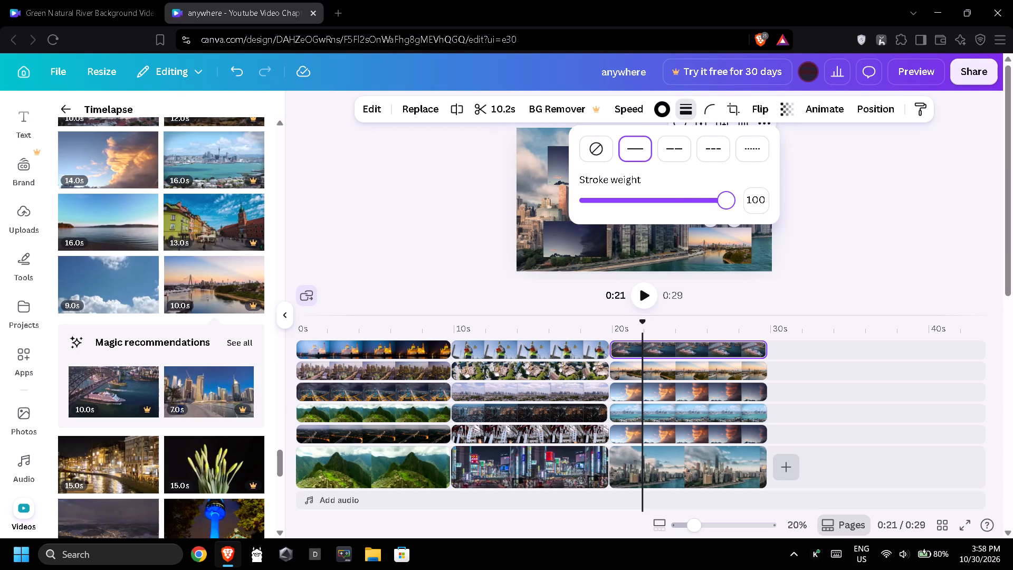
click(813, 194)
Give the river bridge sunset overlay a solid black stroke of weight 100 and a corner rounding of 100.
click(736, 235)
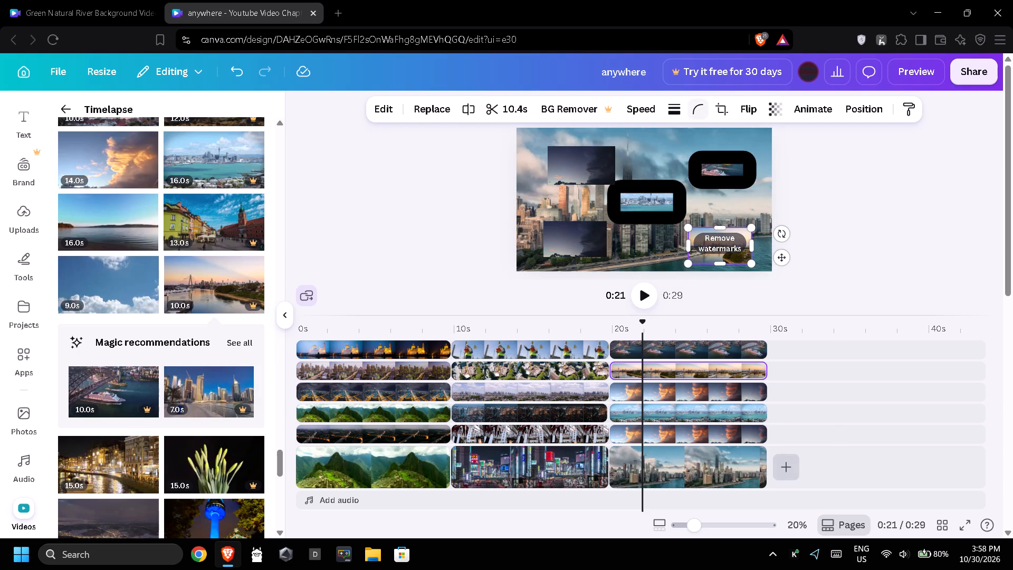
click(680, 110)
drag(716, 198, 744, 204)
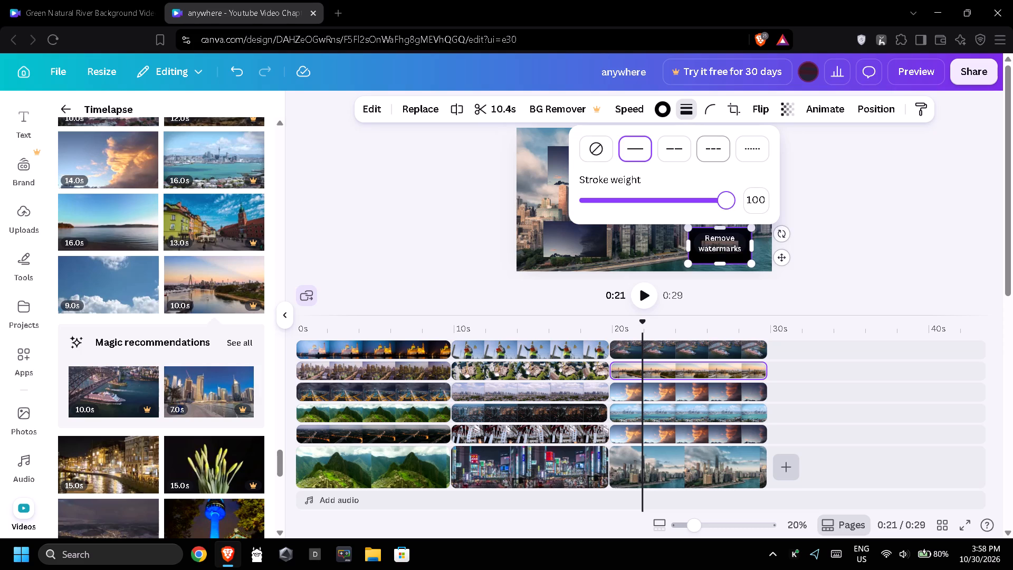
click(708, 107)
drag(725, 165, 748, 169)
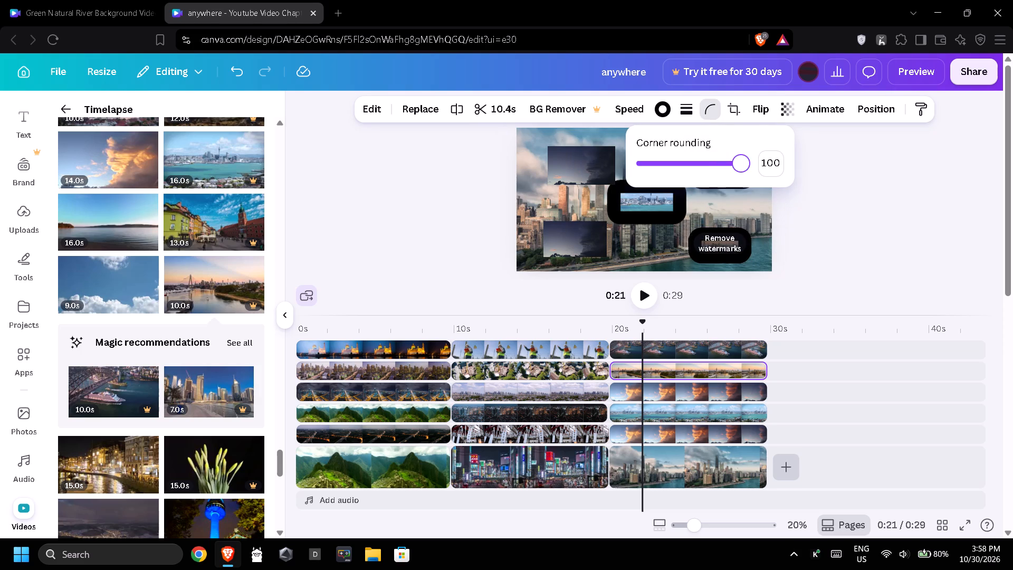
click(842, 209)
Give the cloud overlay in the frame's upper-left corner a solid black stroke of weight about 99 and a corner rounding of 100.
click(601, 170)
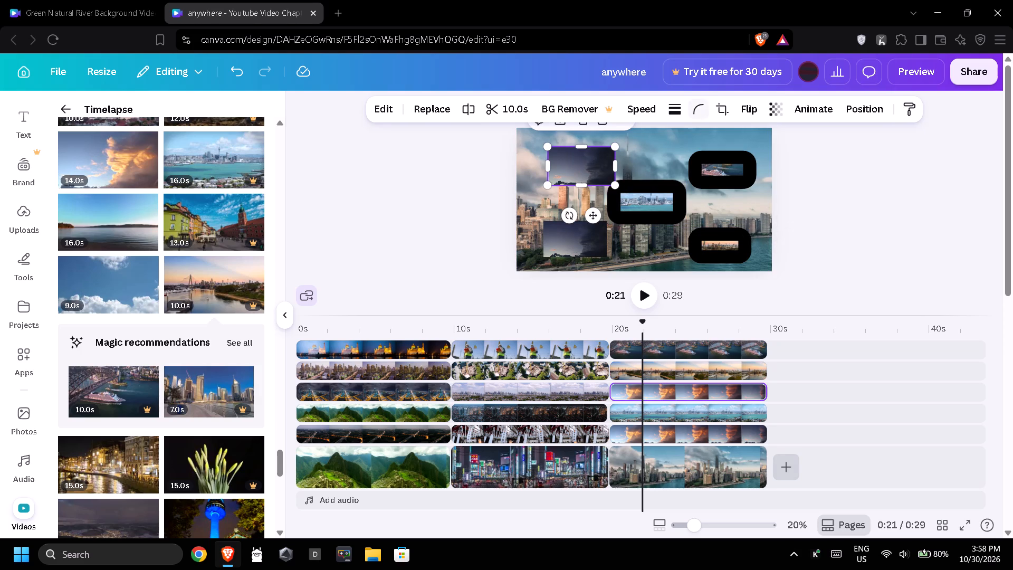
click(672, 104)
drag(711, 200, 727, 202)
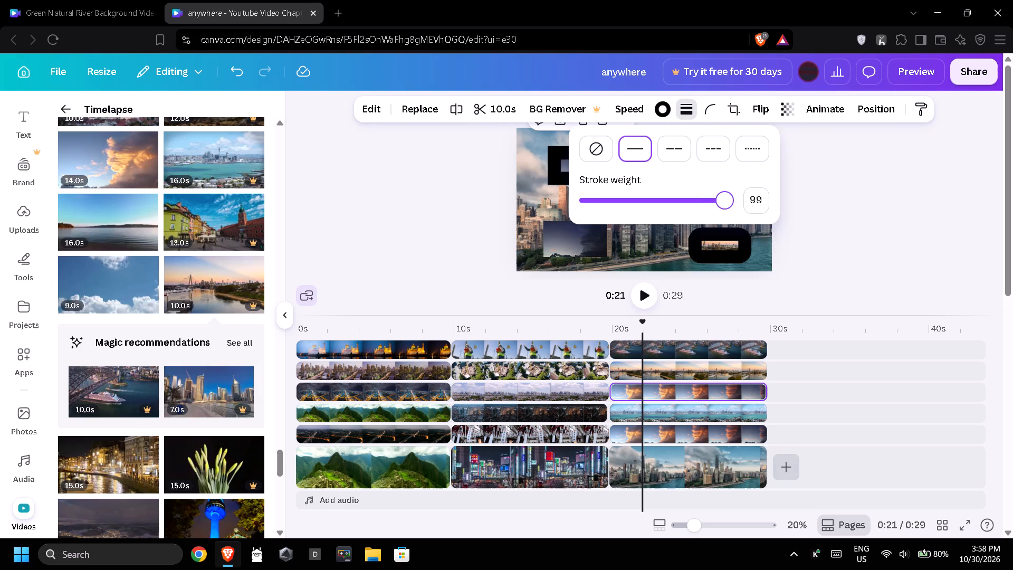
drag(727, 202, 728, 202)
click(710, 113)
drag(728, 159, 760, 168)
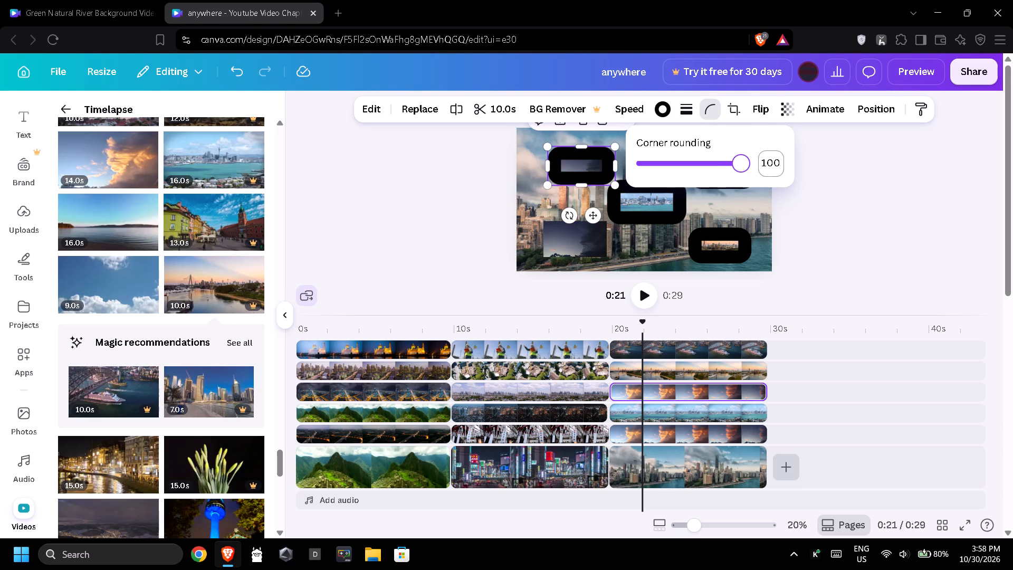
click(836, 222)
Give the cloud overlay in the frame's lower-left corner a solid black stroke of weight 100 and a corner rounding of 100.
click(558, 245)
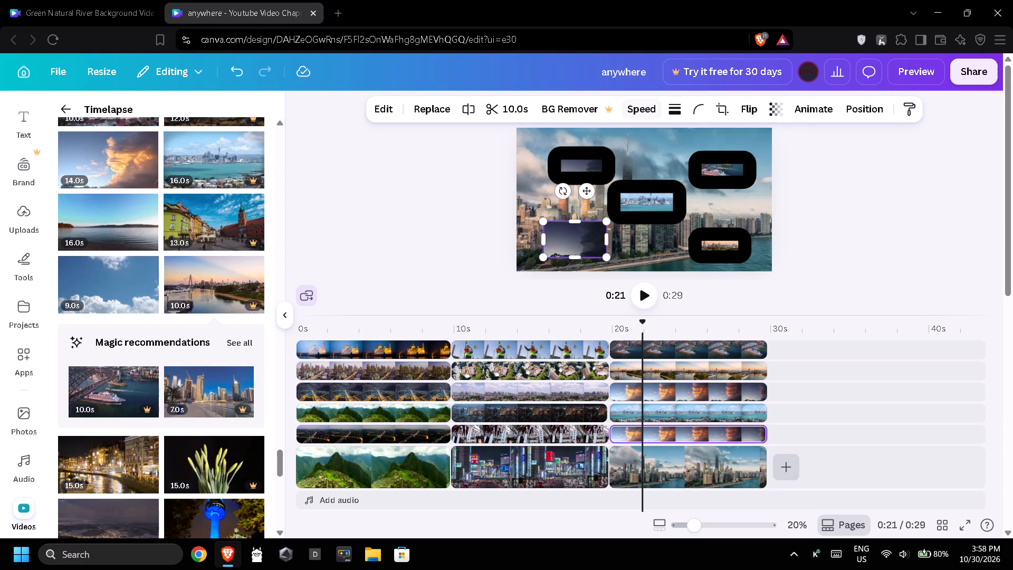
click(682, 114)
drag(710, 203, 748, 205)
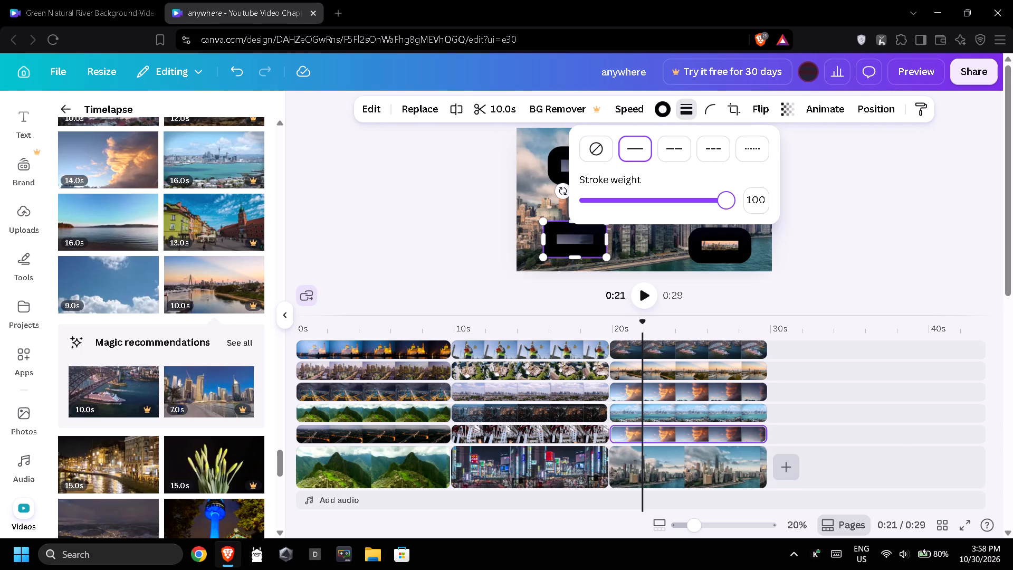
click(713, 111)
drag(734, 165, 753, 166)
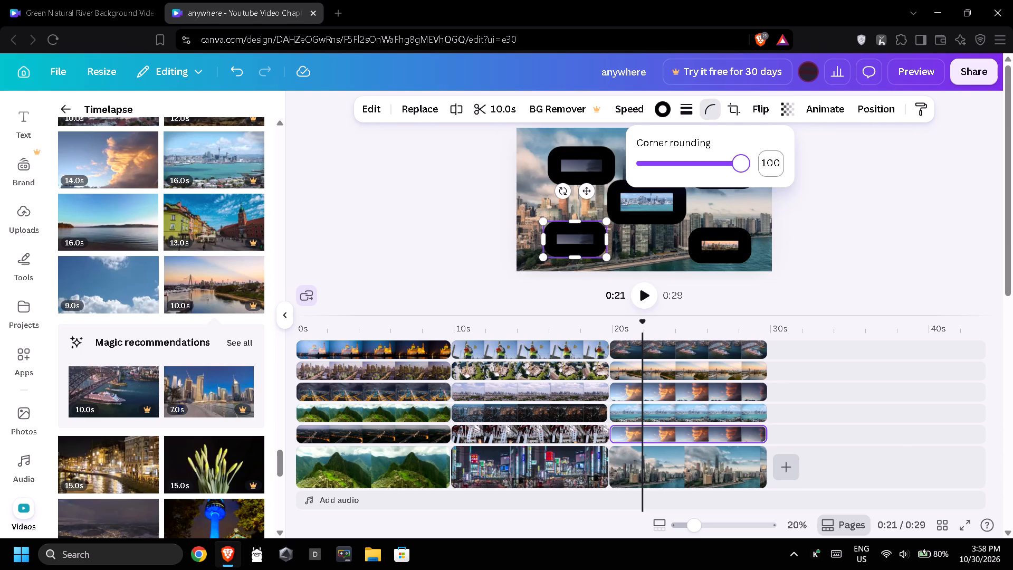
click(834, 207)
click(834, 207)
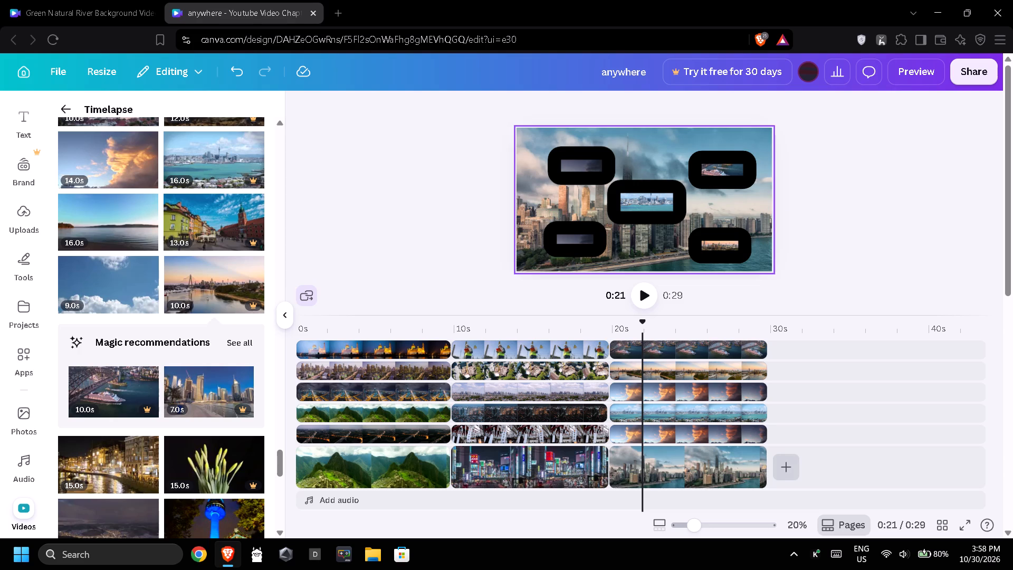
Delete the green mountain and neon city scenes together with all their overlay clips, keeping the skyscraper scene.
click(820, 385)
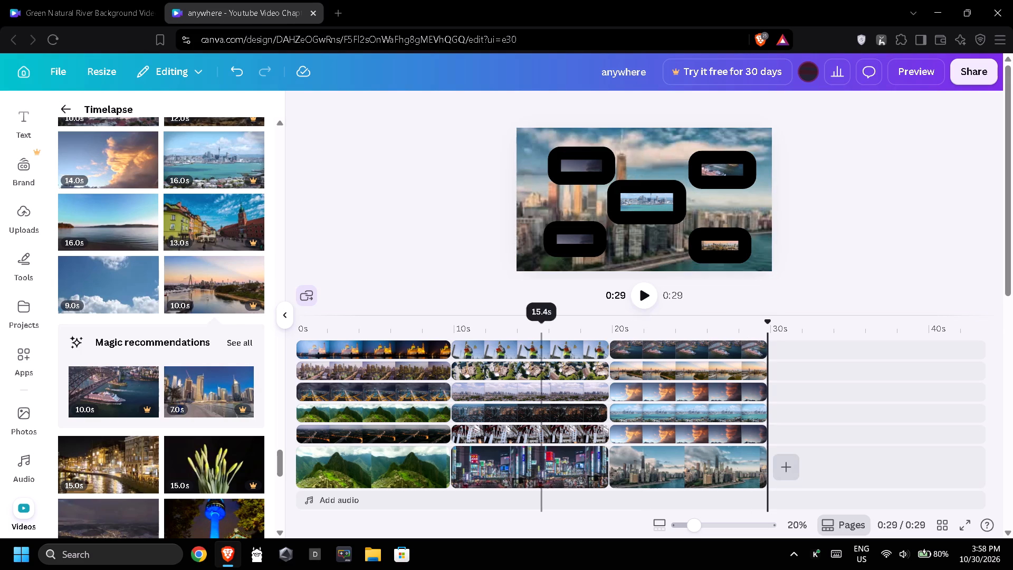
drag(558, 500, 383, 348)
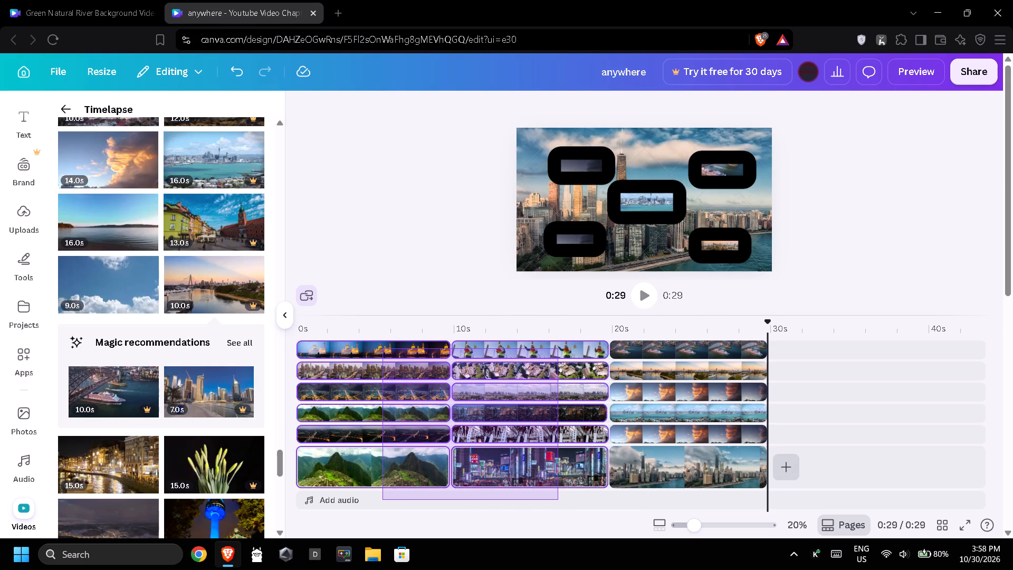
drag(383, 348, 372, 347)
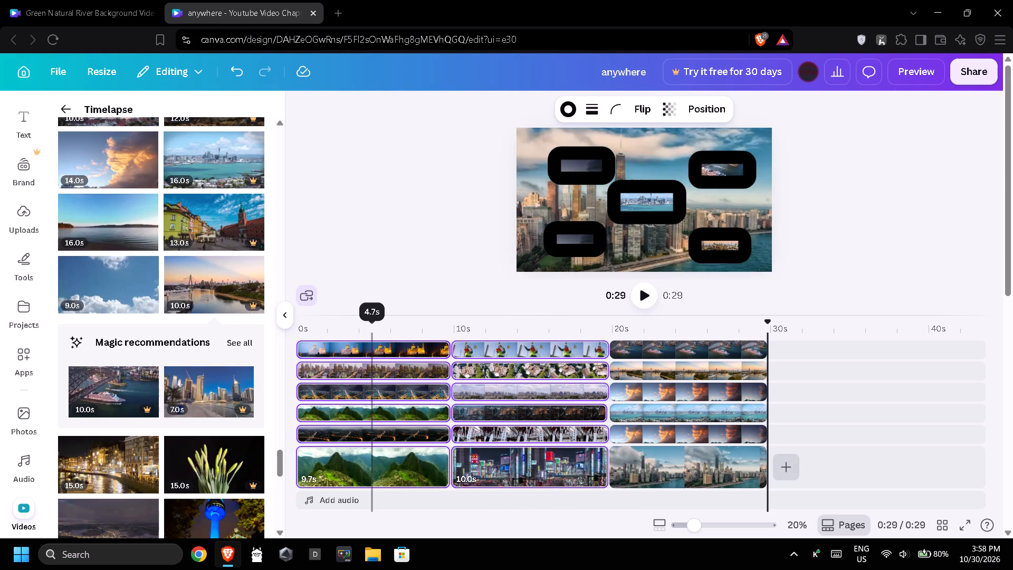
key(BackSpace)
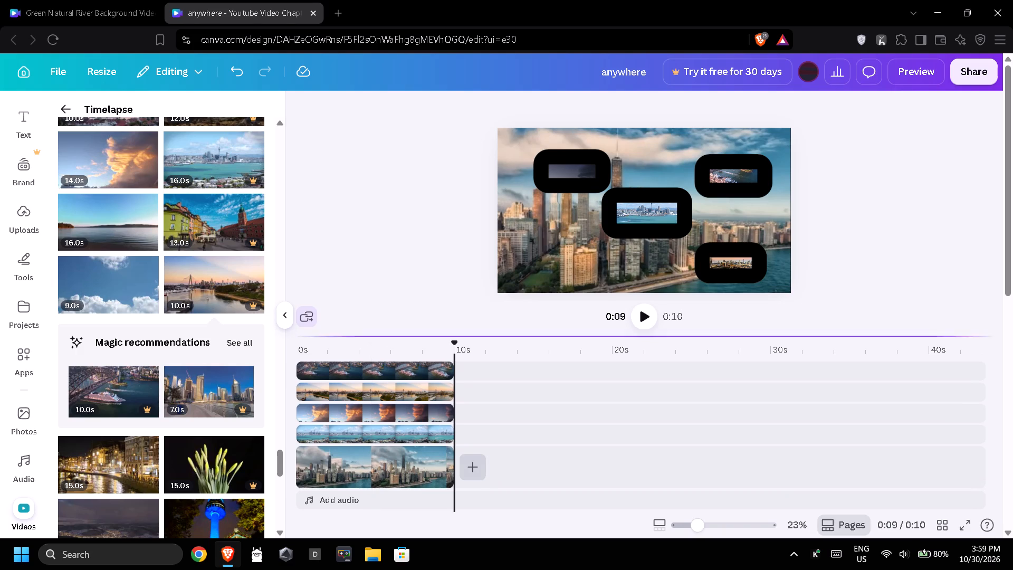
Add the night plaza crowd timelapse as a new scene after the skyscraper scene and trim it to 10.0 s.
scroll(187, 436, down, 3)
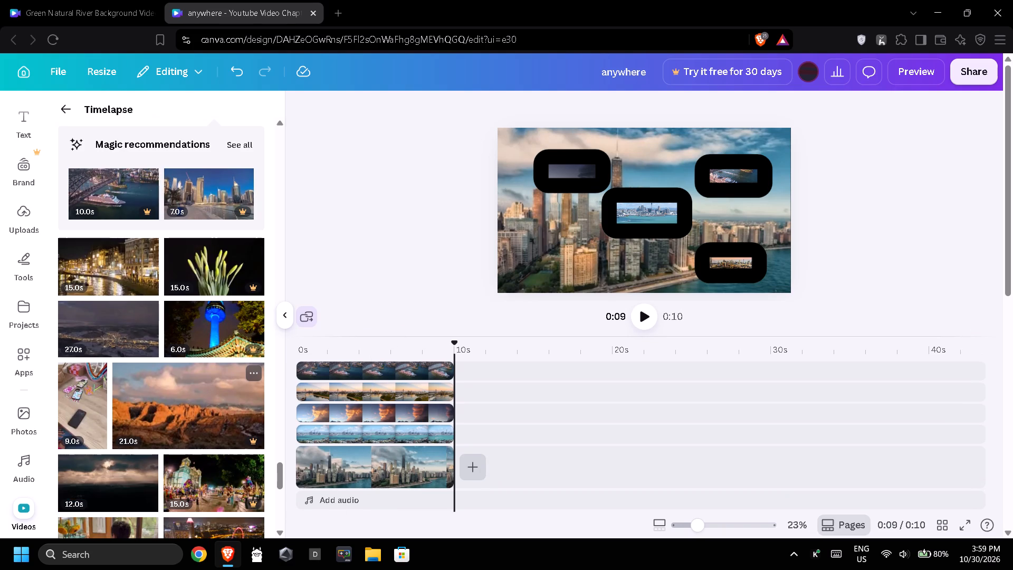
drag(203, 480, 550, 479)
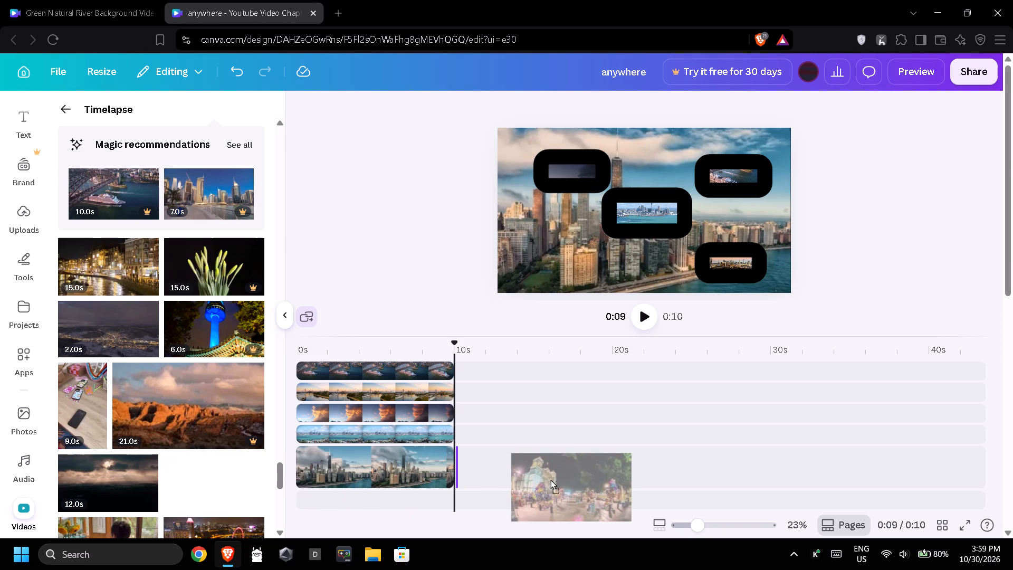
drag(550, 479, 519, 467)
drag(689, 470, 637, 471)
drag(687, 465, 642, 468)
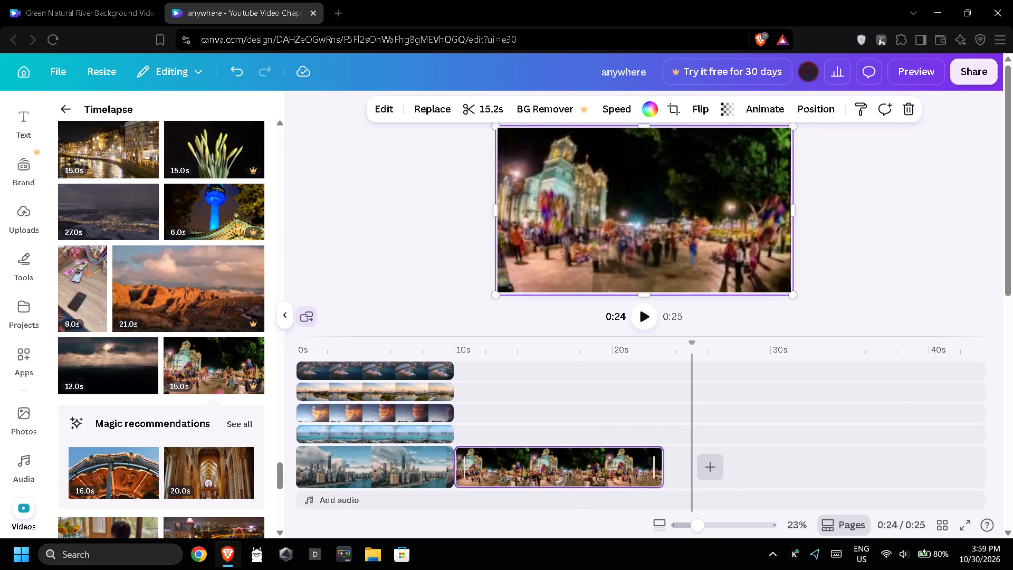
drag(642, 468, 623, 470)
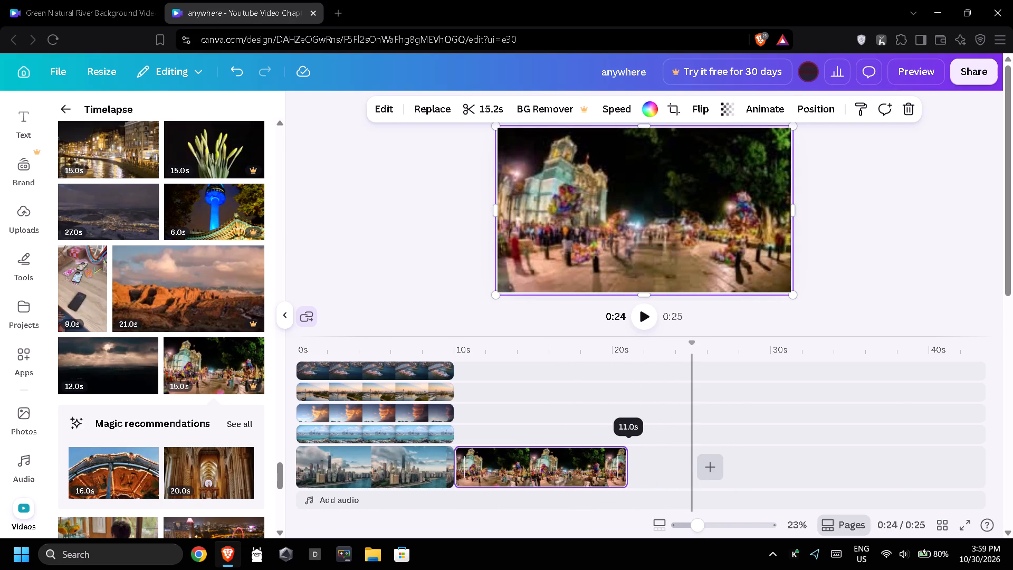
drag(623, 470, 611, 470)
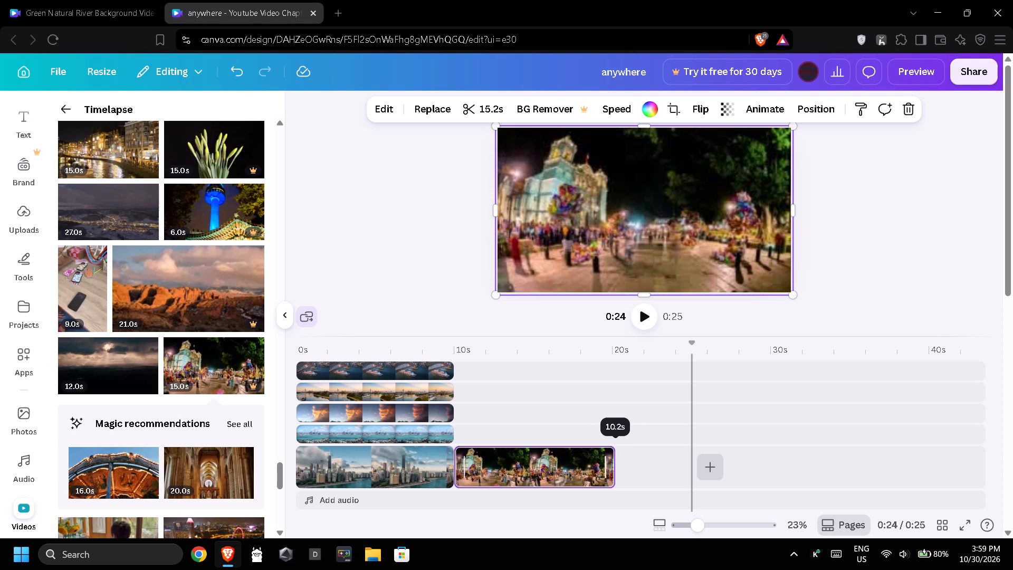
drag(611, 470, 608, 470)
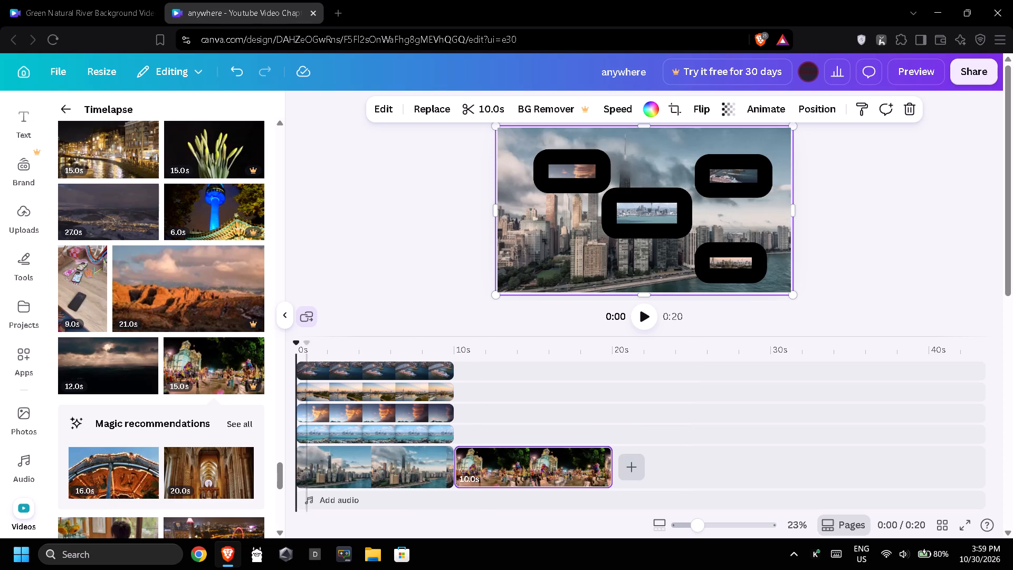
Place the clip of a person working on a laptop as the night plaza scene's first overlay and trim it to 10.0 s.
scroll(169, 433, down, 2)
drag(92, 407, 390, 401)
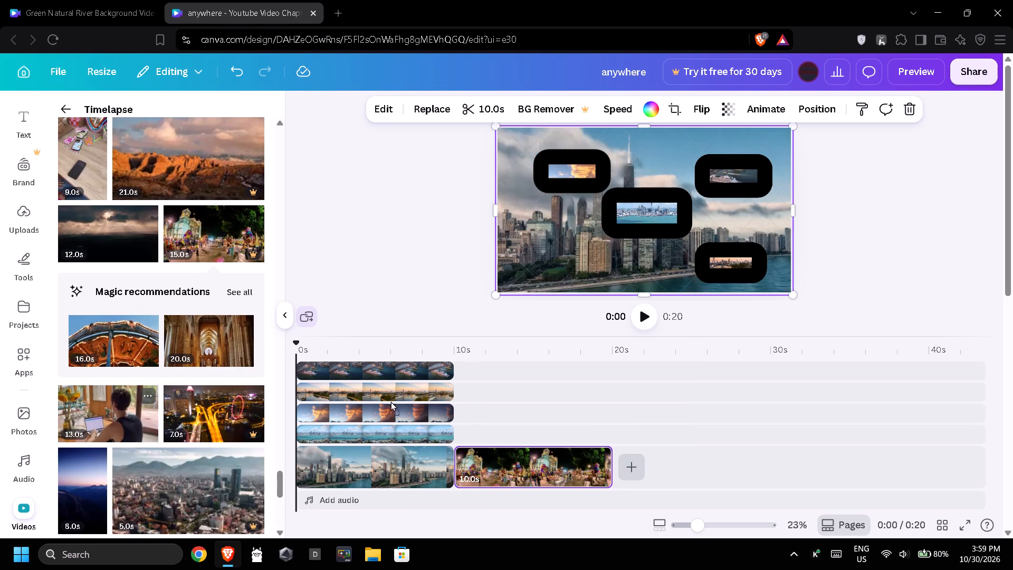
drag(390, 401, 496, 431)
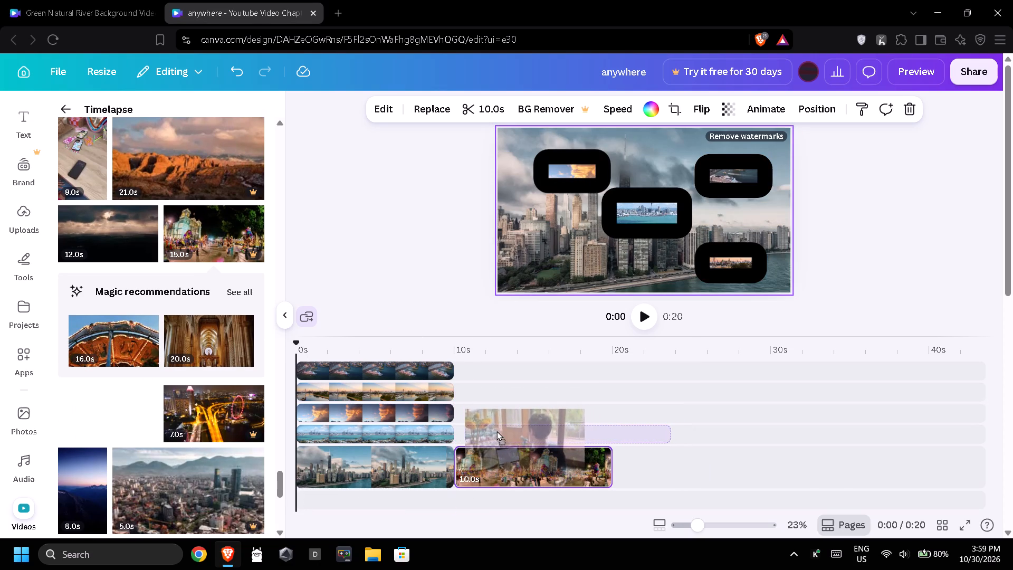
drag(496, 431, 488, 432)
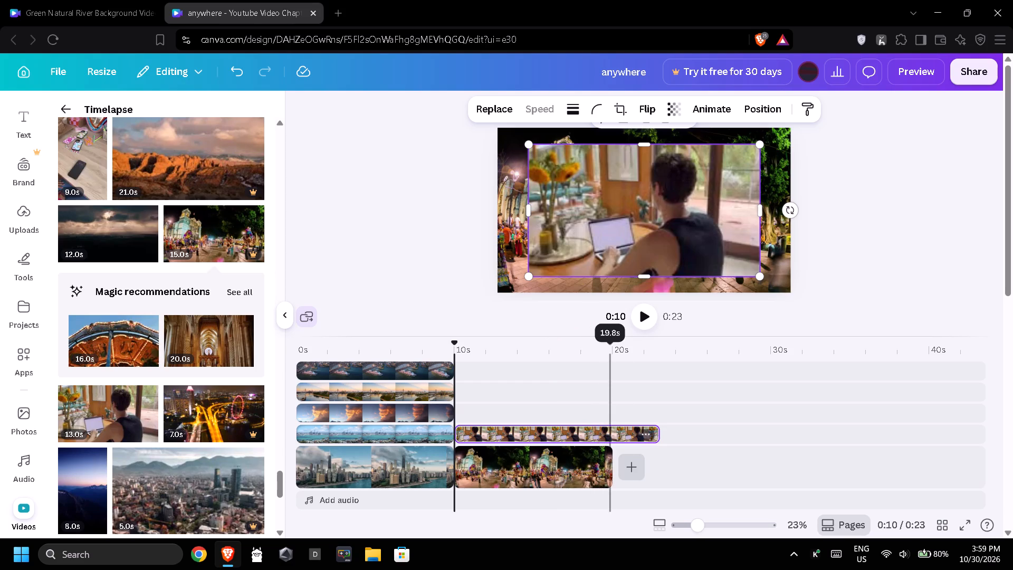
drag(656, 433, 604, 437)
Add the aerial city and highway timelapse as the night plaza scene's second overlay and trim it to 10.0 s.
scroll(177, 421, down, 3)
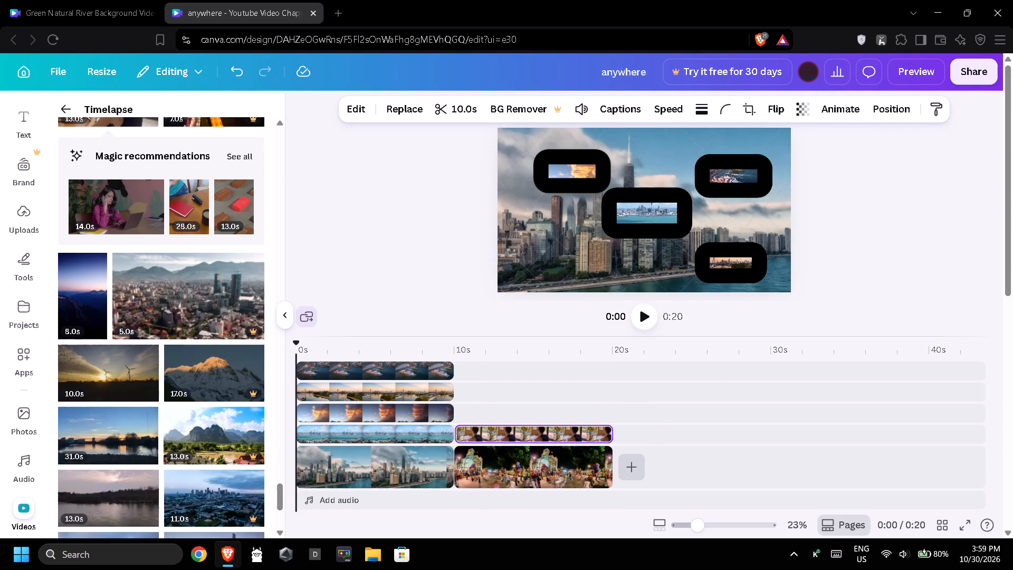
drag(211, 497, 531, 400)
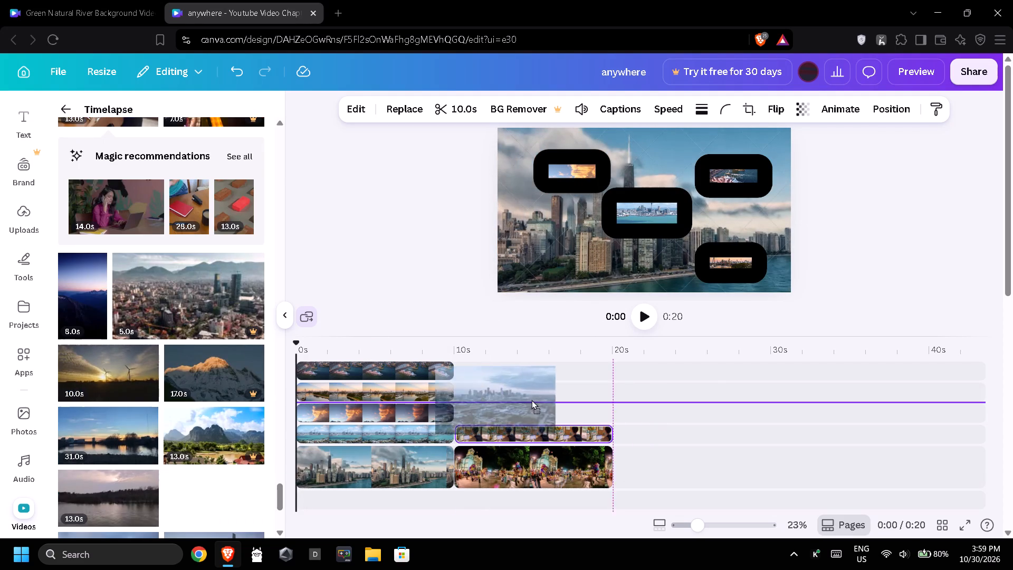
drag(531, 400, 500, 412)
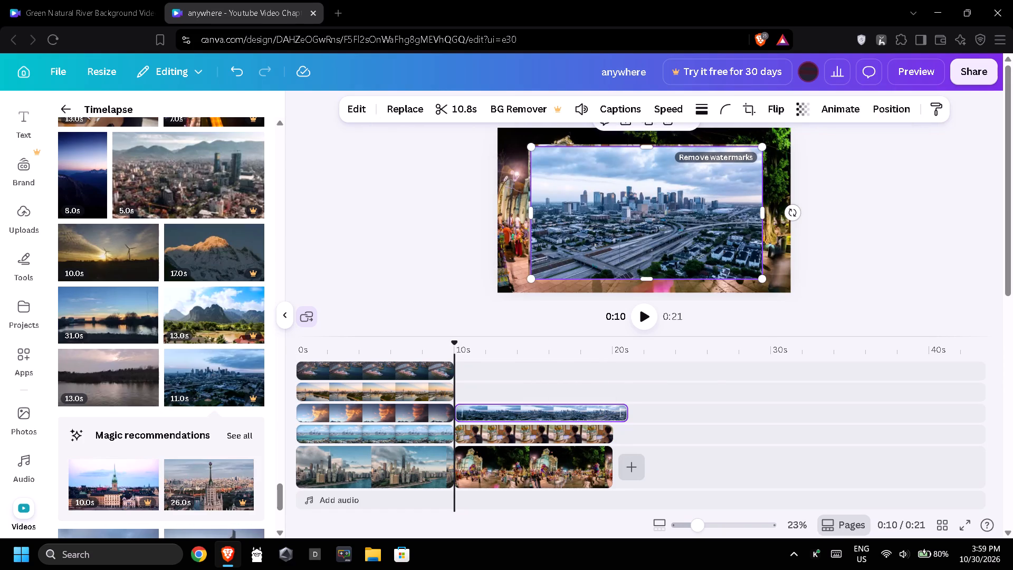
drag(627, 414, 608, 413)
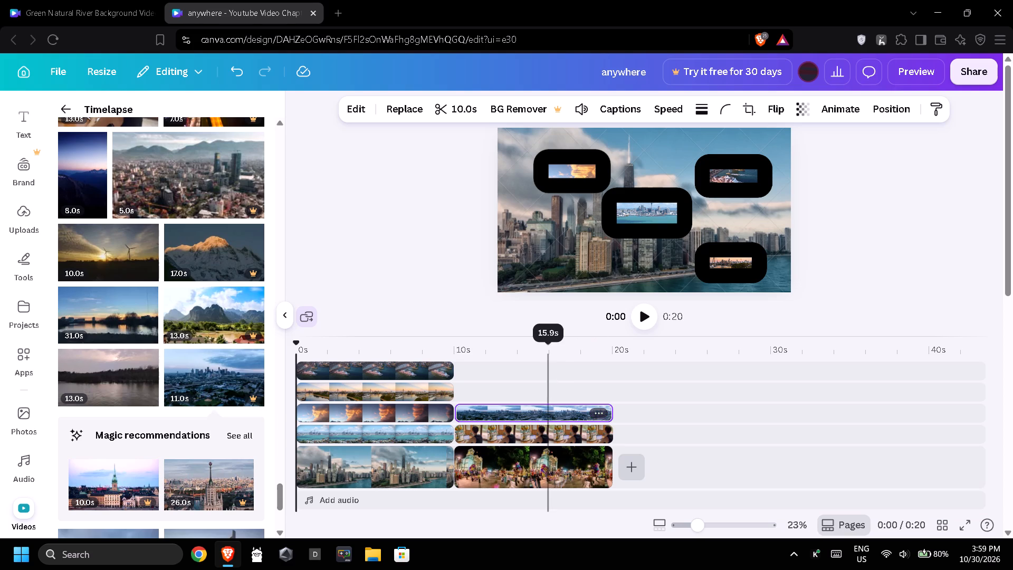
Add the dusk skyscraper skyline timelapse as the night plaza scene's third overlay and trim it to 10.0 s.
scroll(139, 412, down, 3)
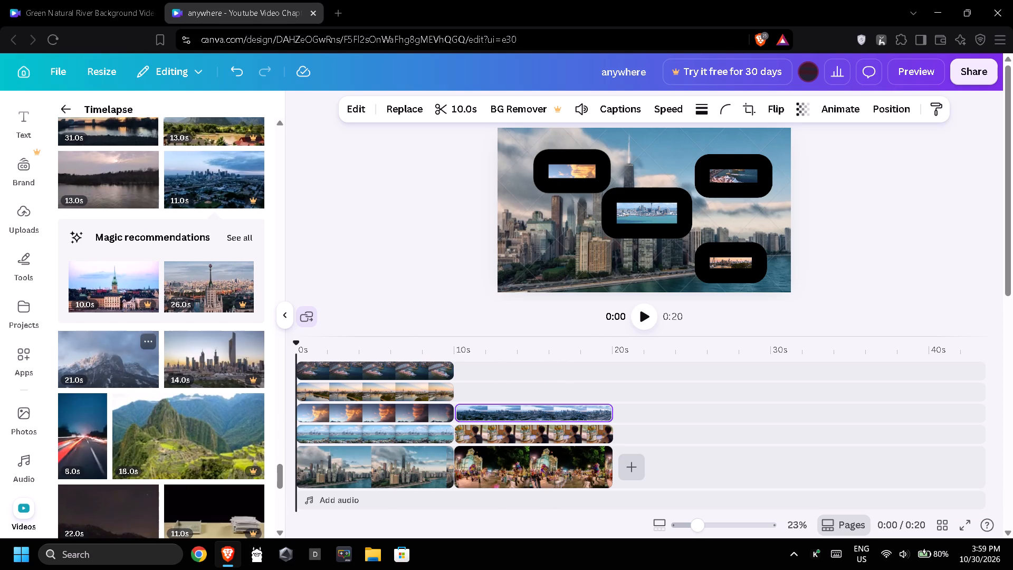
drag(203, 362, 500, 386)
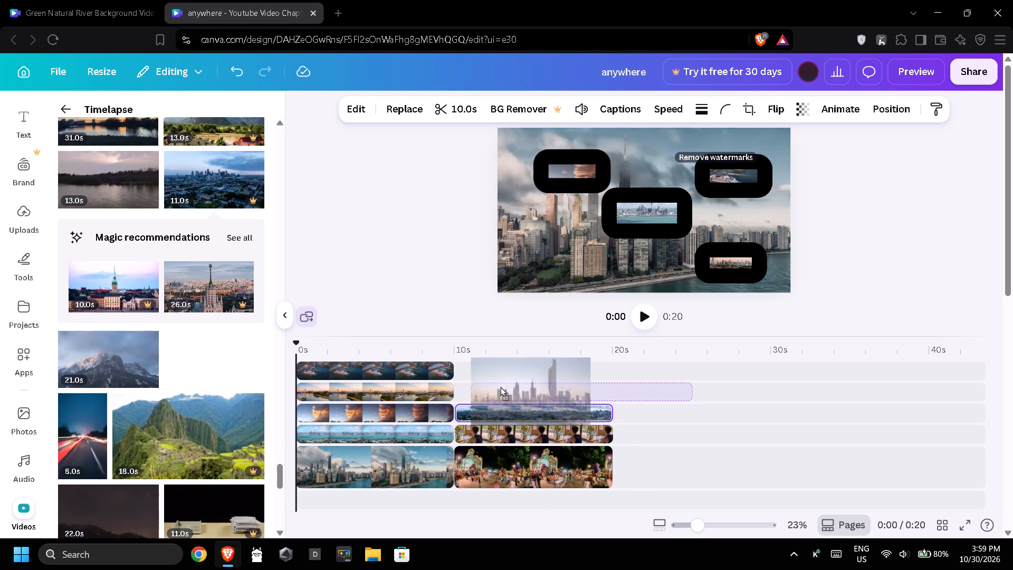
drag(500, 386, 496, 386)
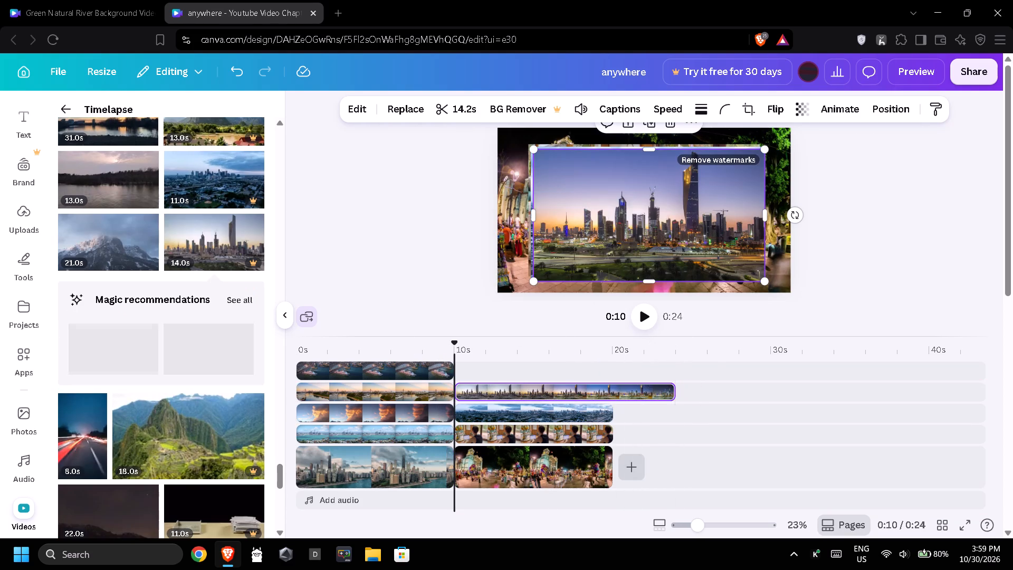
drag(671, 388, 613, 392)
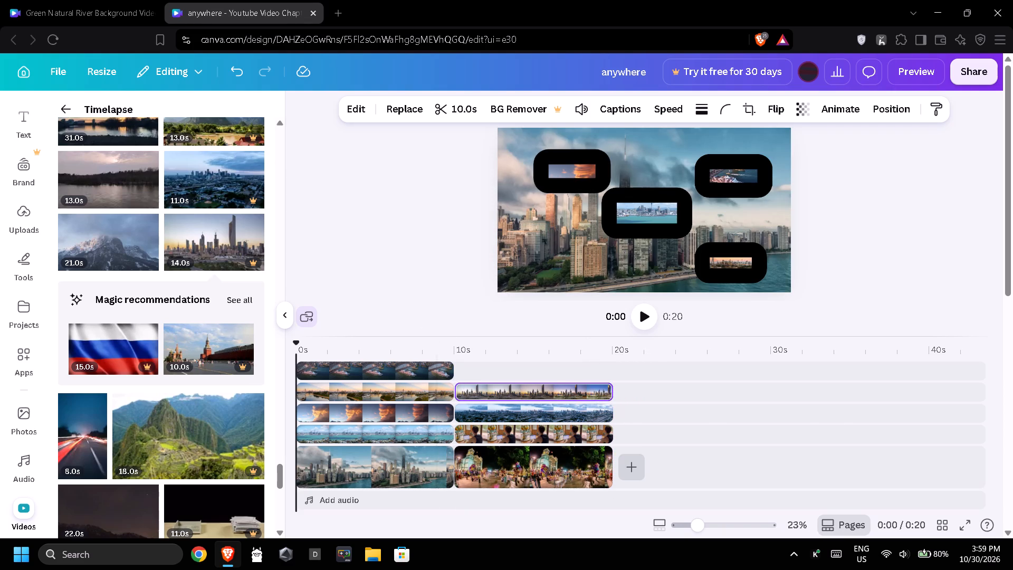
Add the paper stacks on a desk clip as the night plaza scene's fourth overlay and trim it to 10.1 s.
scroll(125, 447, down, 1)
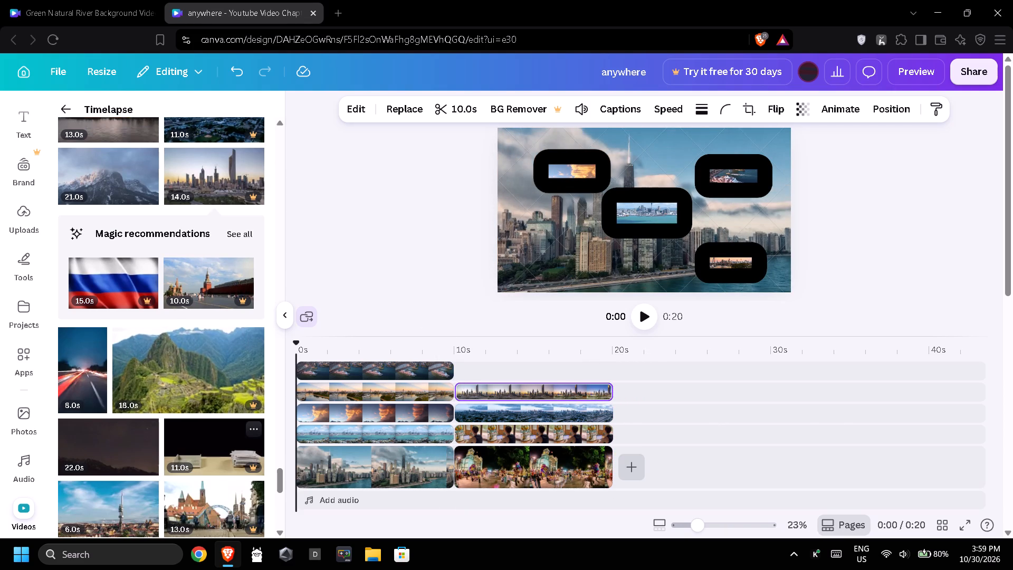
drag(196, 460, 494, 372)
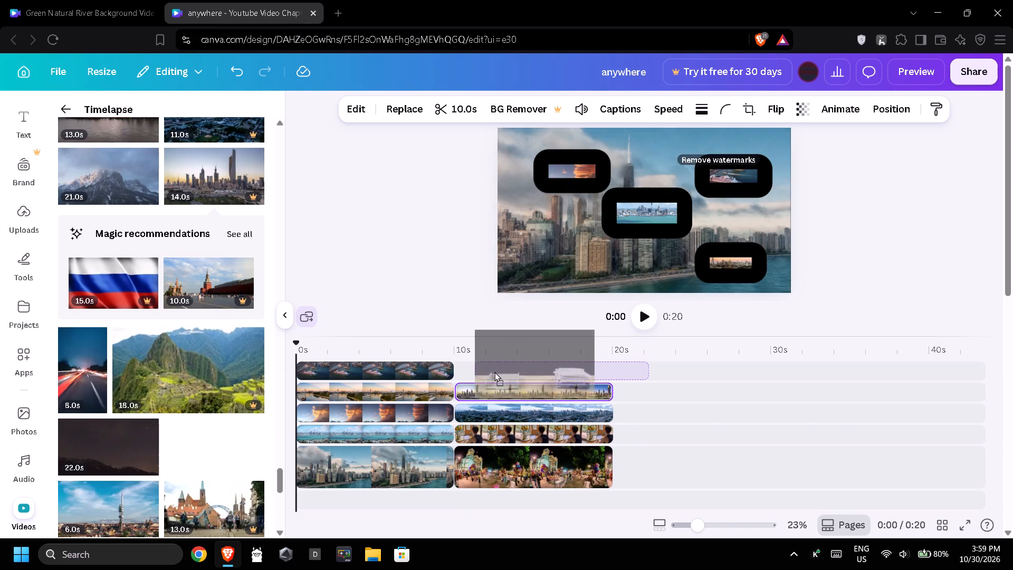
drag(494, 372, 483, 373)
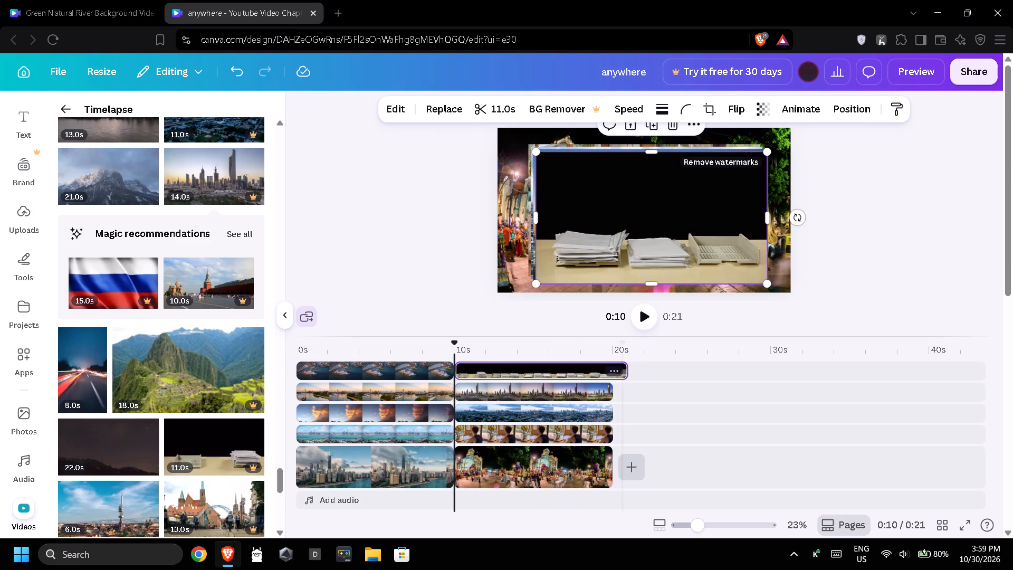
drag(627, 375, 612, 375)
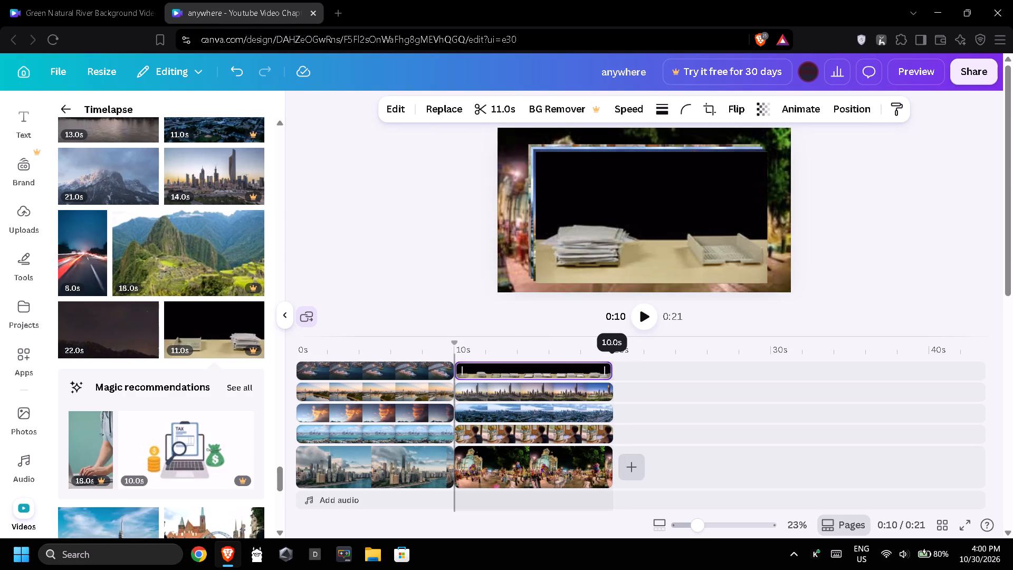
drag(612, 375, 610, 376)
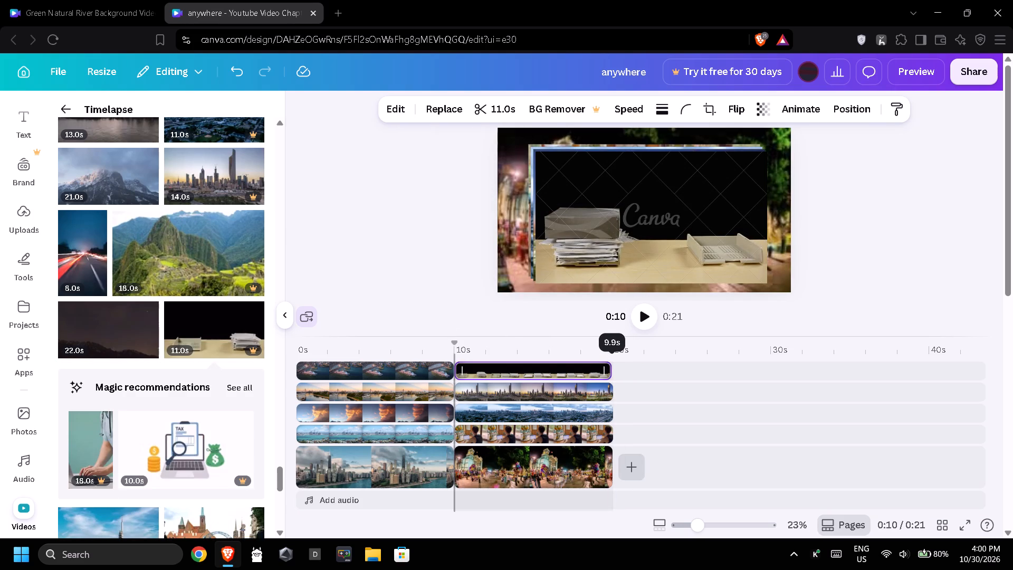
drag(610, 376, 617, 377)
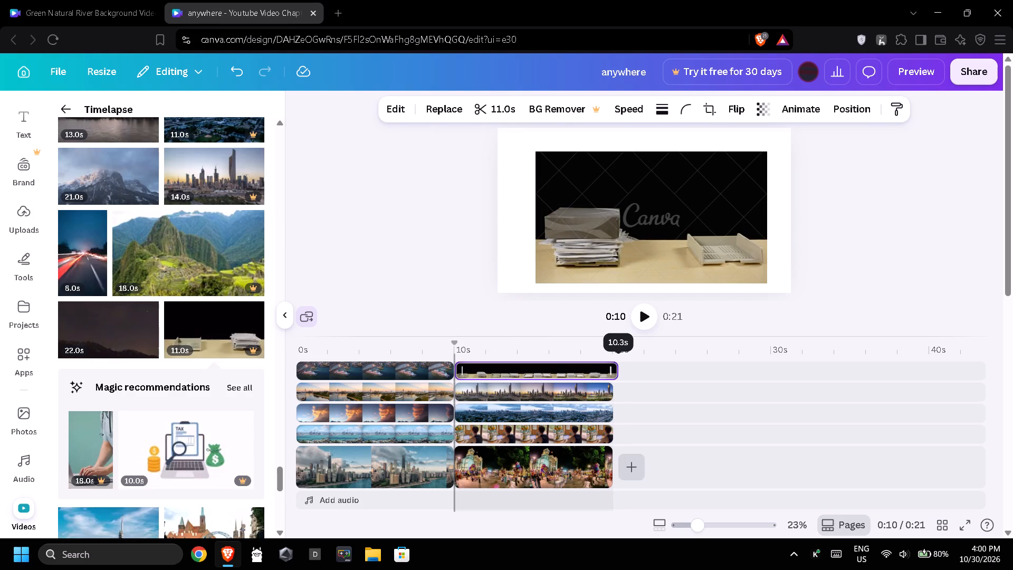
drag(617, 377, 613, 377)
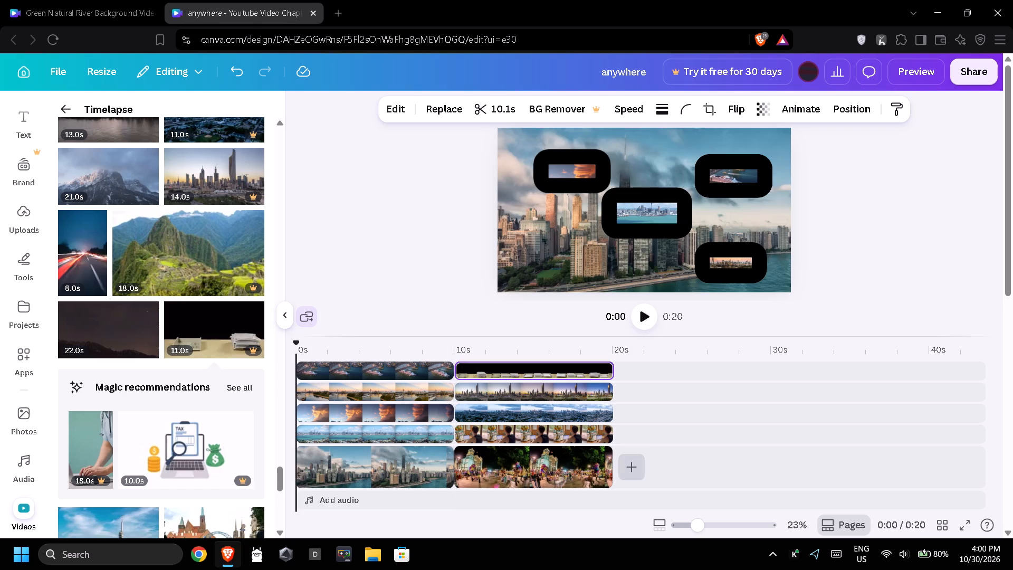
click(637, 381)
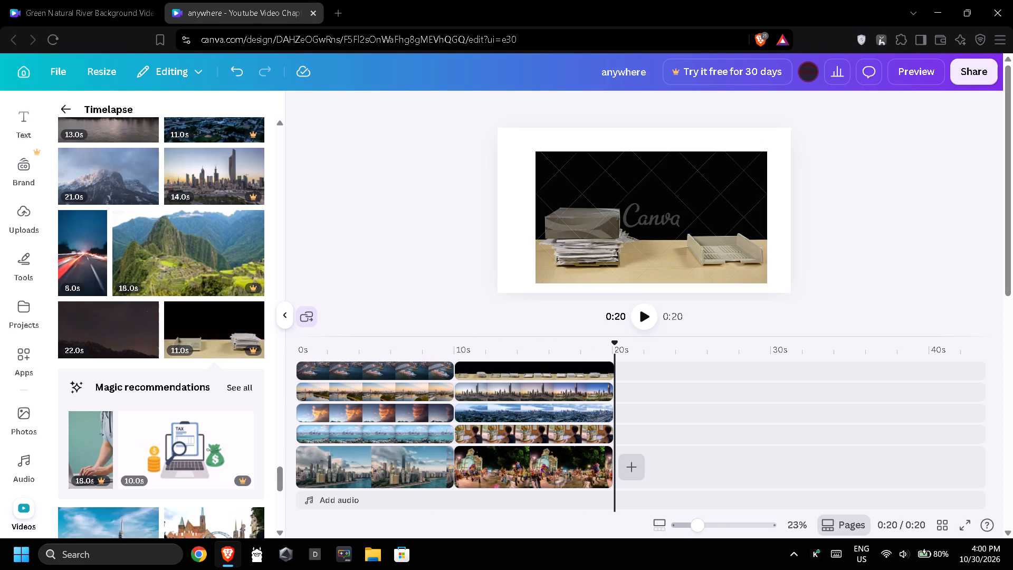
click(646, 406)
Add the recommended 10.0 s tax and laptop illustration video as a new scene after the night plaza scene.
scroll(140, 442, down, 3)
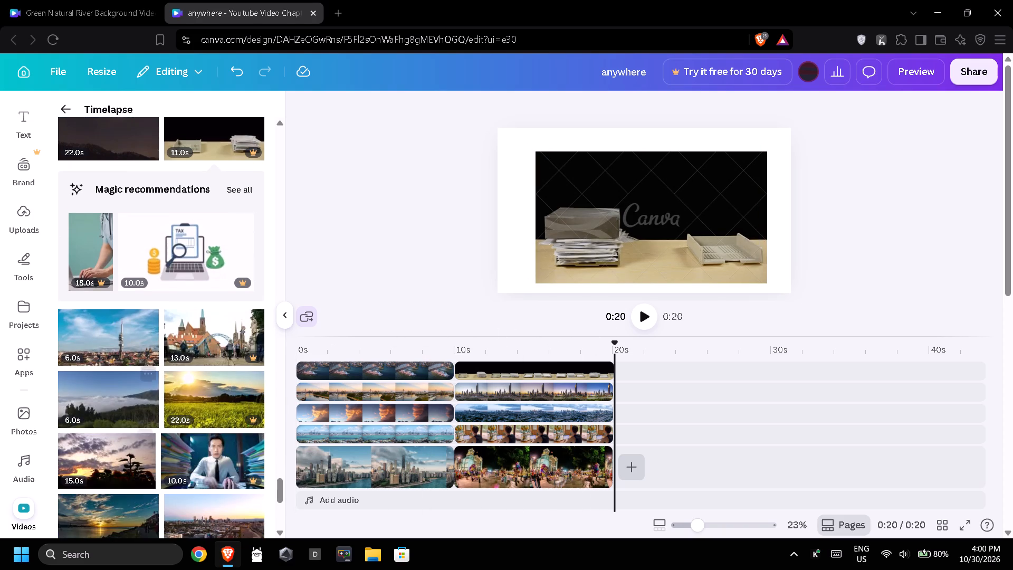
drag(197, 263, 673, 460)
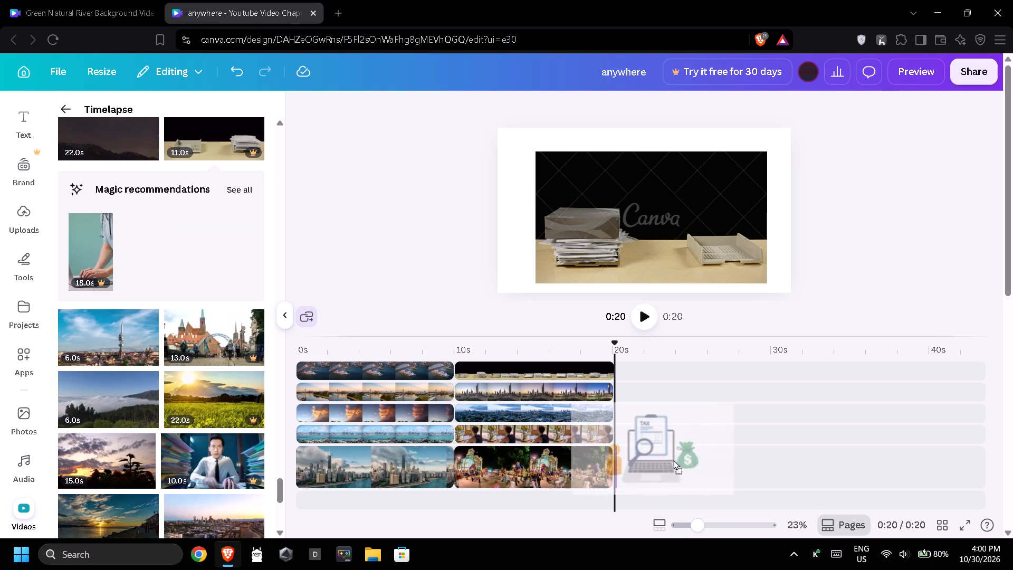
drag(673, 460, 689, 468)
Shrink the laptop worker overlay into the frame's lower-left corner and the paper stacks overlay into its upper-right corner.
click(538, 436)
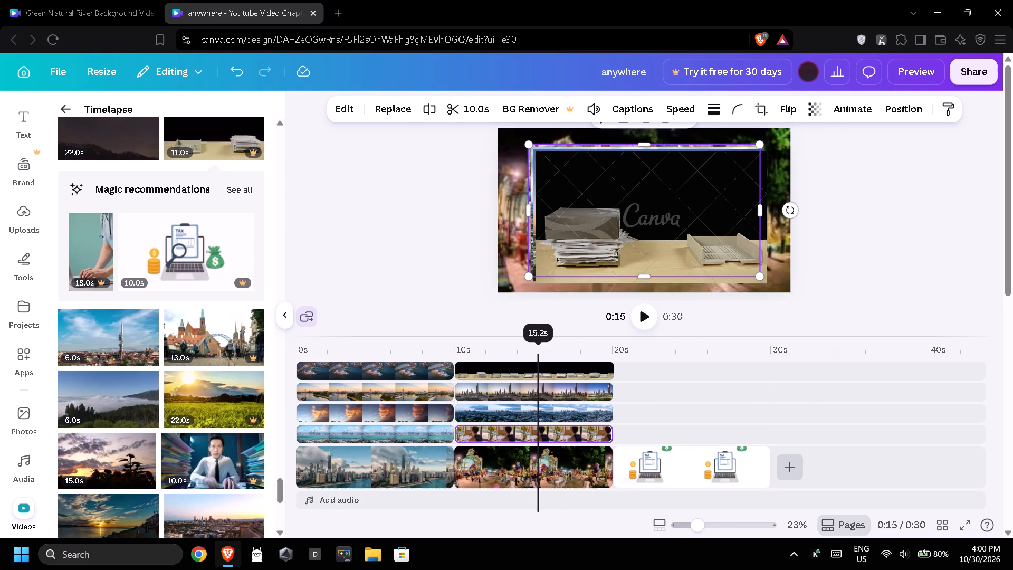
drag(758, 142, 612, 235)
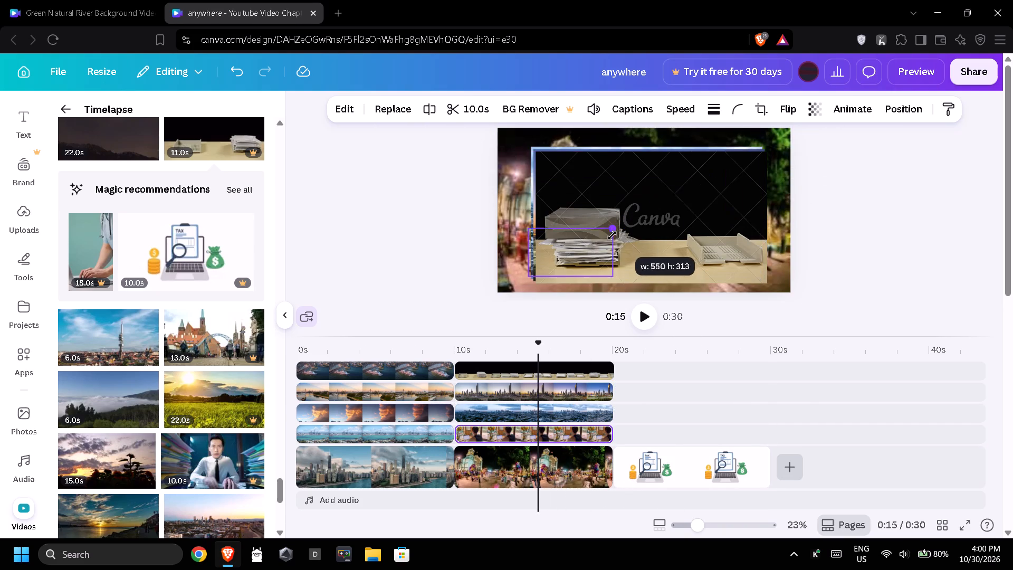
drag(612, 235, 600, 245)
click(646, 218)
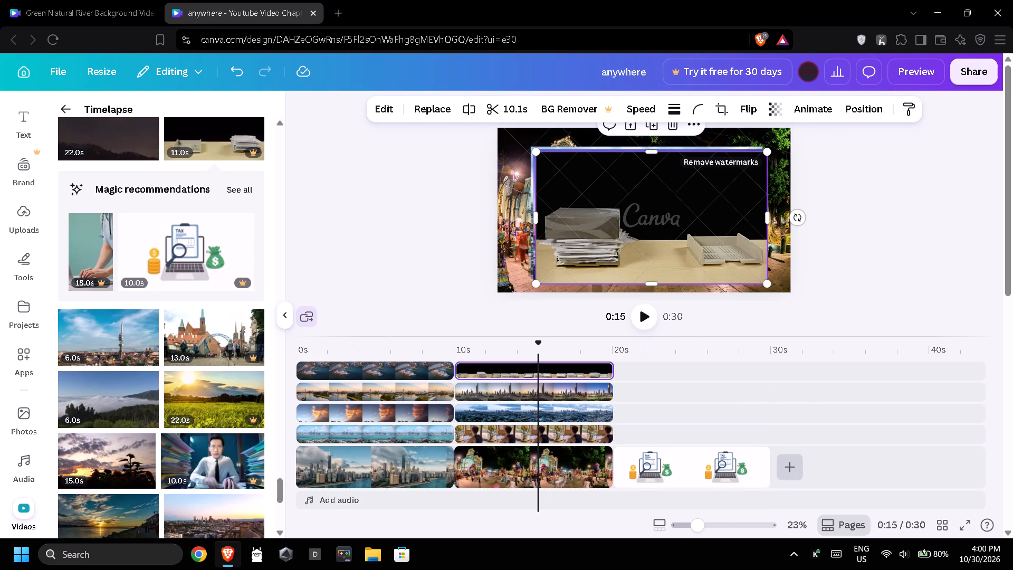
drag(534, 285, 677, 197)
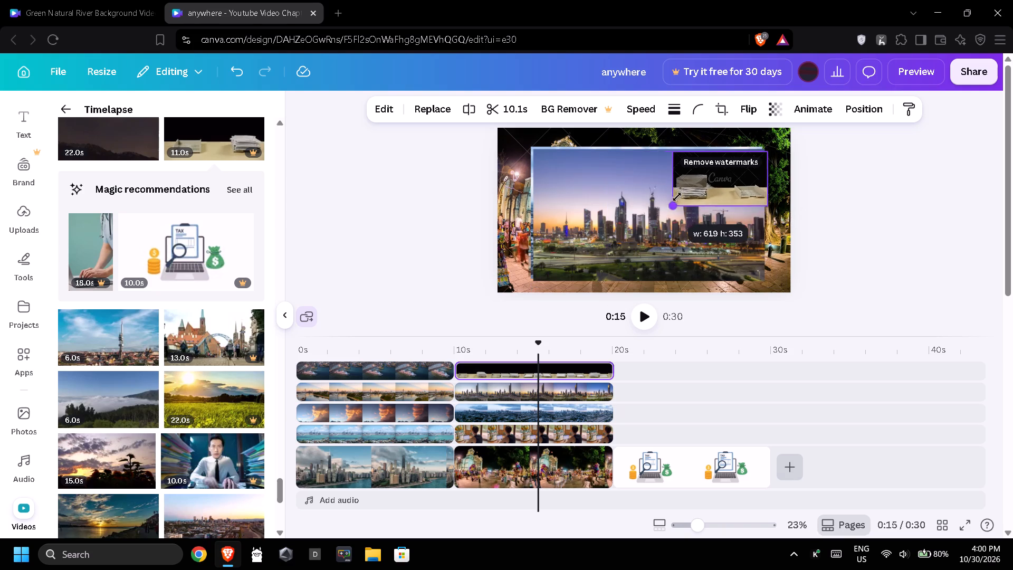
drag(677, 197, 685, 191)
Shrink the dusk skyline overlay into the frame's lower-right corner and the aerial city overlay into its upper-left corner.
click(609, 201)
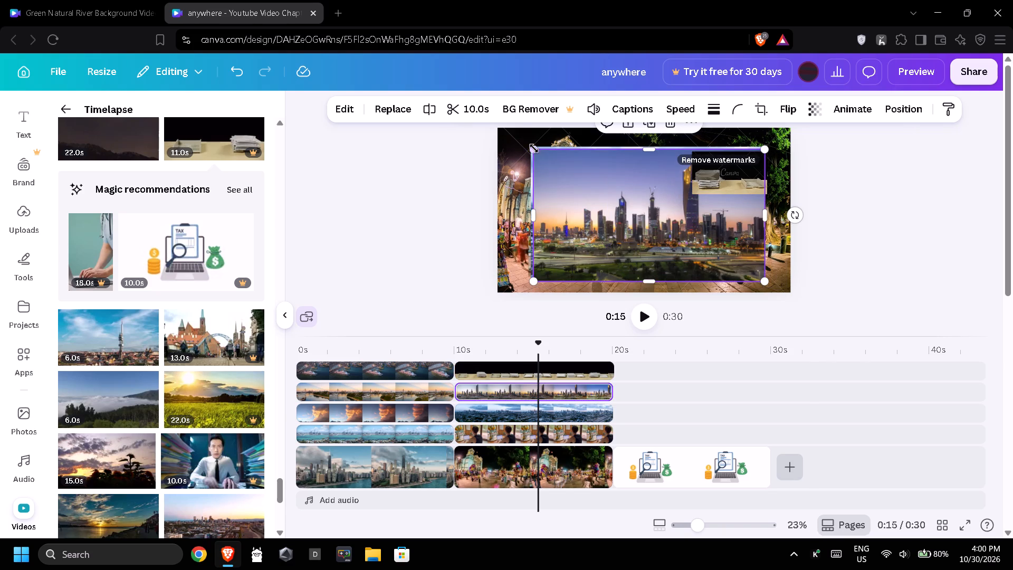
drag(534, 148, 702, 228)
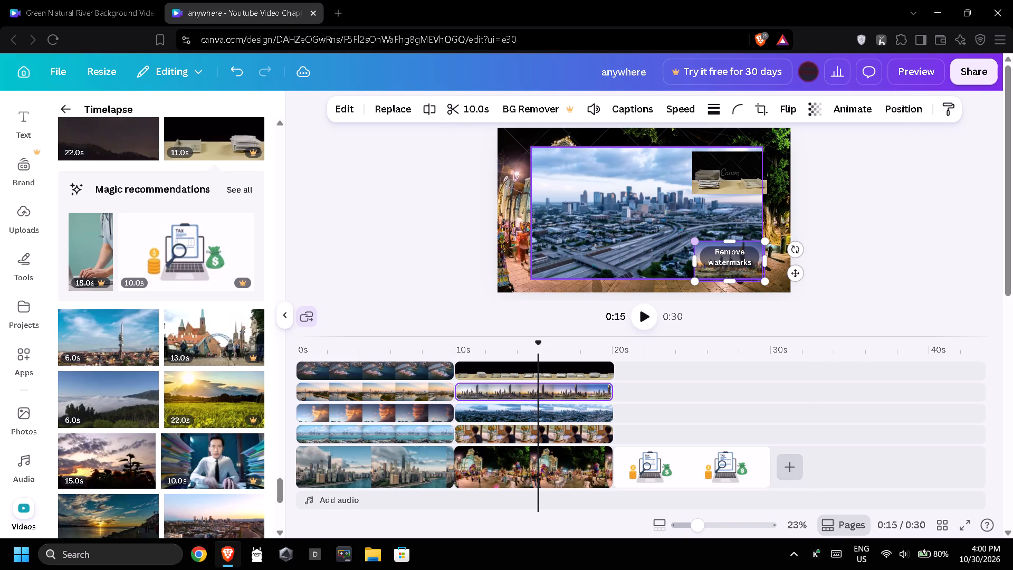
click(651, 217)
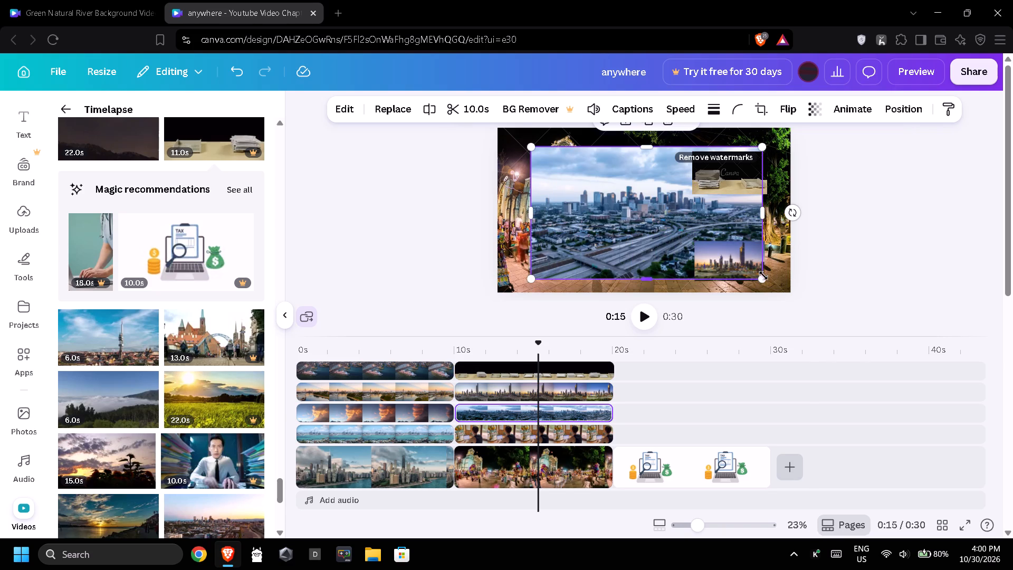
drag(764, 275, 609, 188)
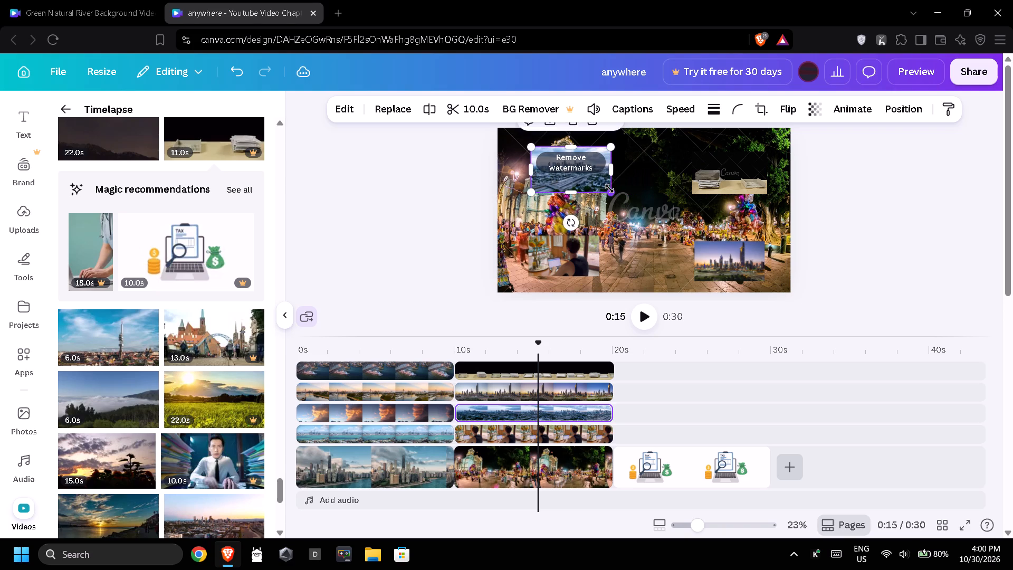
click(640, 223)
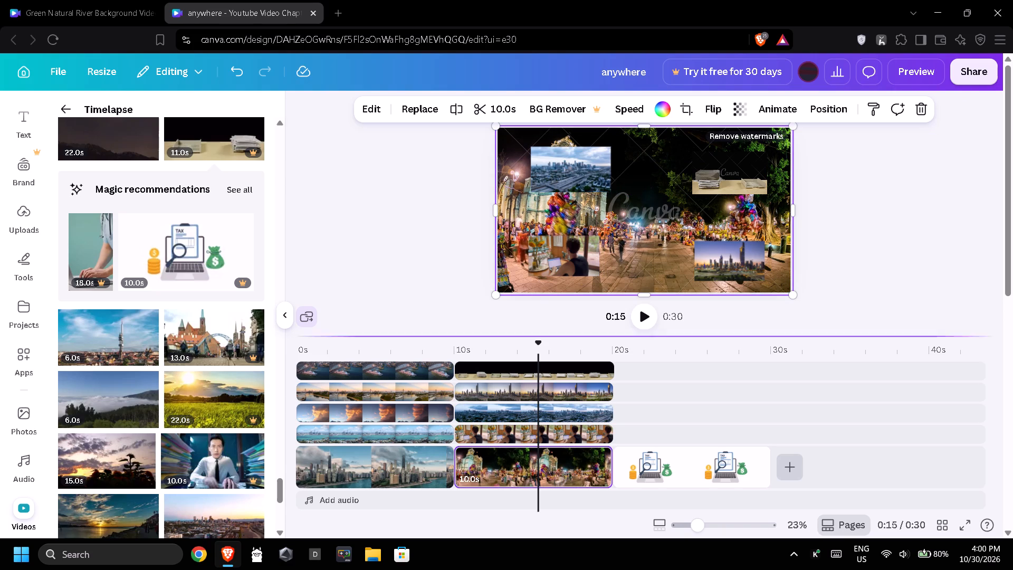
Give the aerial city, dusk skyline and laptop worker overlays a solid black stroke of weight 100.
scroll(535, 391, up, 1)
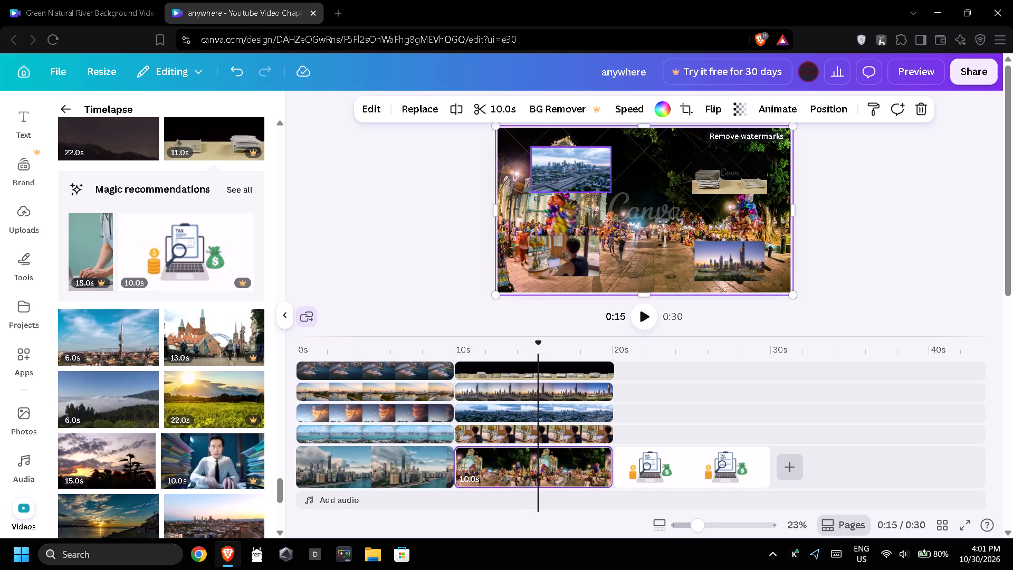
click(567, 160)
click(713, 111)
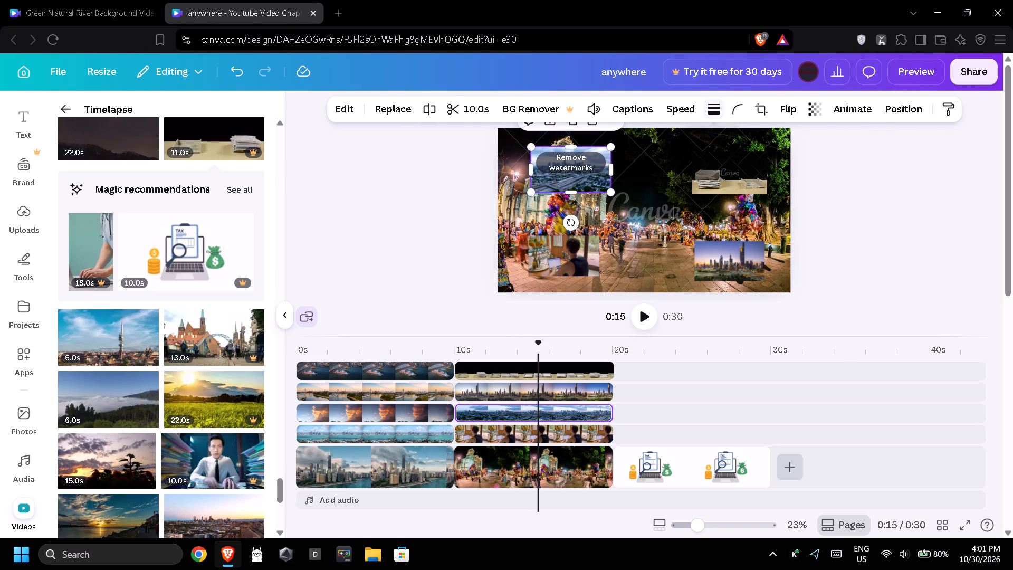
drag(718, 204, 804, 205)
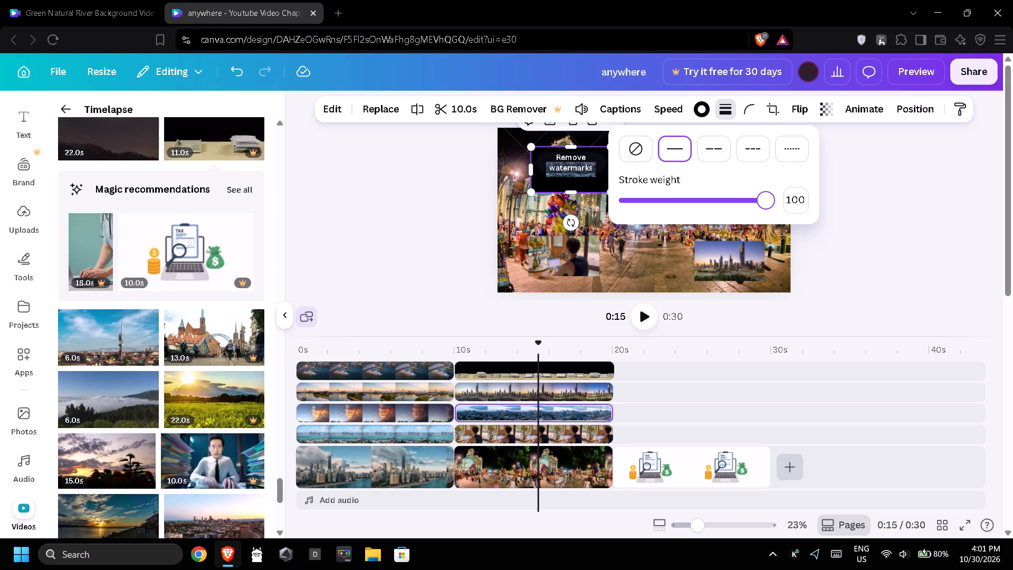
click(742, 246)
click(709, 108)
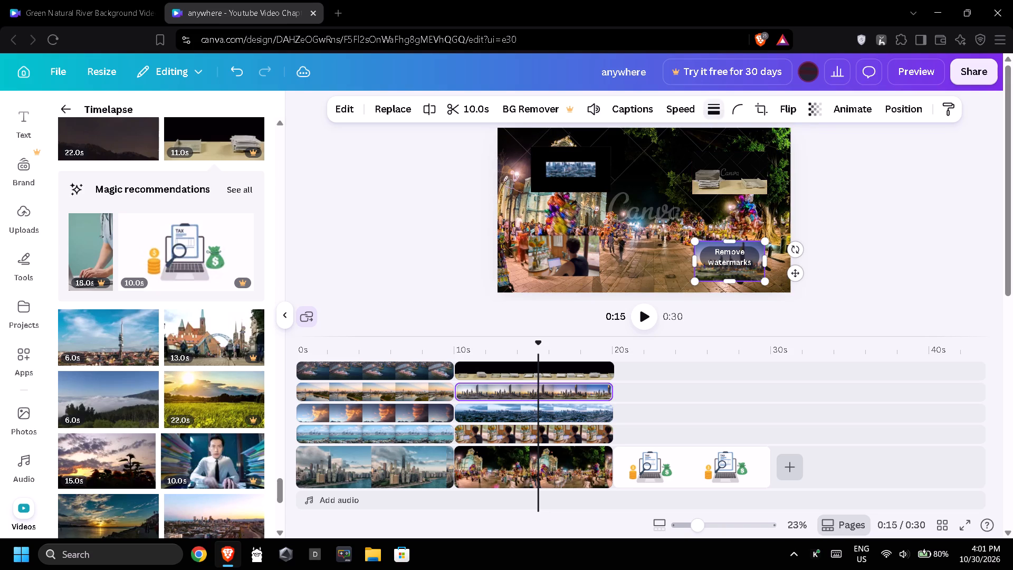
drag(739, 199, 781, 201)
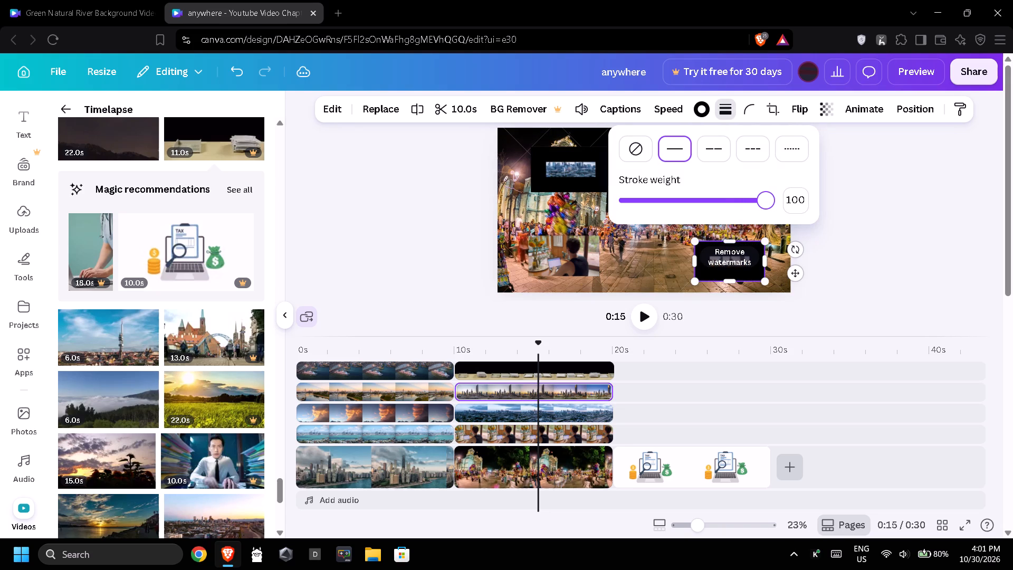
click(578, 245)
click(721, 108)
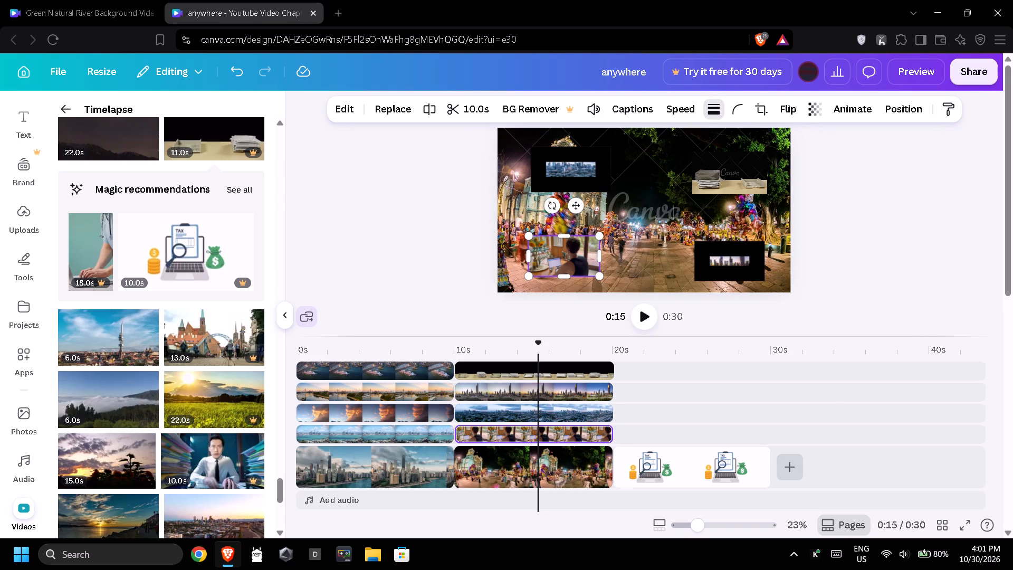
drag(737, 197, 778, 199)
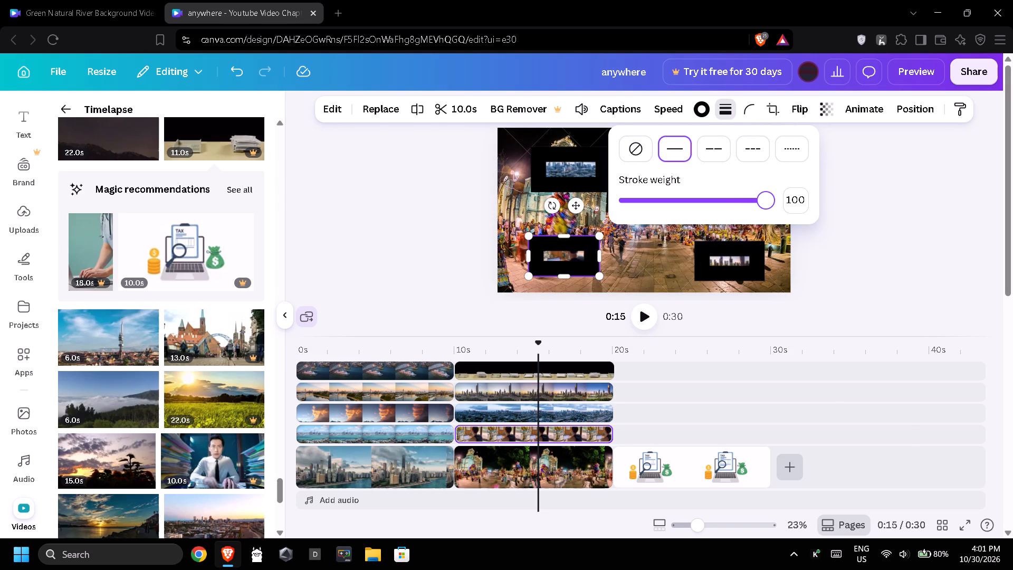
click(657, 262)
Give the paper stacks overlay in the night plaza scene a solid black stroke of weight 100.
click(719, 173)
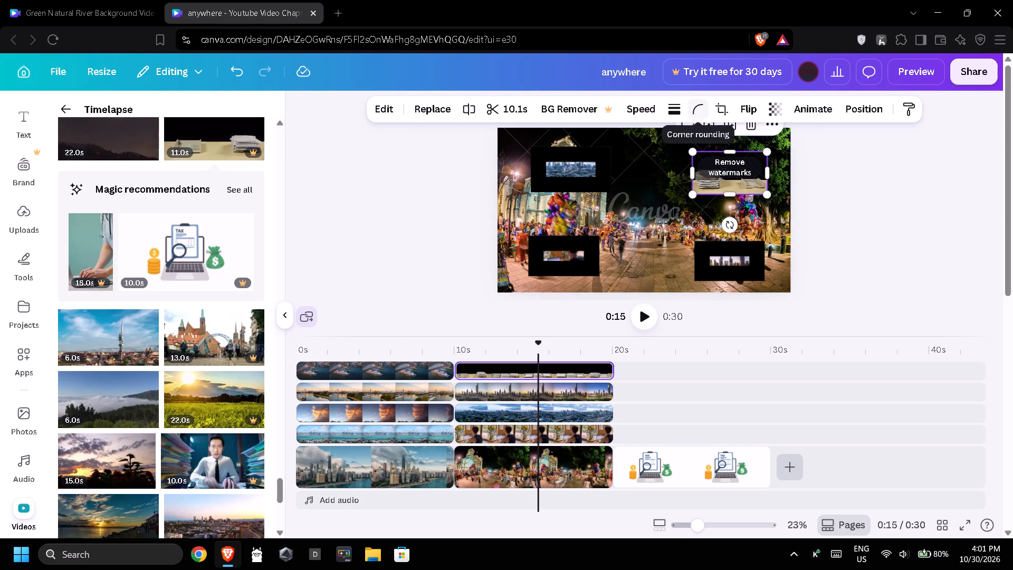
click(672, 108)
drag(715, 201, 734, 201)
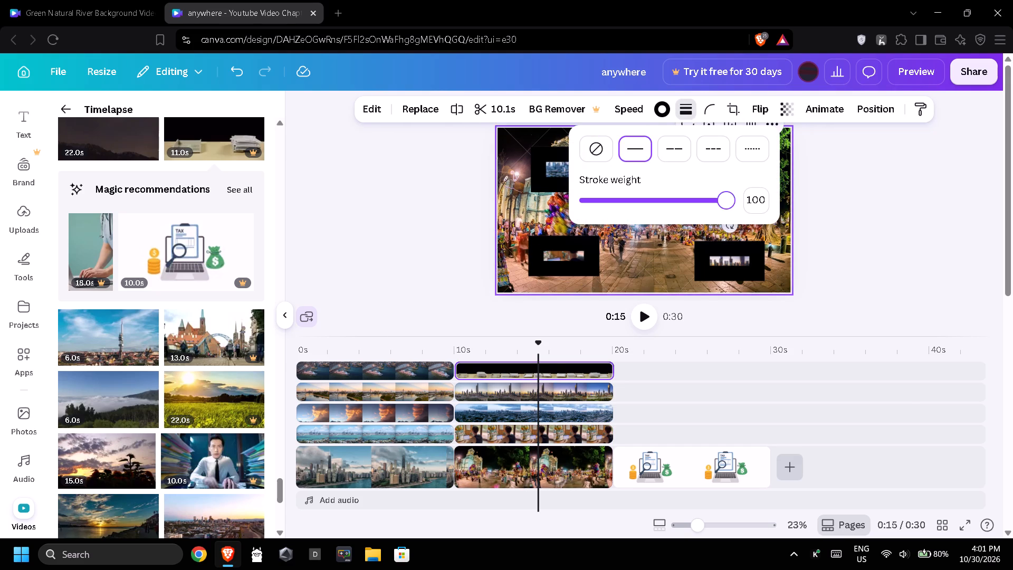
click(857, 216)
click(848, 198)
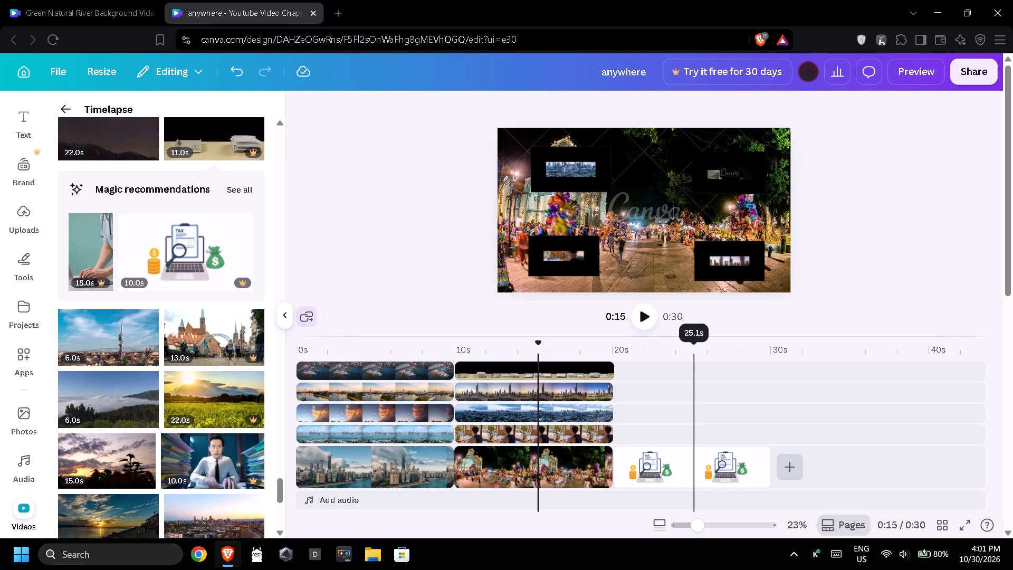
Overlay the 10.0 s office worker with paper stacks video and the 13.0 s palm lagoon video on the tax laptop scene.
click(661, 456)
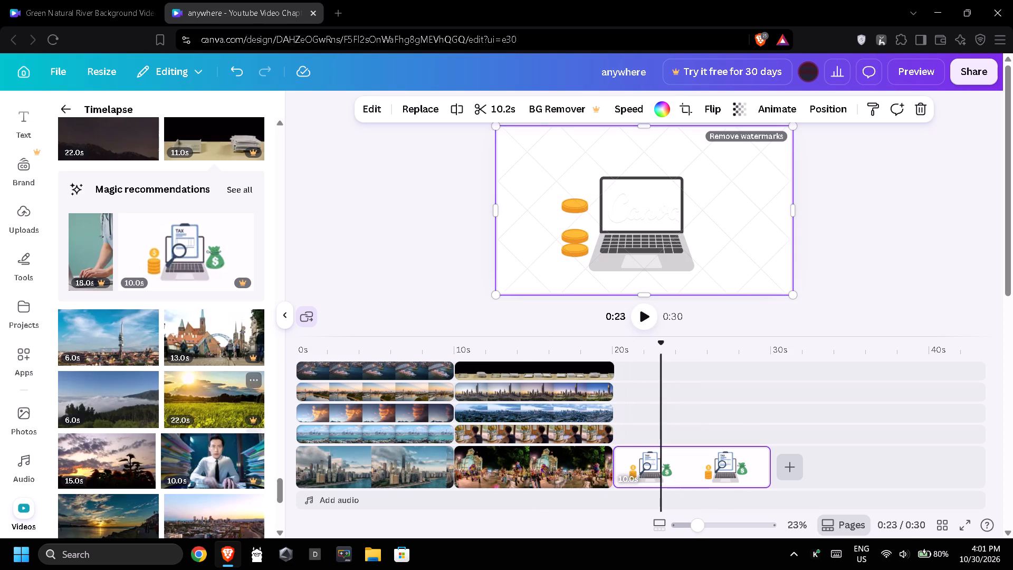
drag(202, 459, 663, 424)
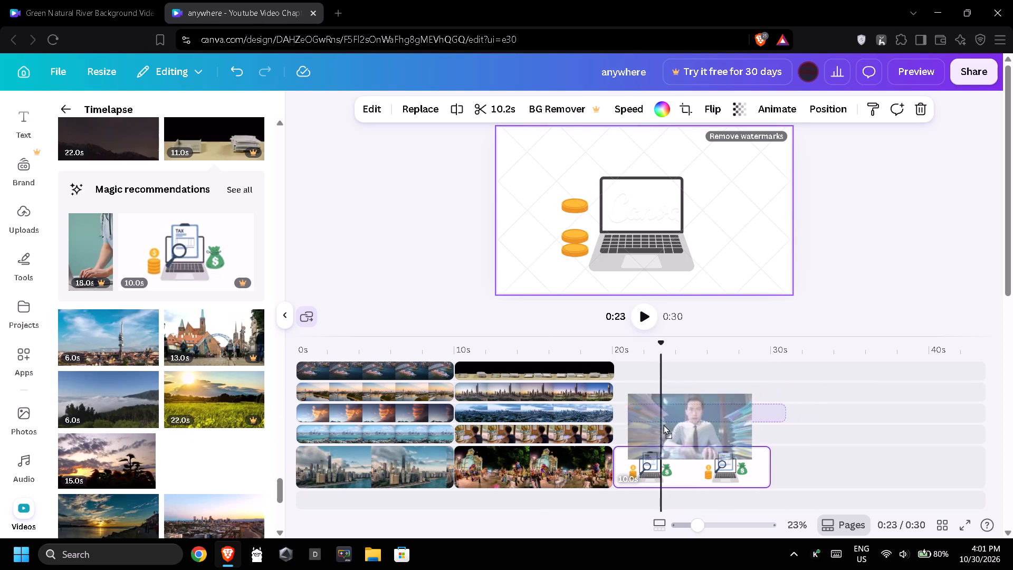
drag(663, 424, 660, 427)
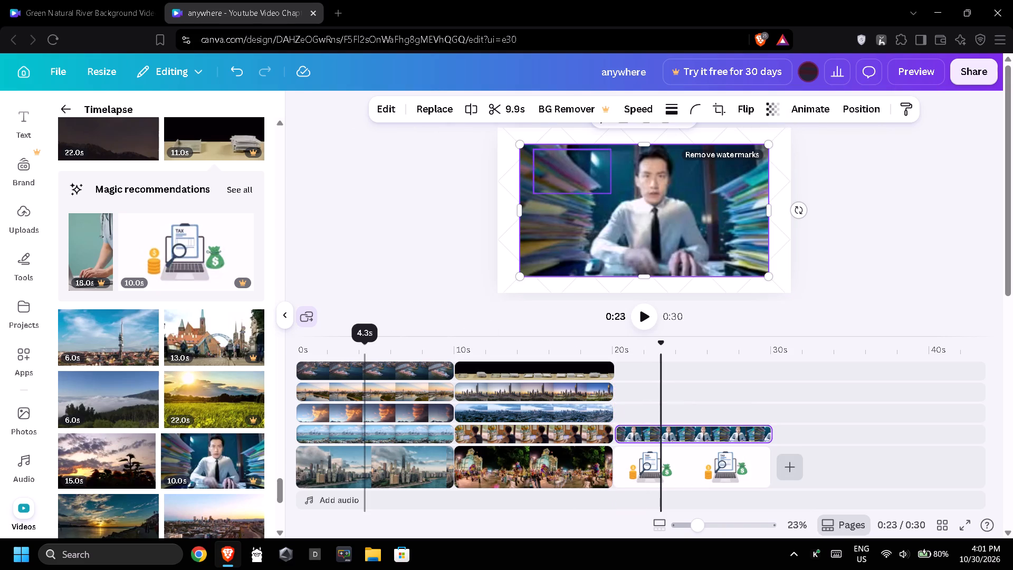
scroll(164, 442, down, 1)
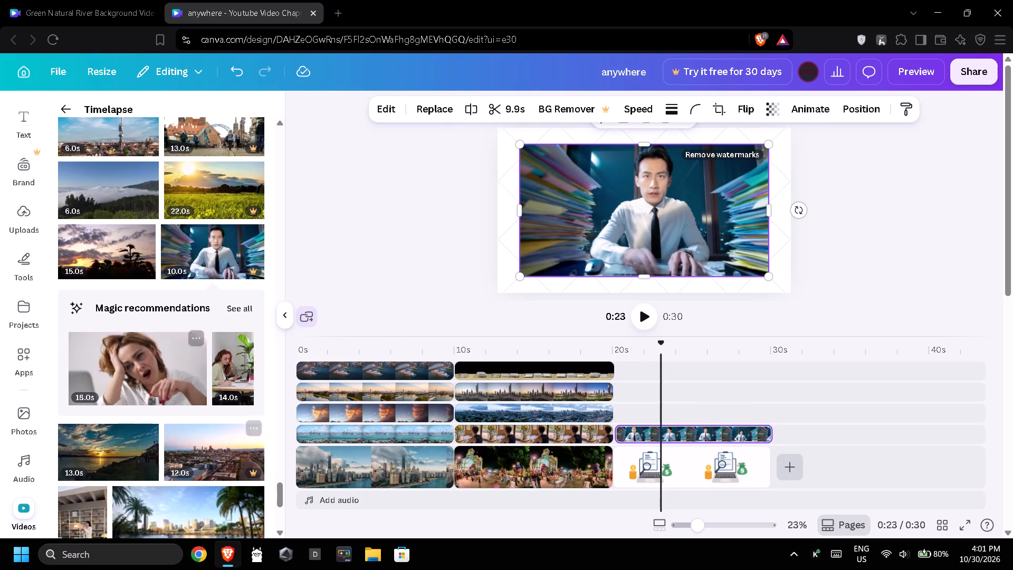
scroll(164, 442, down, 2)
drag(160, 411, 232, 397)
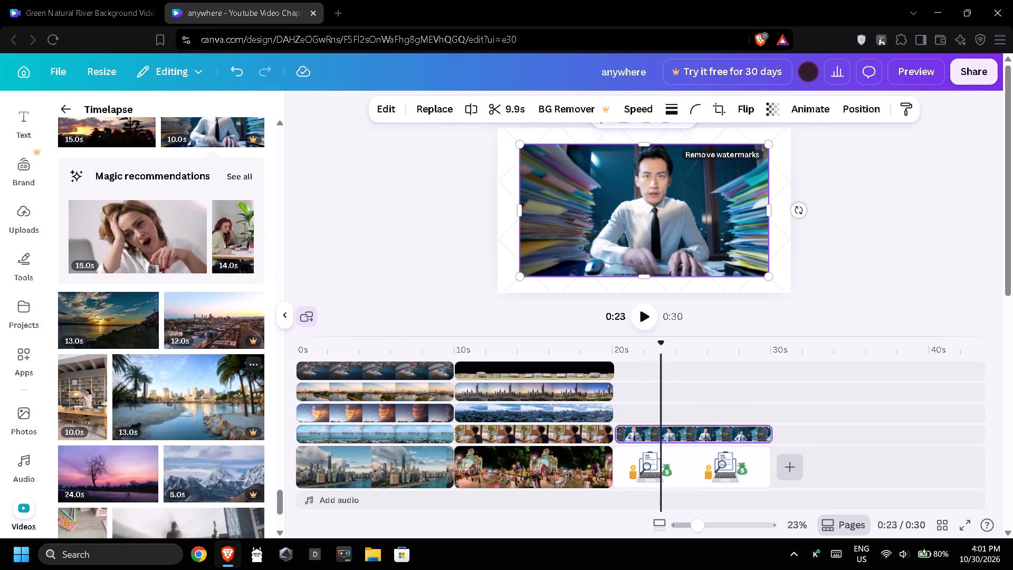
drag(232, 397, 662, 409)
Overlay the 10.0 s city bridge video and the 10.0 s domed church video on the tax laptop scene.
scroll(201, 457, down, 1)
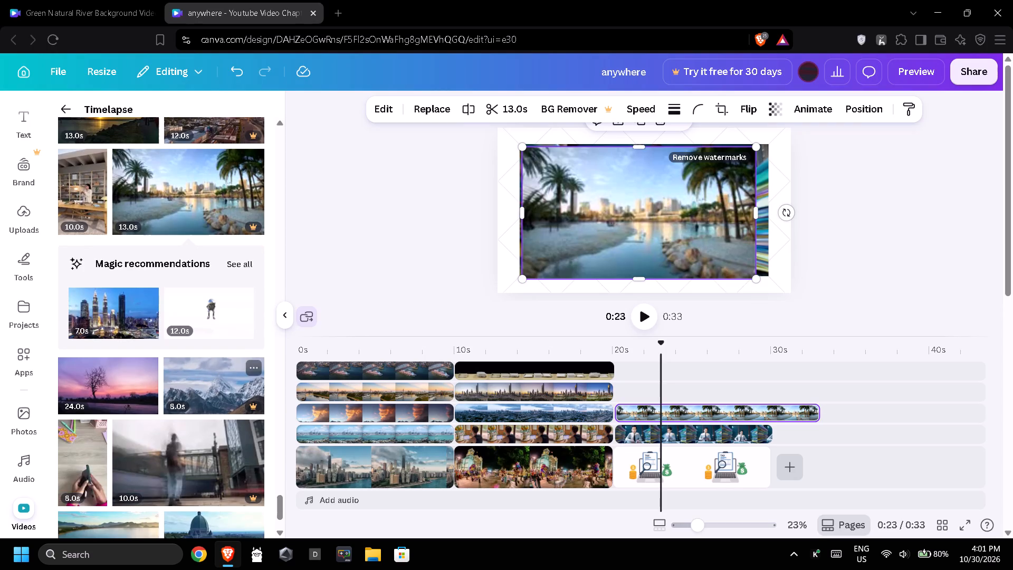
drag(167, 460, 653, 372)
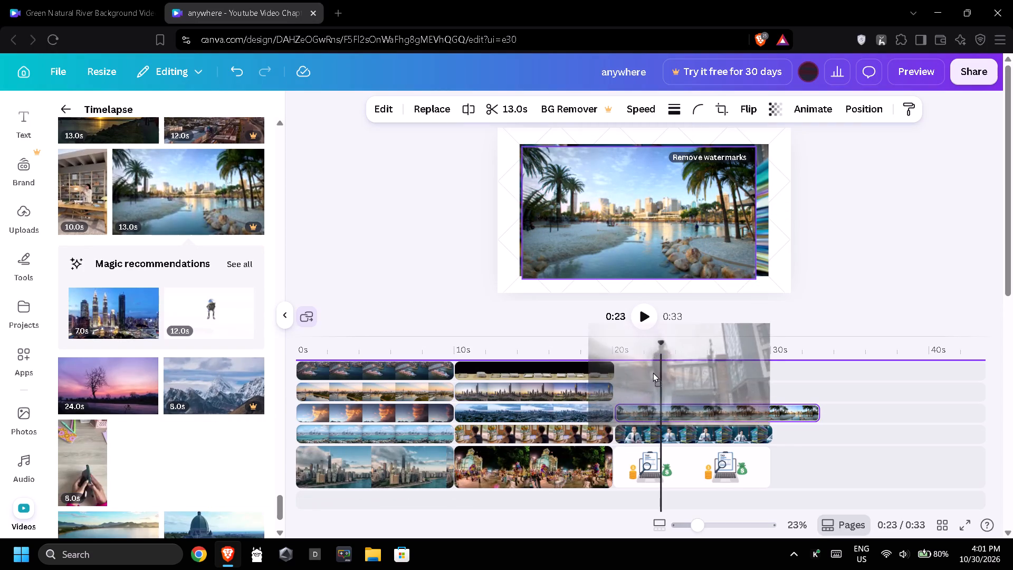
drag(653, 372, 678, 381)
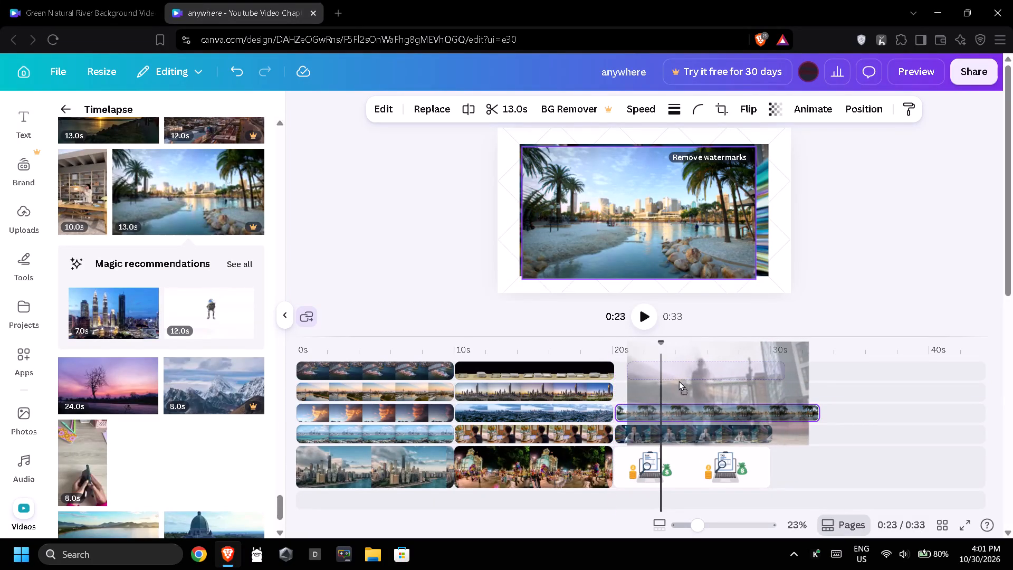
drag(678, 381, 672, 380)
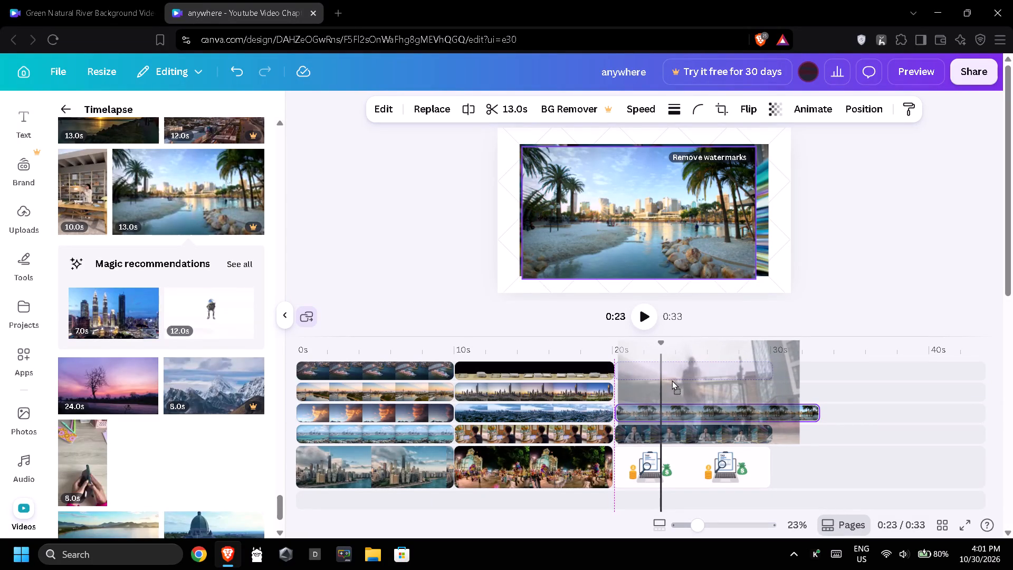
drag(672, 380, 671, 380)
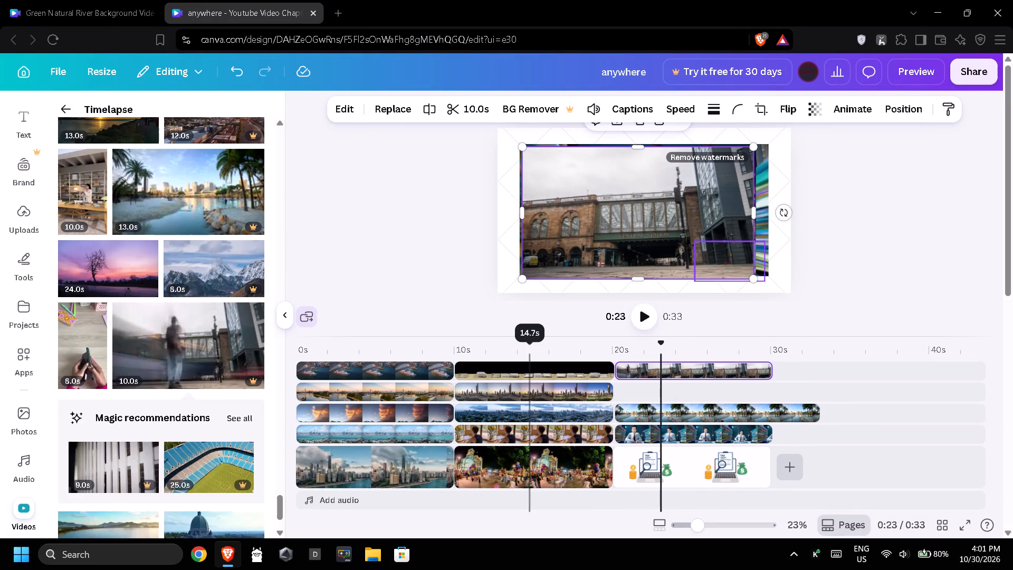
scroll(231, 405, down, 2)
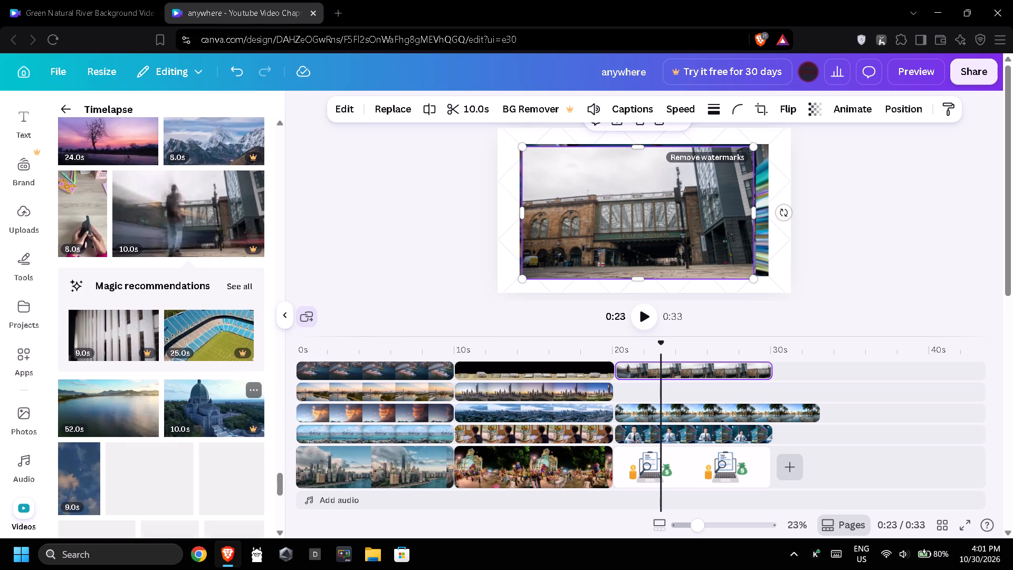
drag(198, 411, 663, 381)
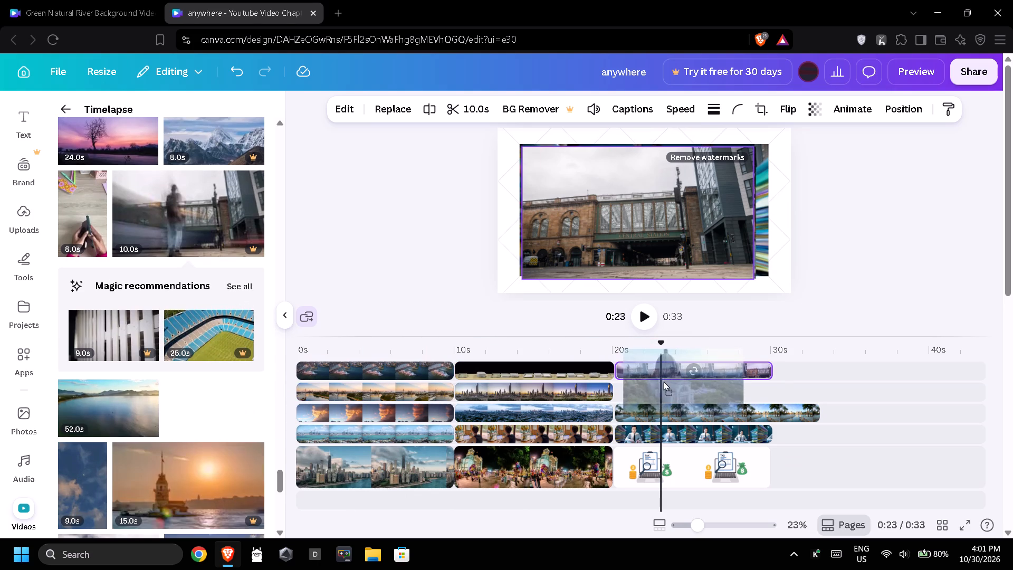
drag(663, 381, 653, 381)
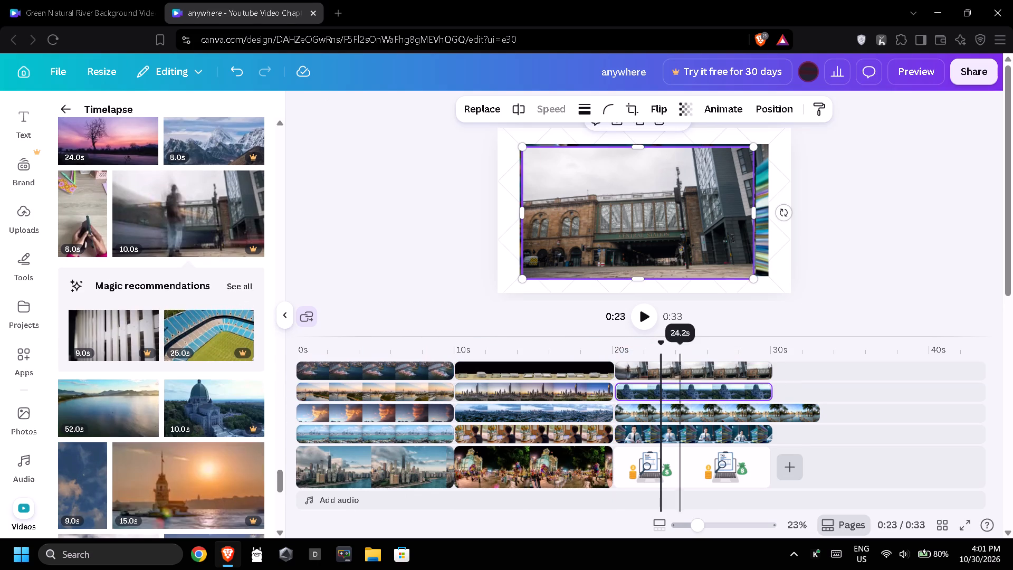
Trim the tax scene's bridge, church and lagoon overlays to 9.6 s and its office worker overlay to 9.9 s.
drag(818, 415, 789, 415)
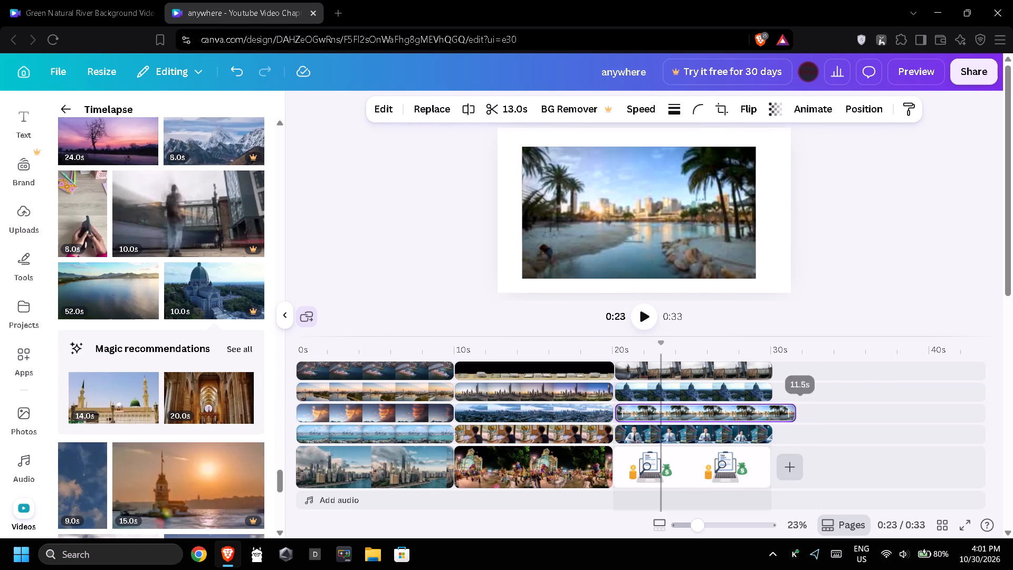
drag(789, 415, 775, 415)
click(769, 432)
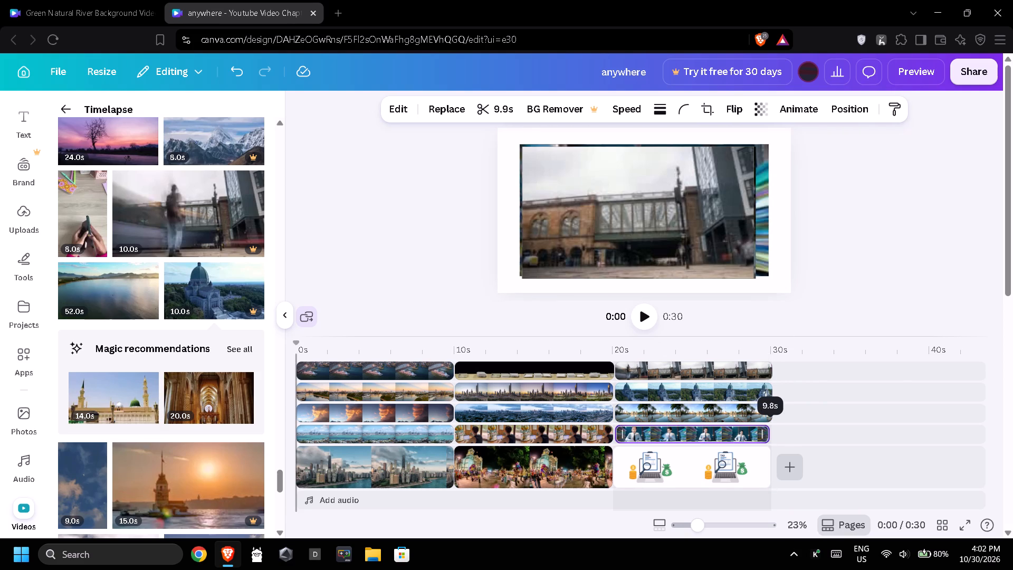
click(770, 412)
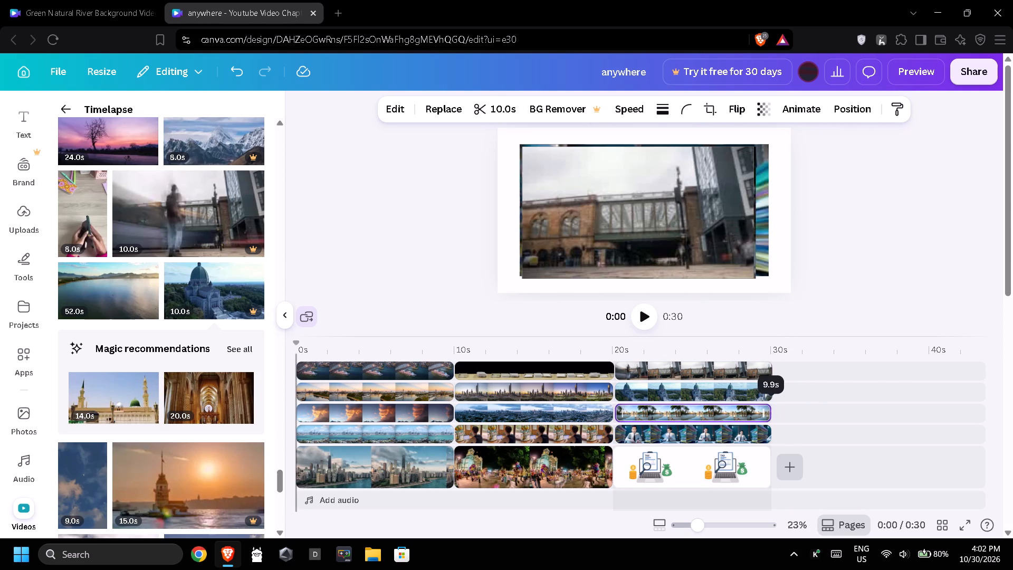
click(771, 388)
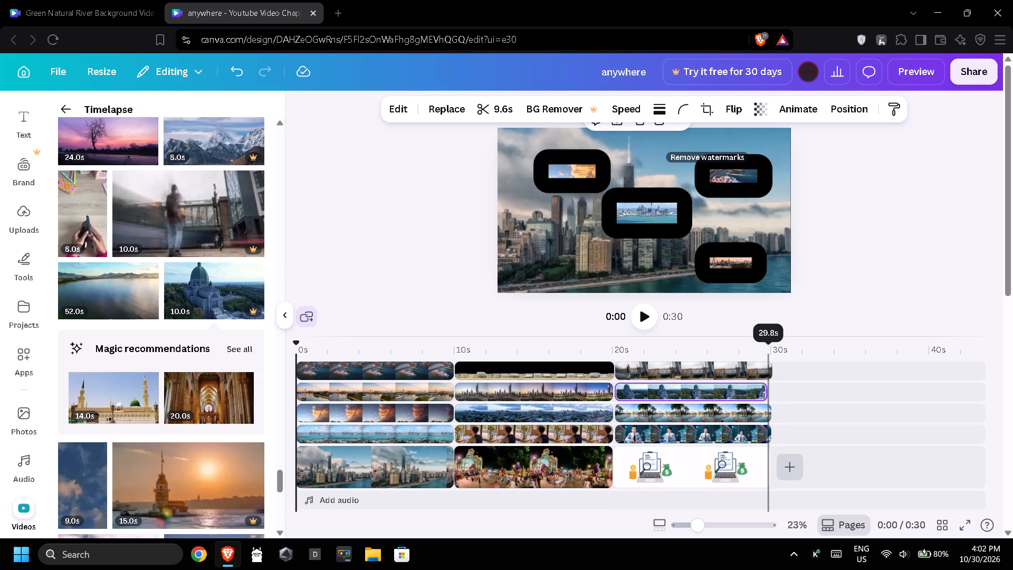
click(763, 391)
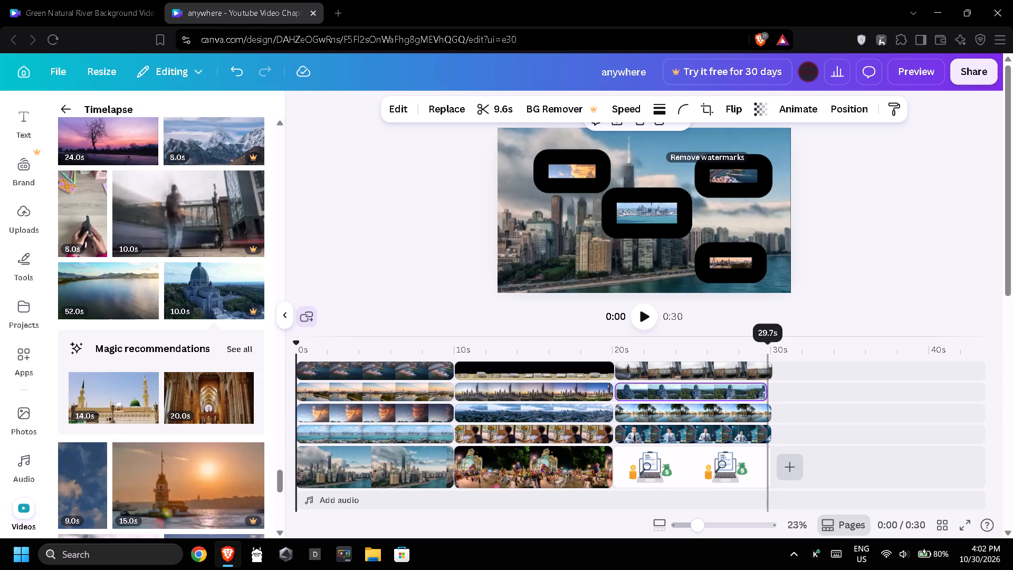
drag(769, 373, 764, 372)
click(765, 390)
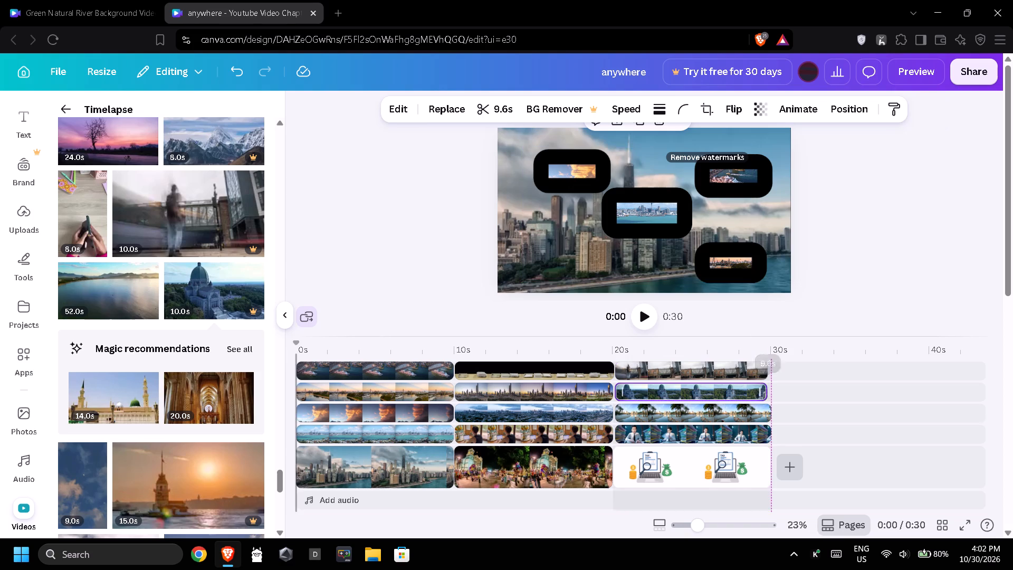
click(768, 407)
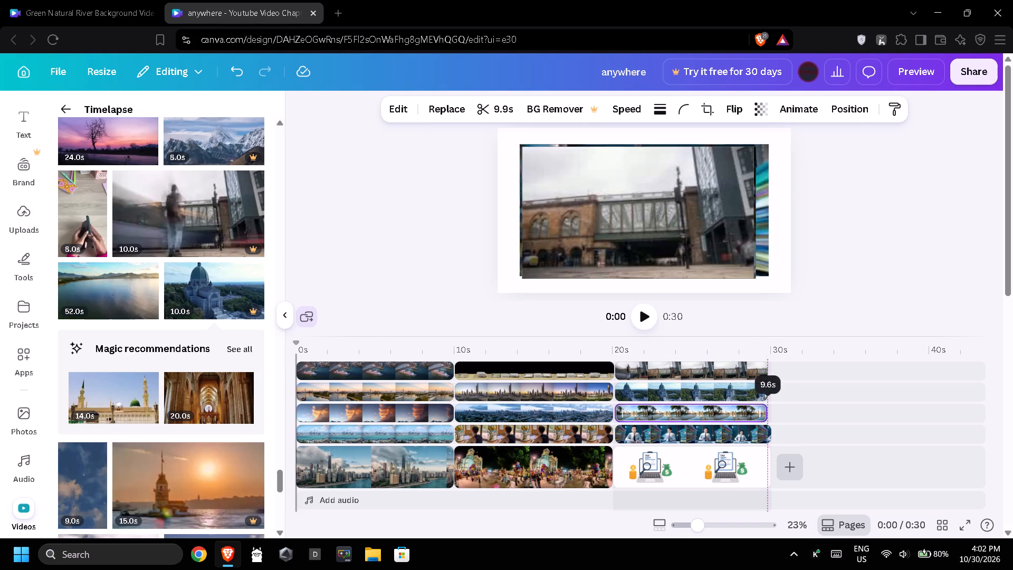
click(790, 392)
Shrink the office worker overlay into its lower-left corner and the bridge overlay into its lower-right corner on the tax scene.
click(687, 429)
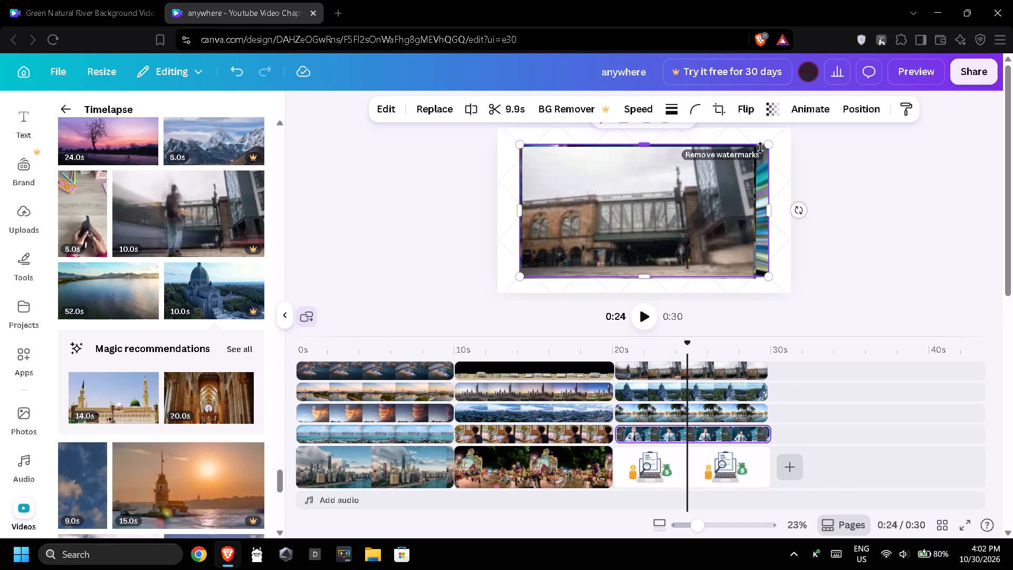
drag(766, 148, 622, 220)
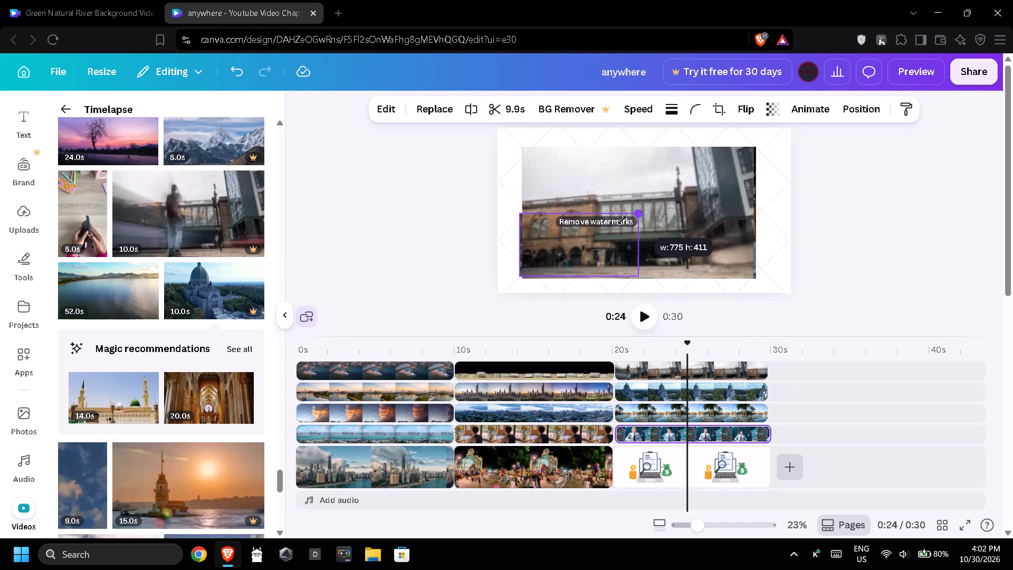
drag(622, 220, 578, 242)
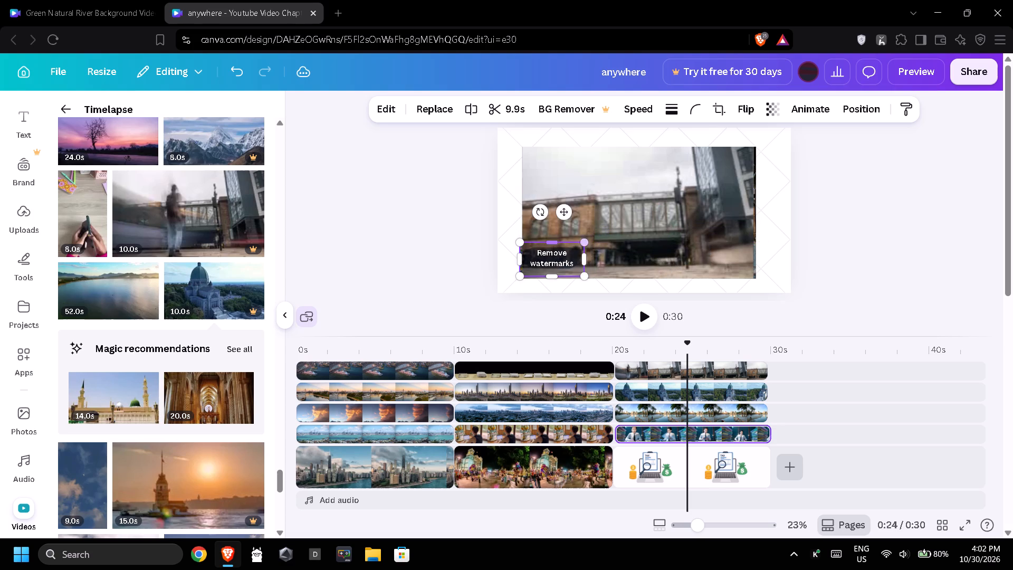
click(577, 201)
drag(524, 148, 641, 222)
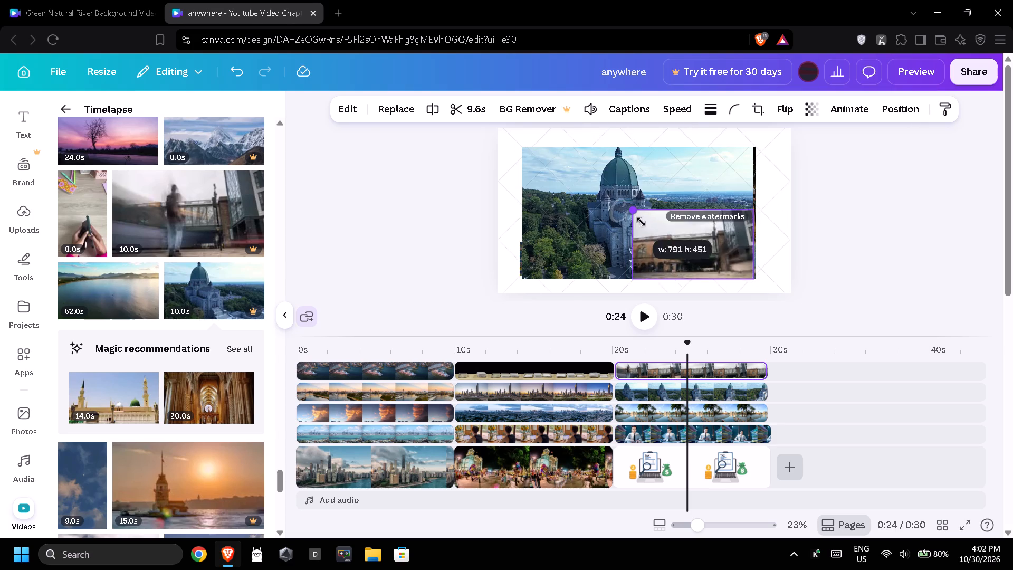
drag(641, 222, 686, 256)
Shrink the domed church overlay into its upper-right corner and the palm lagoon overlay into its upper-left corner on the tax scene.
click(653, 259)
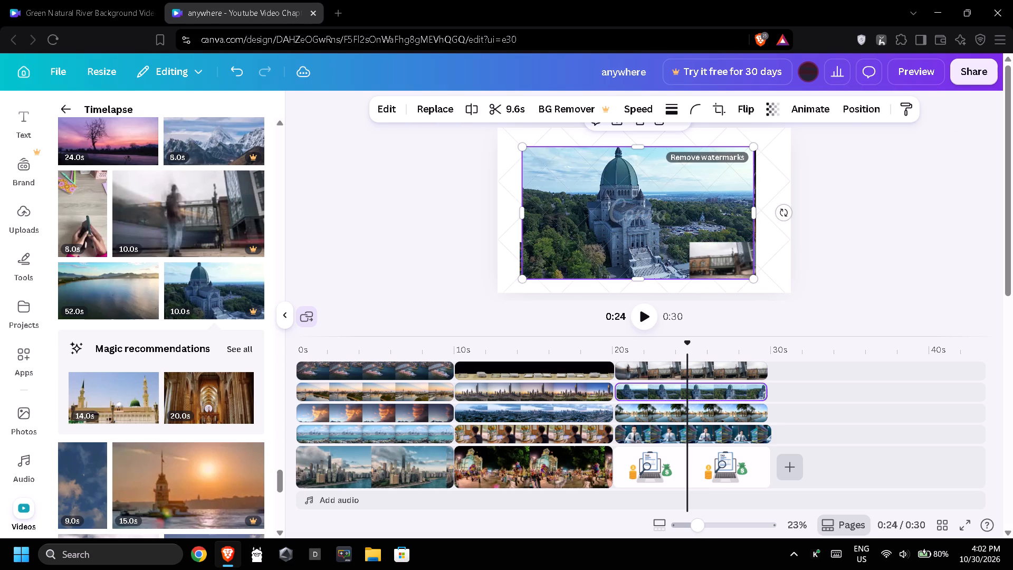
drag(525, 275, 677, 192)
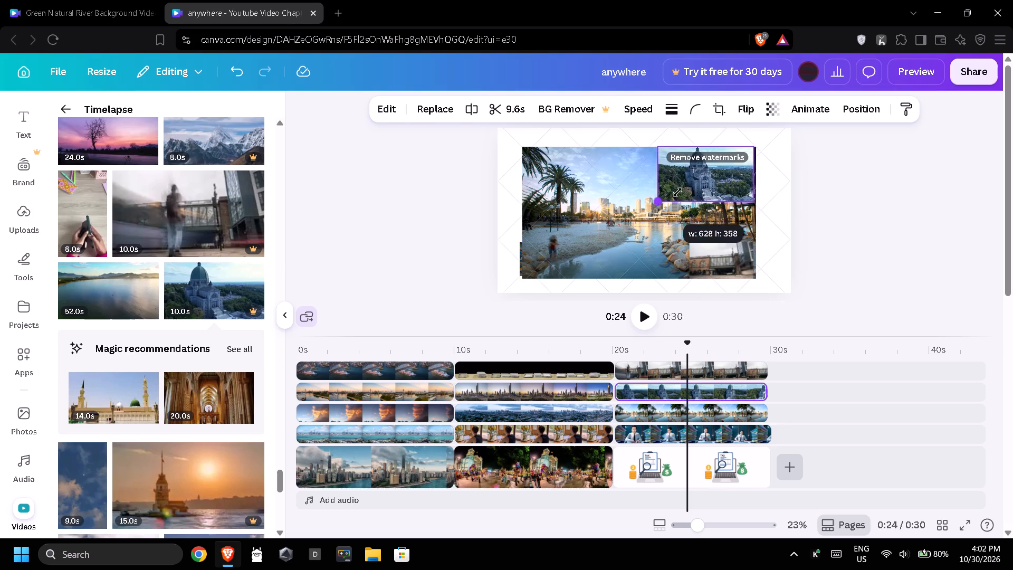
drag(677, 192, 691, 183)
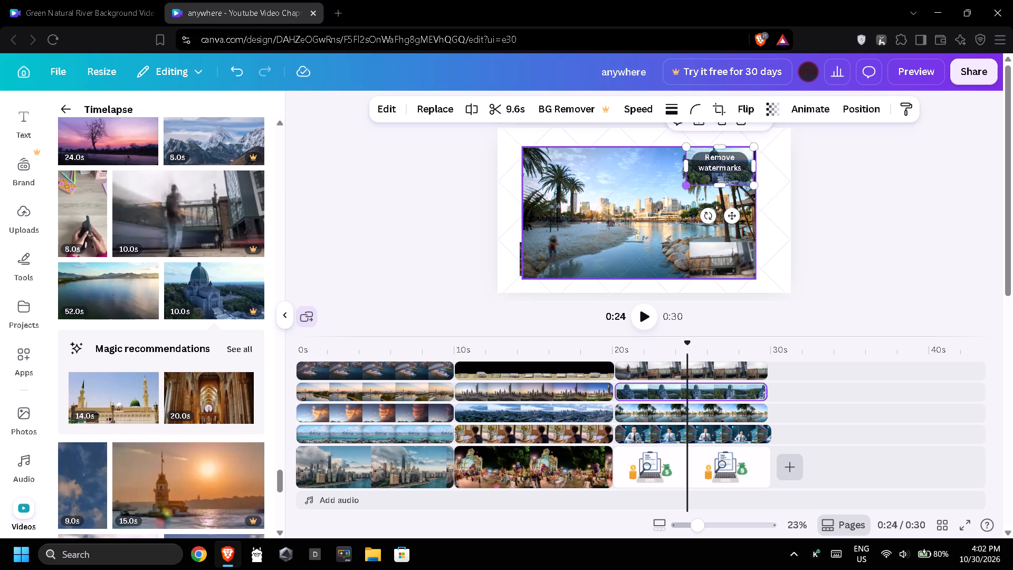
click(665, 234)
click(760, 283)
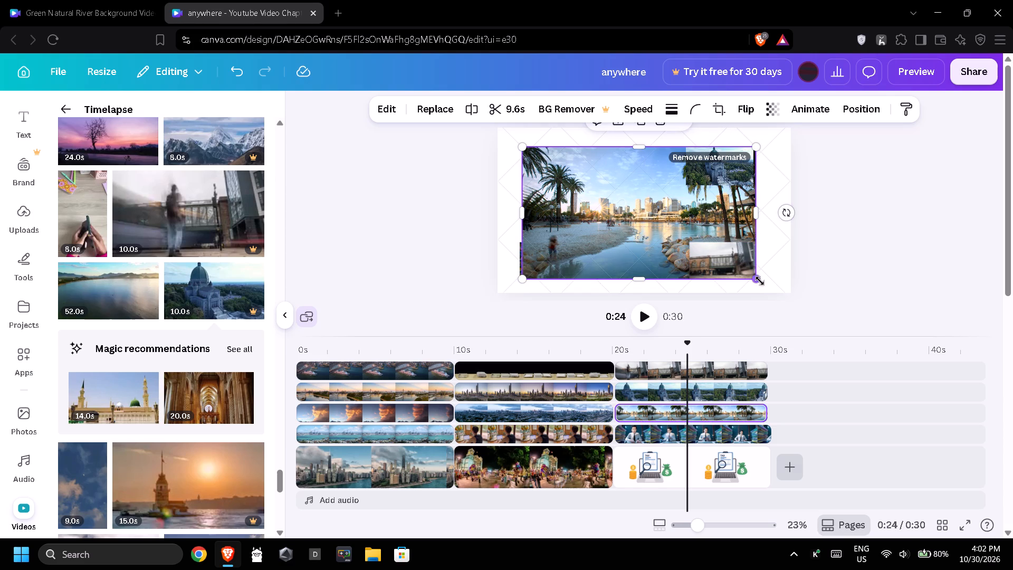
drag(760, 281, 585, 190)
click(666, 223)
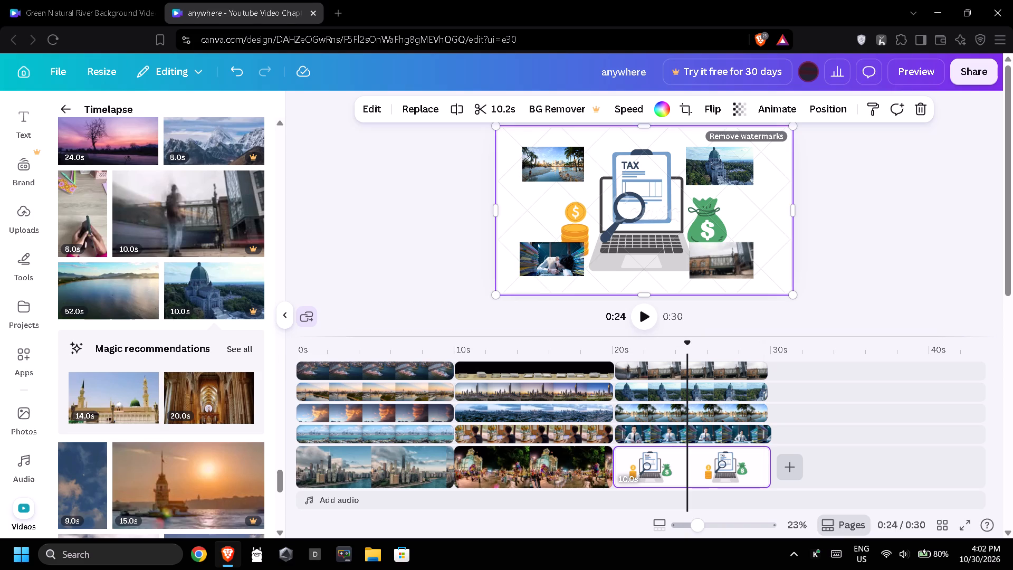
Add the 10.0 s cloudy skyscraper video as a new scene after the tax laptop scene.
scroll(175, 400, down, 3)
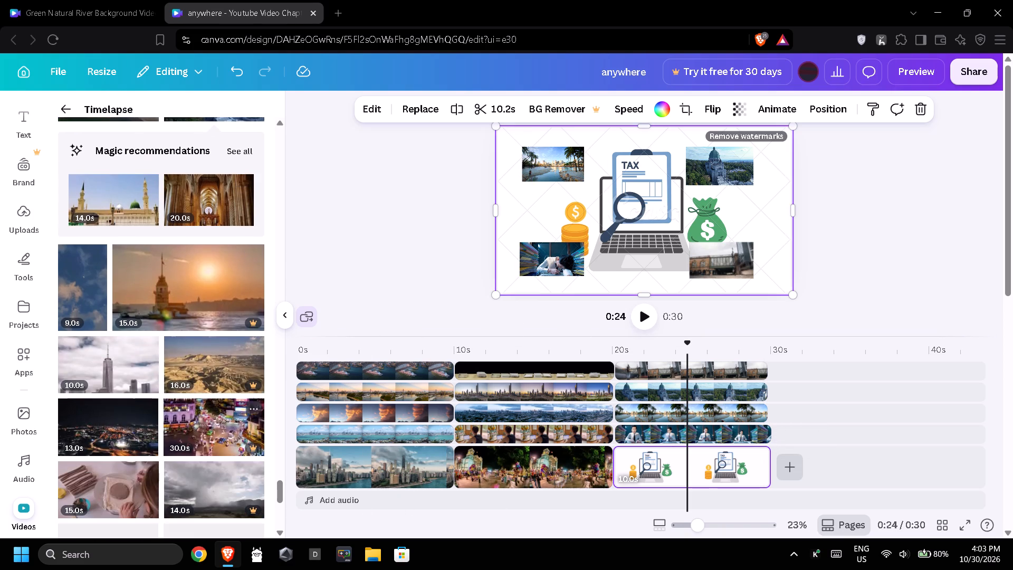
drag(89, 369, 816, 448)
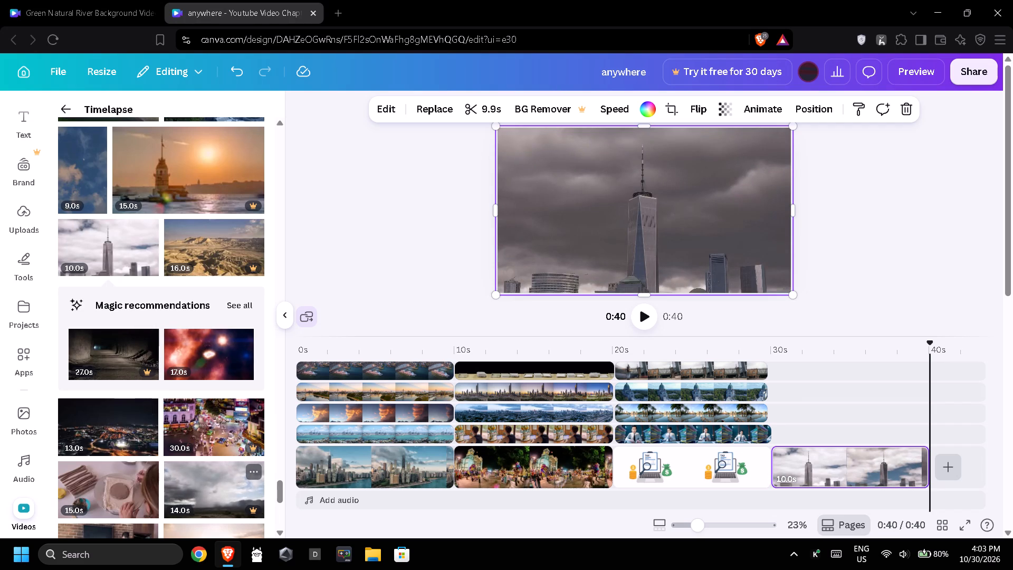
Overlay the 14.0 s storm cloud video on the skyscraper scene and trim it to 10.0 s.
drag(187, 481, 822, 420)
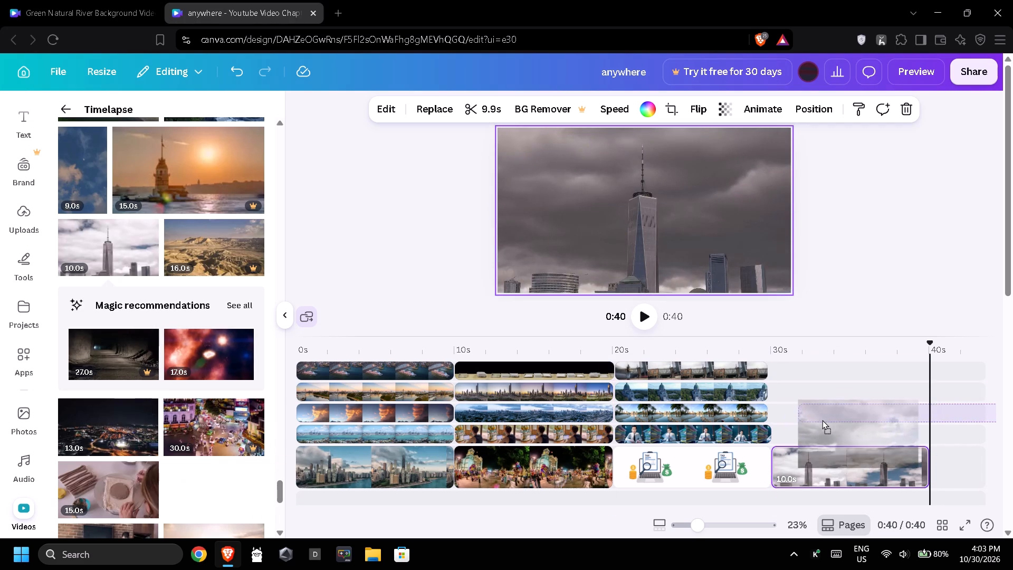
drag(822, 420, 800, 428)
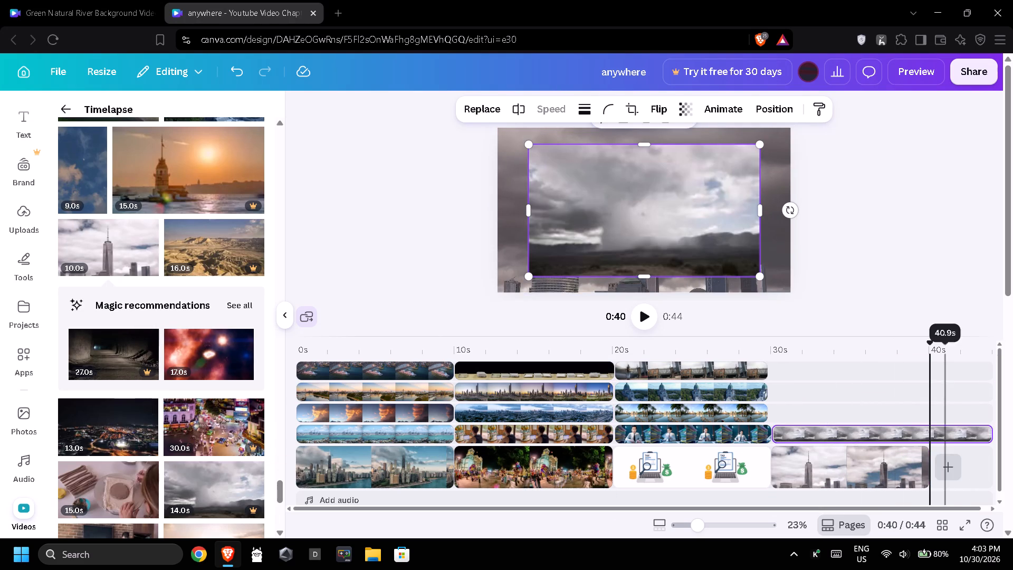
drag(992, 430, 956, 435)
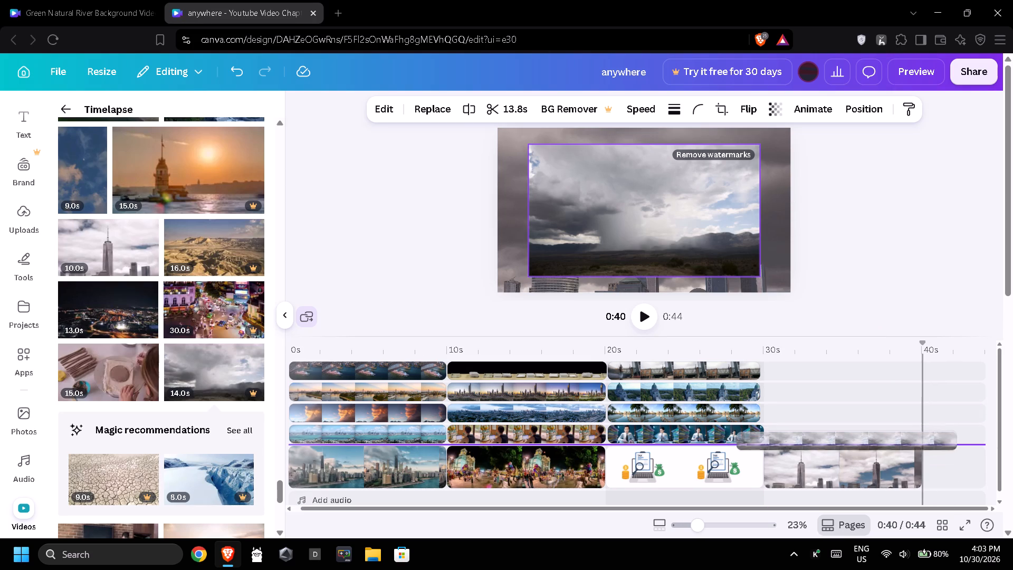
drag(956, 435, 969, 435)
click(970, 434)
click(975, 432)
click(979, 430)
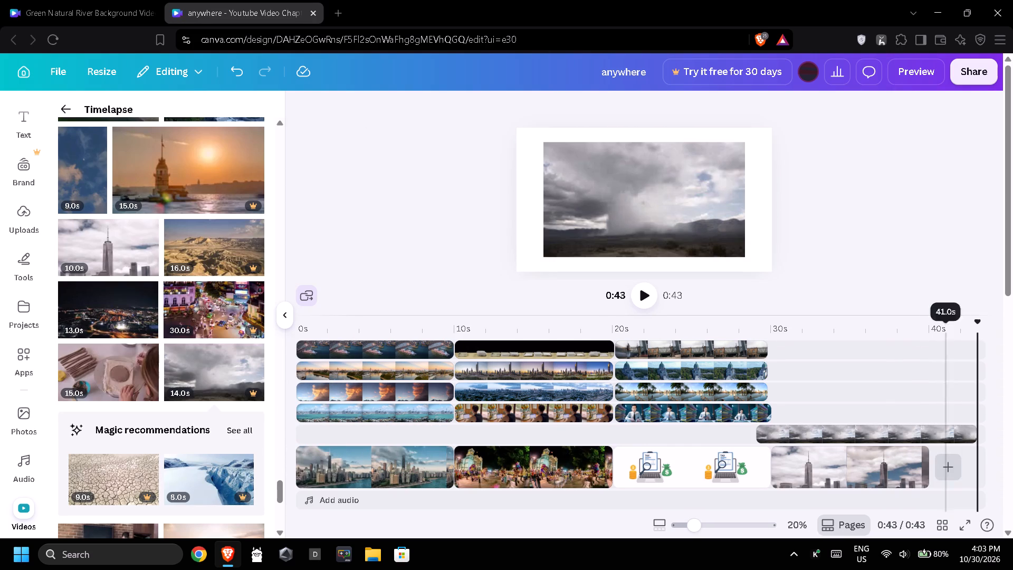
drag(885, 435, 902, 416)
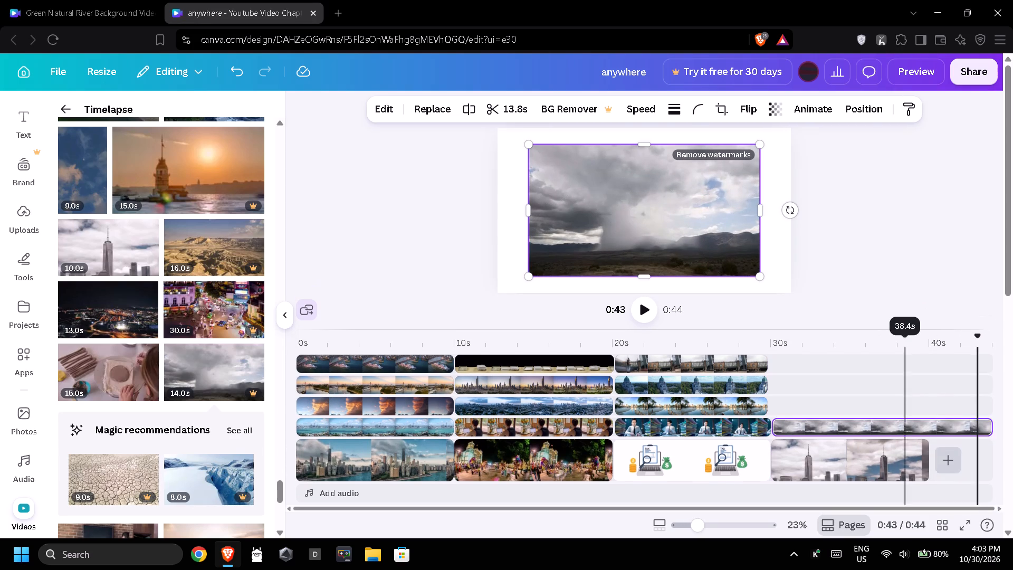
drag(988, 429, 935, 433)
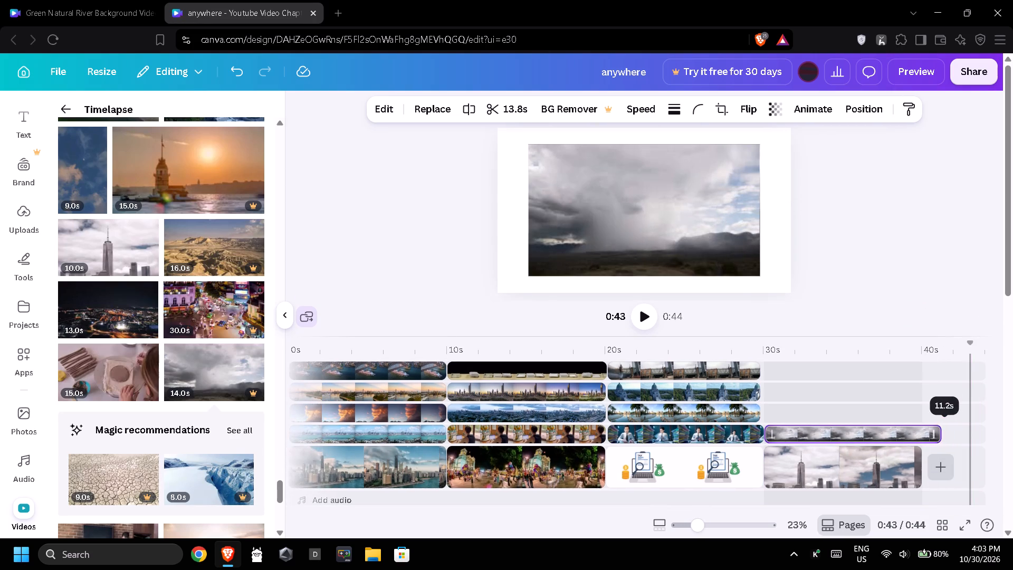
drag(935, 433, 922, 437)
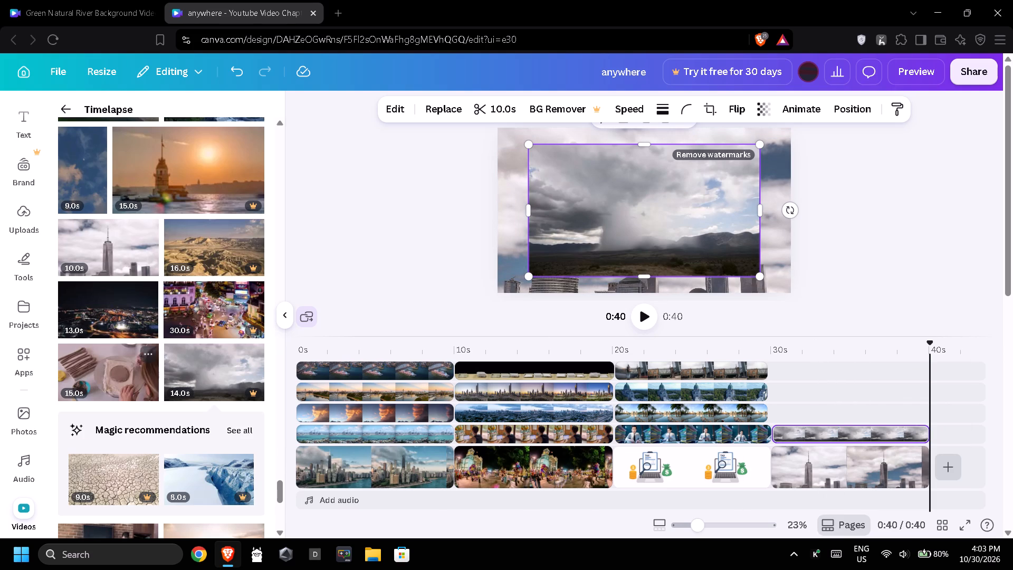
Overlay the 14.0 s sunset hillside city video on the skyscraper scene and trim it to 10.0 s.
scroll(149, 390, down, 2)
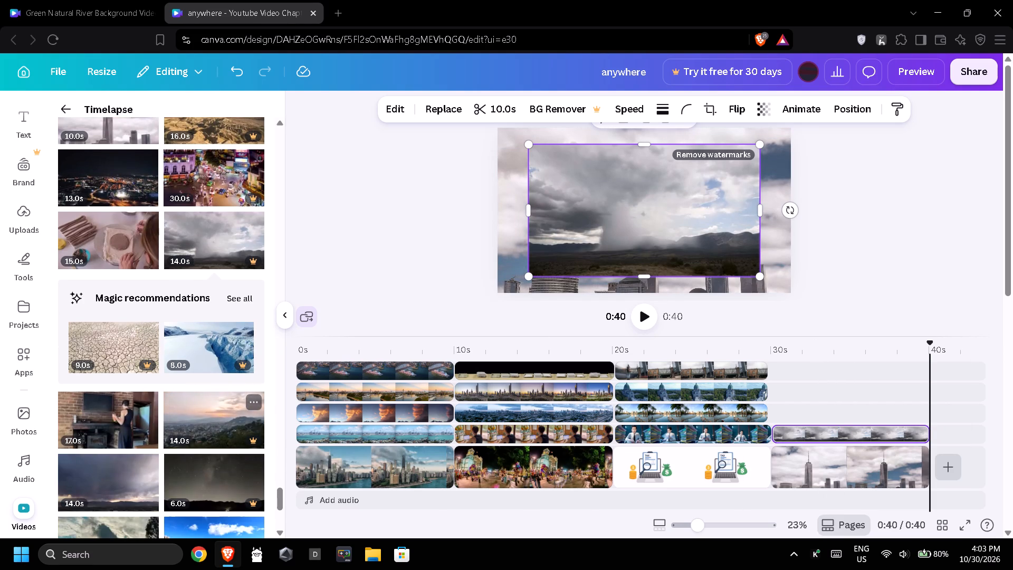
drag(201, 414, 754, 413)
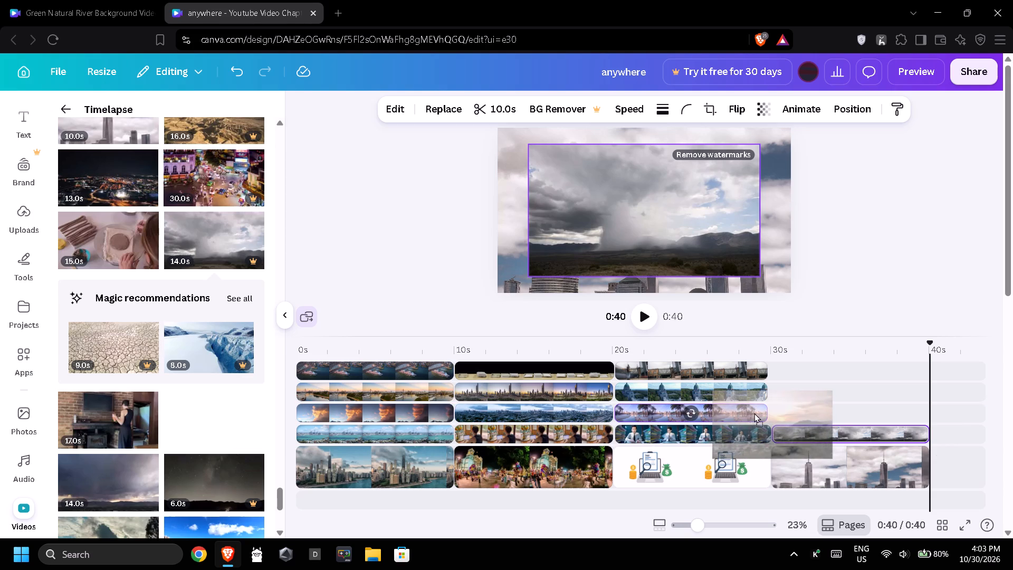
drag(754, 413, 810, 412)
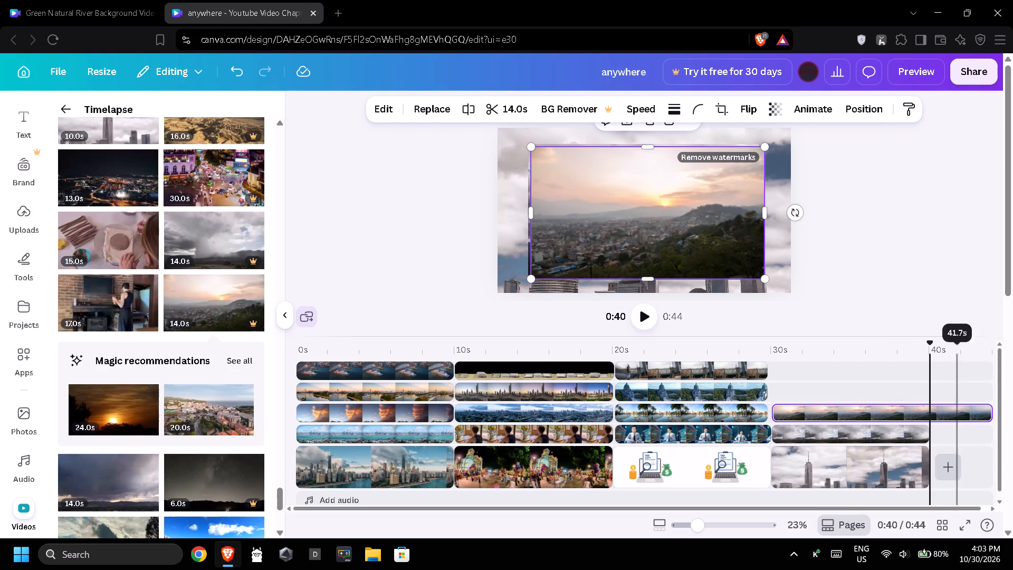
drag(991, 411, 935, 421)
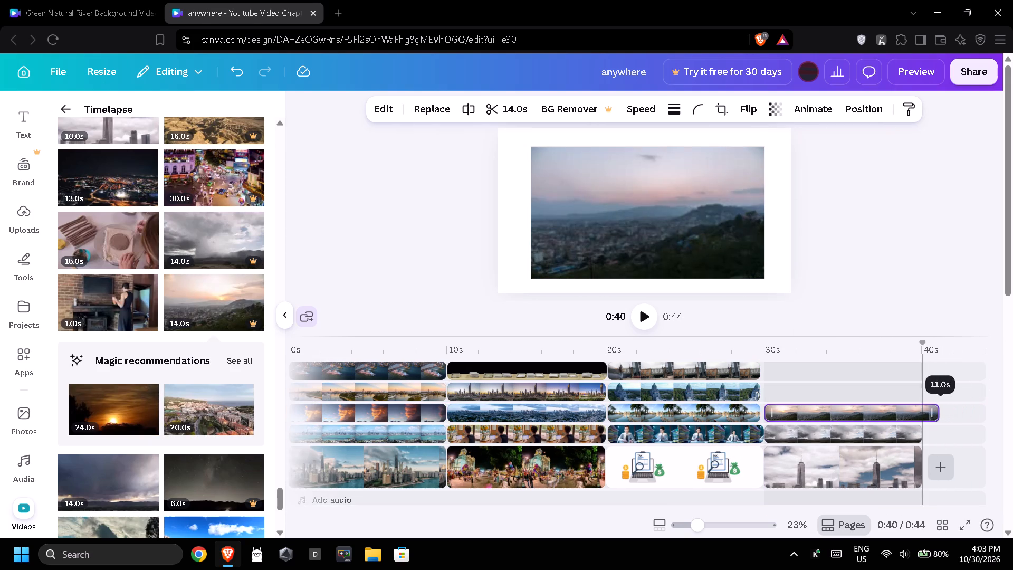
drag(935, 421, 923, 422)
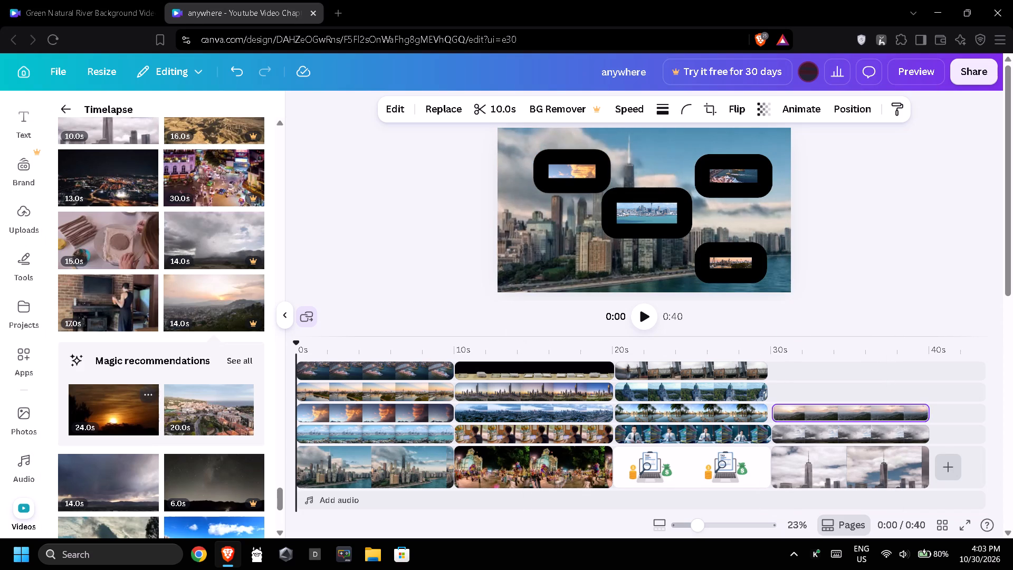
Overlay the 11.0 s snowy autumn mountain video on the skyscraper scene and trim it to 10.2 s.
scroll(85, 429, down, 3)
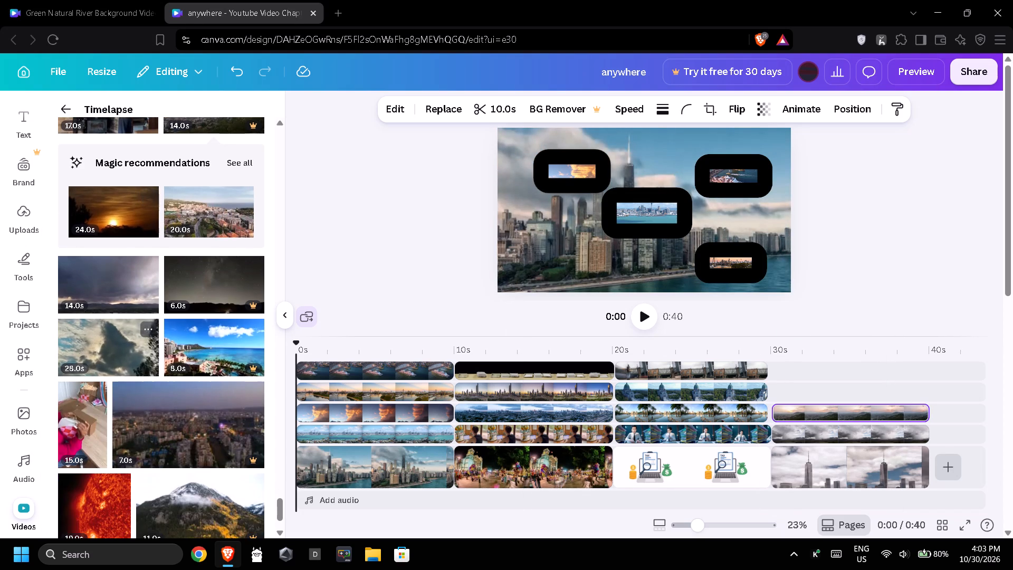
scroll(85, 428, down, 1)
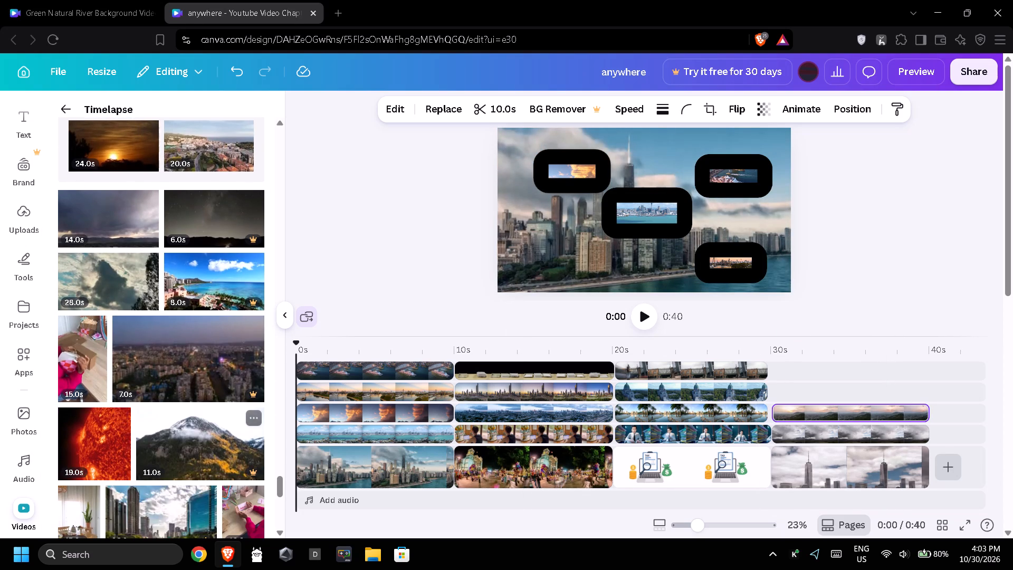
drag(163, 448, 809, 392)
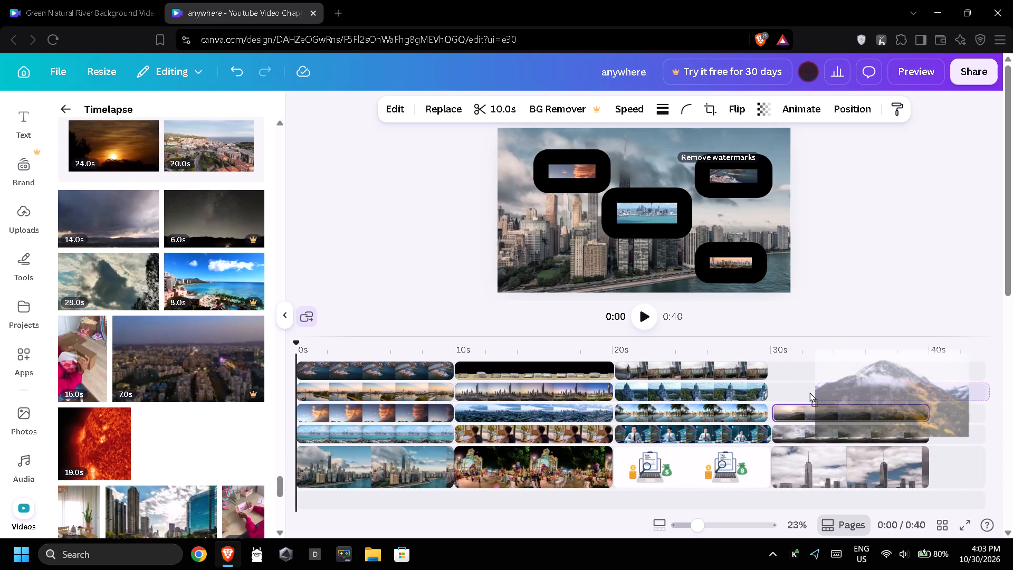
drag(809, 392, 791, 391)
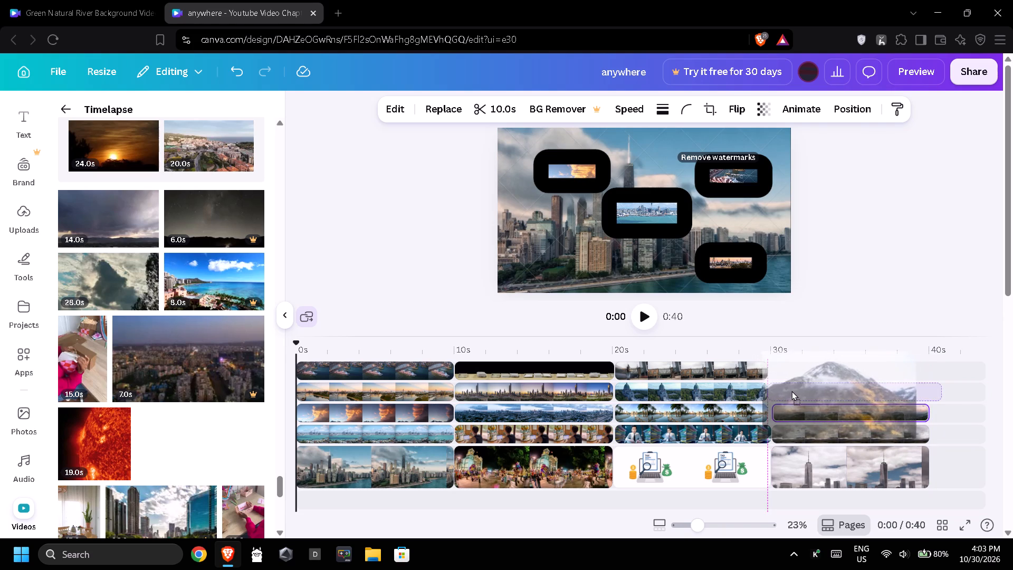
drag(791, 391, 794, 391)
drag(938, 387, 921, 387)
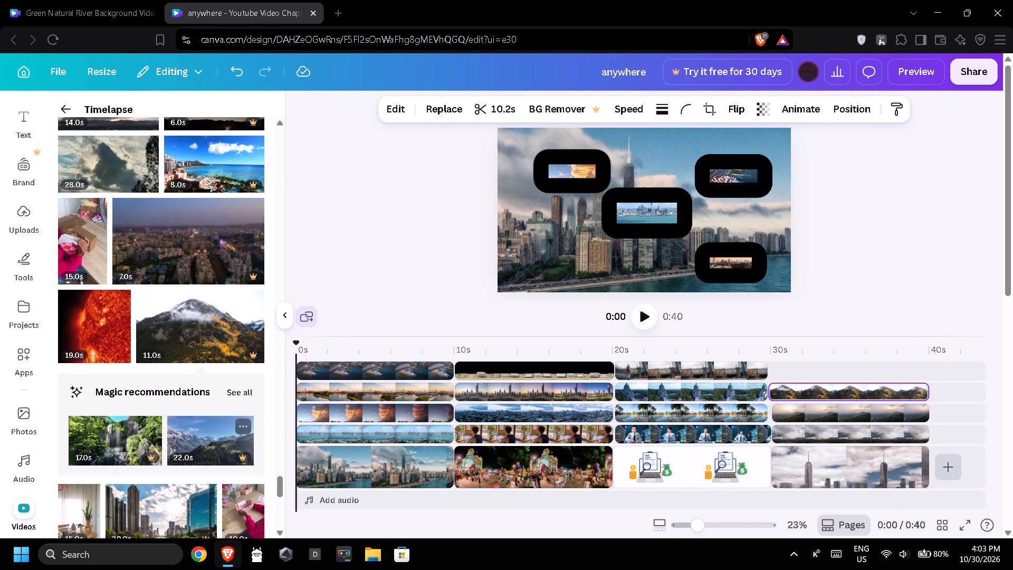
Overlay the 13.0 s Sydney harbour video on the skyscraper scene's topmost track and trim it to 10.2 s.
scroll(173, 438, down, 2)
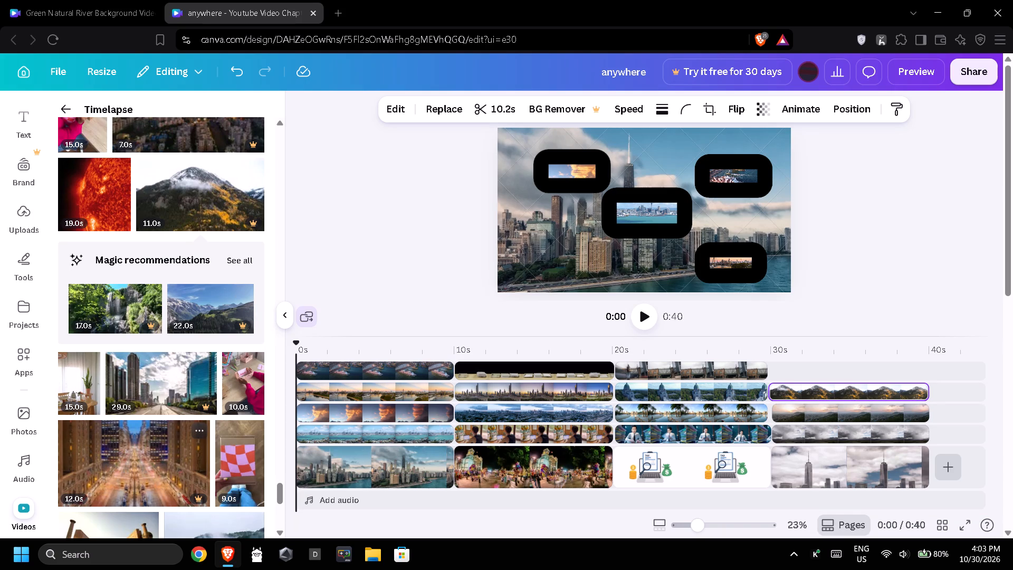
scroll(173, 438, down, 1)
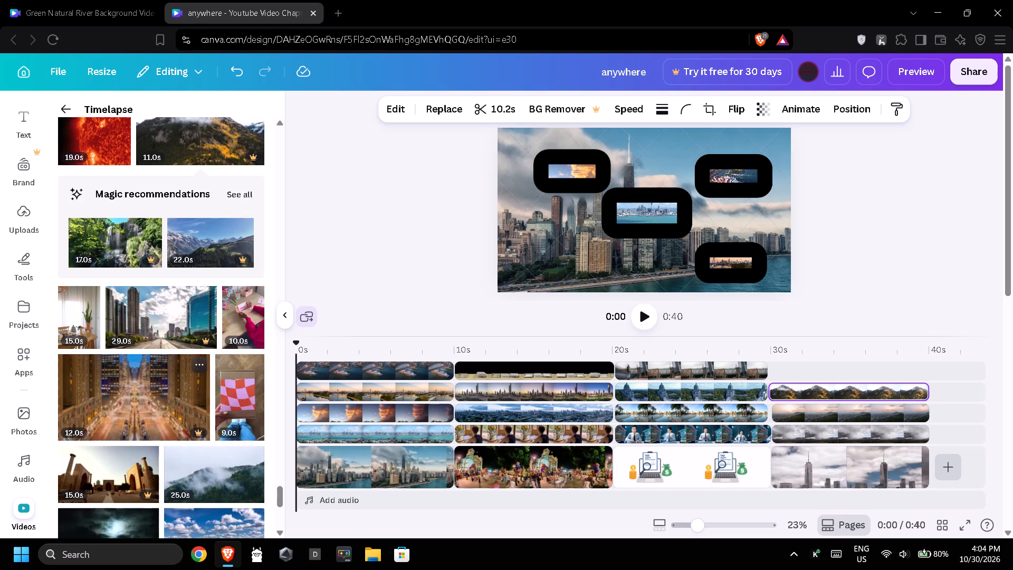
scroll(182, 442, down, 2)
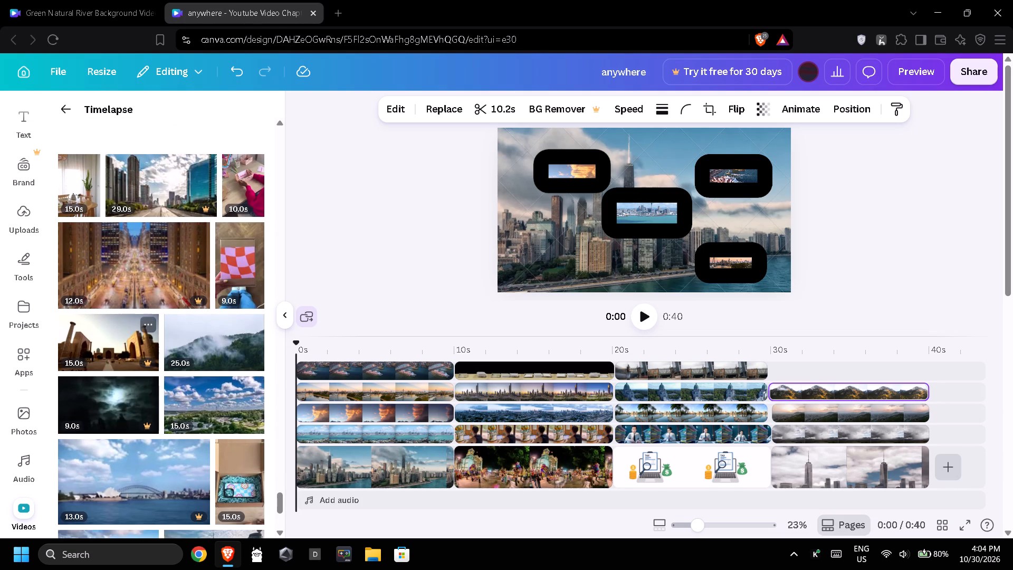
drag(131, 462, 505, 412)
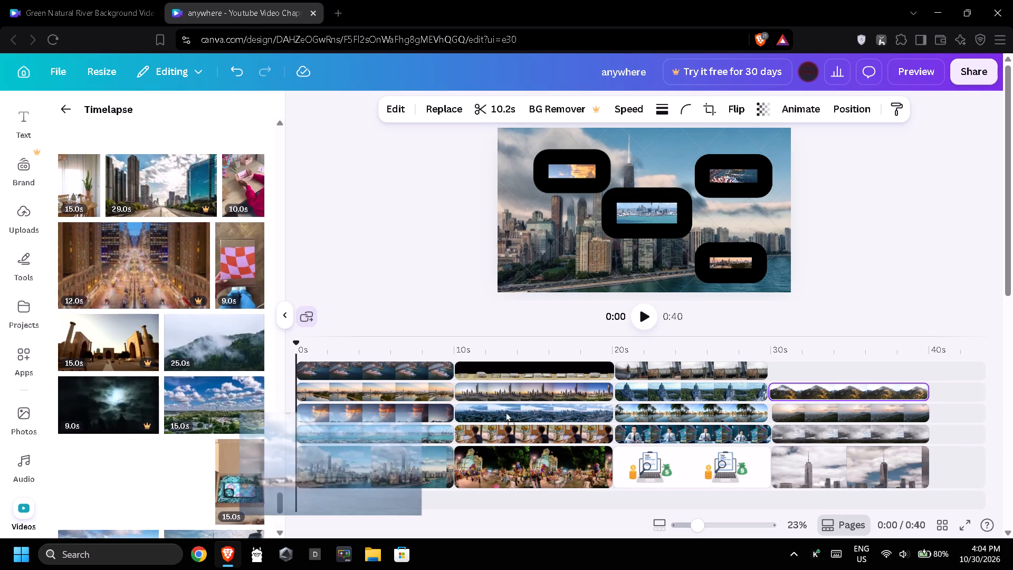
drag(505, 412, 850, 366)
click(977, 370)
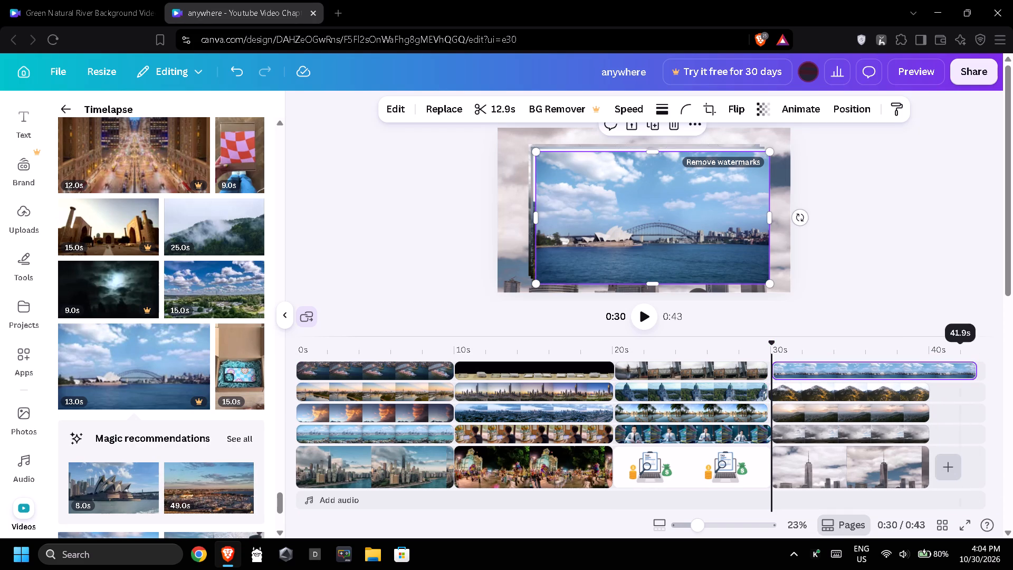
drag(916, 375, 909, 375)
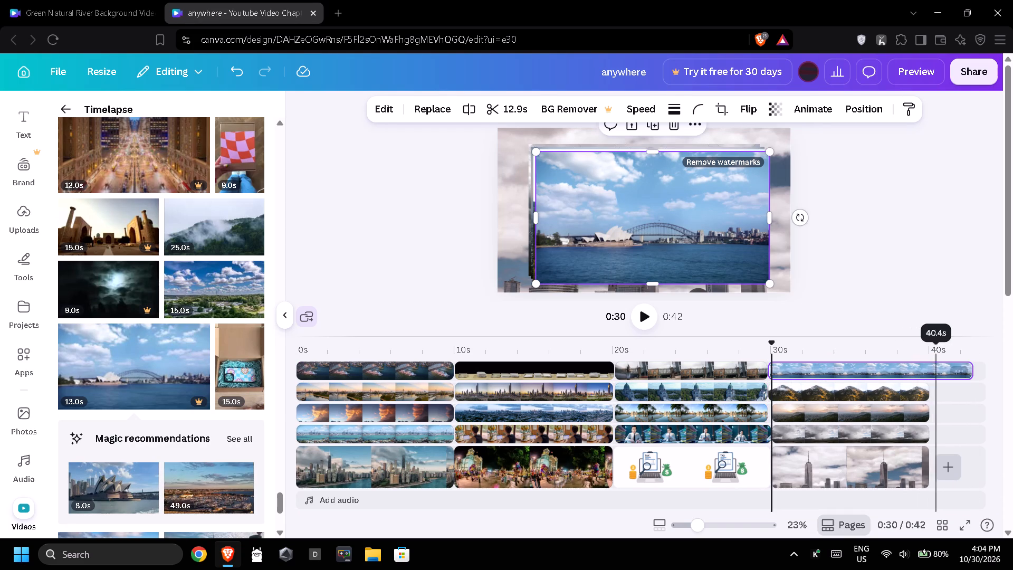
drag(972, 372, 925, 371)
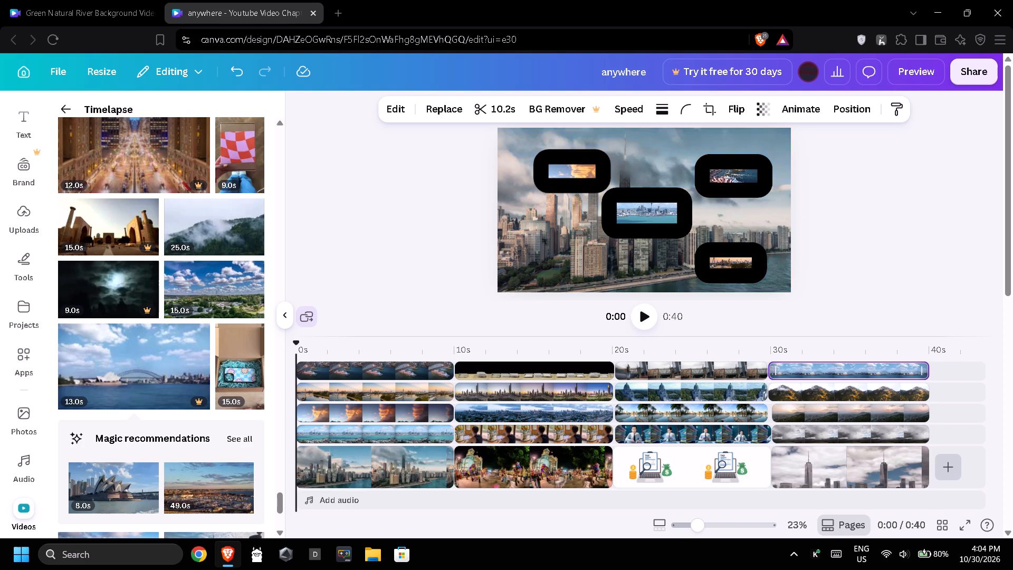
Shrink the storm cloud overlay into its lower-left corner and the harbour overlay into its upper-right corner on the skyscraper scene.
click(854, 428)
drag(757, 142, 662, 189)
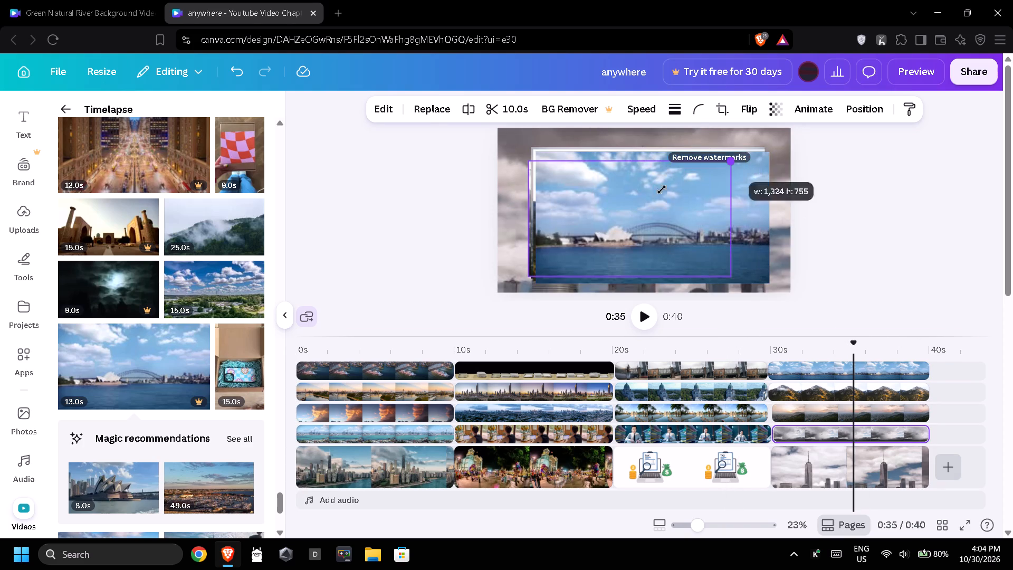
drag(662, 189, 597, 250)
click(676, 226)
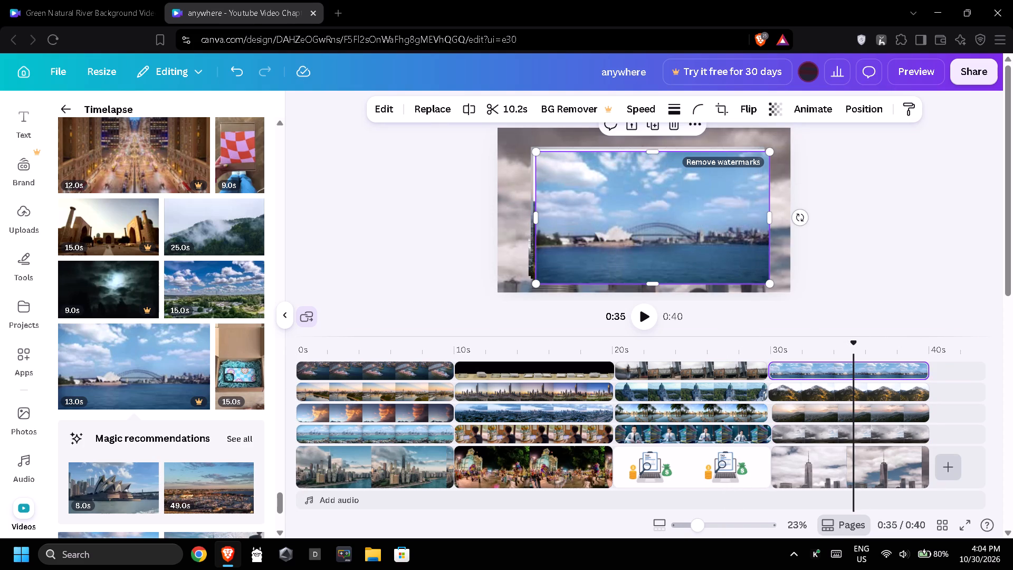
drag(535, 281, 708, 175)
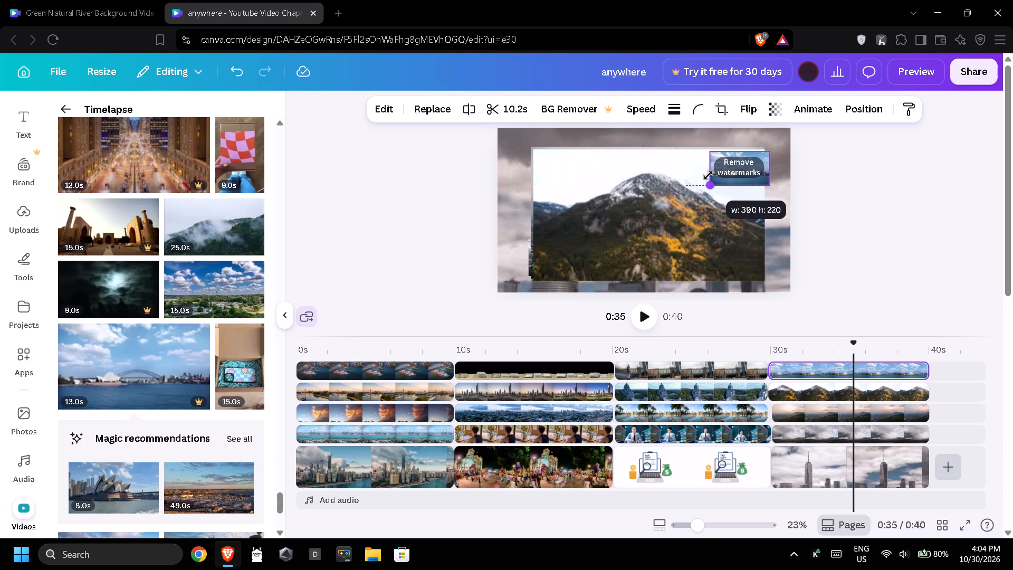
drag(708, 175, 719, 169)
Shrink the mountain overlay into its lower-right corner and the sunset city overlay into its upper-left corner on the skyscraper scene.
click(587, 198)
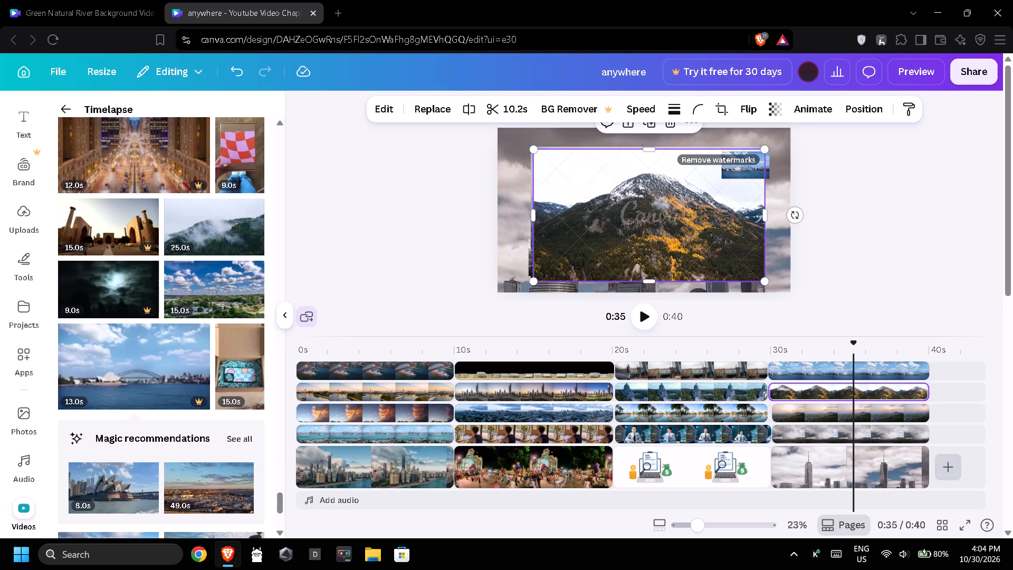
drag(533, 149, 703, 235)
click(656, 252)
drag(767, 277, 757, 272)
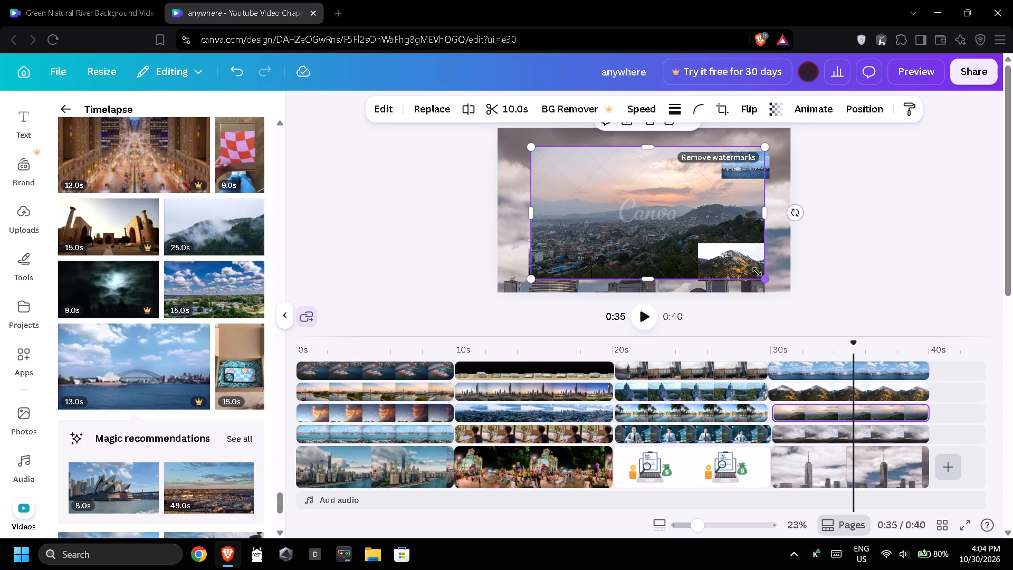
drag(757, 272, 595, 184)
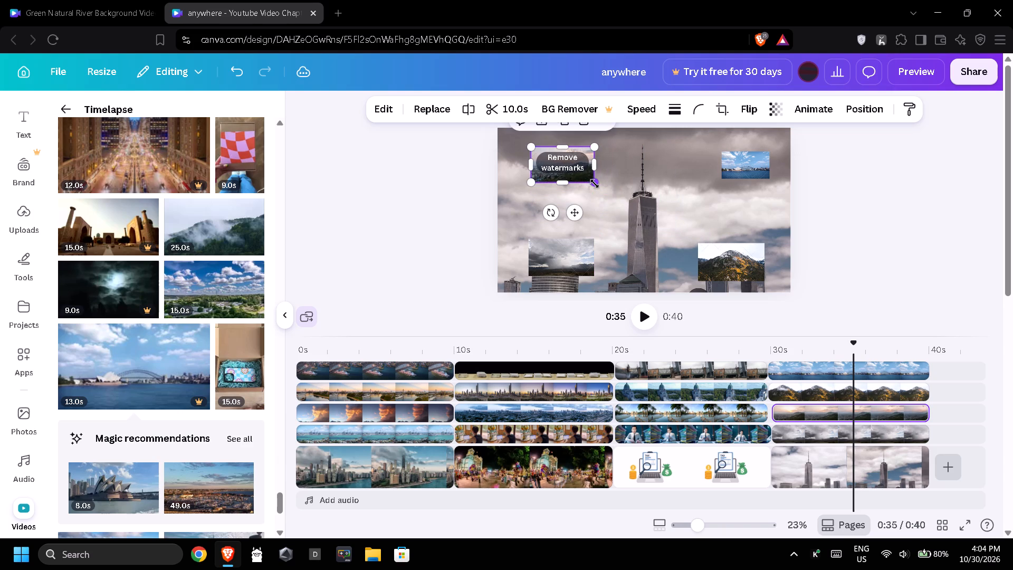
Give the skyscraper scene's sunset city, mountain and storm cloud overlays a solid black border with stroke weight 100.
click(680, 111)
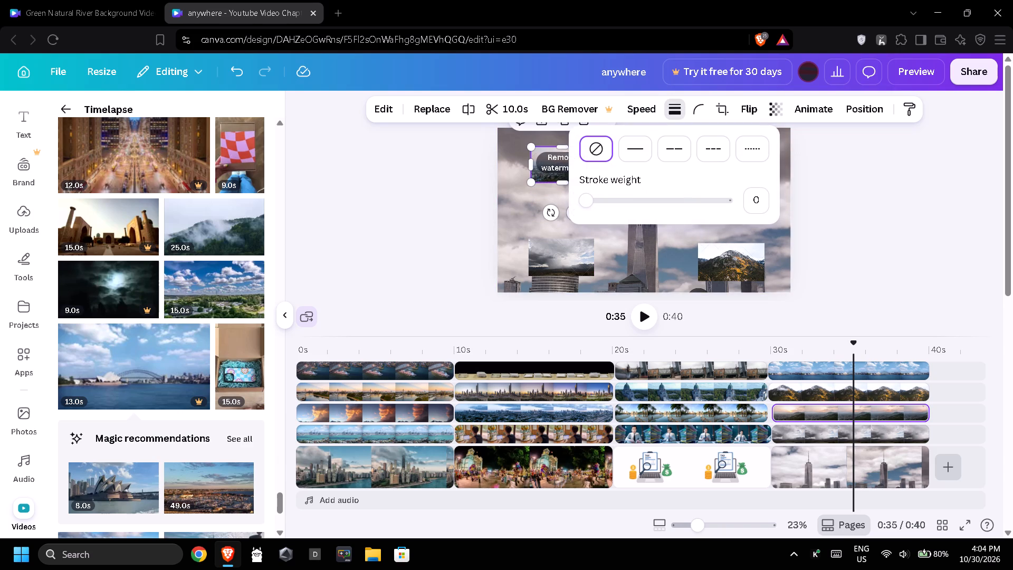
drag(708, 197, 752, 198)
click(725, 270)
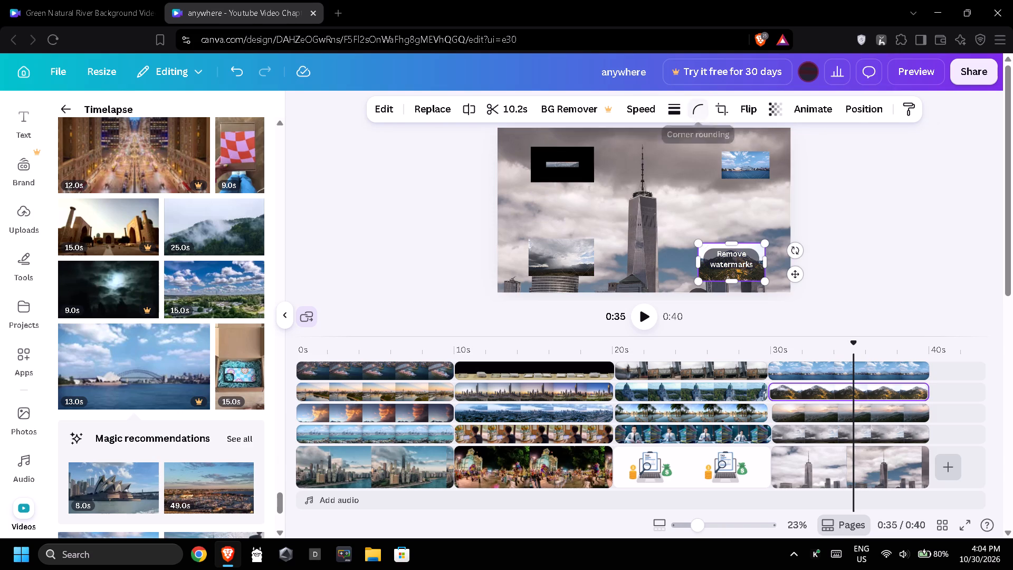
click(680, 110)
drag(722, 199, 738, 199)
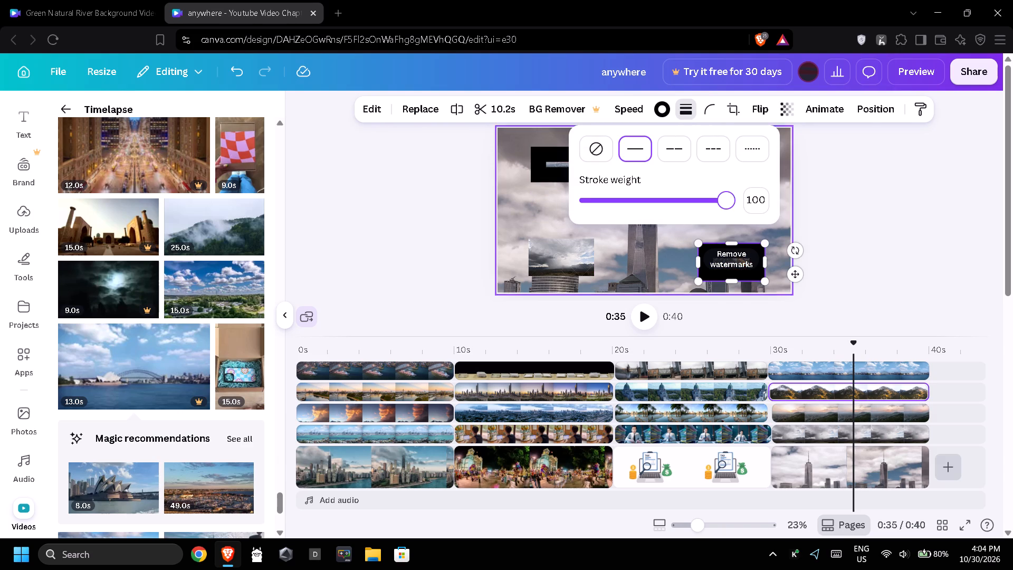
click(567, 258)
click(671, 109)
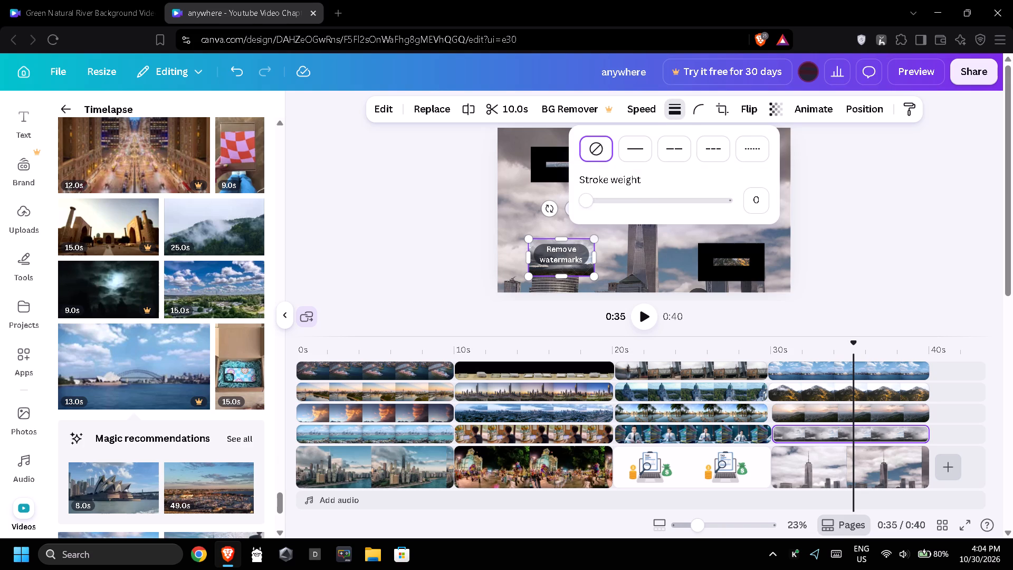
drag(720, 202, 749, 205)
click(799, 180)
Give the skyscraper scene's Sydney harbour overlay a solid black border with stroke weight 100.
click(738, 166)
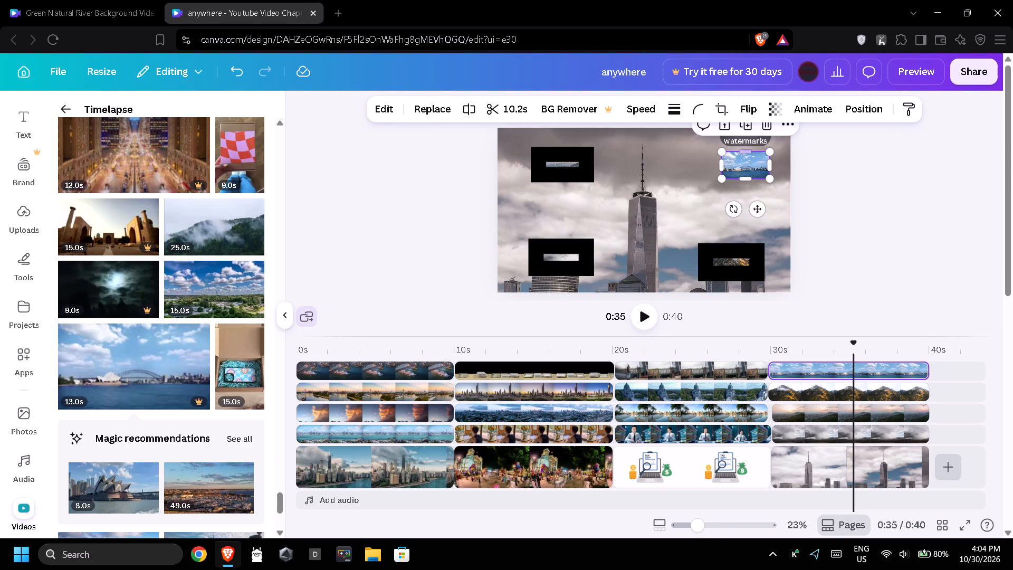
click(676, 106)
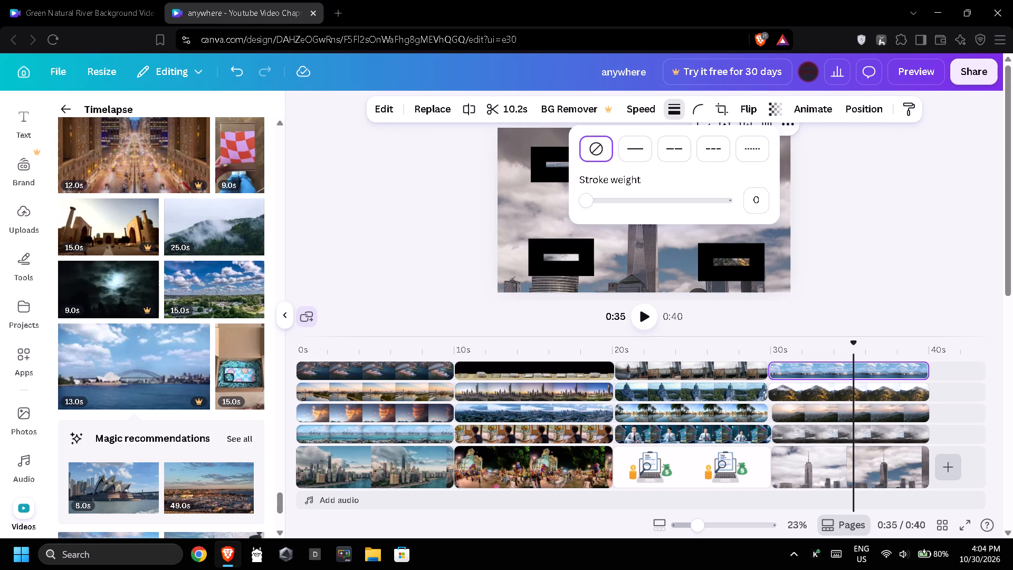
drag(725, 197, 741, 199)
click(855, 194)
click(856, 193)
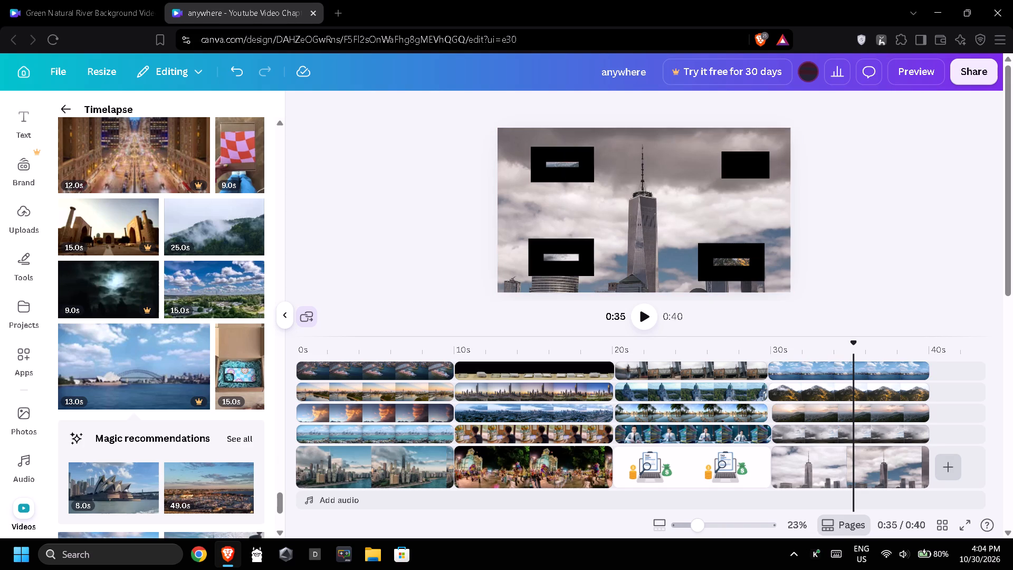
Enlarge the bordered harbour overlay in the skyscraper scene's upper-right corner to roughly match the other three overlays.
click(749, 156)
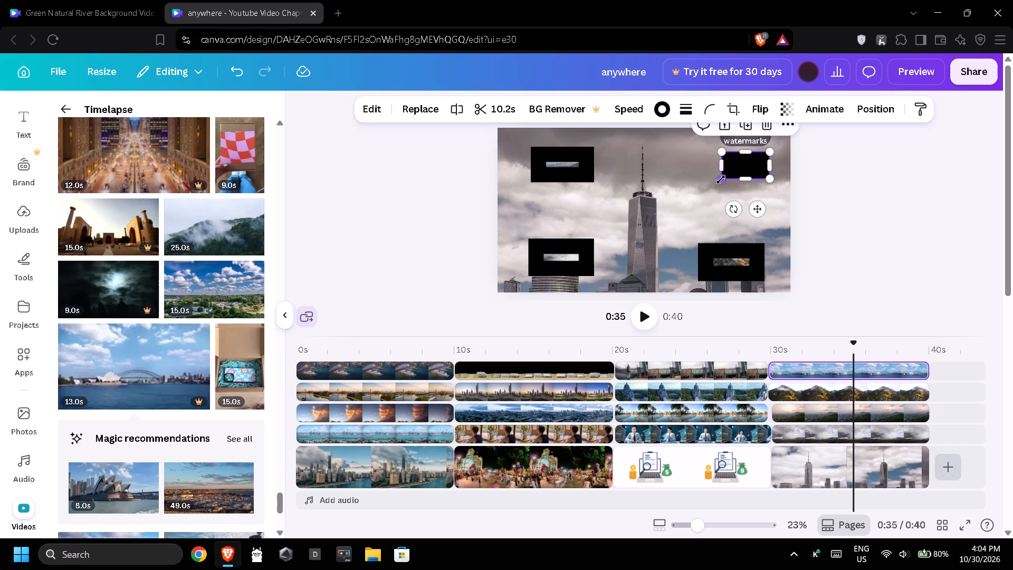
drag(721, 177, 710, 184)
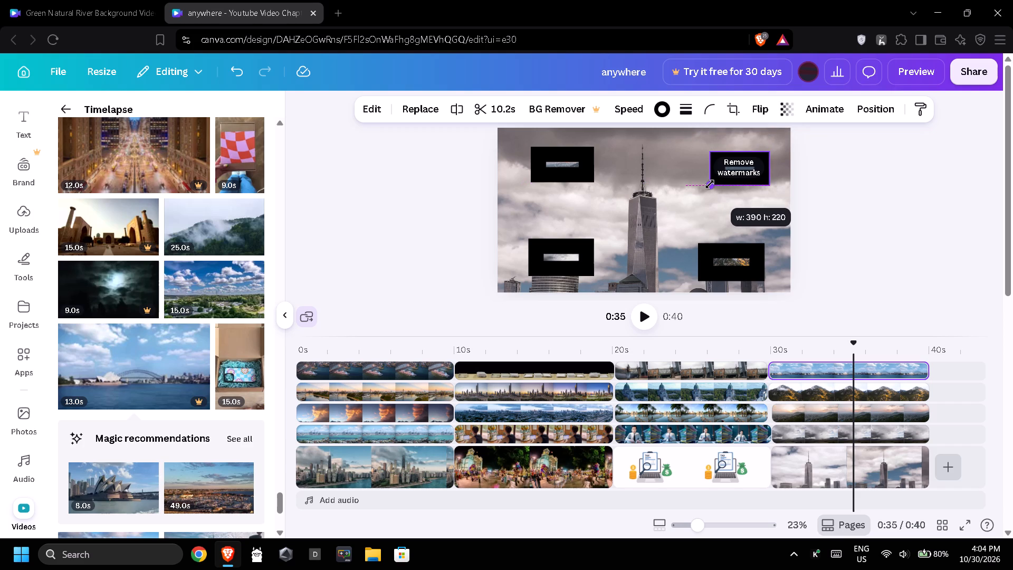
drag(710, 184, 704, 190)
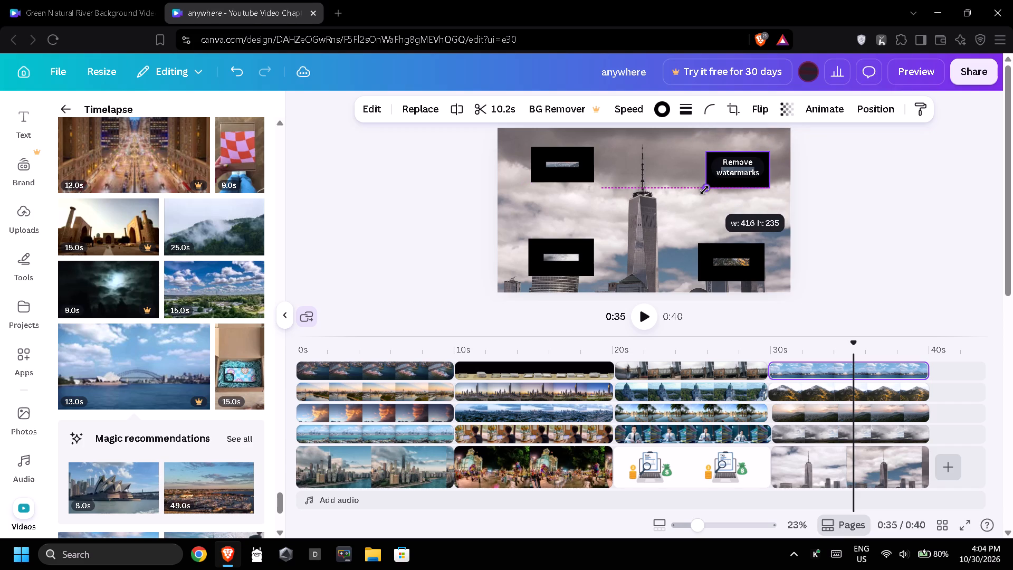
drag(704, 190, 703, 192)
click(858, 194)
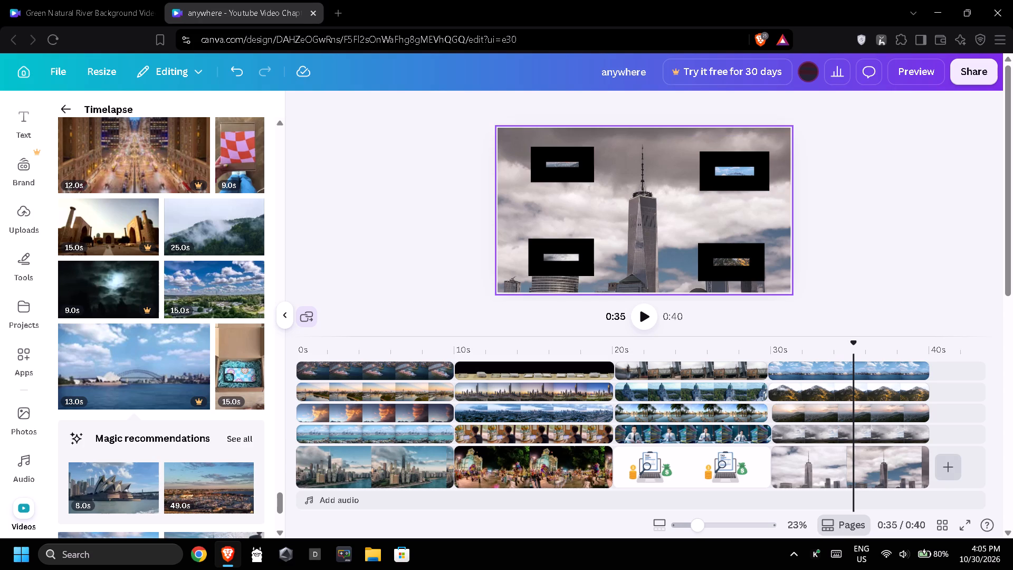
Give the tax laptop scene's lower-left and lower-right overlays a solid black border with stroke weight 100.
click(482, 470)
click(490, 418)
click(678, 412)
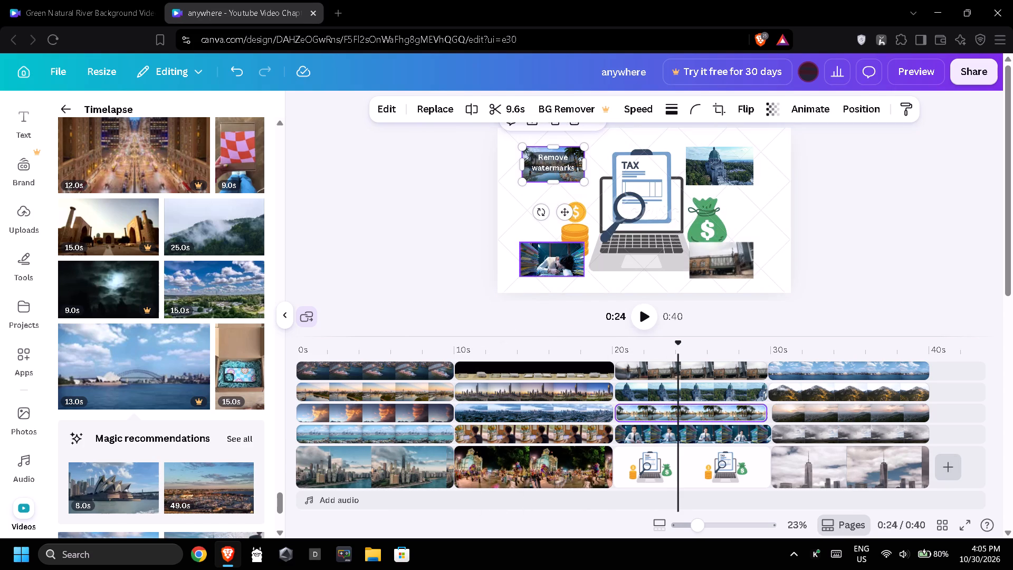
click(539, 253)
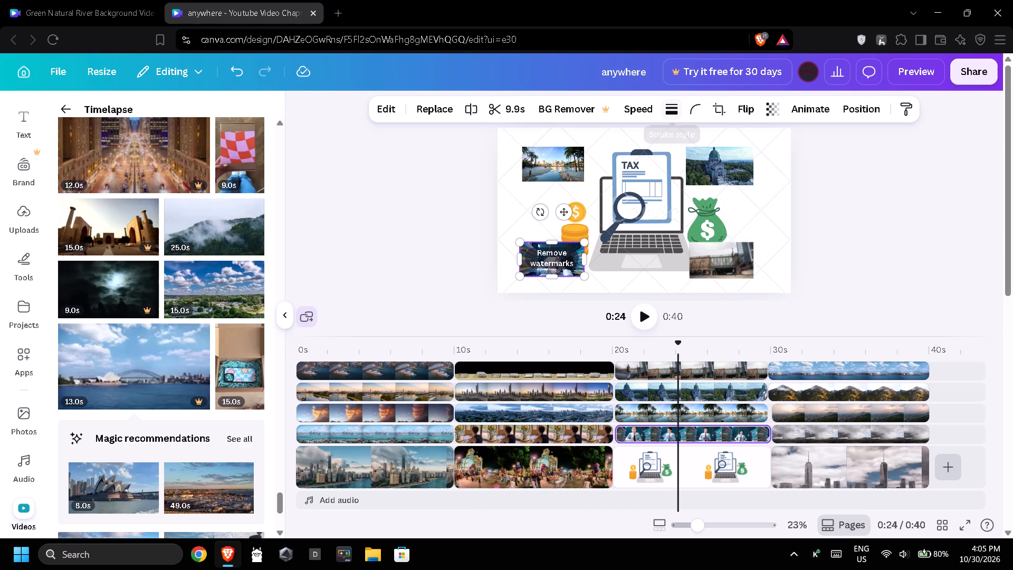
click(674, 110)
drag(721, 197, 772, 199)
click(736, 256)
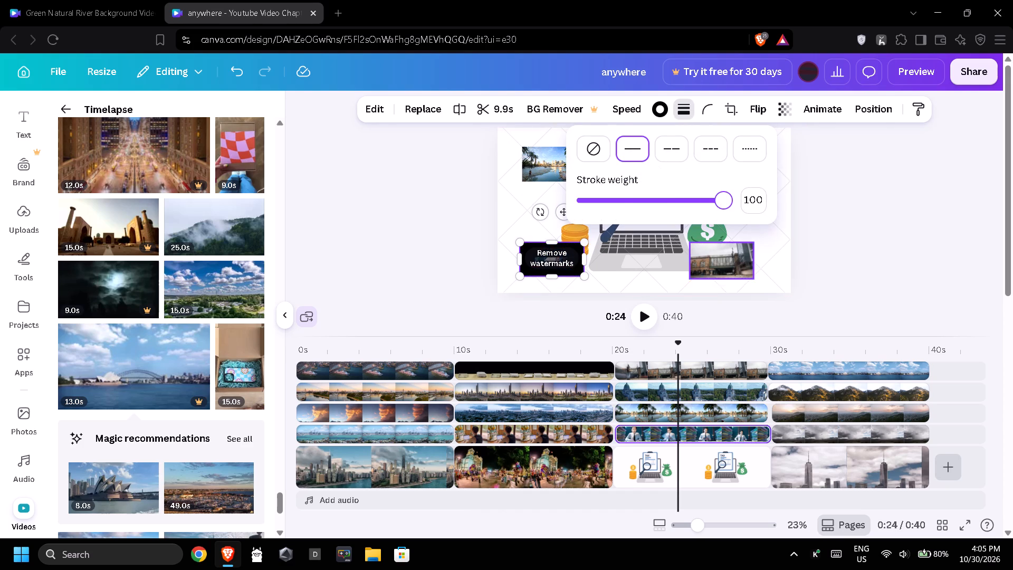
click(716, 107)
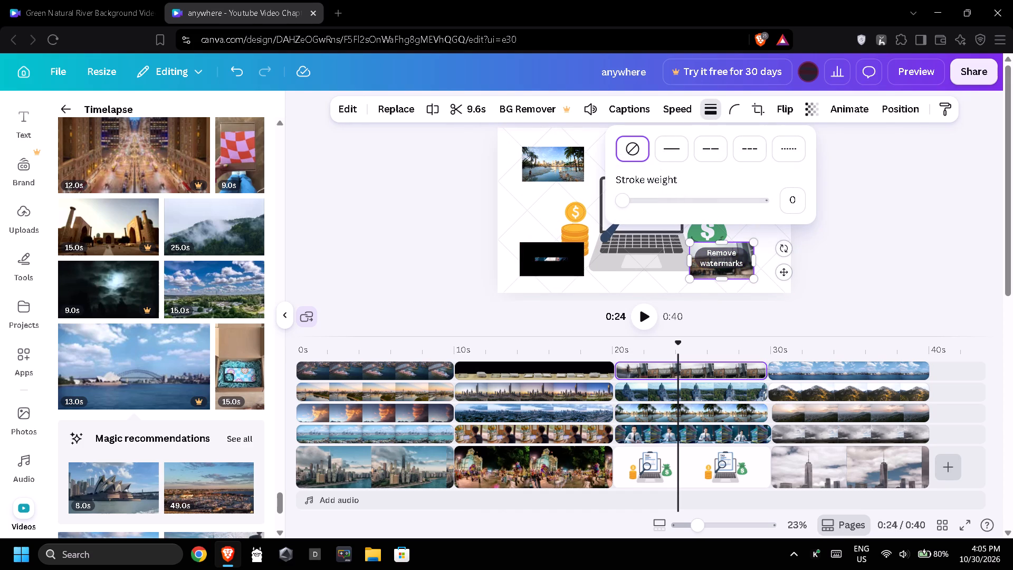
drag(752, 207, 777, 206)
Give the tax laptop scene's upper-left palm tree and upper-right domed building overlays a solid black border at maximum stroke weight.
click(550, 163)
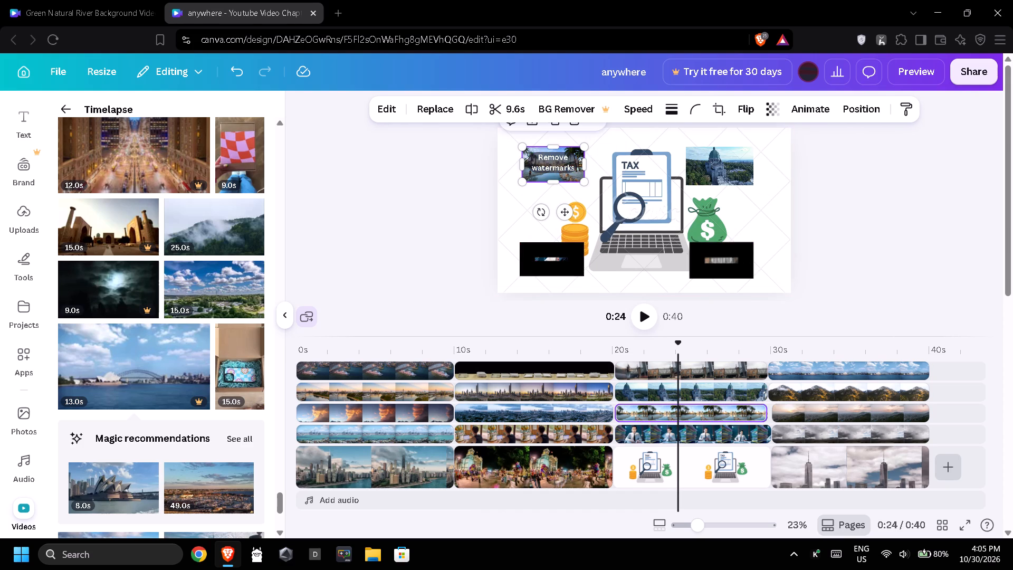
click(676, 106)
drag(710, 203, 731, 203)
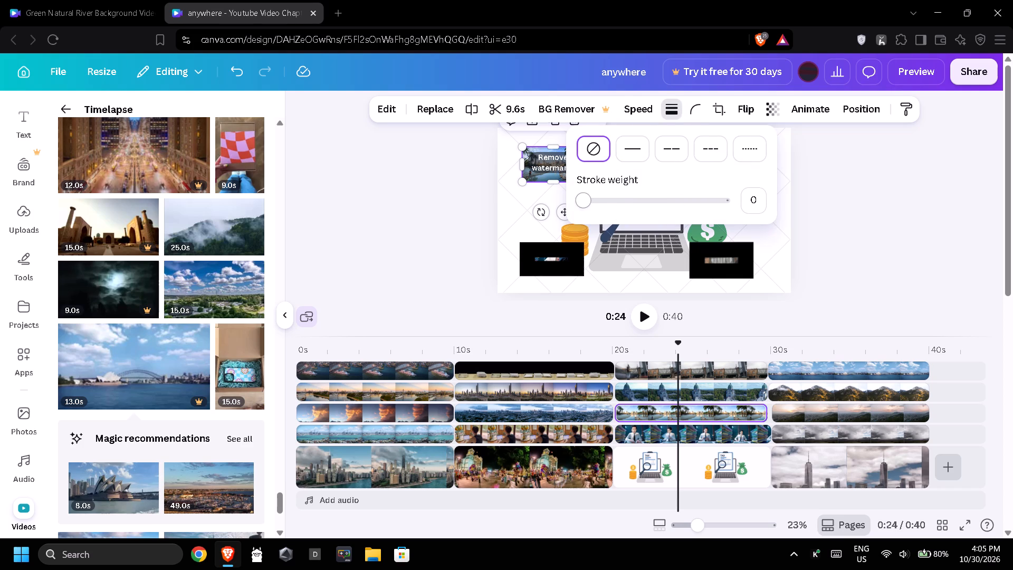
drag(731, 203, 763, 203)
click(866, 187)
click(716, 160)
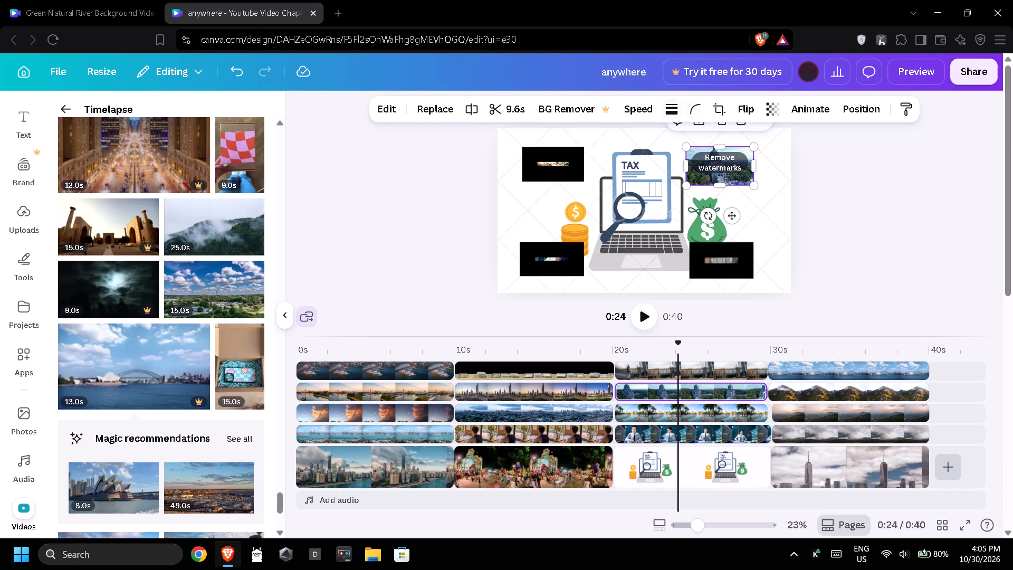
click(677, 111)
drag(718, 201, 761, 206)
click(829, 199)
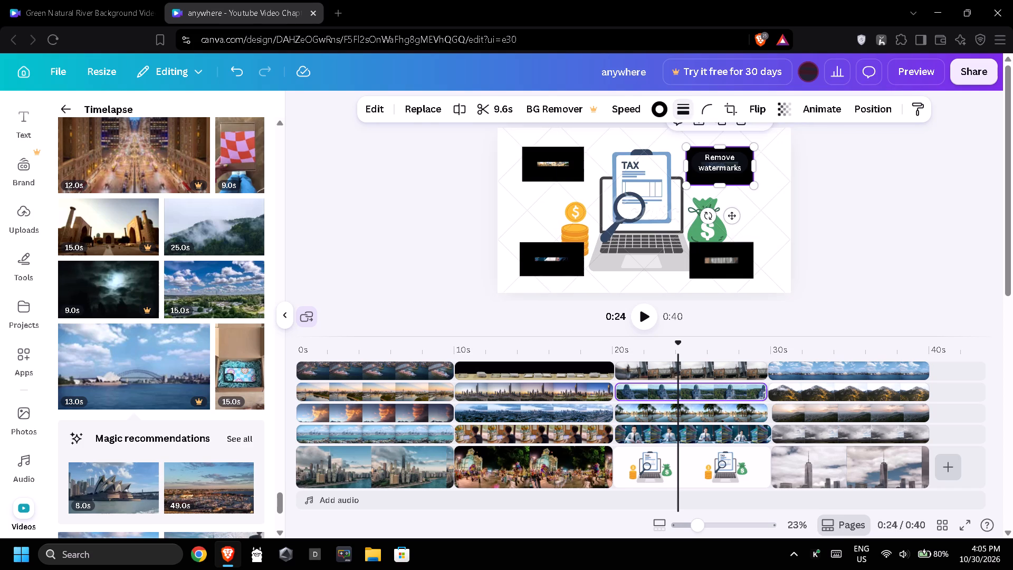
Set corner rounding to 100 on all four corner overlays of the tax laptop scene.
click(707, 109)
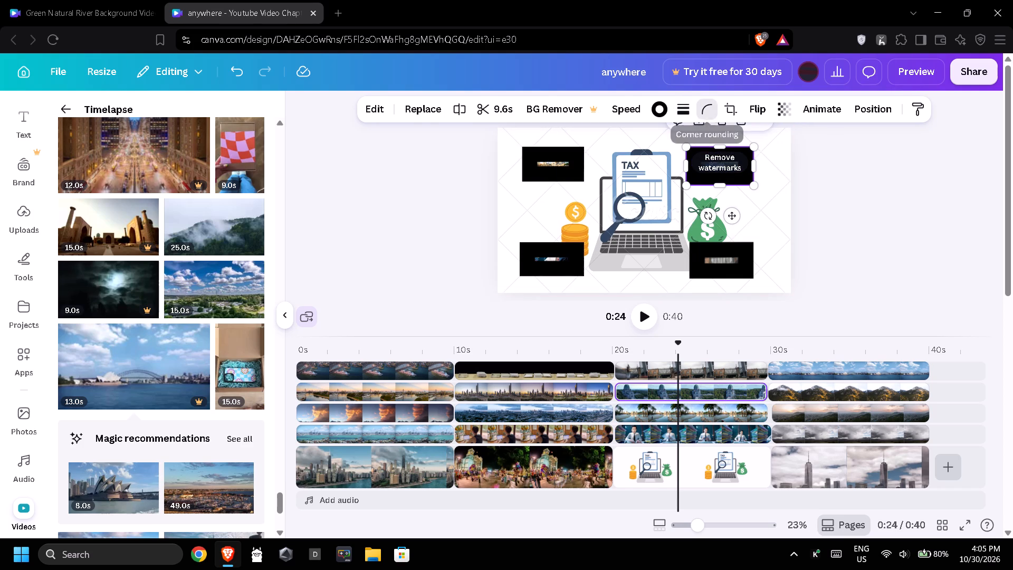
drag(721, 160, 766, 162)
click(733, 257)
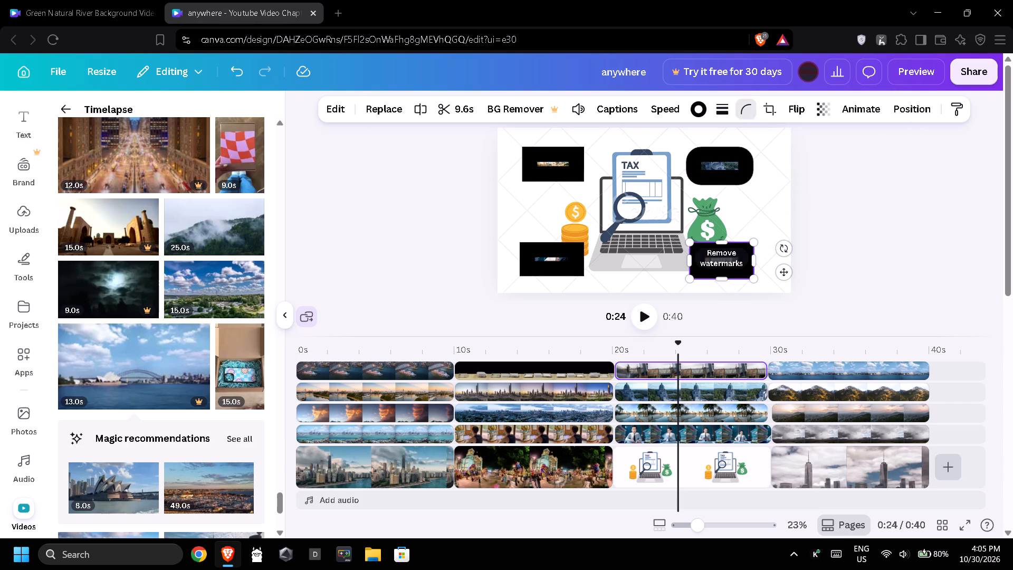
click(742, 112)
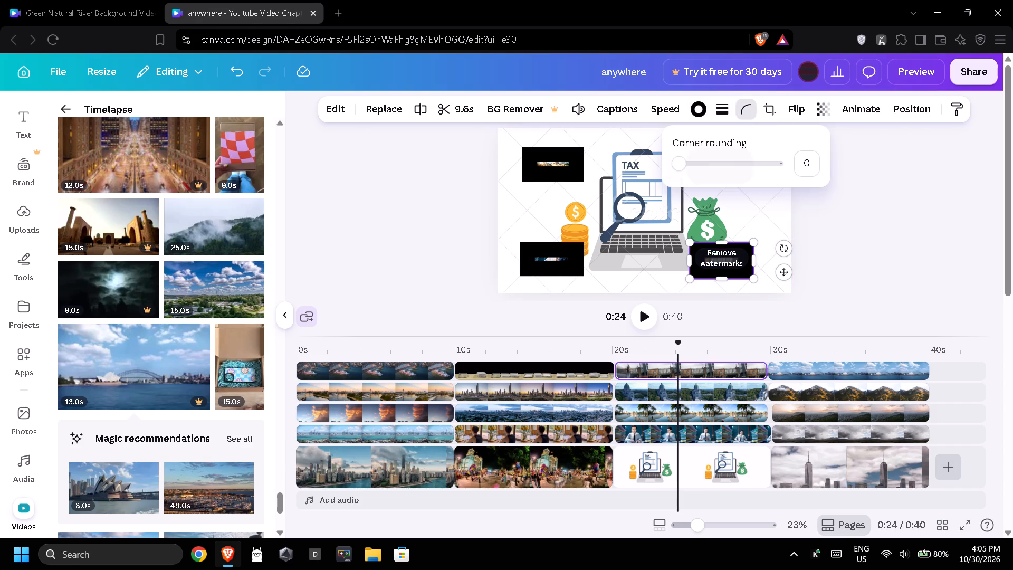
drag(747, 171, 813, 169)
click(581, 253)
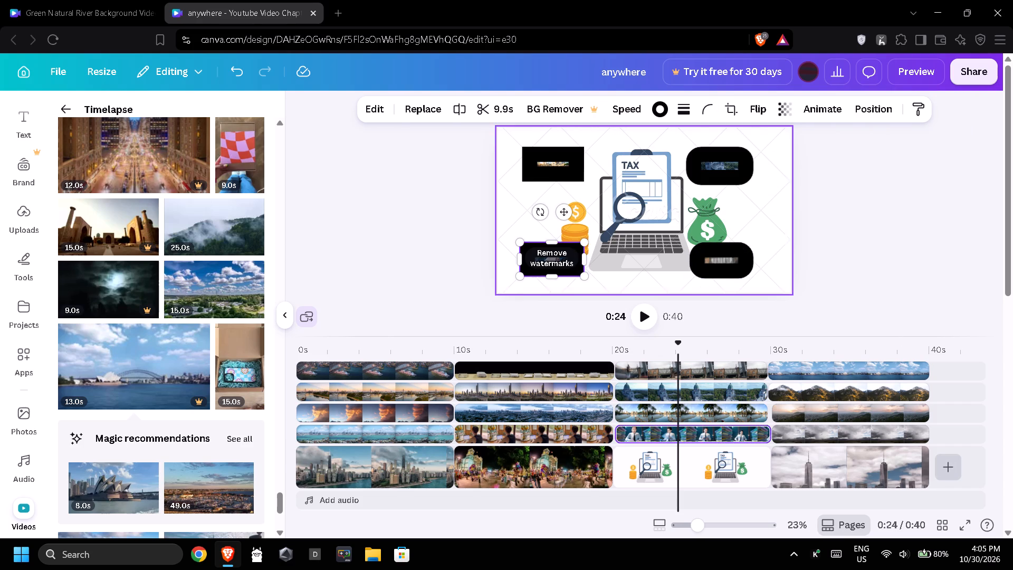
click(704, 111)
drag(712, 161, 804, 156)
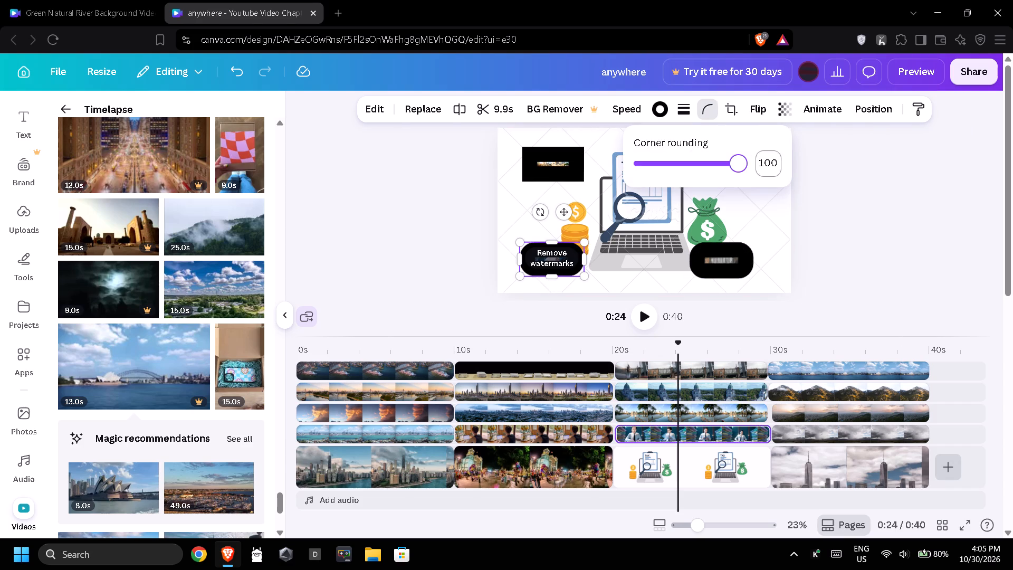
click(550, 161)
click(706, 105)
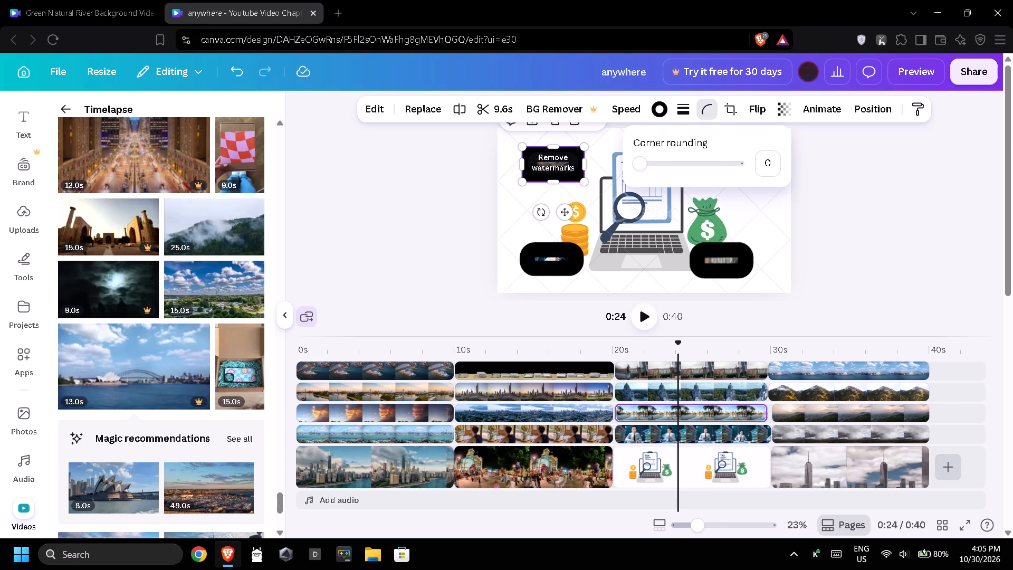
drag(715, 157, 779, 160)
click(817, 177)
Set corner rounding to 100 on the skyscraper scene's harbour, mountain, storm cloud and sunset city overlays.
click(829, 381)
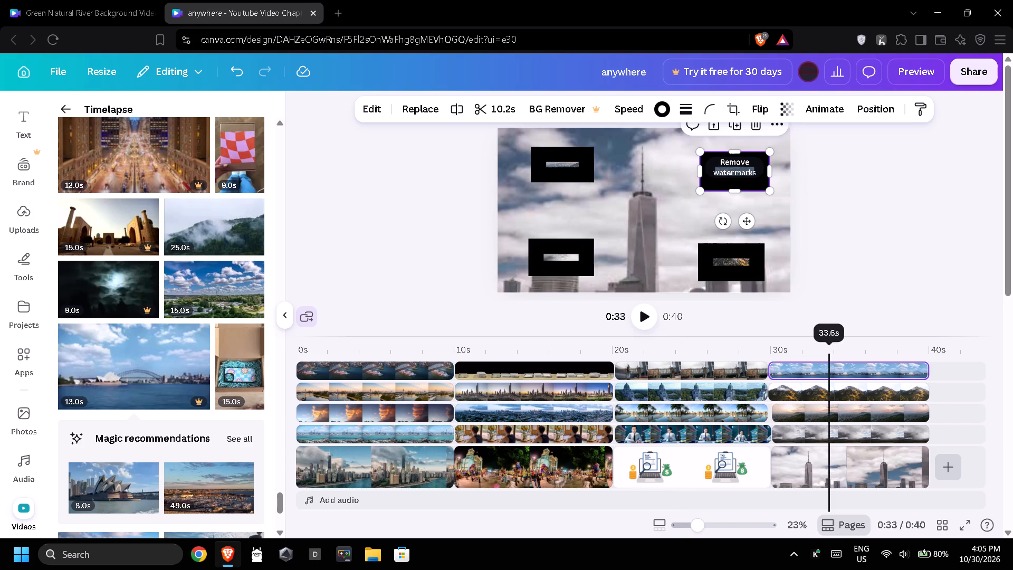
click(714, 109)
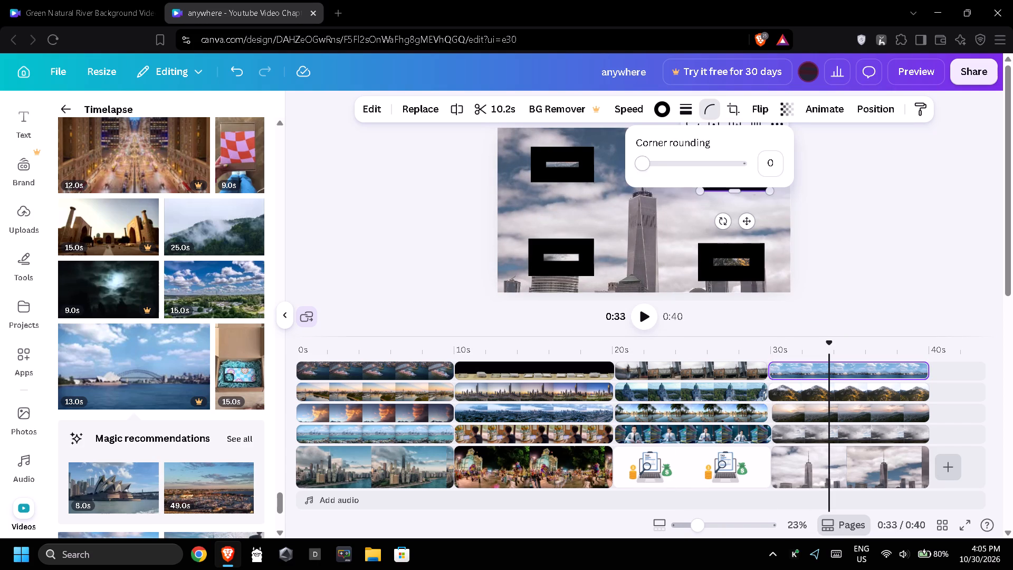
drag(738, 167, 752, 164)
click(738, 260)
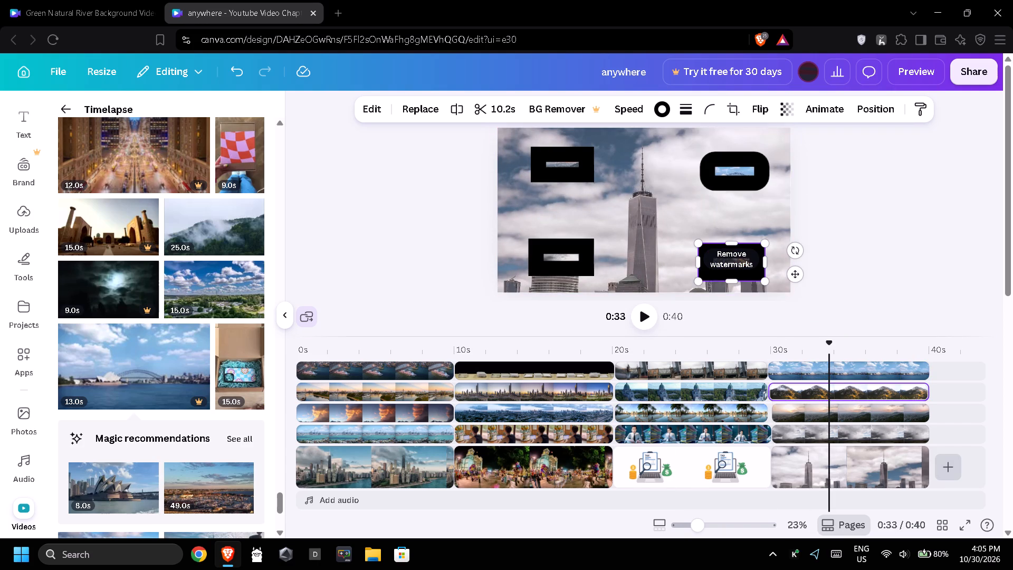
click(710, 107)
drag(728, 164, 764, 162)
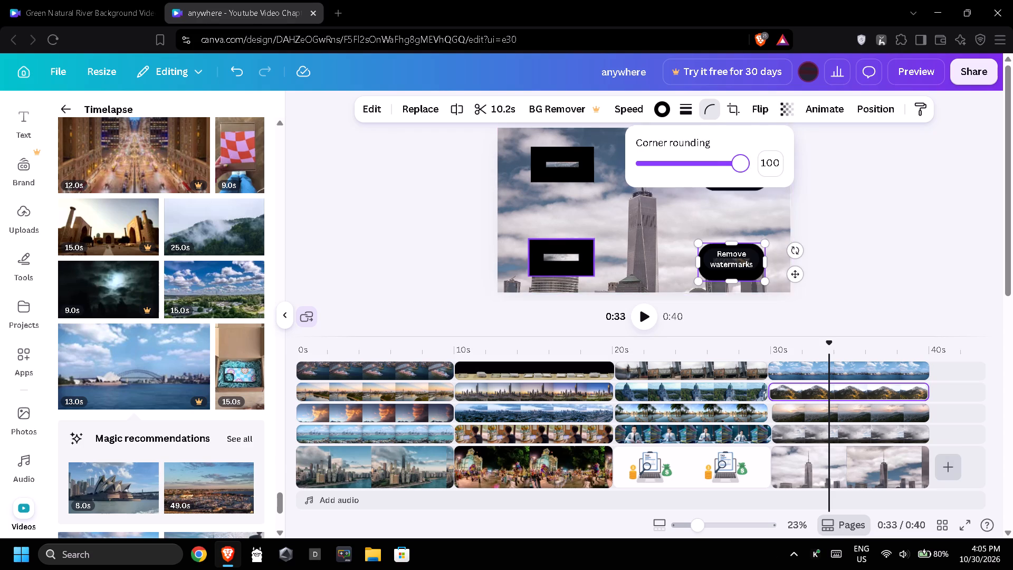
click(576, 247)
click(704, 108)
drag(715, 165, 718, 165)
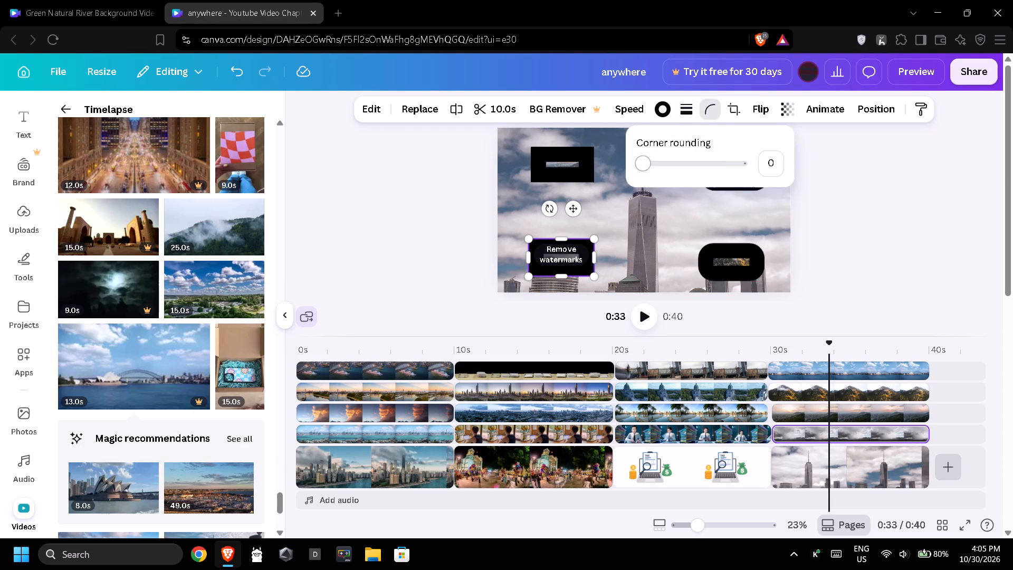
drag(718, 165, 749, 165)
click(562, 162)
click(715, 103)
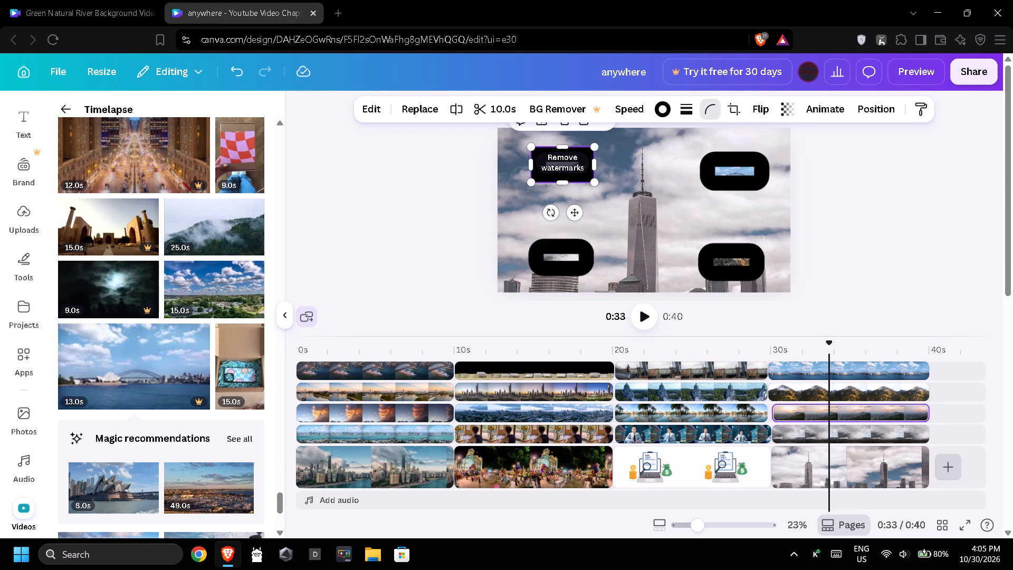
drag(735, 162, 768, 163)
click(824, 183)
click(819, 183)
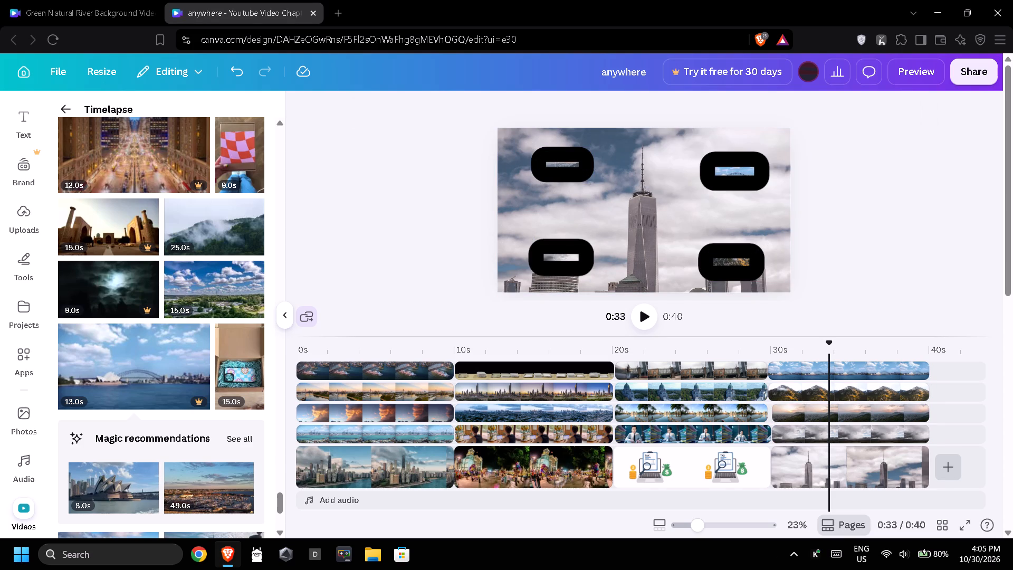
Set corner rounding to 100 on the night street festival scene's lower-right, lower-left and upper-left overlays.
click(728, 373)
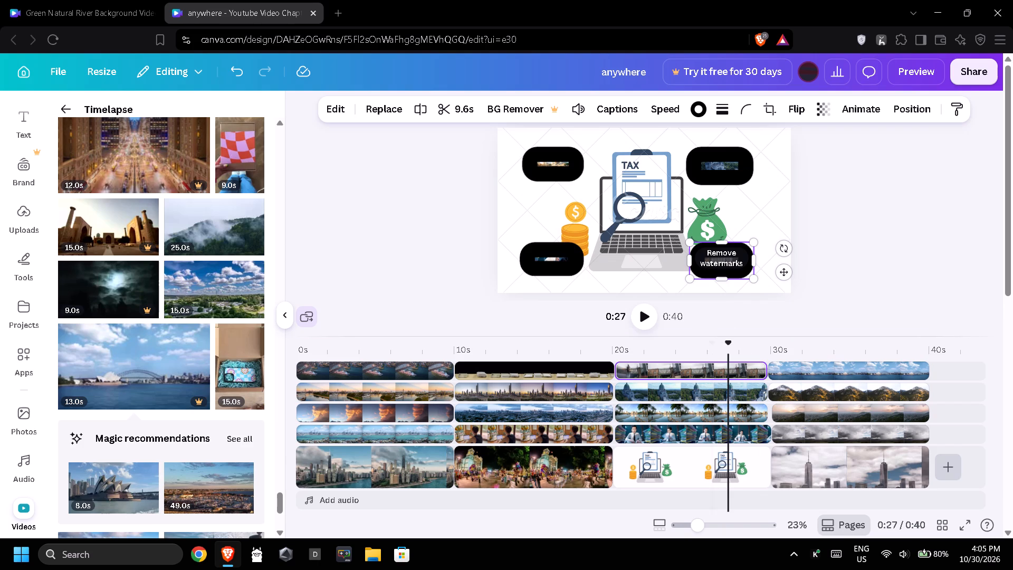
click(563, 414)
click(732, 255)
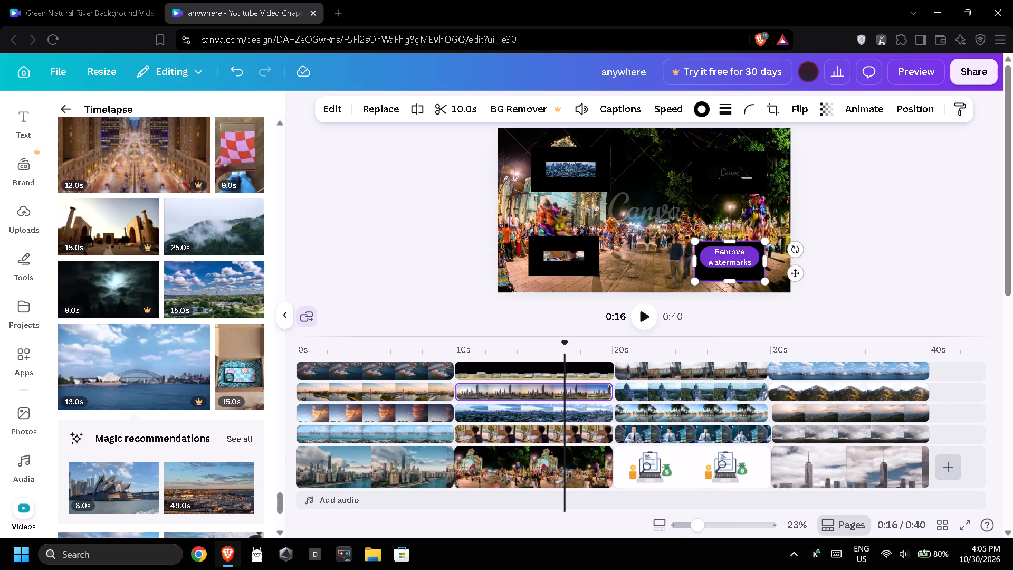
click(744, 111)
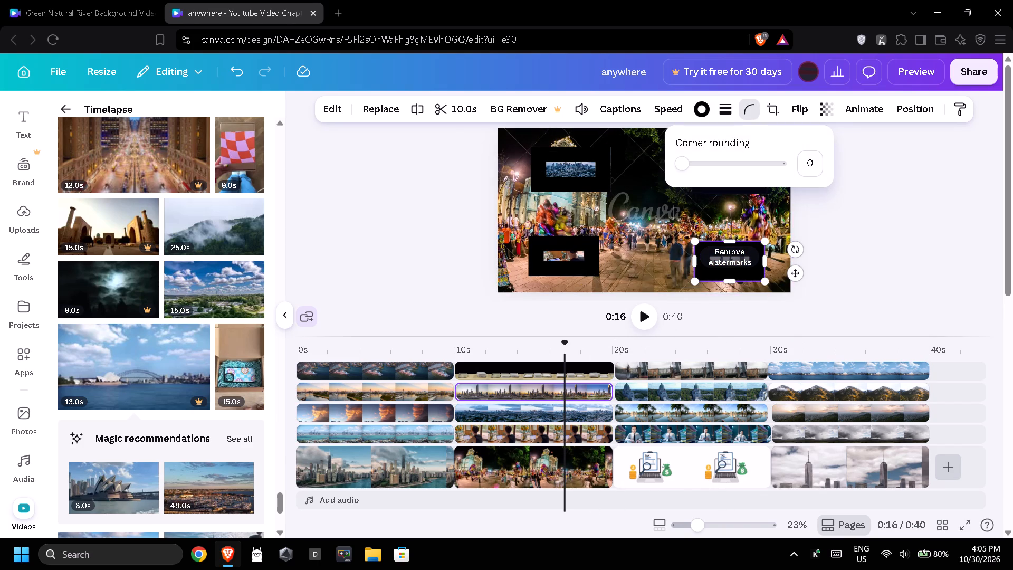
drag(757, 160, 800, 167)
click(555, 268)
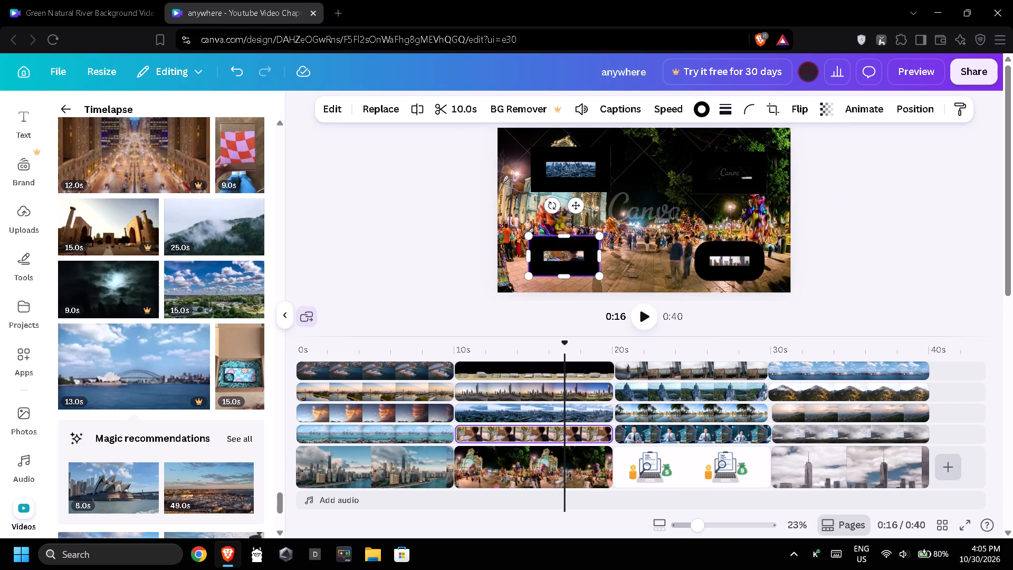
click(754, 109)
drag(756, 159, 798, 160)
click(537, 173)
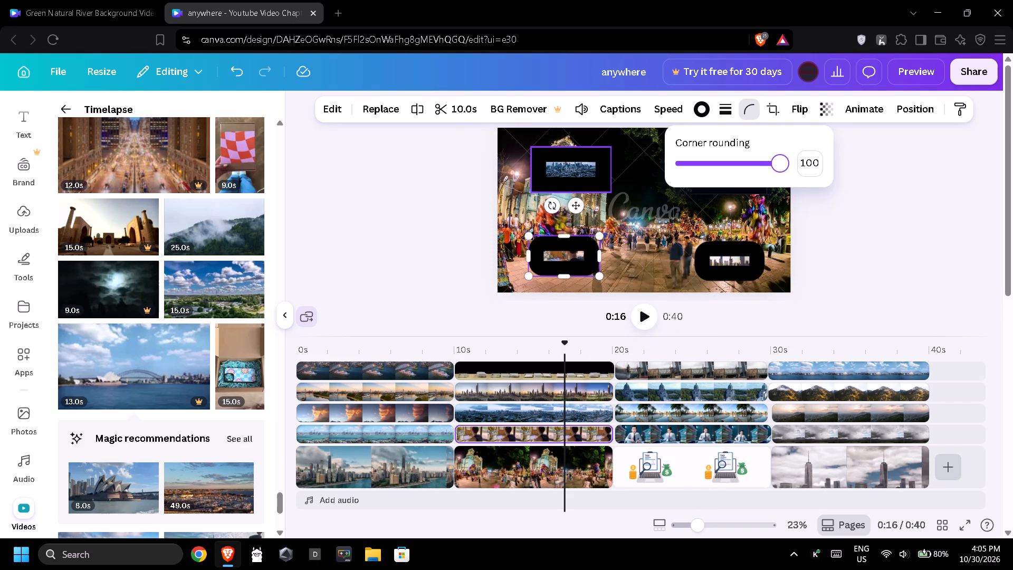
click(746, 111)
drag(759, 170, 802, 169)
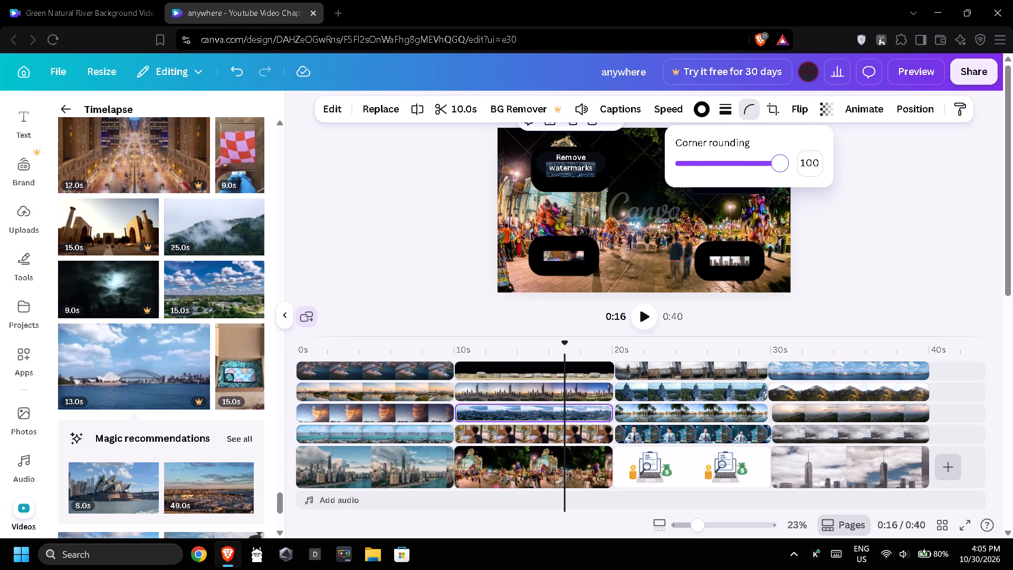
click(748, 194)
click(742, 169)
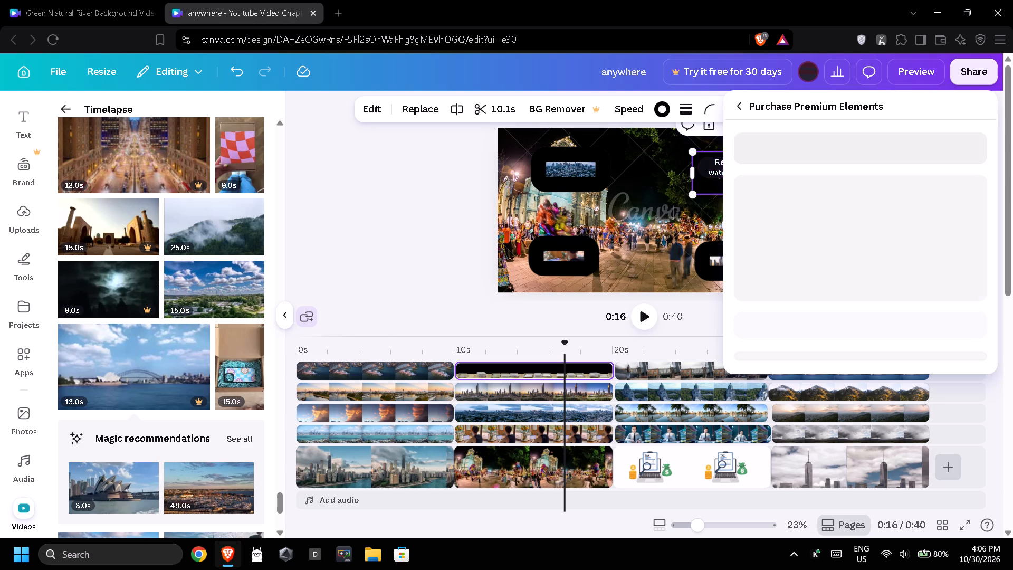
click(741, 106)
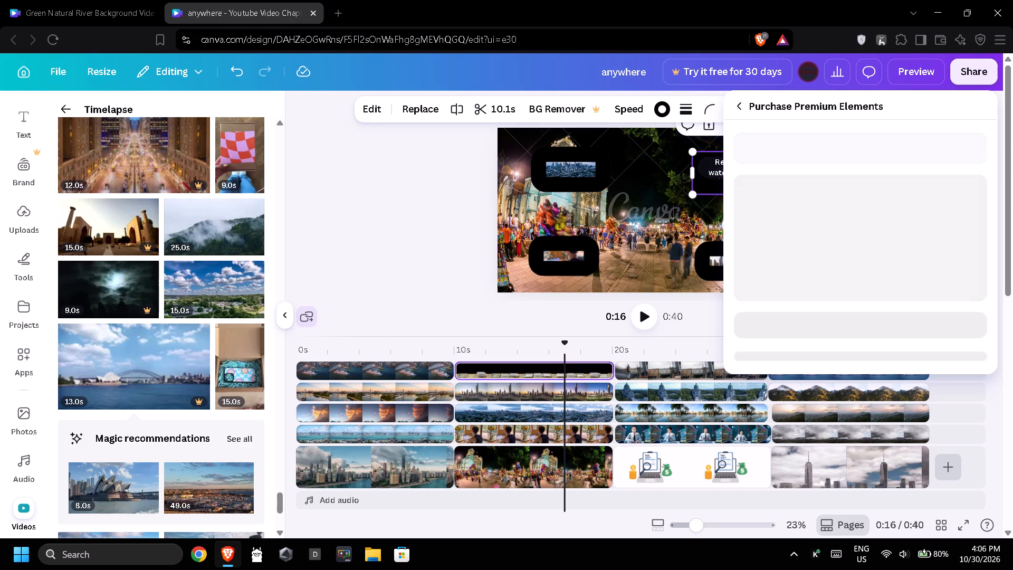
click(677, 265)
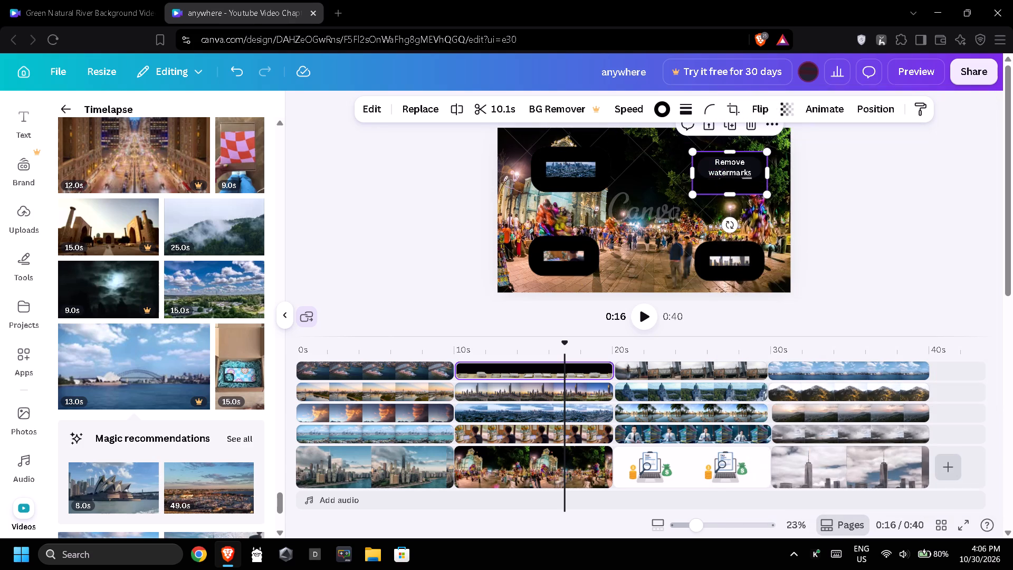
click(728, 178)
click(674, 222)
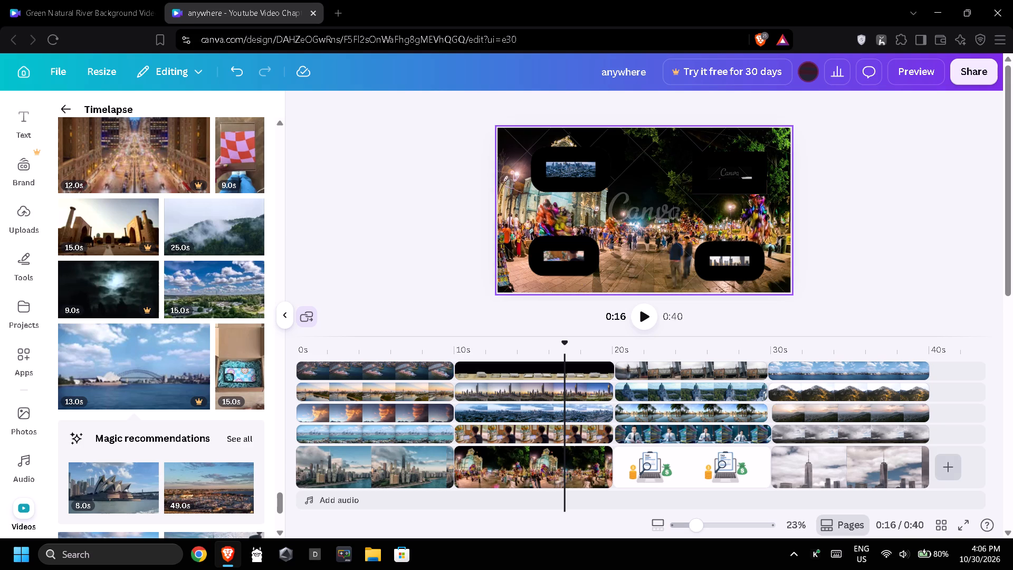
Set corner rounding to the maximum on the night street festival scene's dark upper-right overlay.
click(735, 170)
click(707, 109)
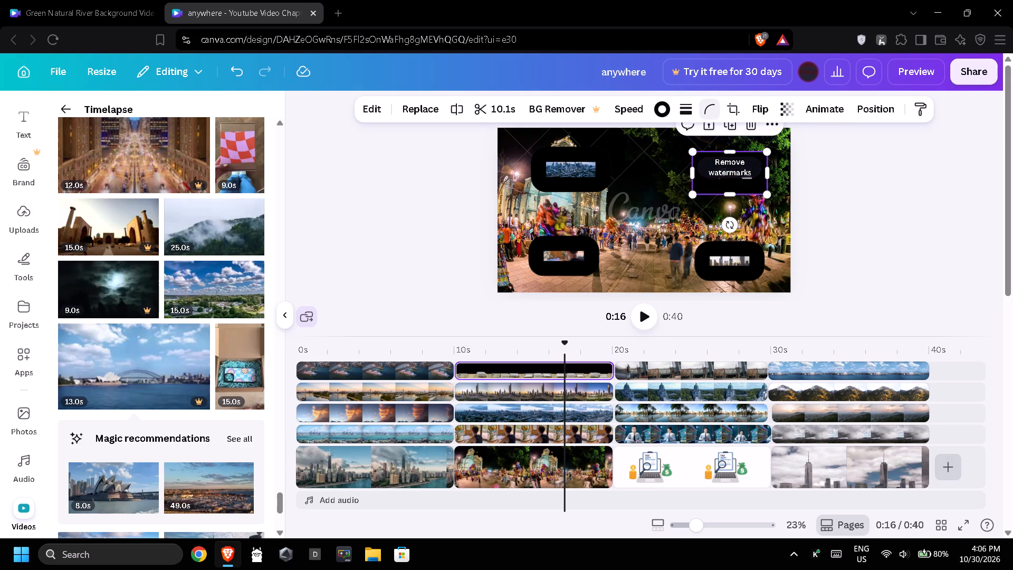
drag(732, 165, 772, 169)
click(879, 193)
click(820, 225)
Resize the city skyline scene's central harbour overlay from its corners so it sits in the lower-left corner, about as large as the other overlays.
click(542, 457)
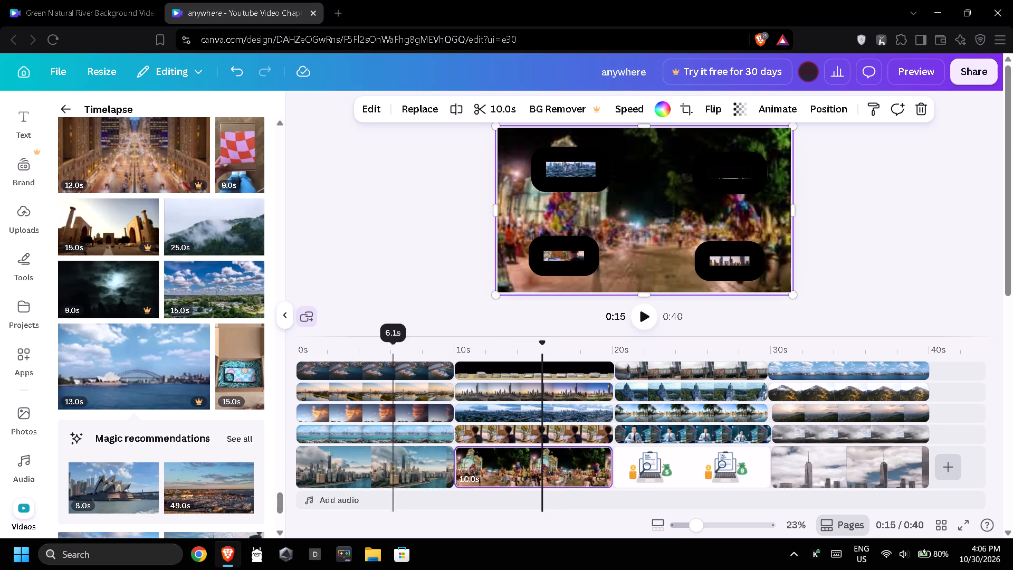
click(349, 446)
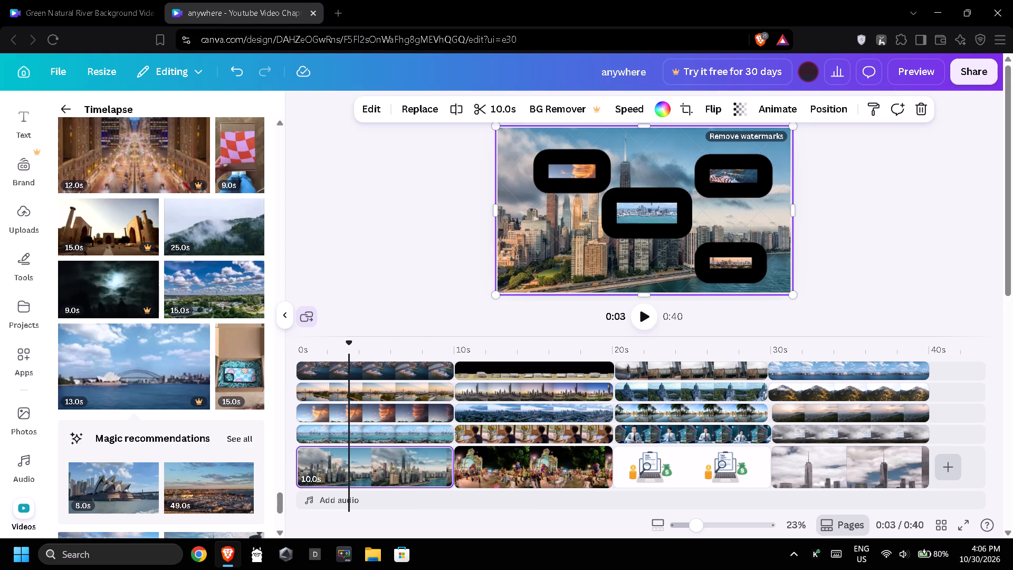
click(658, 211)
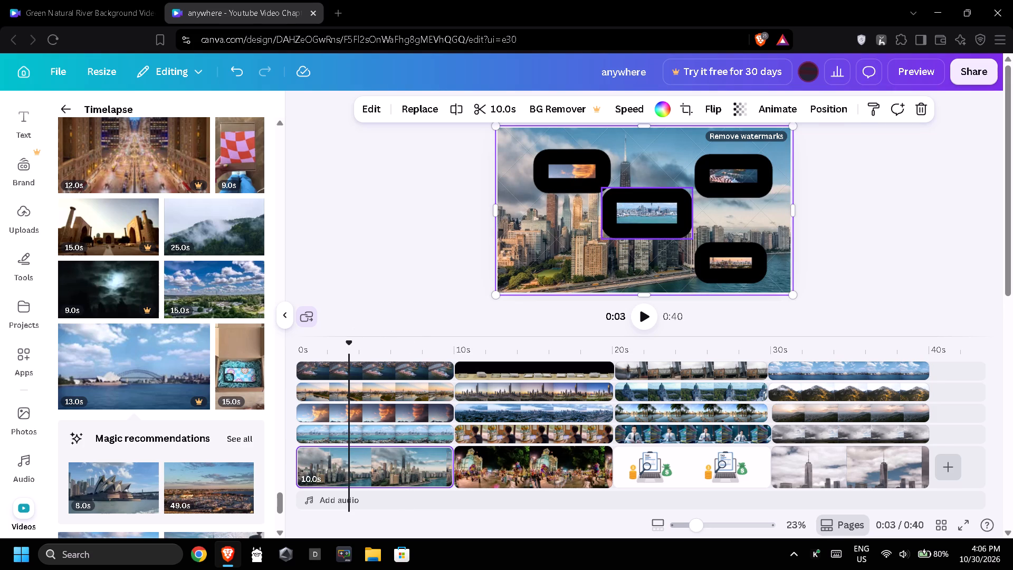
drag(603, 237, 545, 270)
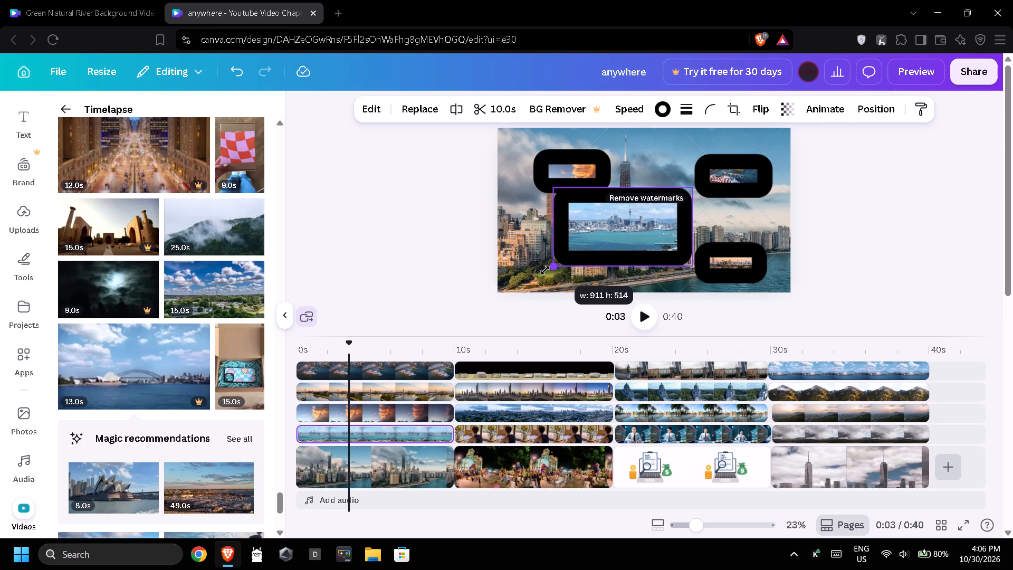
drag(545, 270, 543, 280)
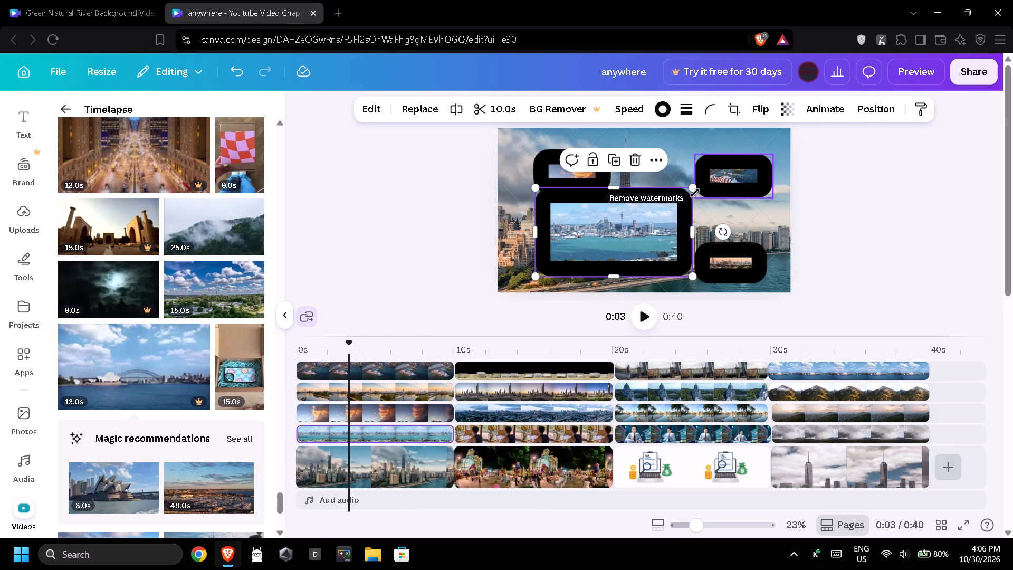
drag(692, 188, 606, 246)
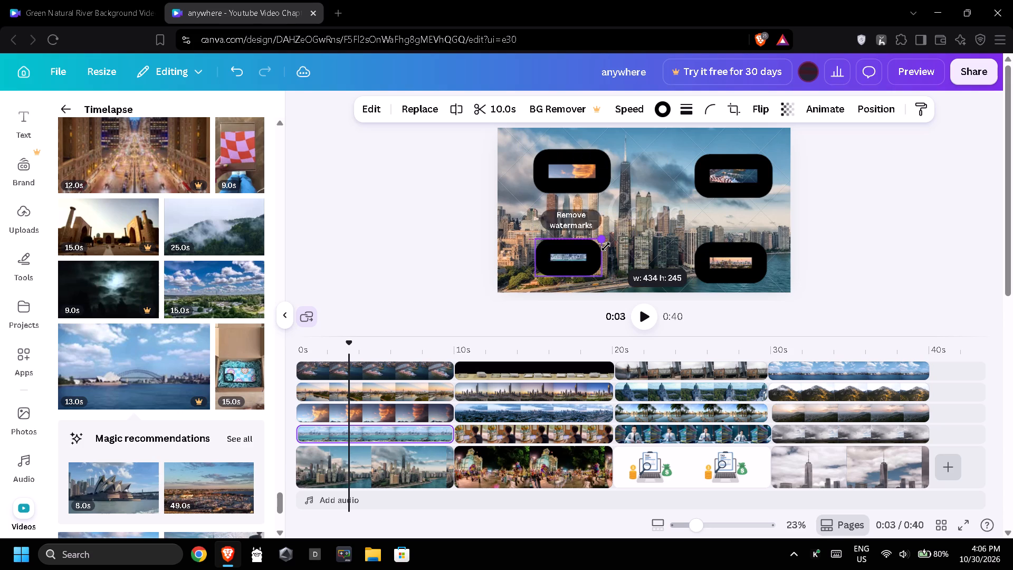
drag(606, 246, 608, 238)
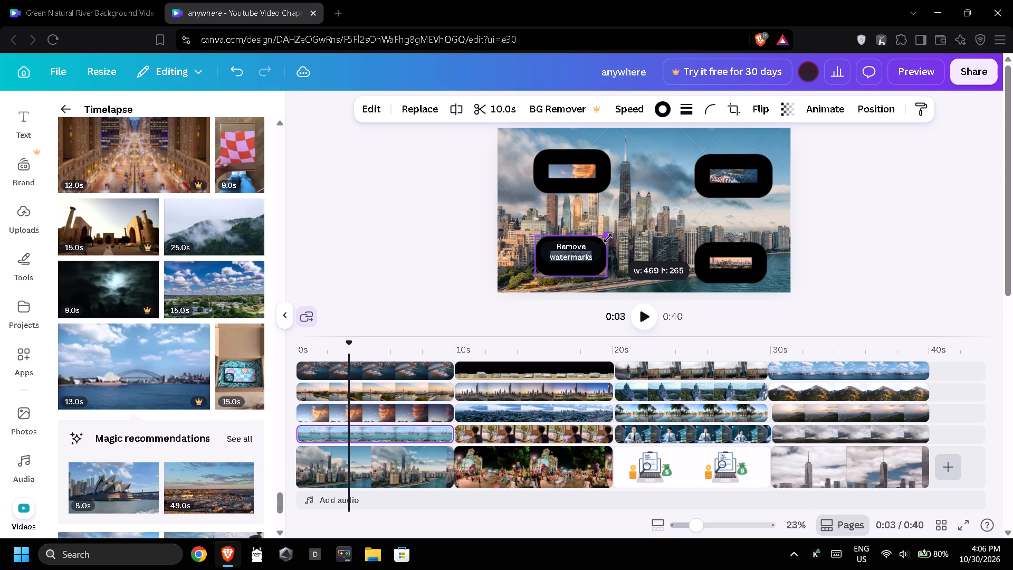
drag(608, 238, 609, 236)
click(887, 230)
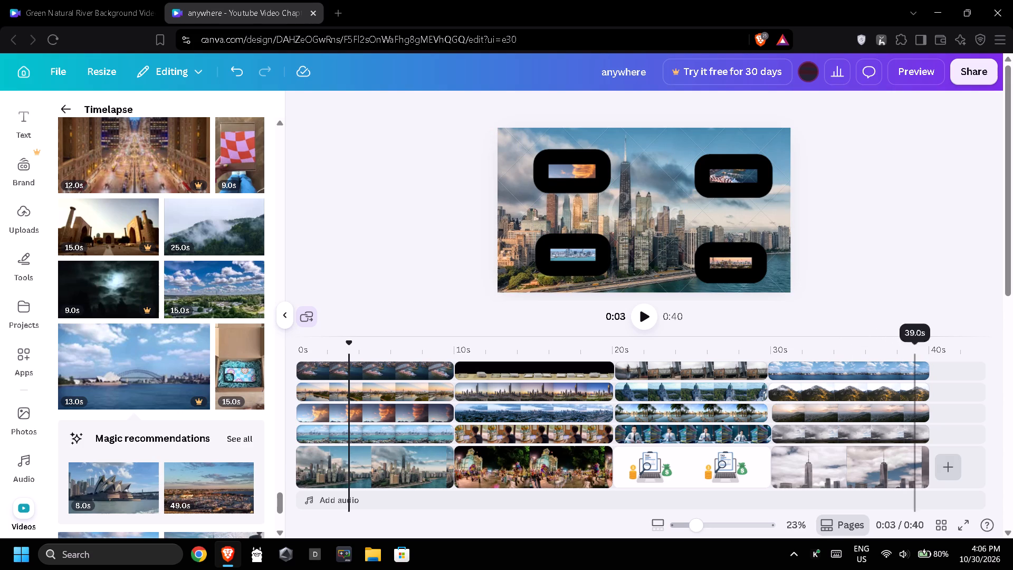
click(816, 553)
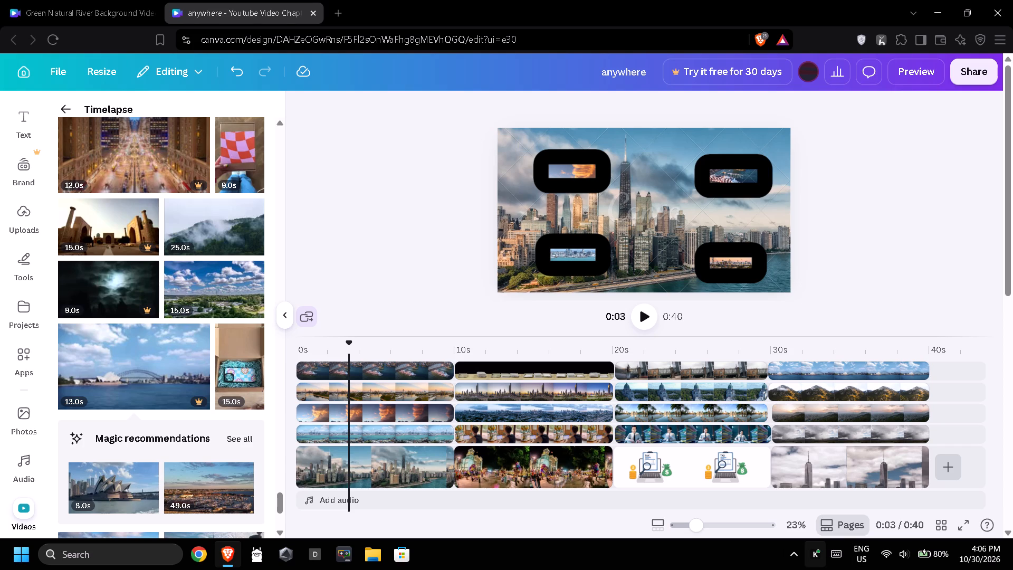
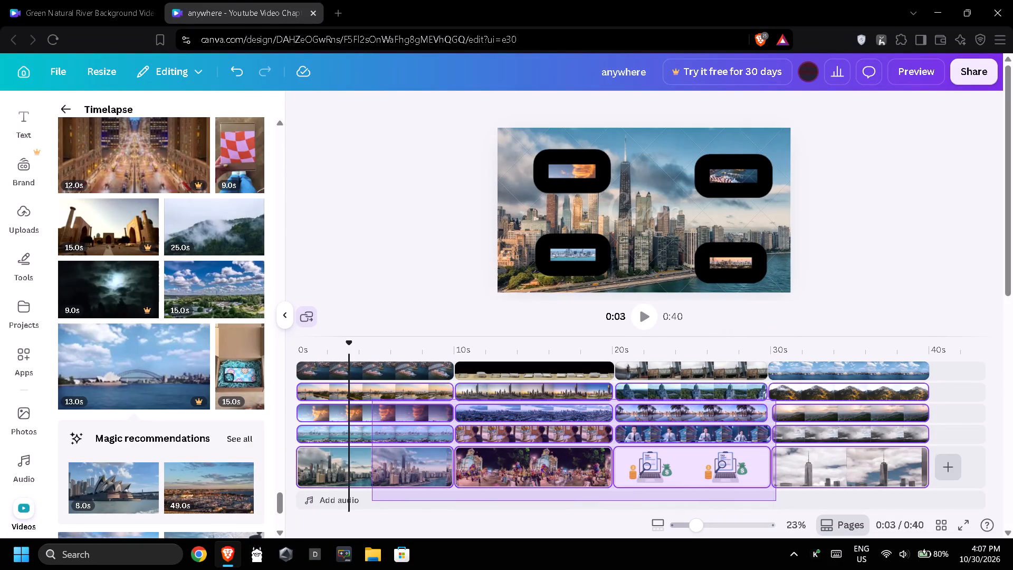
Delete the city skyline, night festival and tax illustration scenes with their overlays, keeping the cloudy skyscraper scene.
click(701, 501)
drag(708, 495, 709, 493)
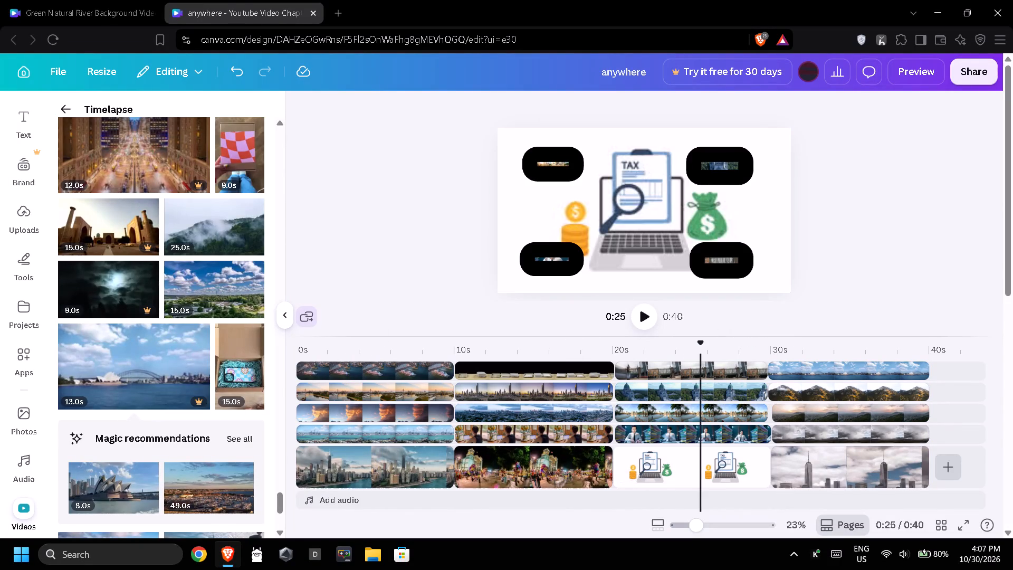
drag(709, 493, 393, 353)
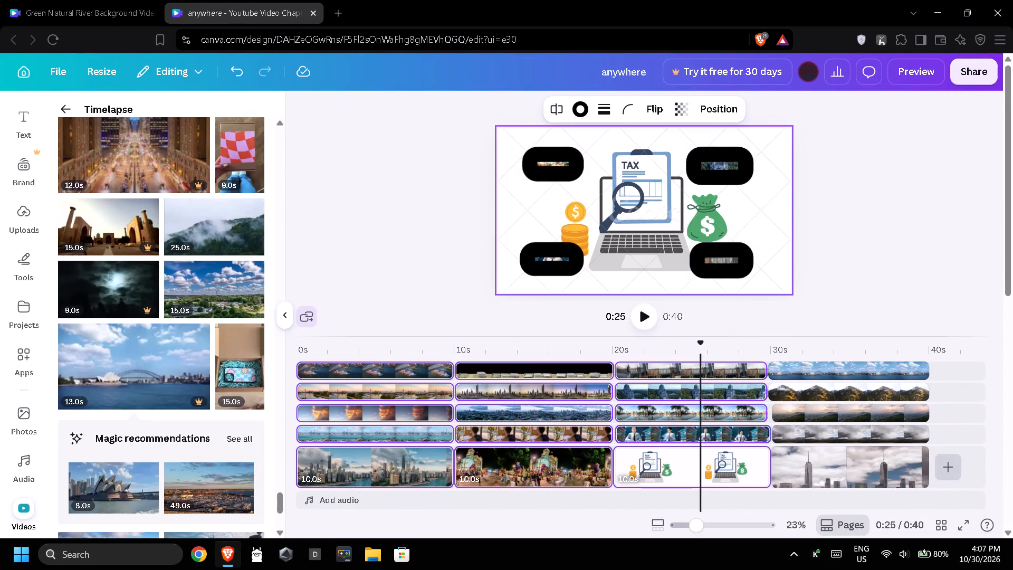
key(BackSpace)
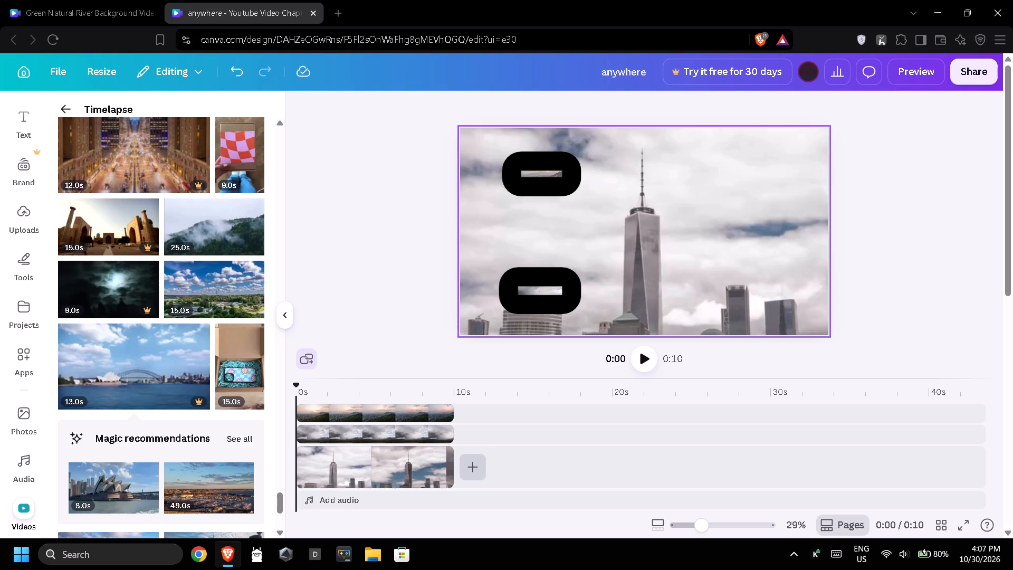
Replace the skyscraper scene's upper-left overlay footage with the 13-second Sydney harbour clip.
click(540, 295)
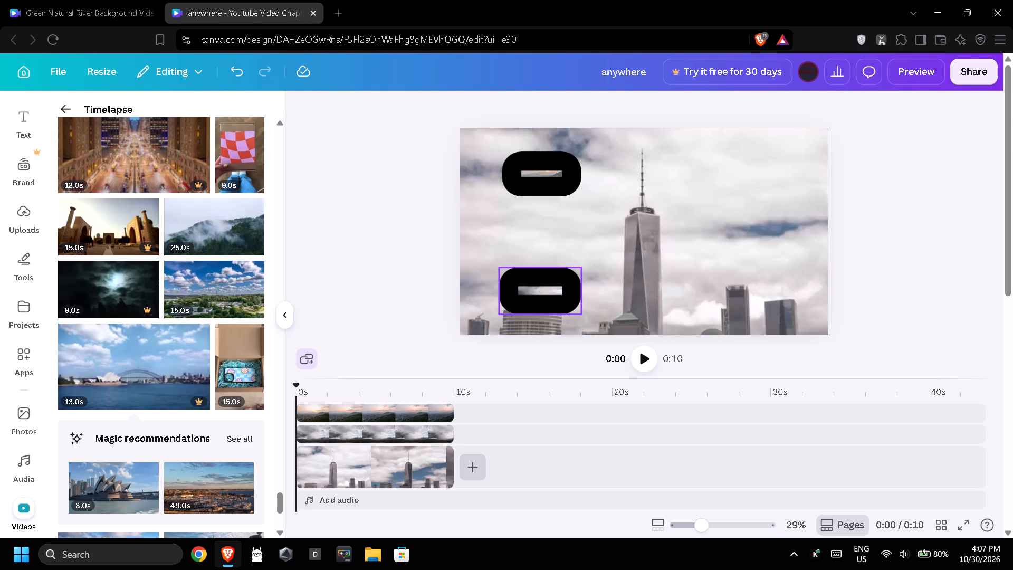
click(539, 178)
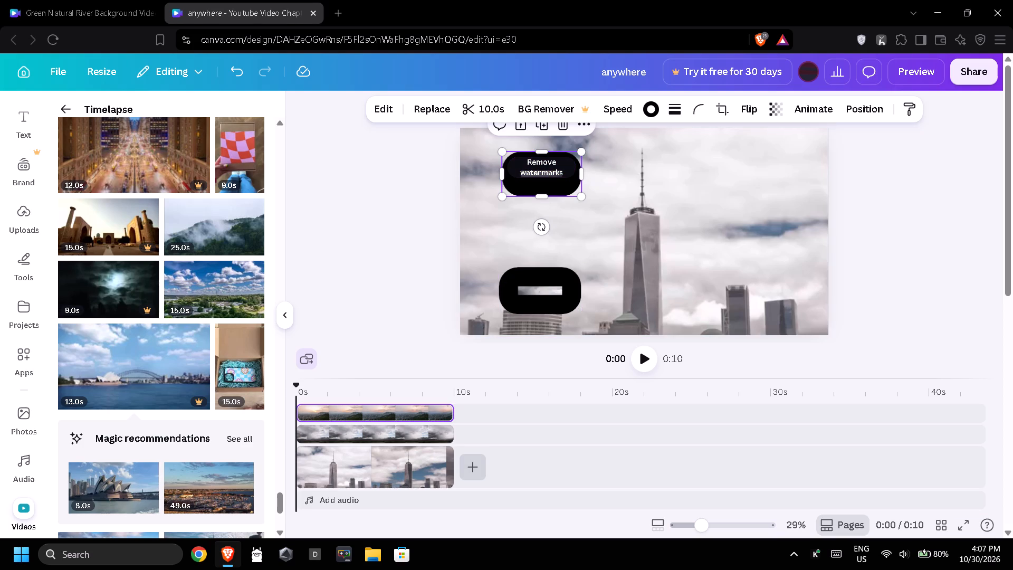
click(873, 279)
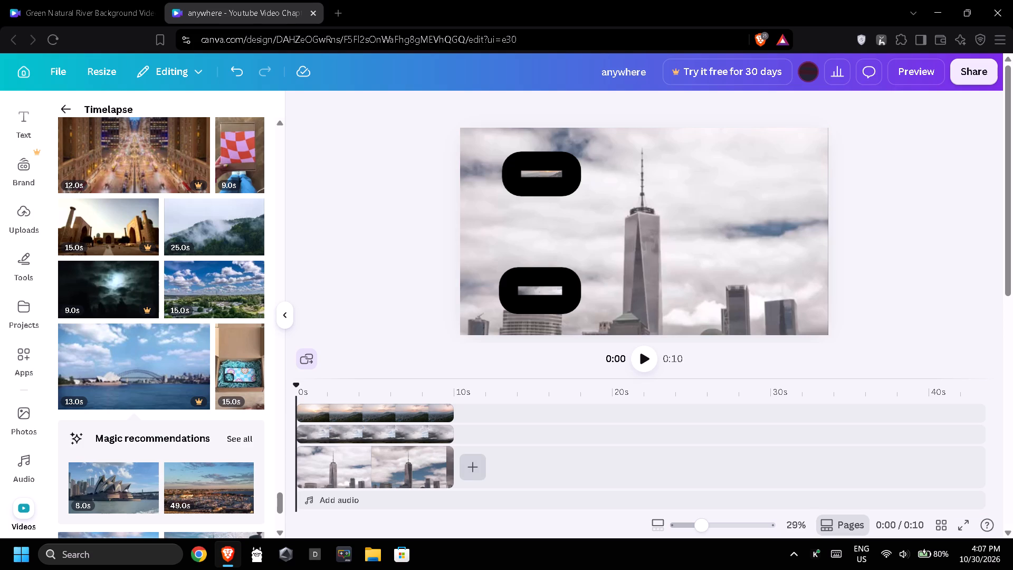
drag(129, 365, 379, 405)
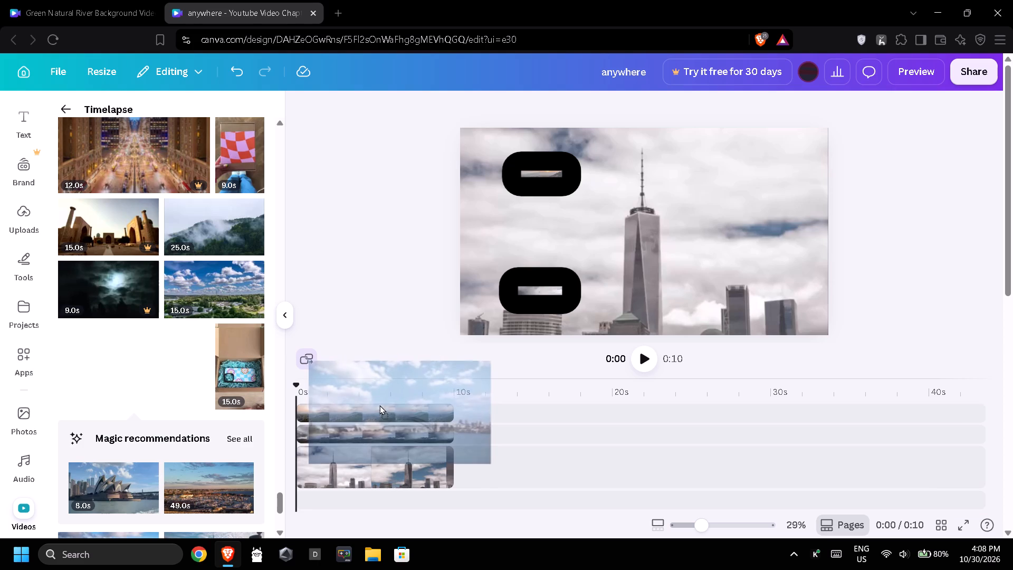
drag(379, 405, 379, 407)
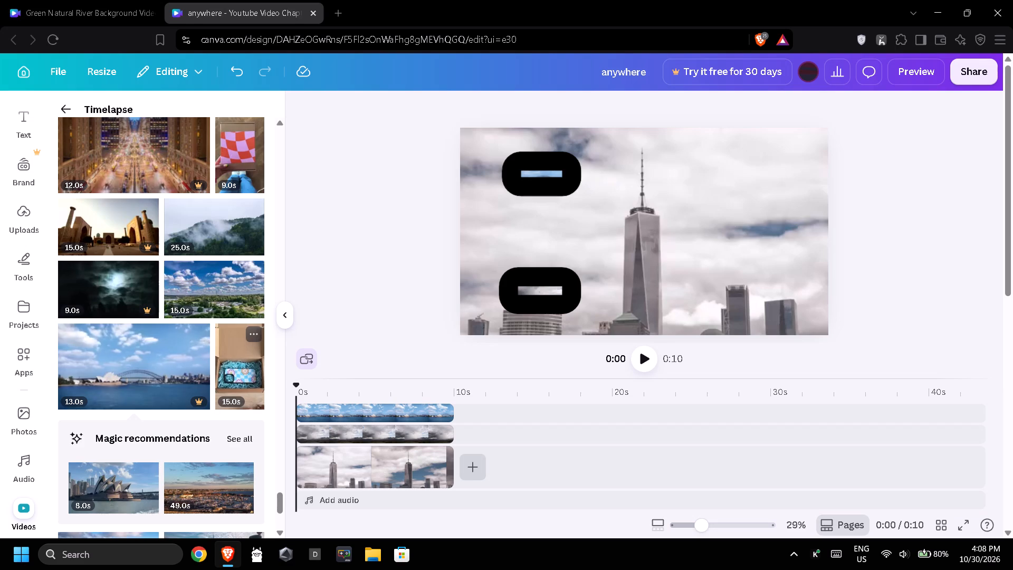
Add the 15-second clip of a green town under clouds as a new overlay, trimmed to 9.8 s and starting at 0 s.
drag(221, 303, 356, 424)
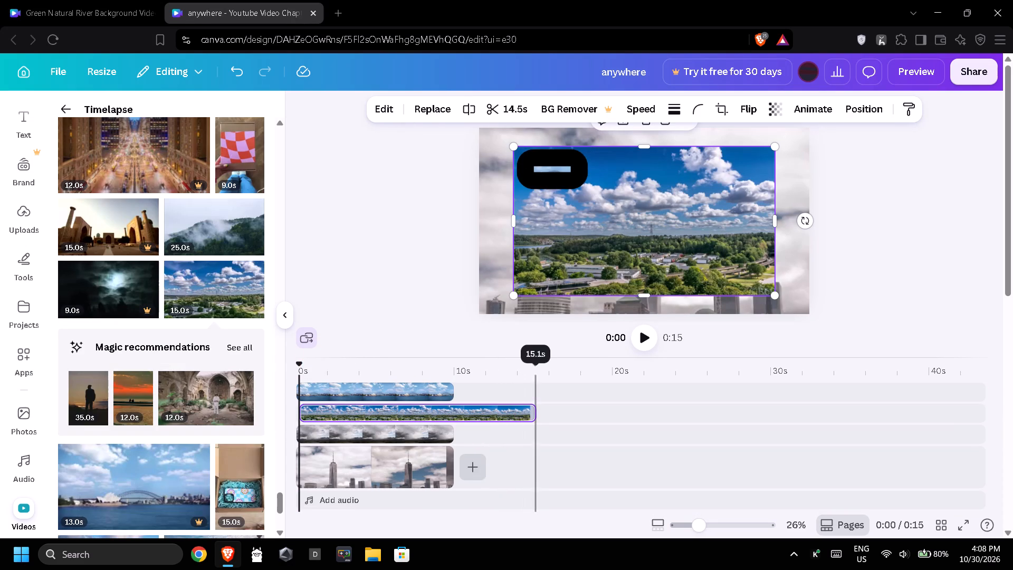
drag(529, 411, 452, 421)
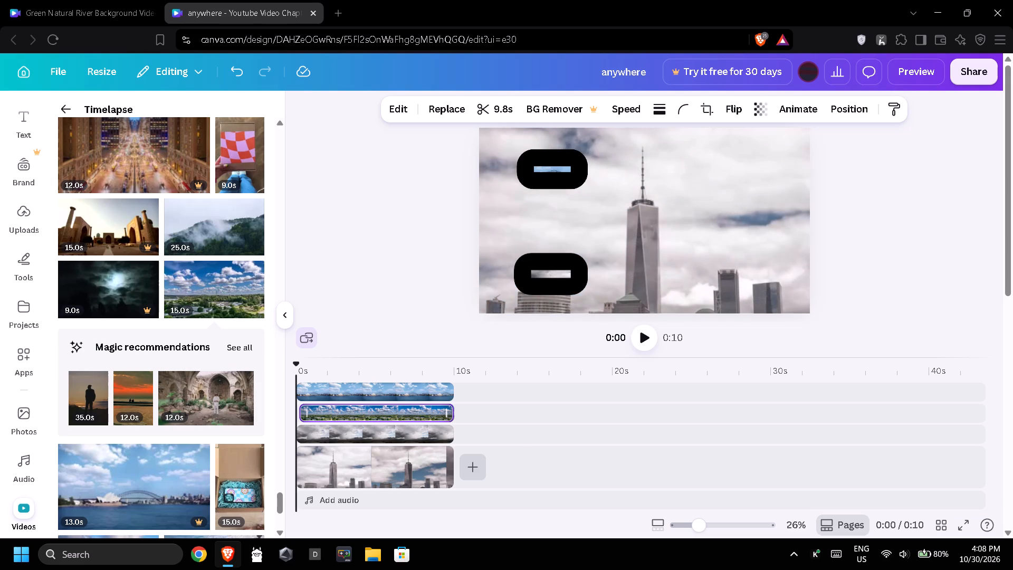
drag(372, 408, 359, 408)
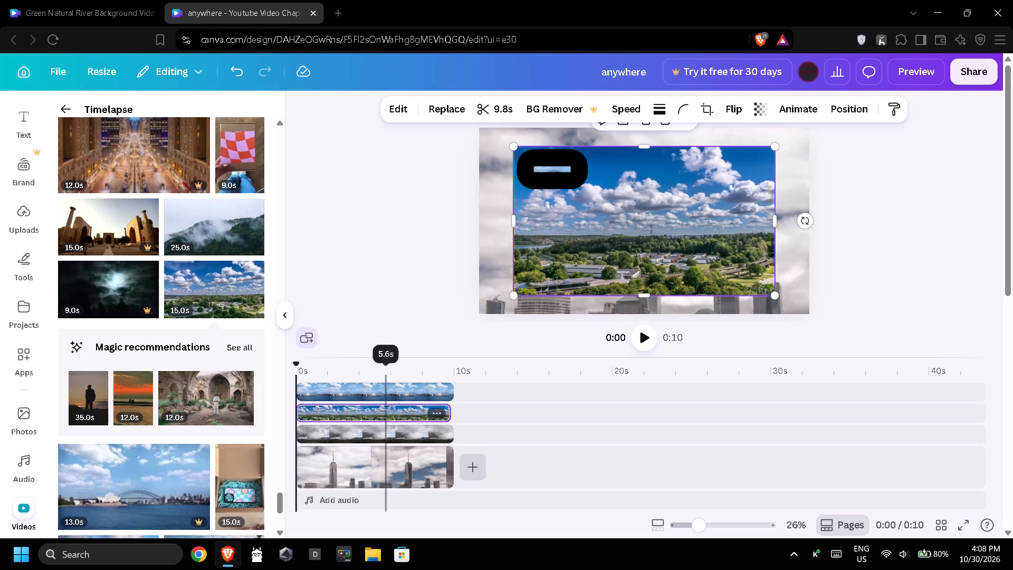
Replace the lower-left overlay's footage with the 12-second stone ruins clip.
drag(208, 407, 361, 427)
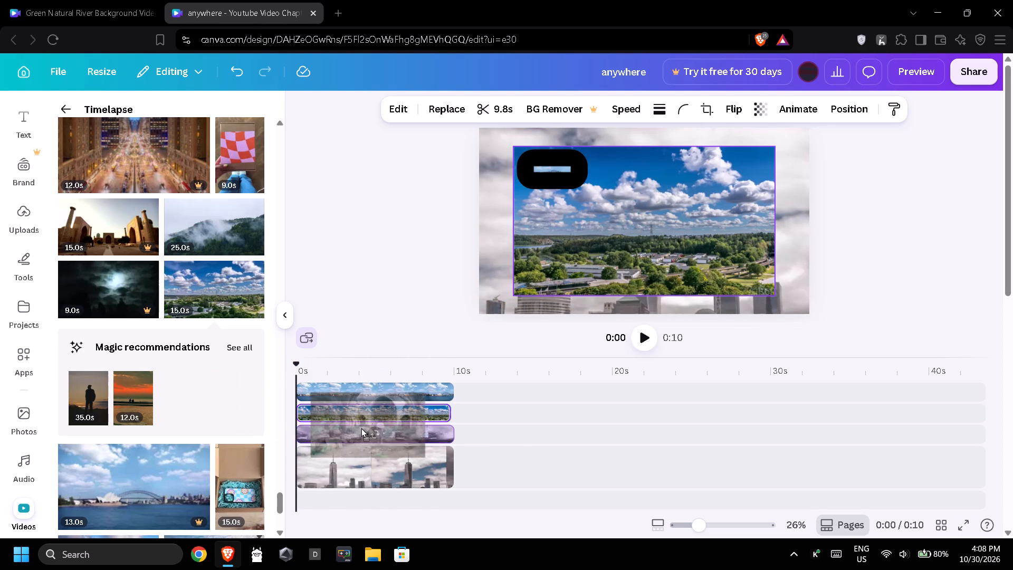
drag(361, 427, 362, 426)
Replace the central green town overlay's footage with the 13-second Sydney harbour clip.
click(357, 418)
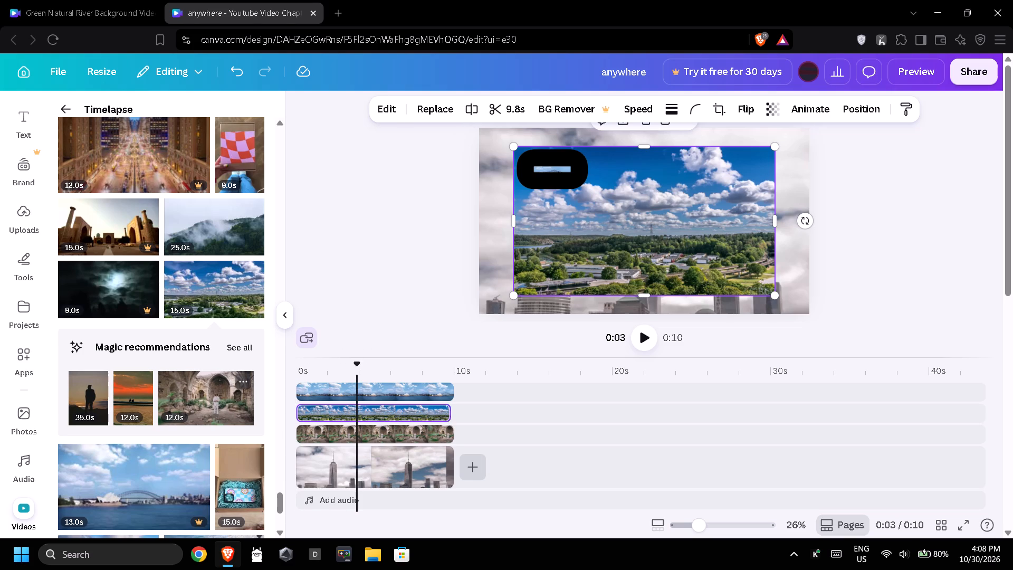
scroll(180, 418, down, 1)
drag(149, 426, 341, 421)
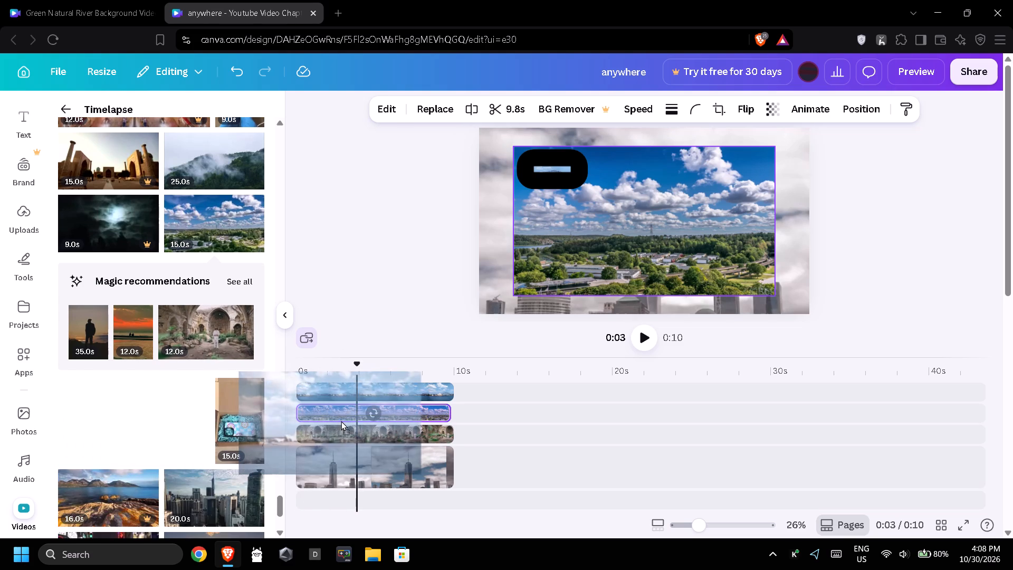
drag(341, 421, 343, 421)
Add the 10-second neon-lit night street clip as a new overlay layer starting at 0 s, between the two harbour layers.
scroll(191, 424, down, 5)
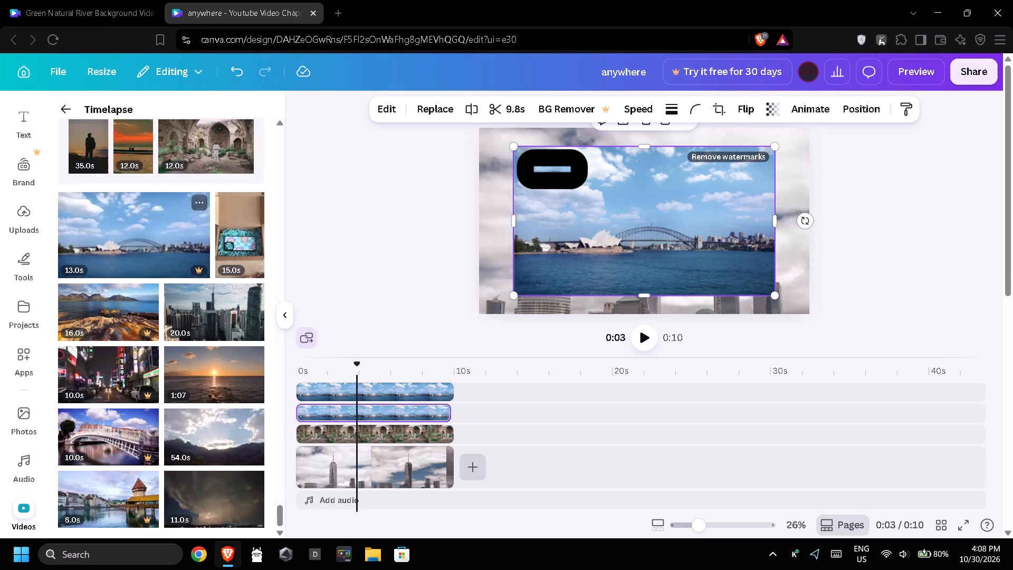
drag(105, 386, 332, 405)
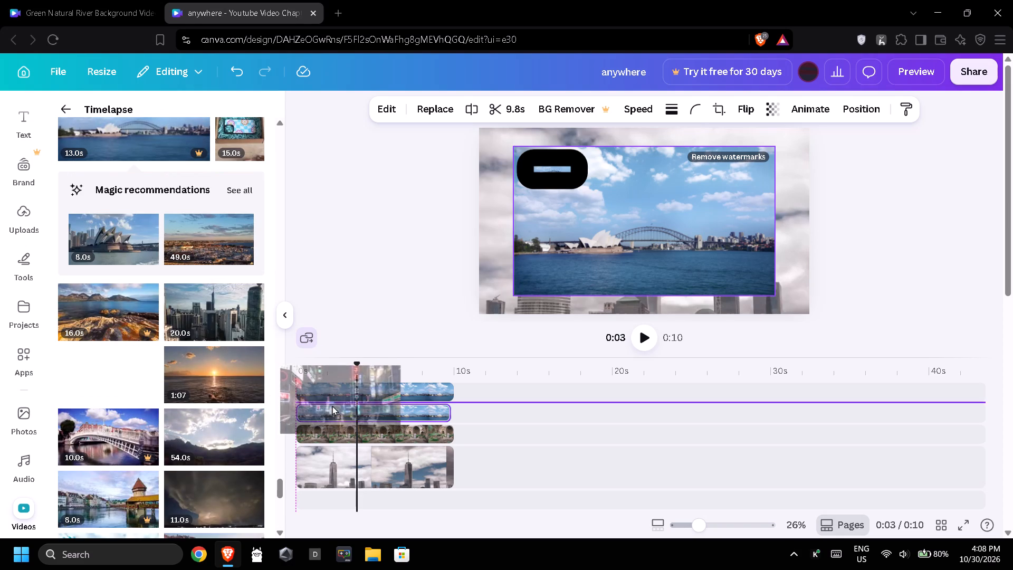
drag(332, 405, 332, 402)
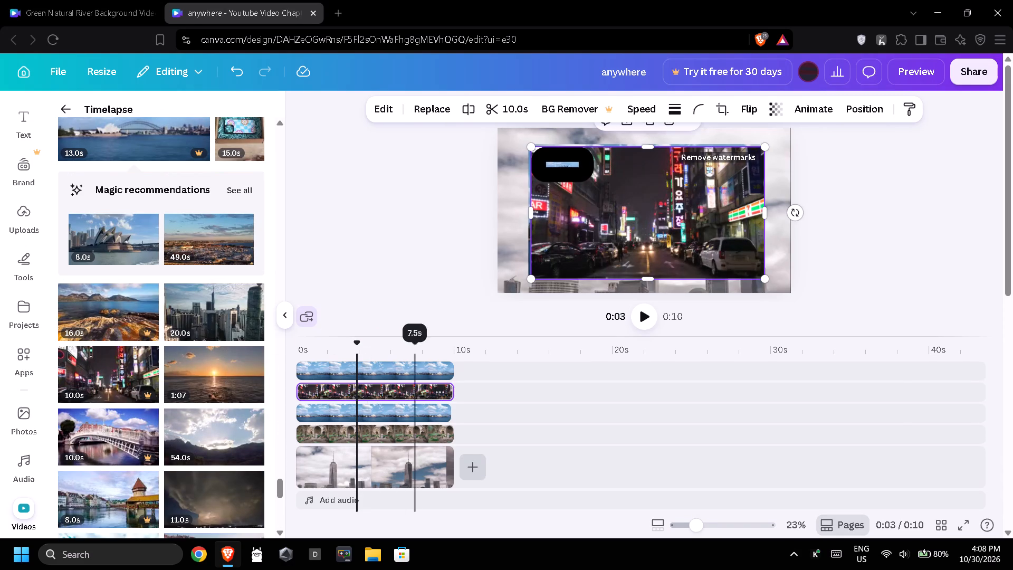
Add the 15-second orange sunset clip as a new overlay layer above the stone ruins and trim it to about the scene's length.
scroll(156, 407, down, 4)
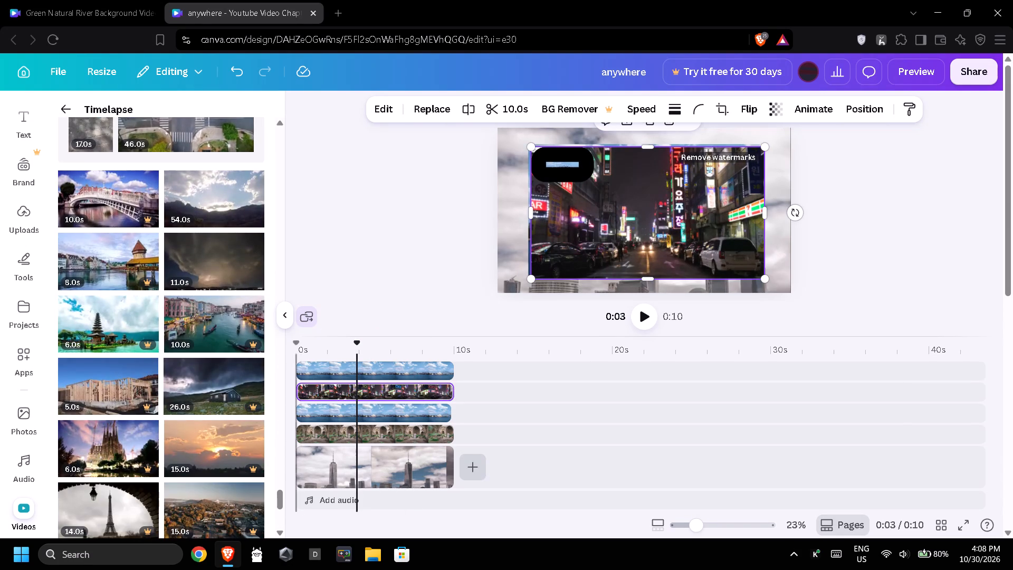
drag(185, 457, 337, 420)
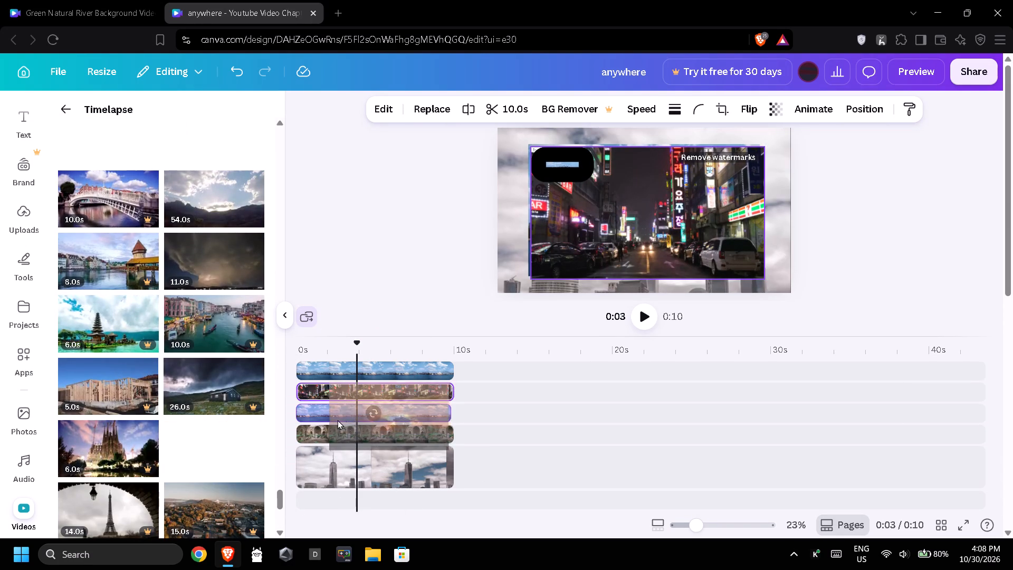
drag(337, 420, 323, 425)
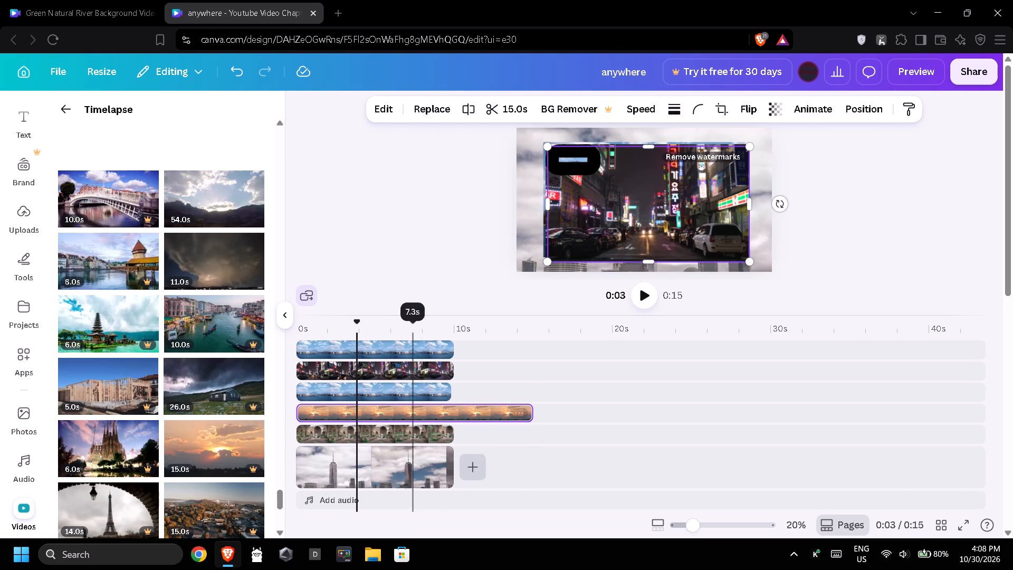
drag(531, 411, 458, 412)
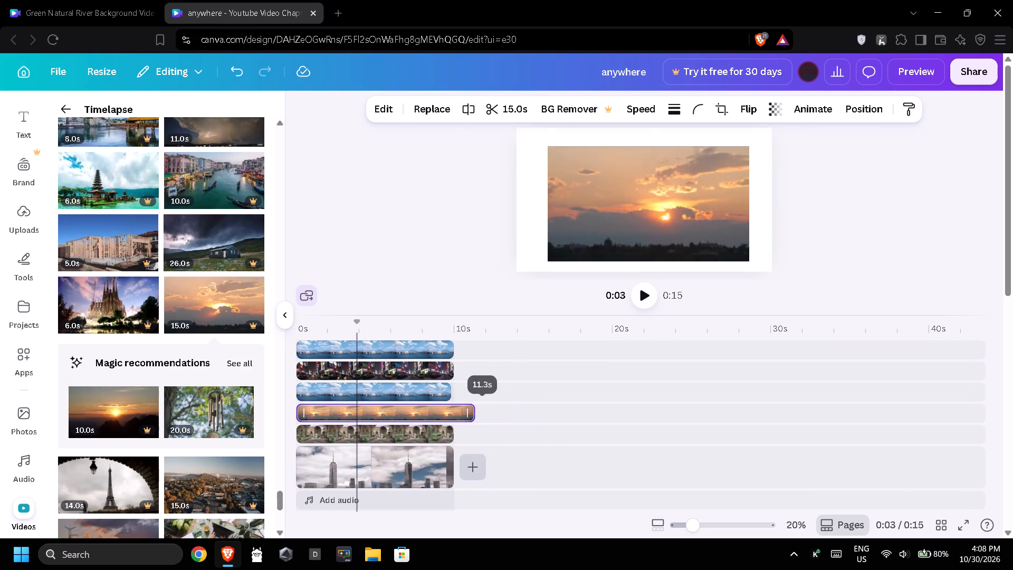
drag(458, 412, 449, 412)
click(494, 411)
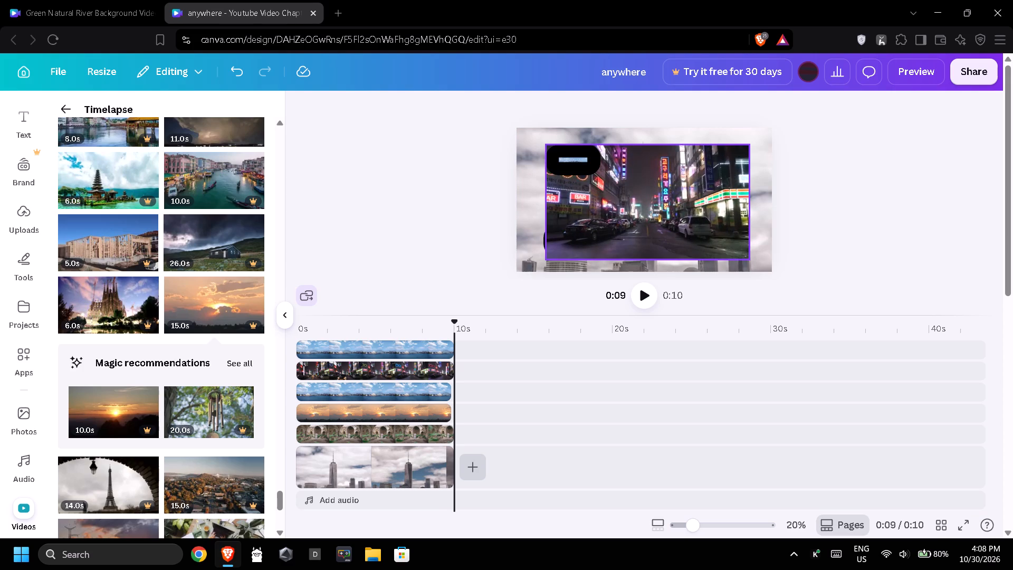
Extend the central Sydney harbour and sunset overlay clips to 10.0 s so they end with the skyscraper scene.
drag(449, 394, 450, 393)
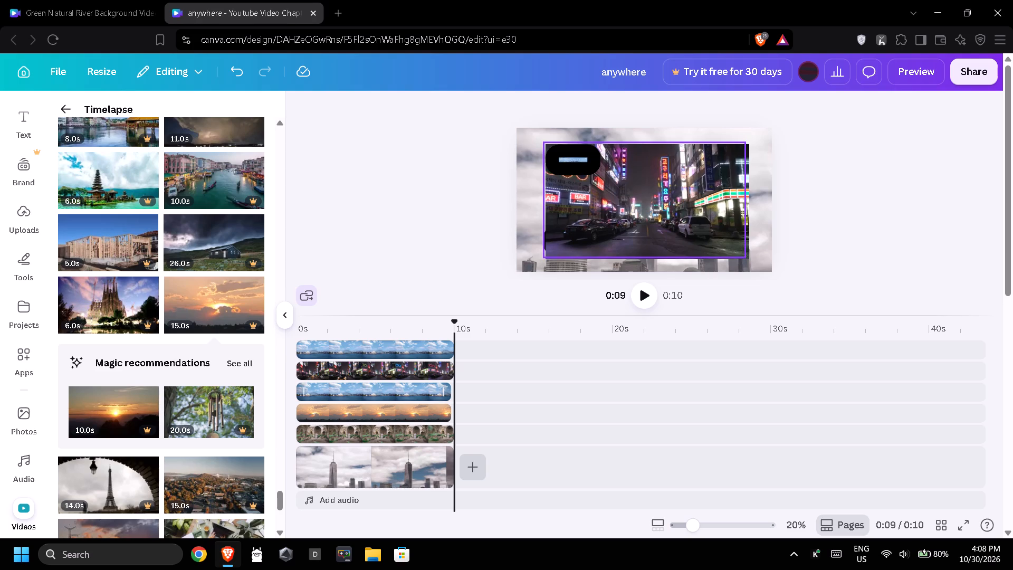
drag(450, 393, 455, 393)
click(455, 393)
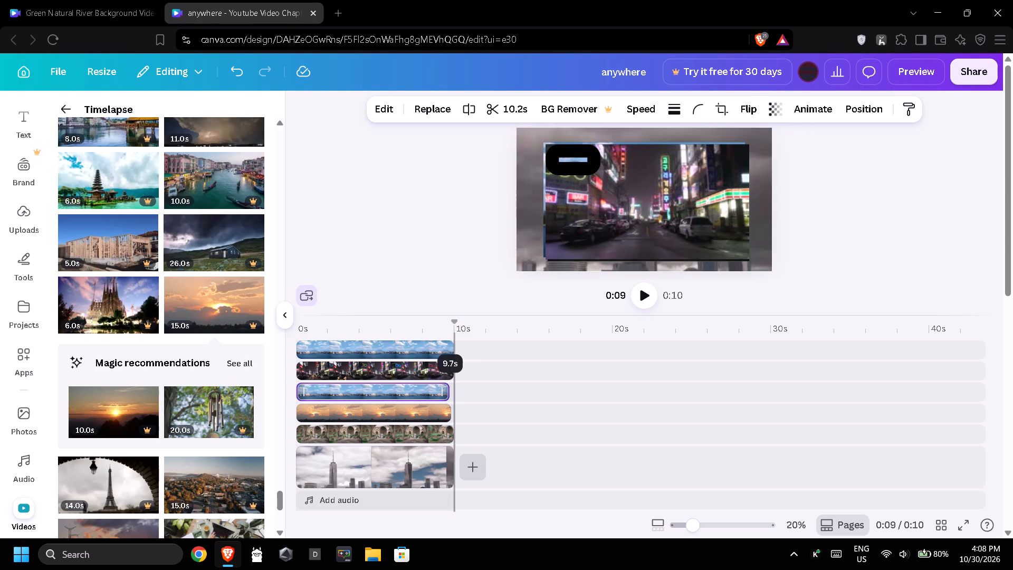
click(453, 392)
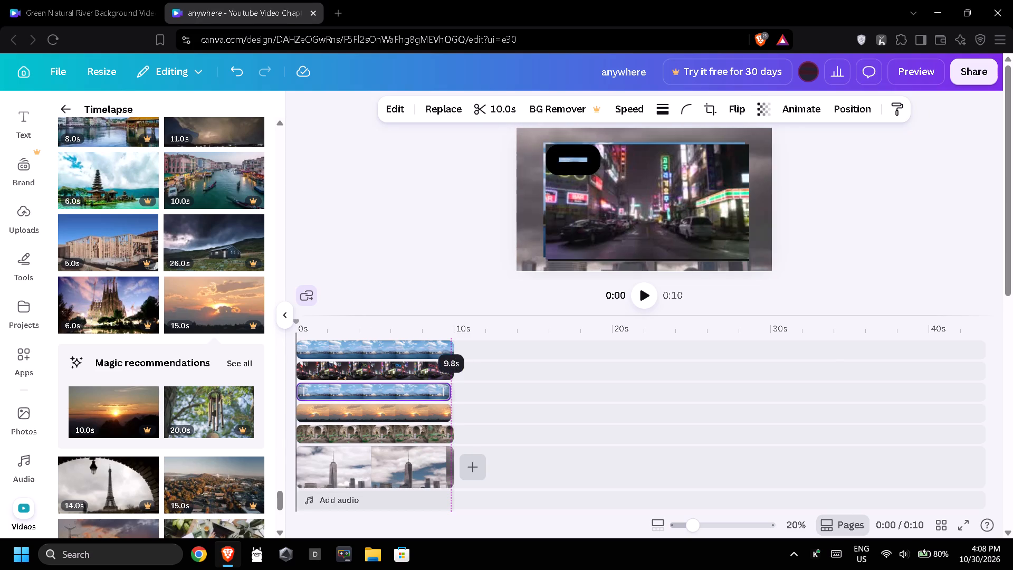
click(448, 412)
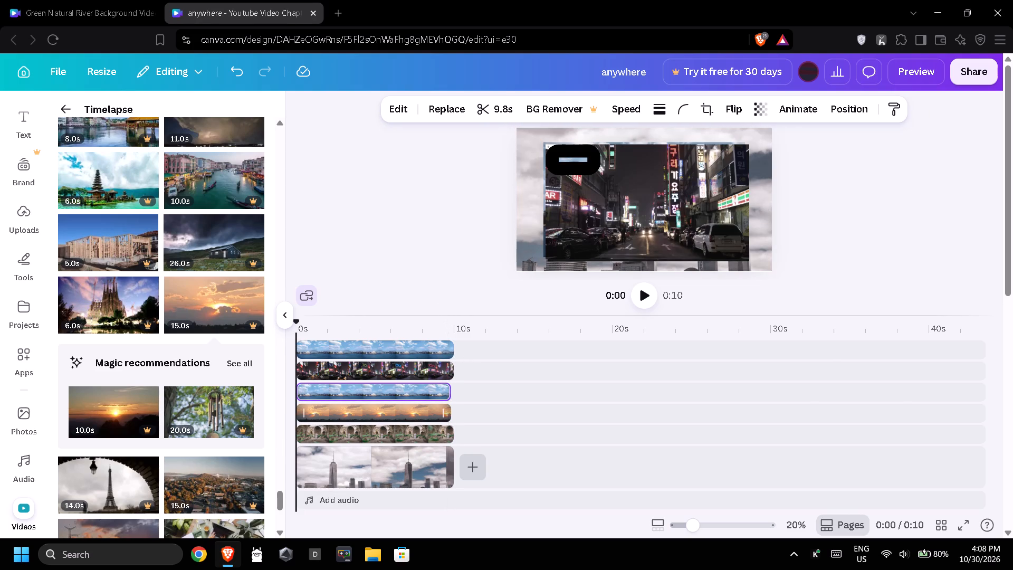
click(481, 406)
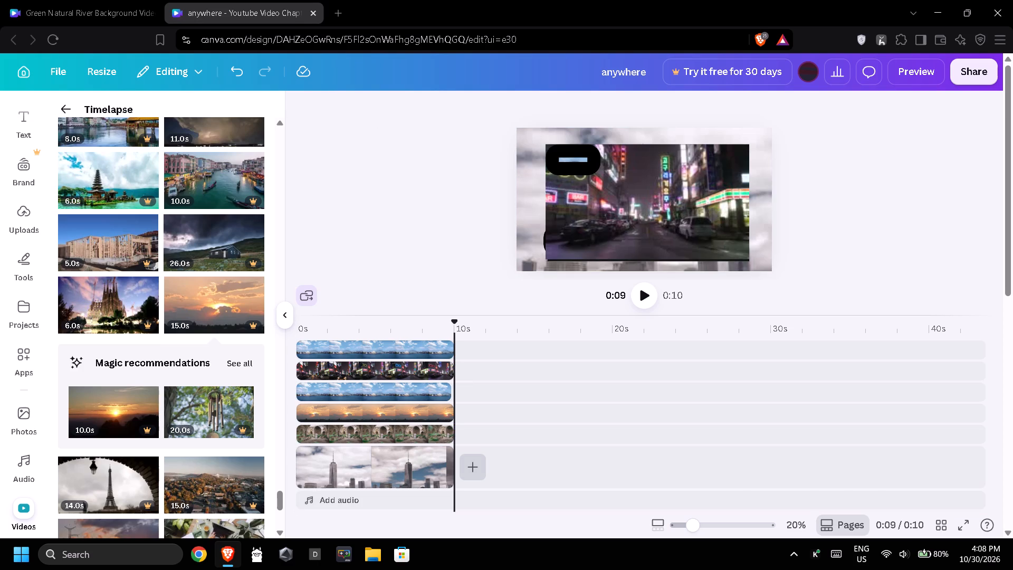
click(447, 388)
click(491, 390)
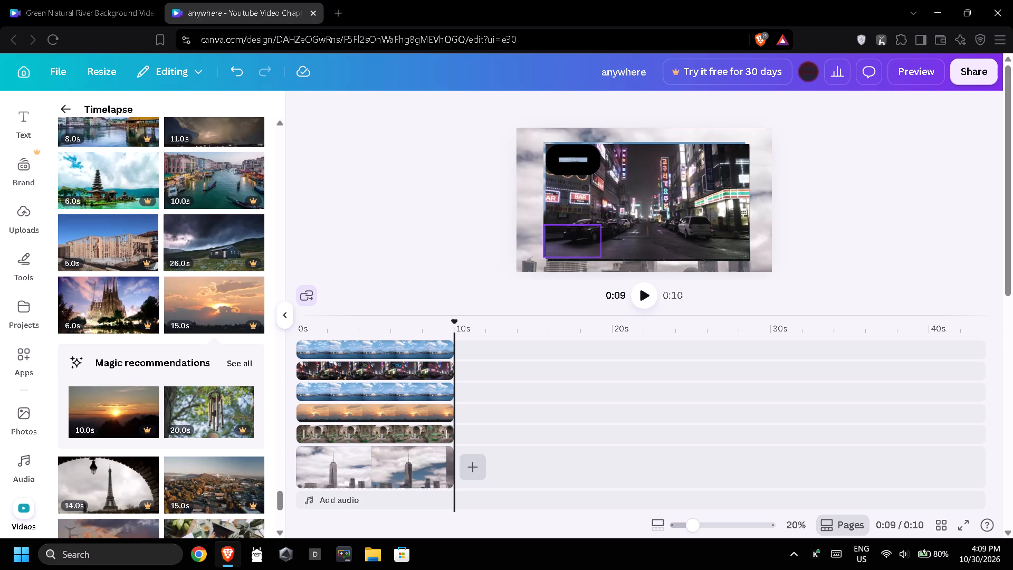
Shrink the sunset overlay into the scene's upper-right corner, about as large as the other corner overlays.
click(373, 427)
click(407, 405)
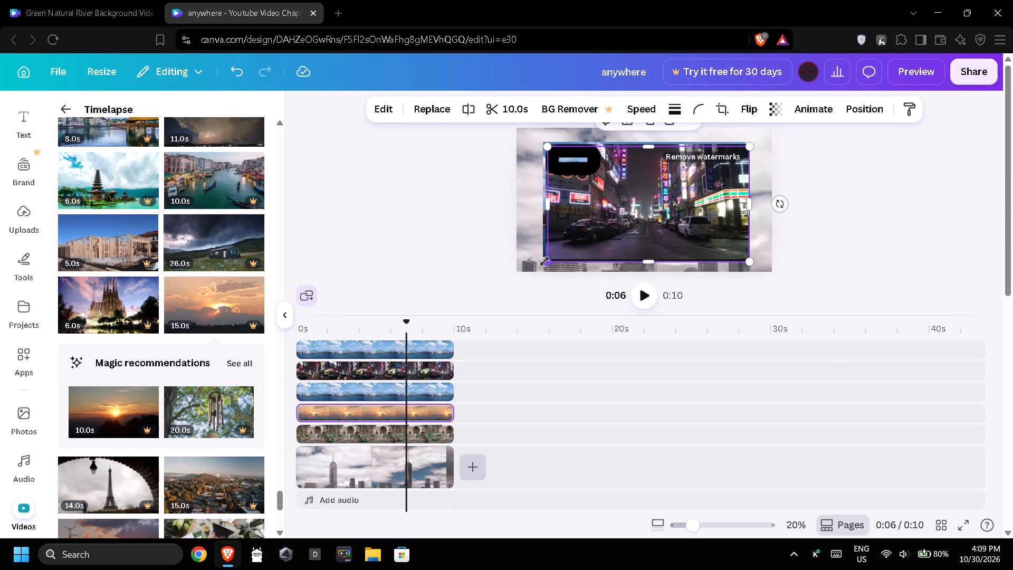
drag(544, 261, 672, 180)
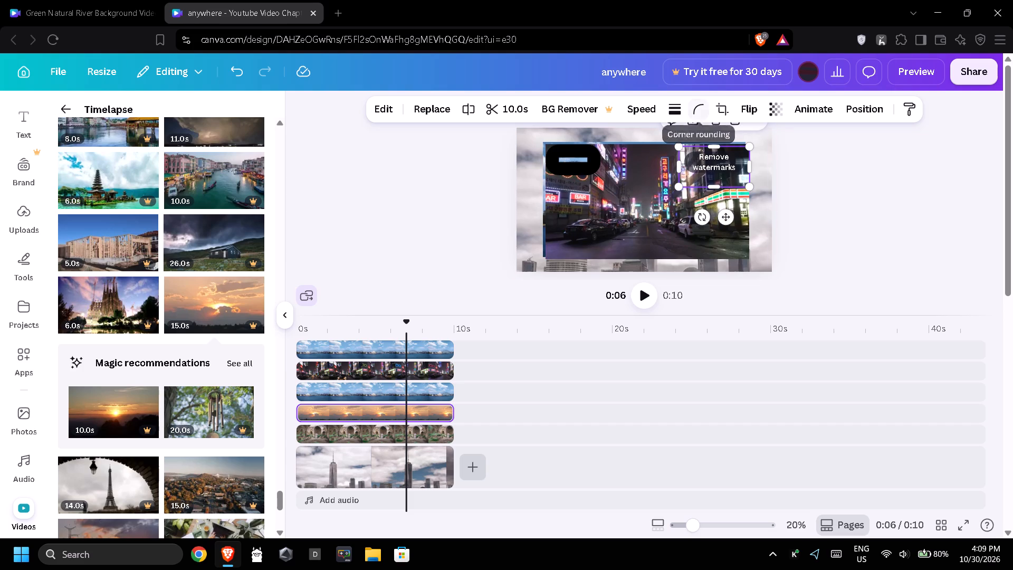
Give the upper-right sunset overlay a solid border with stroke weight 100 and increase its corner rounding.
click(681, 110)
drag(694, 193, 737, 198)
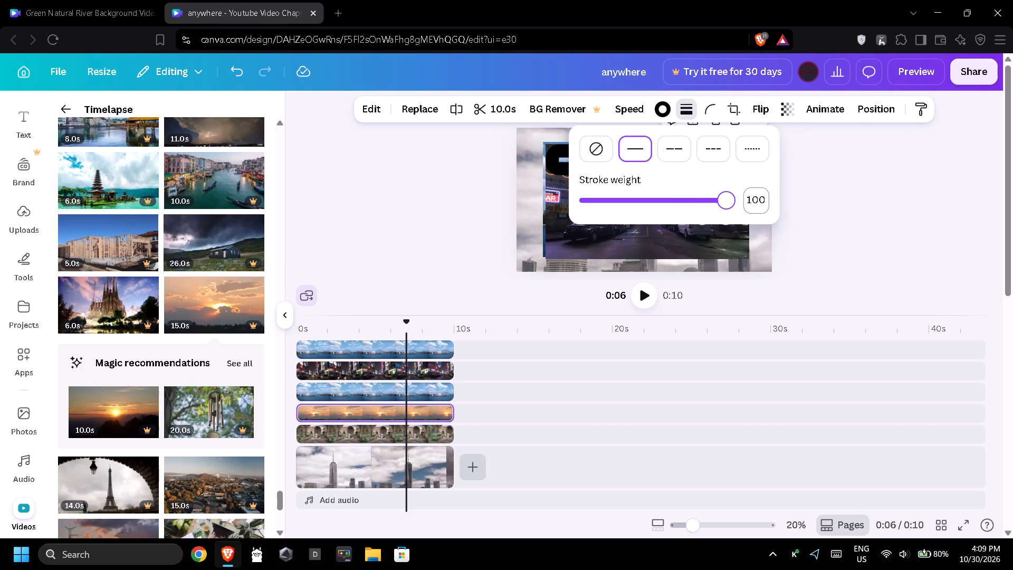
click(832, 201)
click(711, 112)
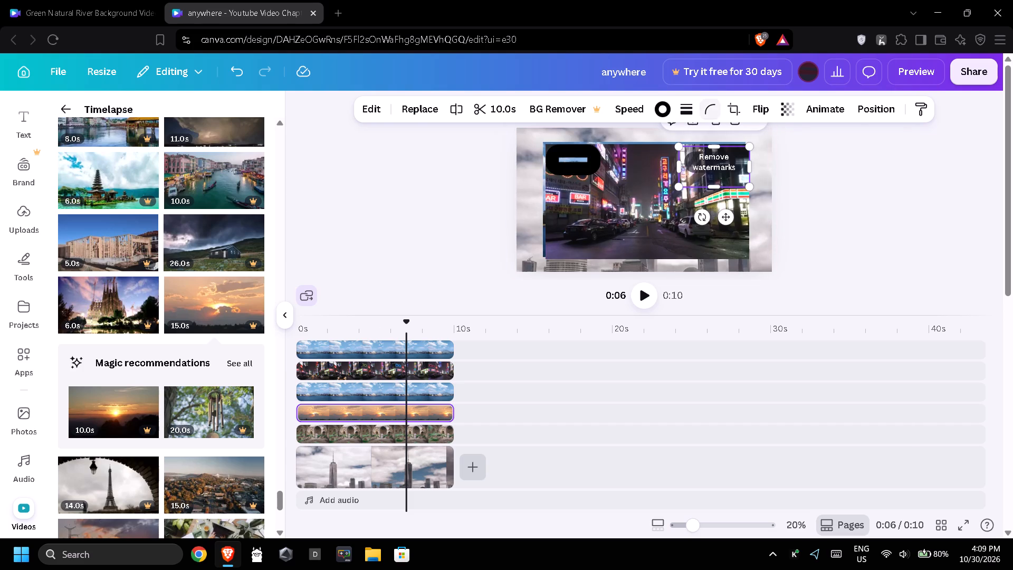
drag(724, 156, 792, 167)
click(879, 198)
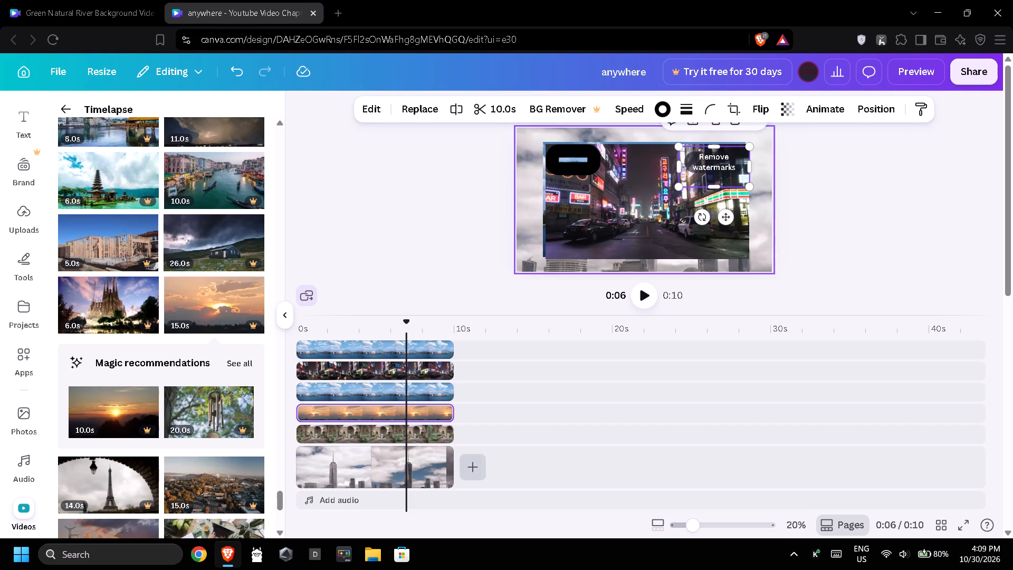
Shrink the central Sydney harbour overlay into the scene's lower-right corner, about as large as the other corner overlays.
click(394, 395)
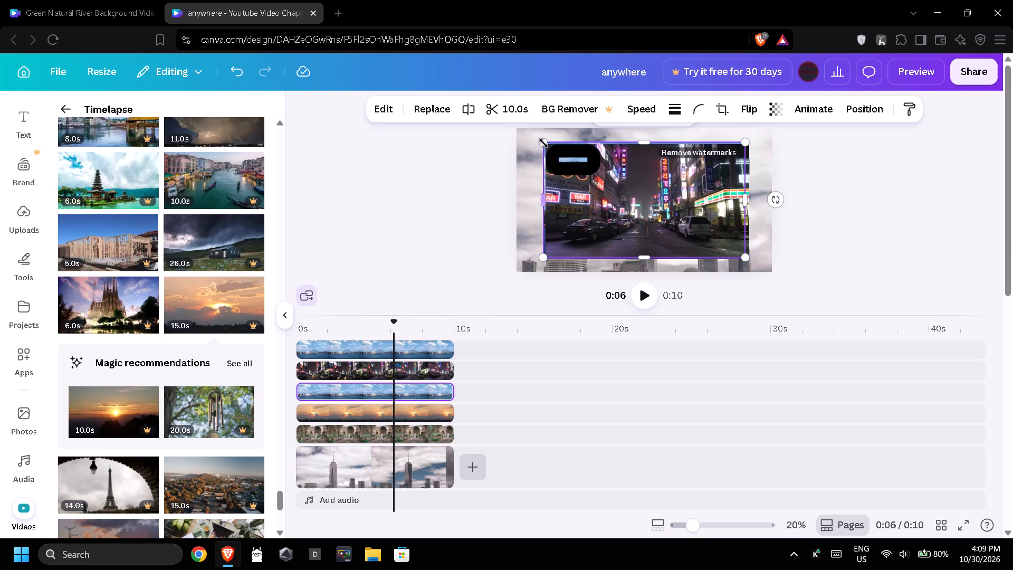
drag(543, 142, 689, 212)
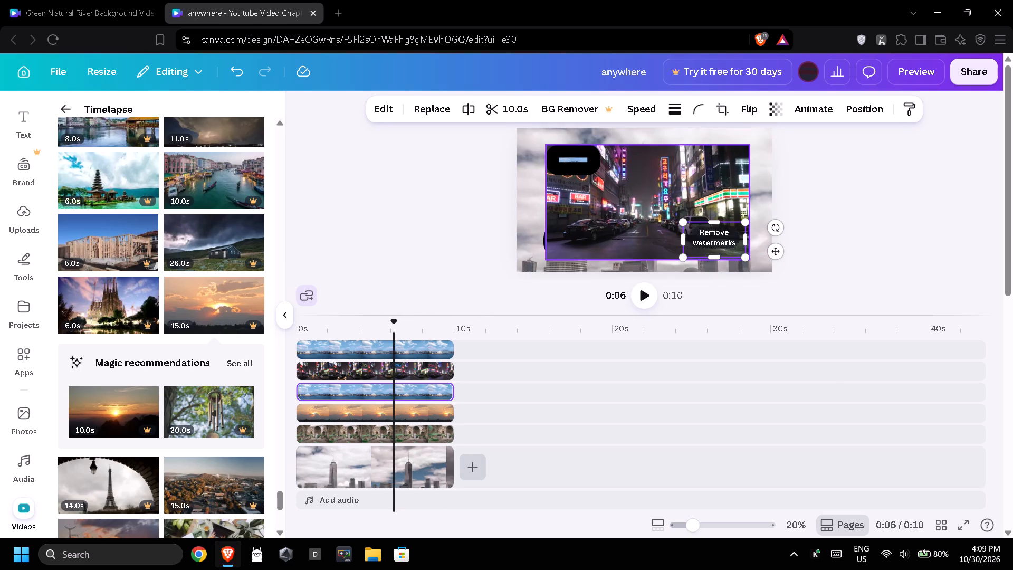
Give the lower-right Sydney harbour overlay a solid border with the stroke weight raised to its maximum.
click(673, 108)
drag(711, 196, 719, 197)
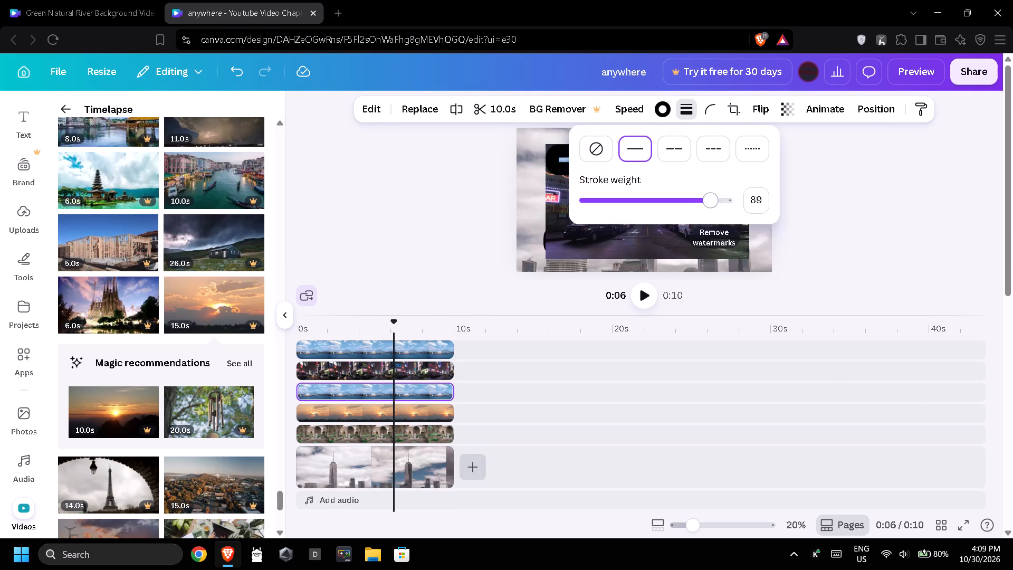
drag(719, 197, 746, 199)
click(862, 202)
click(854, 204)
Shrink the neon night street overlay and position it in the middle of the skyscraper scene, between the four corner overlays.
click(625, 196)
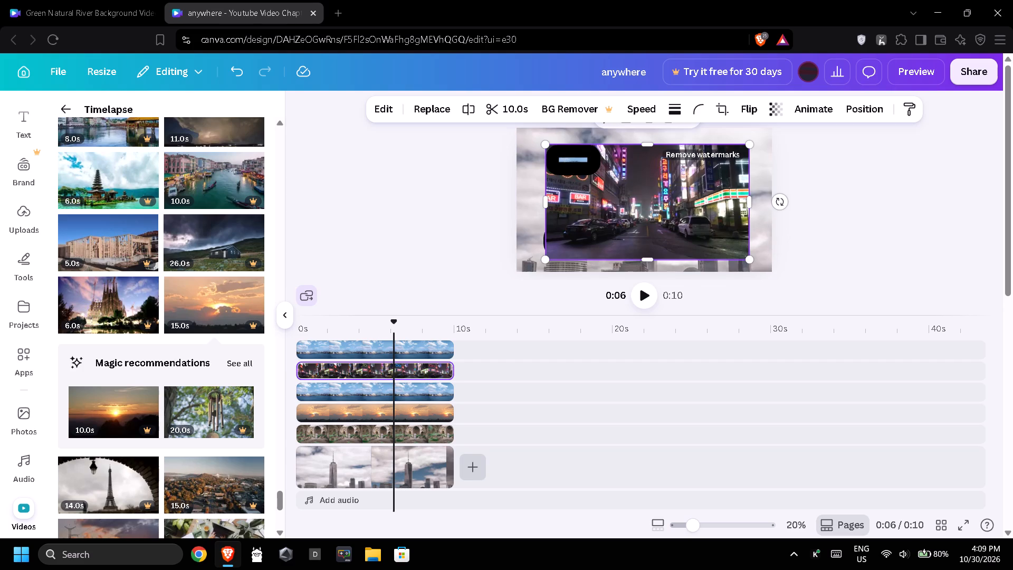
drag(545, 258, 695, 166)
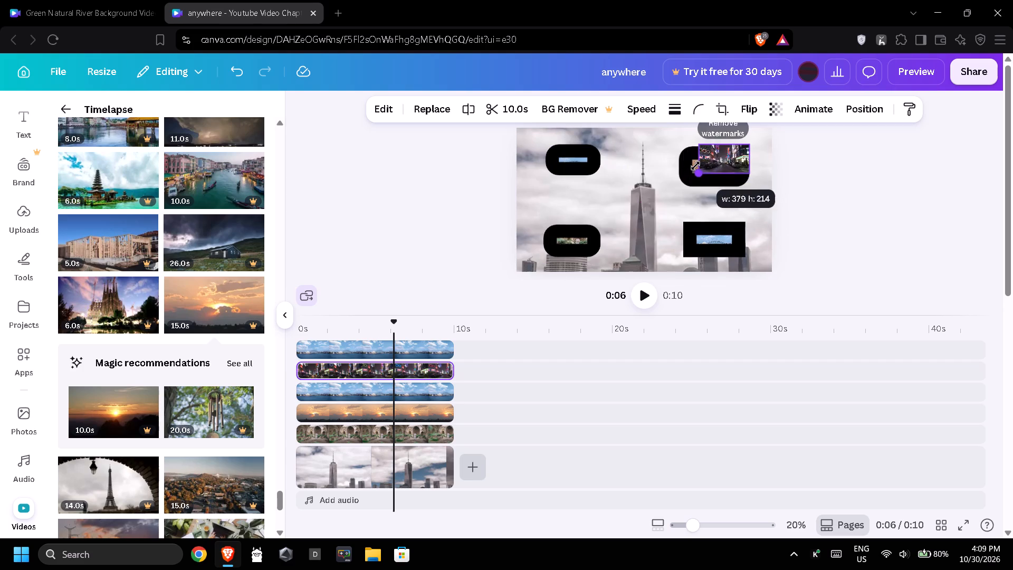
drag(695, 166, 596, 223)
drag(748, 143, 689, 177)
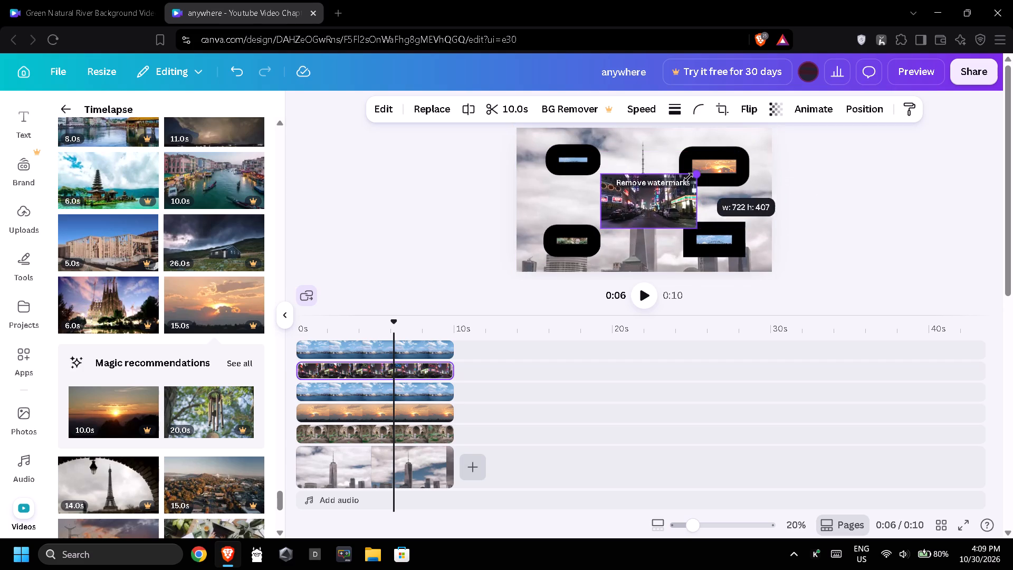
drag(689, 177, 676, 183)
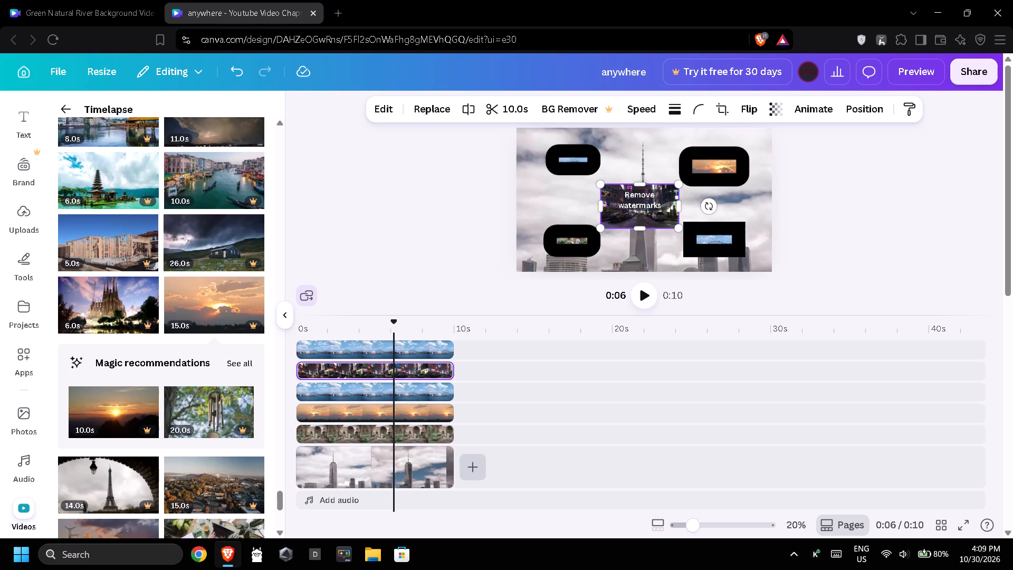
Give the central night street overlay a solid border with stroke weight 100 and corner rounding 100.
click(675, 111)
drag(684, 193, 730, 198)
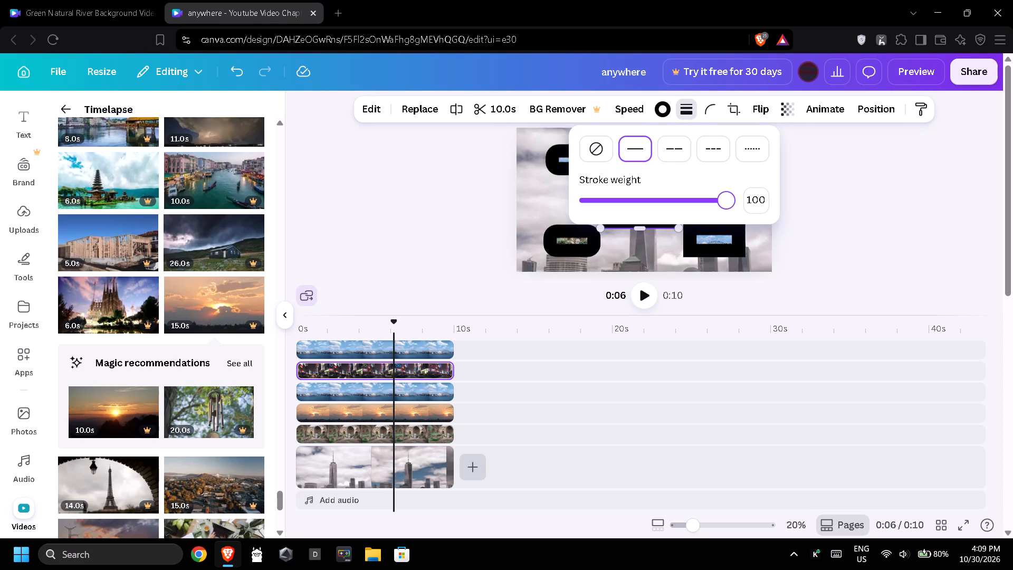
click(715, 106)
drag(716, 166, 780, 166)
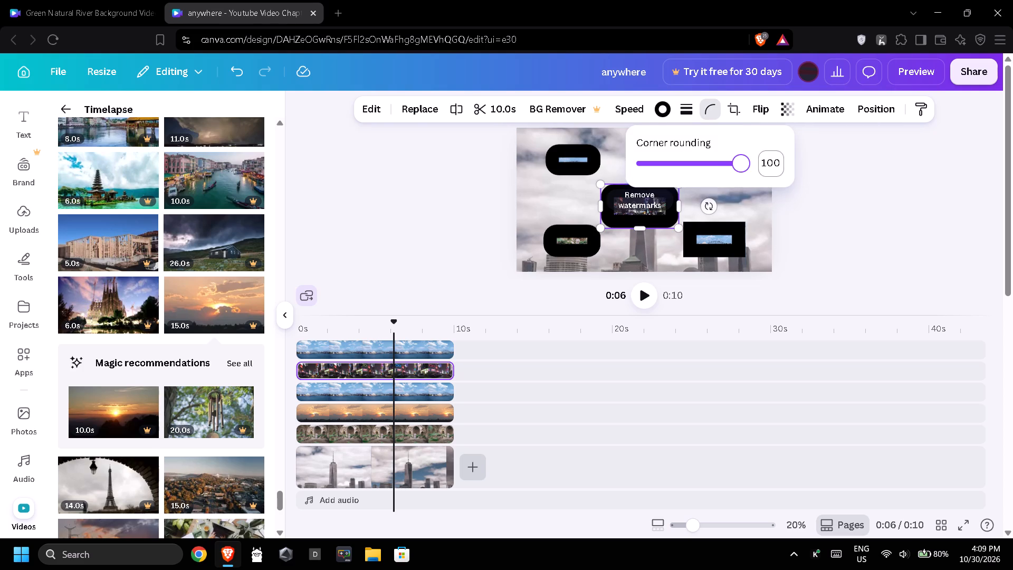
click(900, 218)
Raise the corner rounding of the lower-right harbour overlay to its maximum.
click(717, 243)
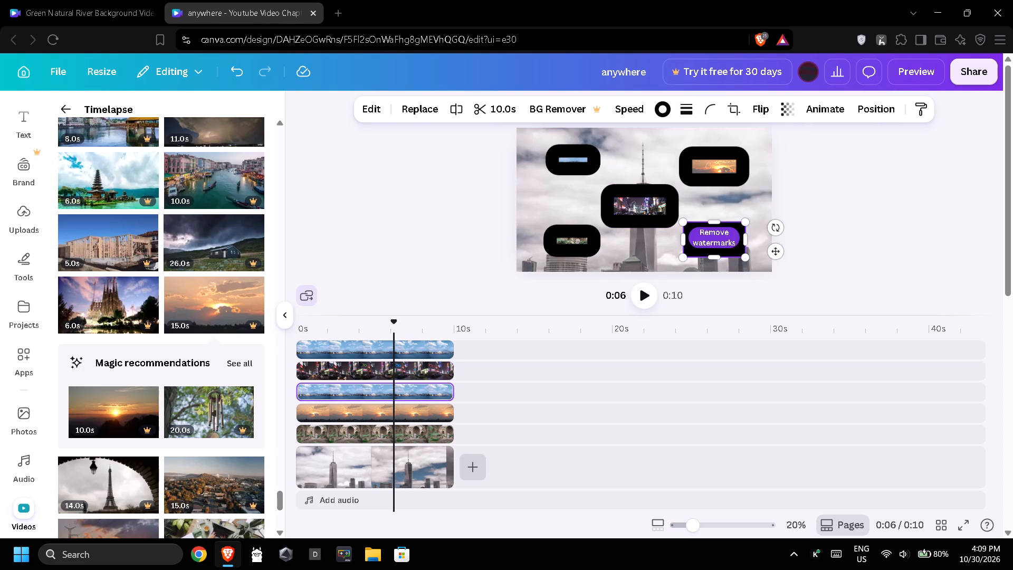
click(705, 109)
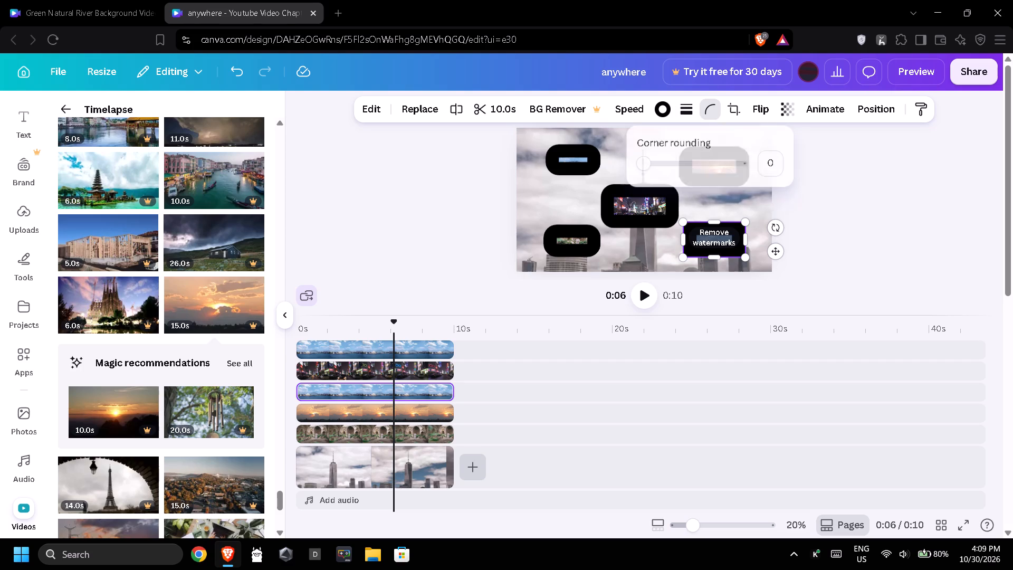
drag(732, 160, 751, 162)
click(892, 195)
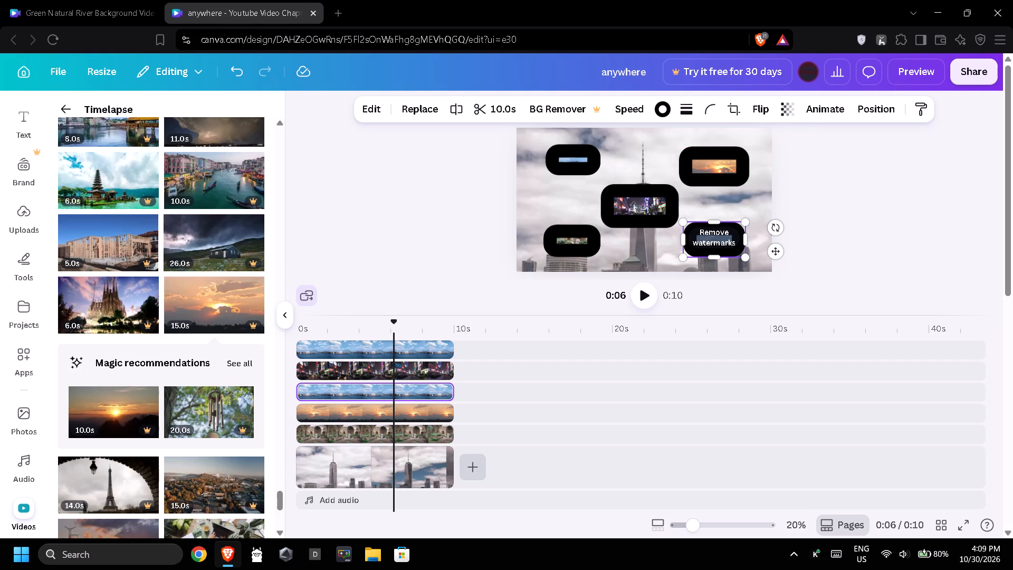
click(894, 196)
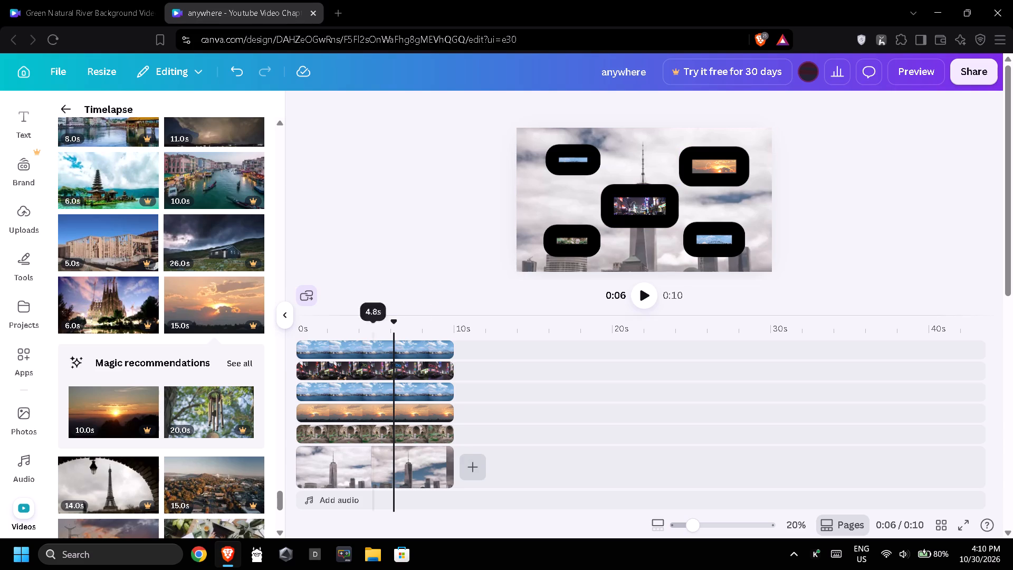
Add the 15.0s autumn town aerial clip as a new scene after the skyscraper scene and trim it to 10.0 s.
drag(217, 483, 438, 463)
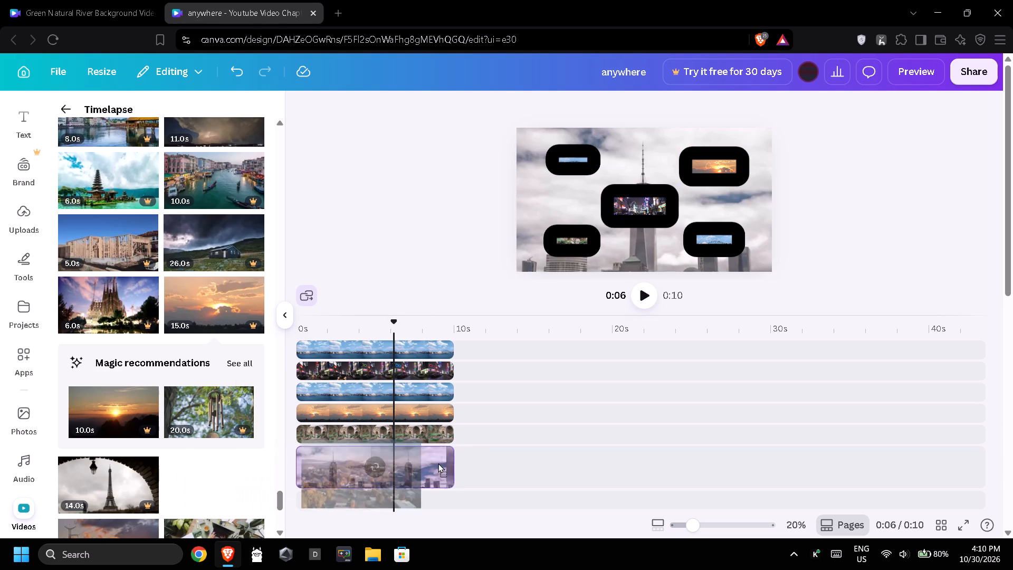
drag(438, 463, 500, 457)
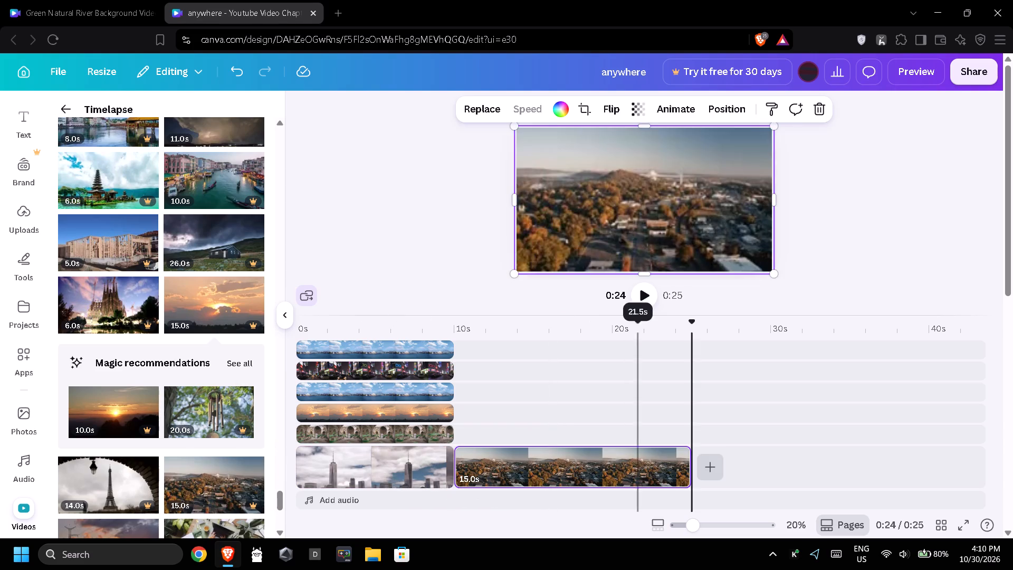
drag(687, 465, 620, 471)
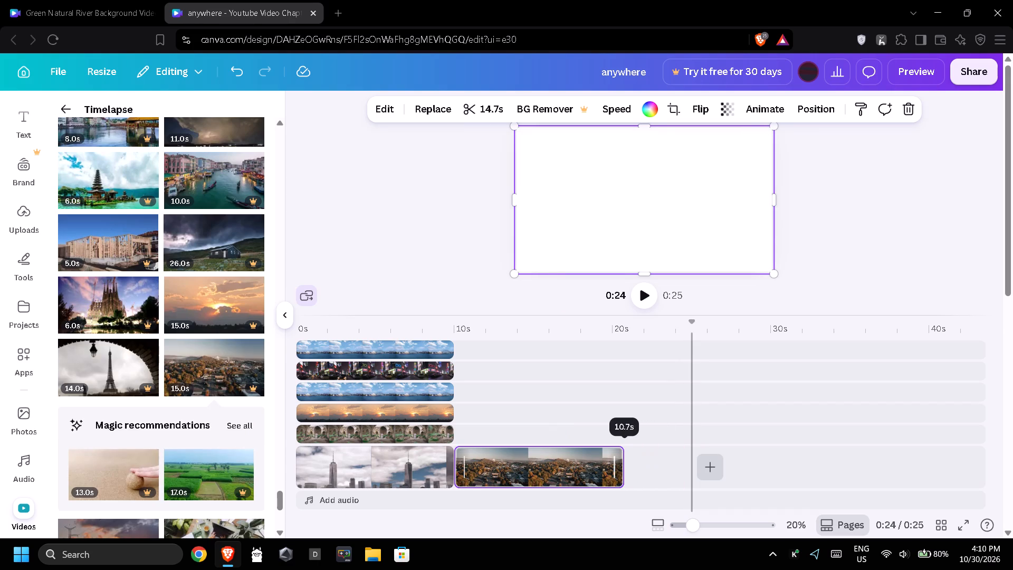
drag(620, 471, 616, 471)
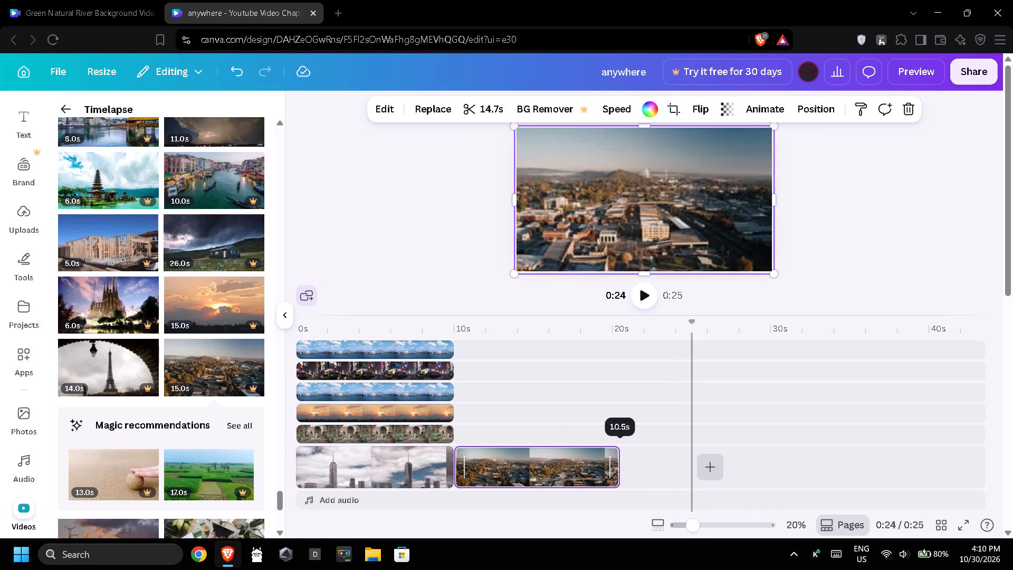
drag(616, 471, 608, 472)
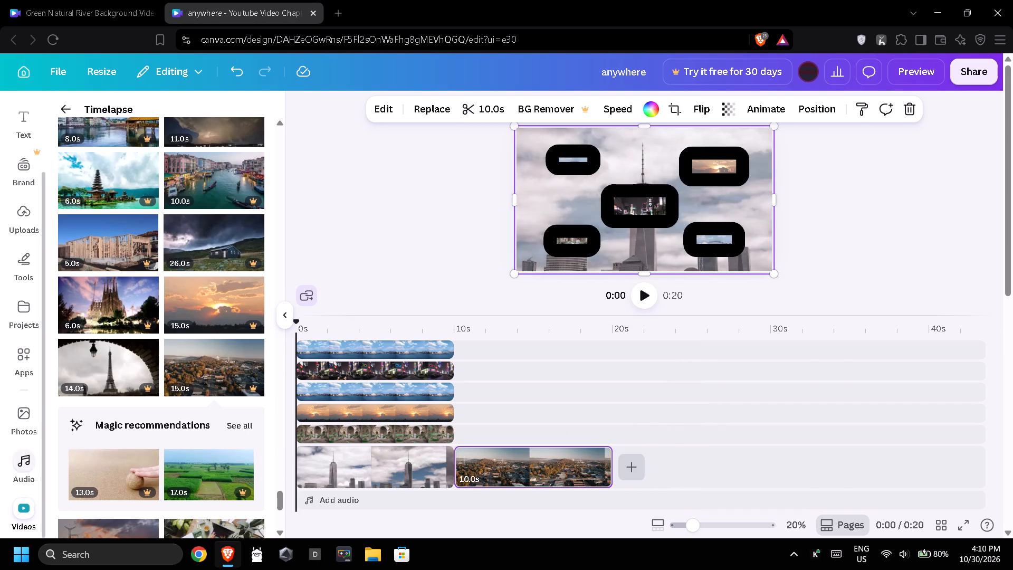
Overlay the vertical 11.0s box-packing clip at the start of the town scene and trim it to 10.0 s.
scroll(185, 452, down, 3)
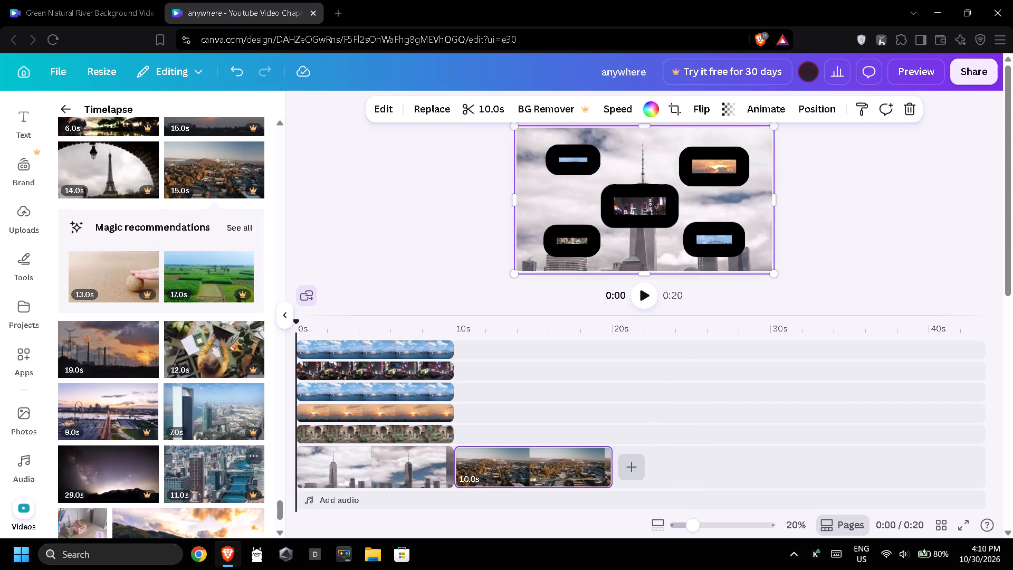
scroll(190, 343, down, 5)
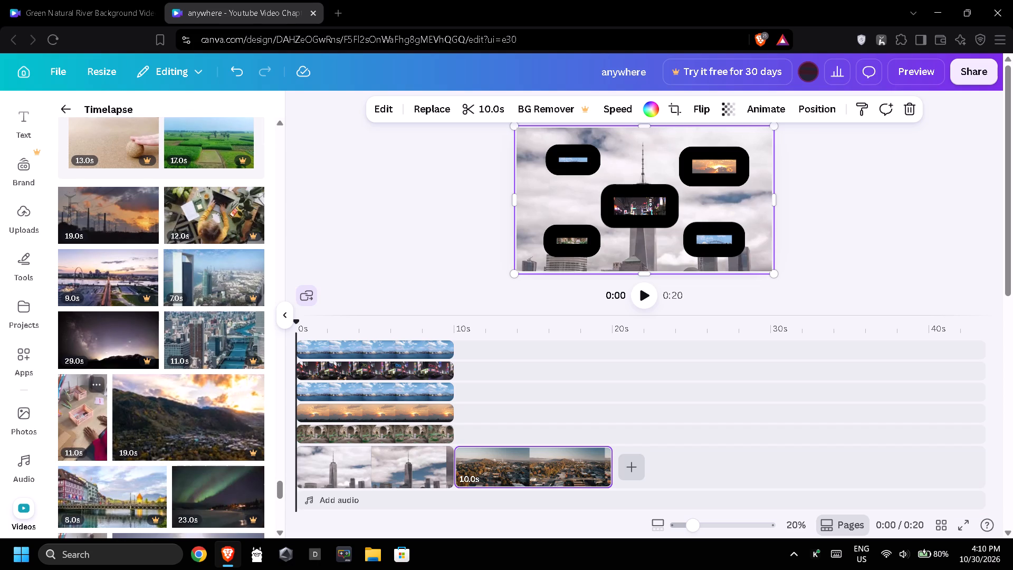
scroll(105, 429, down, 1)
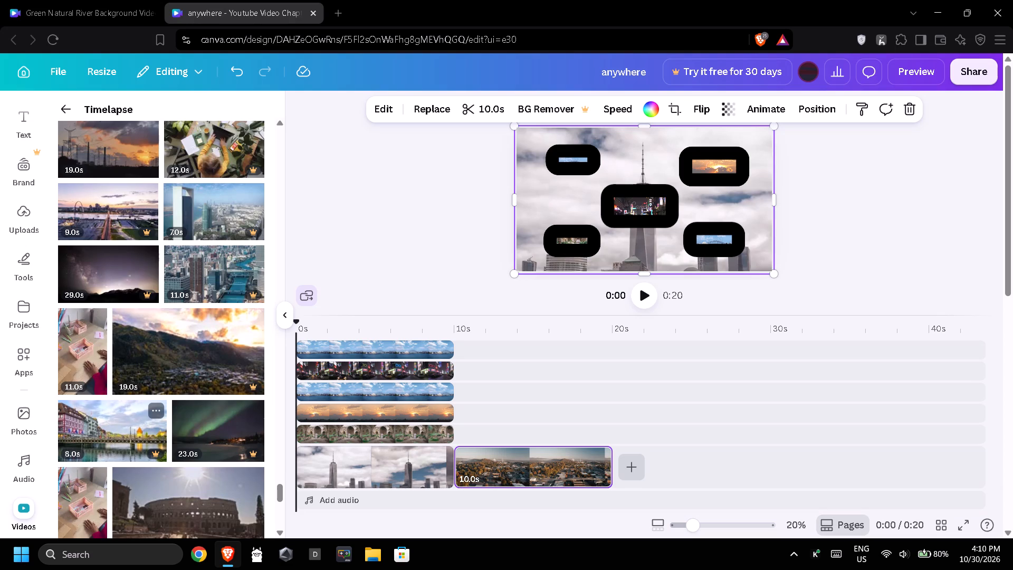
scroll(104, 434, down, 3)
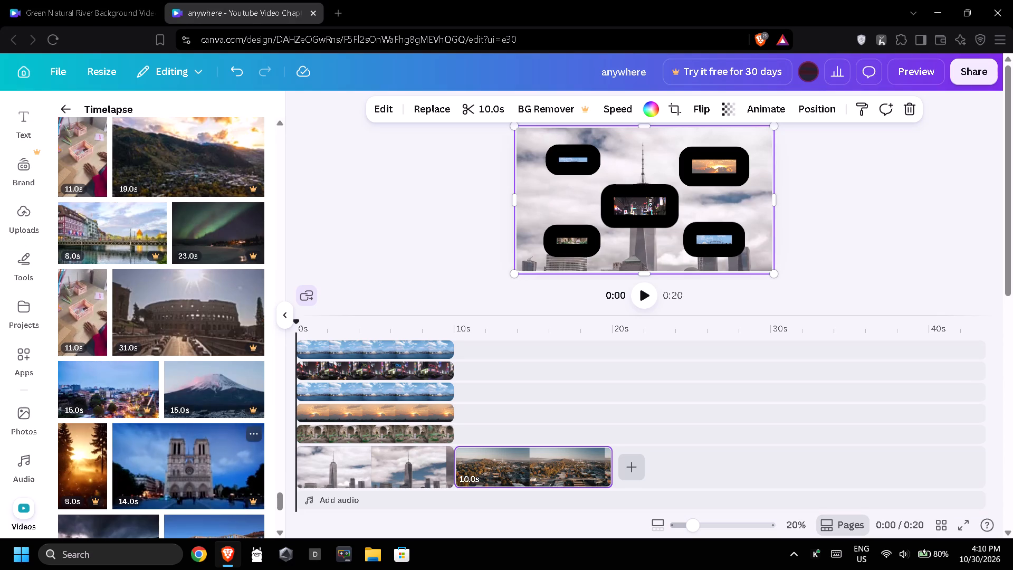
drag(79, 322, 504, 425)
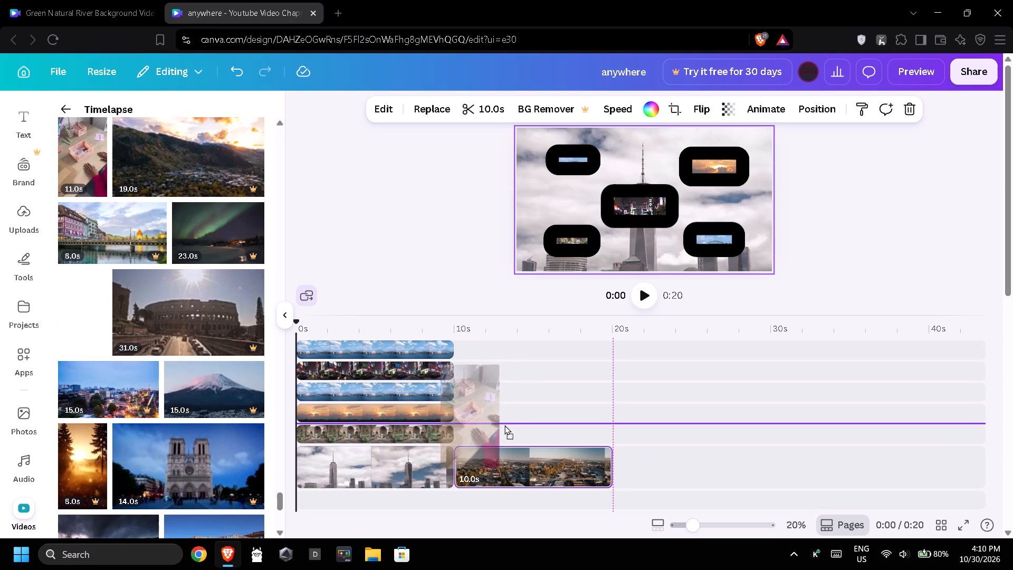
drag(504, 425, 470, 437)
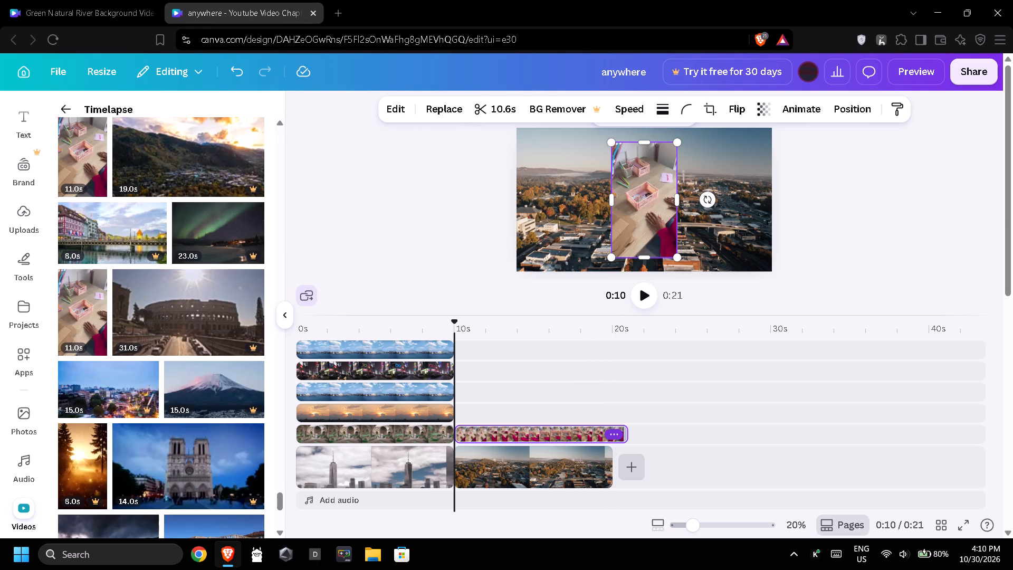
drag(625, 433, 613, 433)
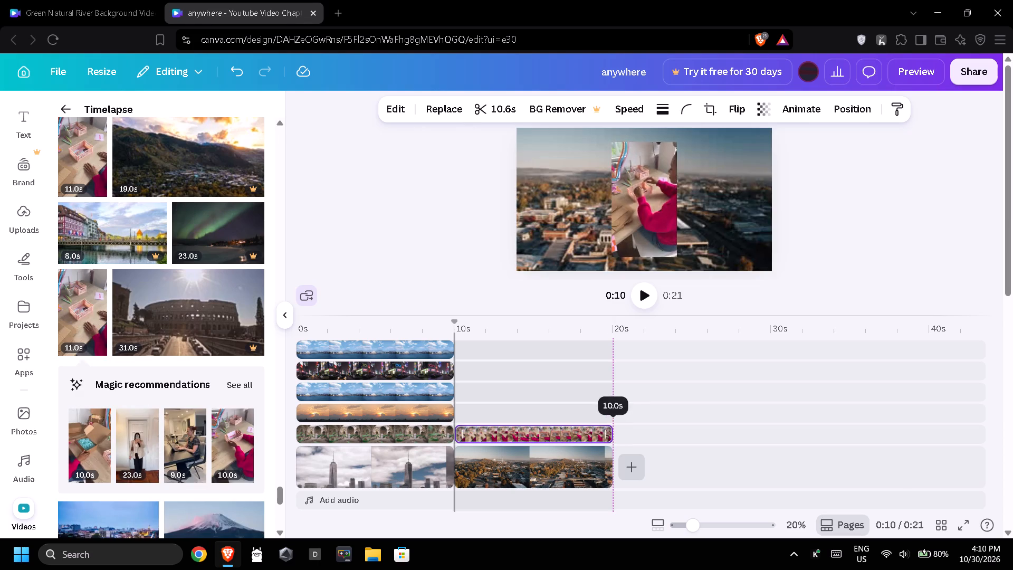
Overlay the 14.0s Notre-Dame evening clip on the track above the box-packing clip, from the town scene's start, and trim it to 10.0 s.
scroll(136, 408, down, 2)
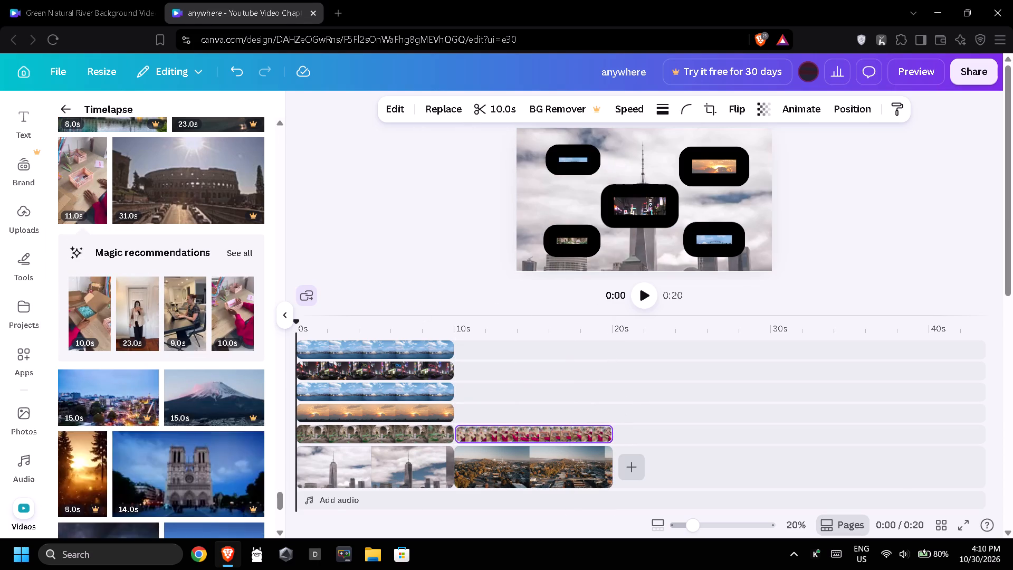
scroll(136, 408, down, 1)
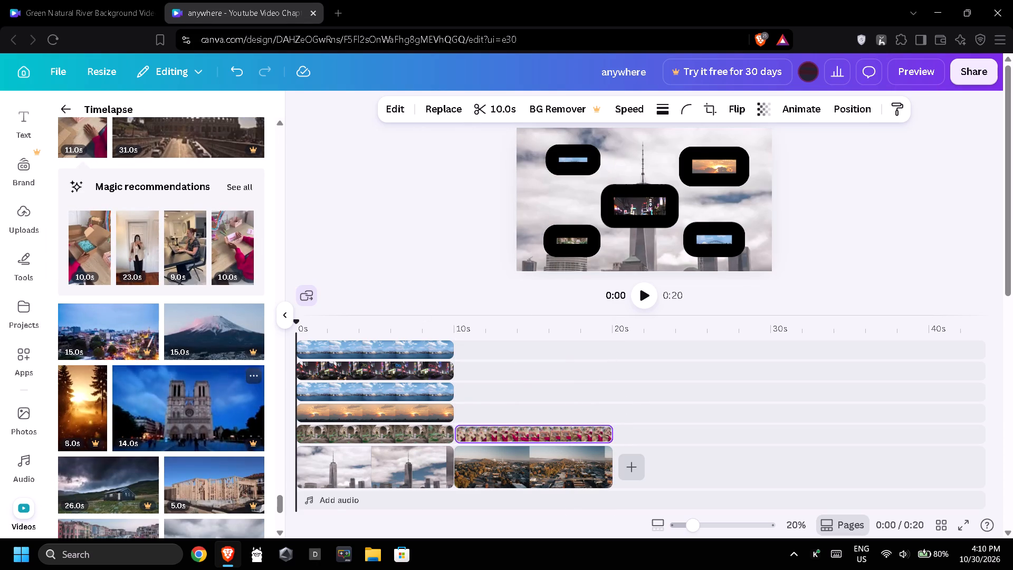
drag(150, 410, 446, 422)
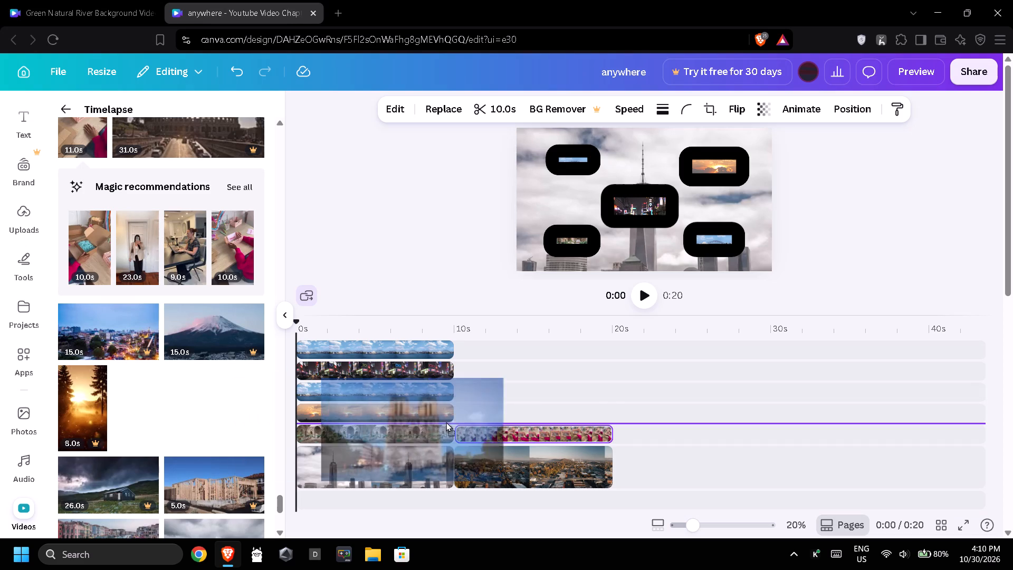
drag(446, 422, 492, 412)
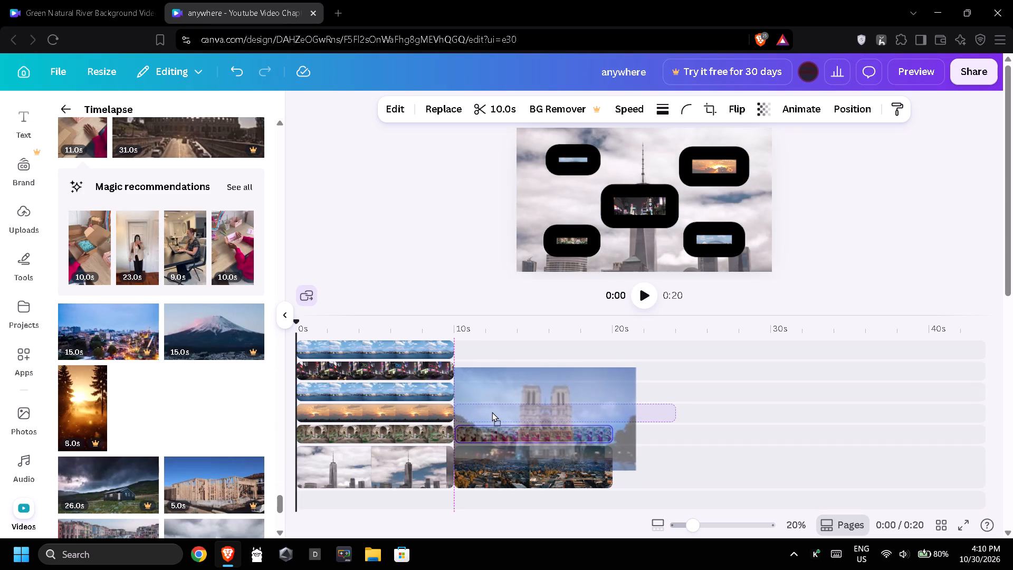
drag(492, 412, 492, 412)
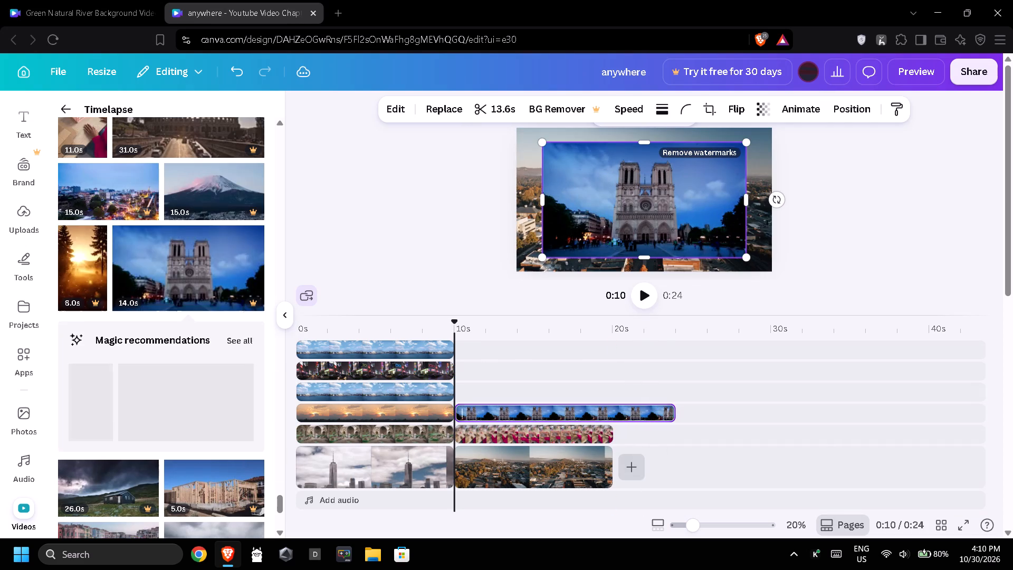
drag(674, 413, 616, 412)
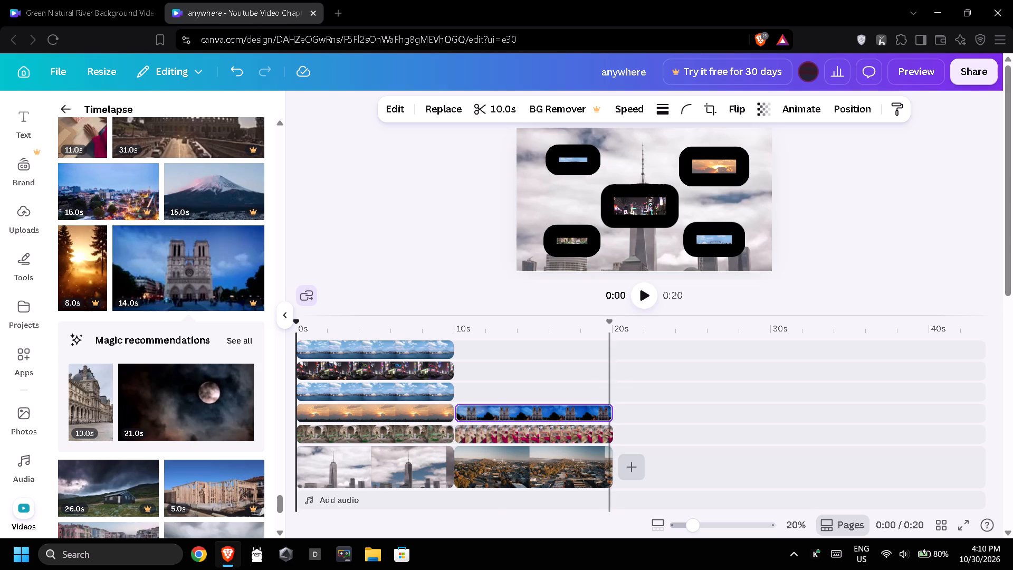
Overlay the 10.0s Red Square clip on the track above the Notre-Dame clip, starting with the town scene.
scroll(163, 341, down, 3)
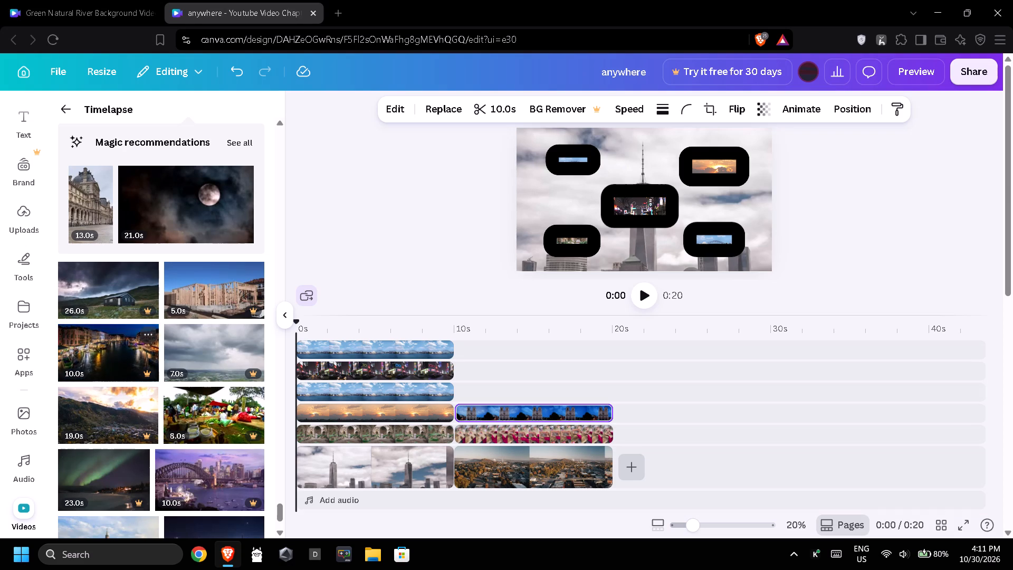
scroll(152, 408, down, 2)
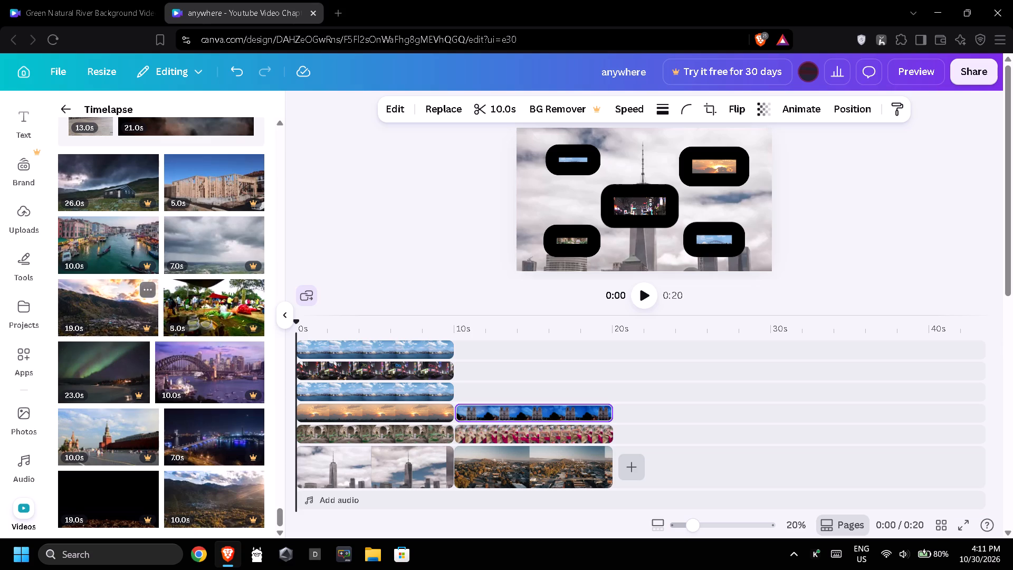
drag(90, 438, 406, 374)
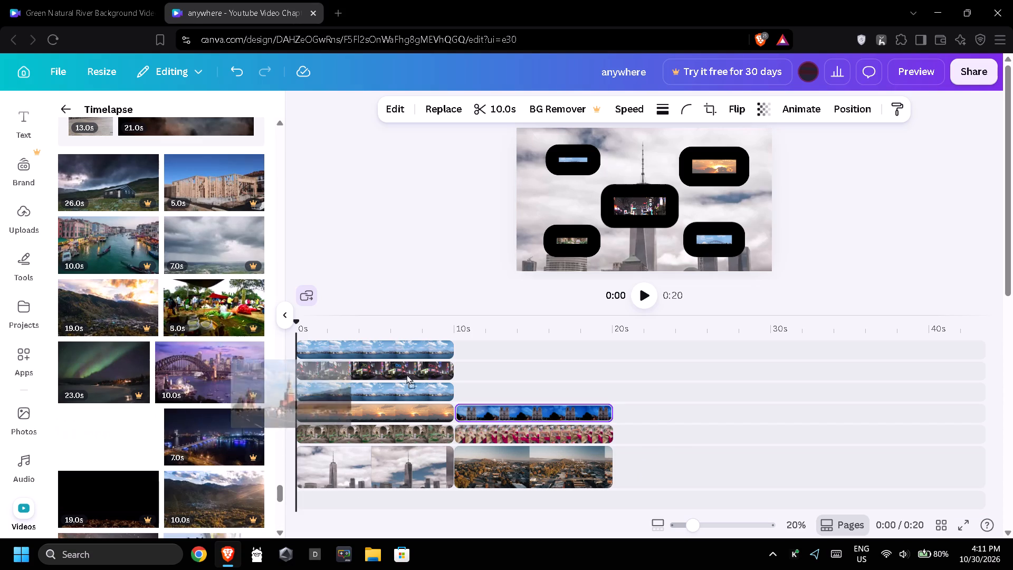
drag(406, 374, 485, 387)
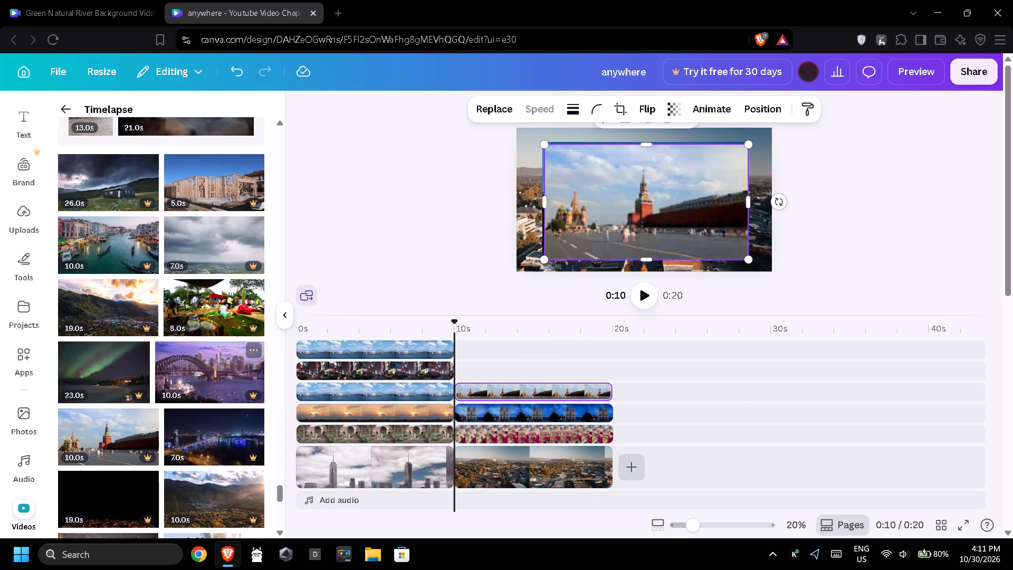
Overlay the 10.0s purple Sydney Harbour Bridge clip on the track above the Red Square clip, starting with the town scene.
drag(189, 387, 470, 375)
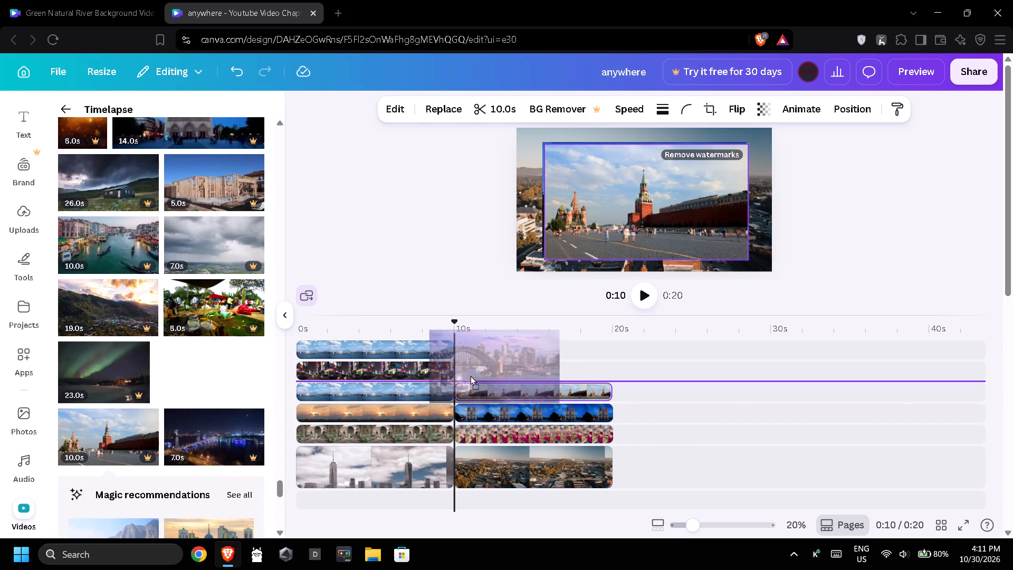
drag(470, 375, 488, 365)
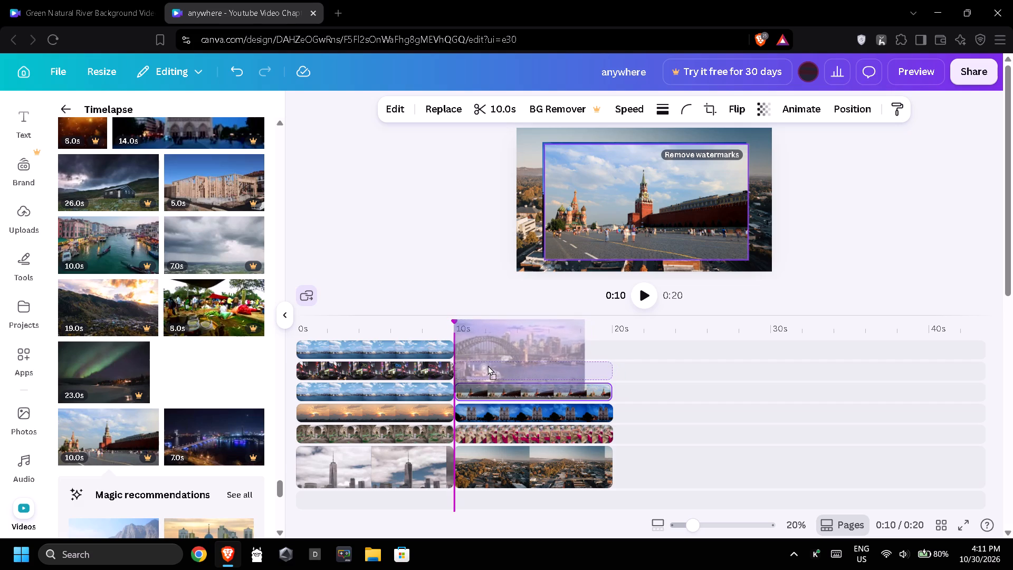
drag(488, 365, 487, 365)
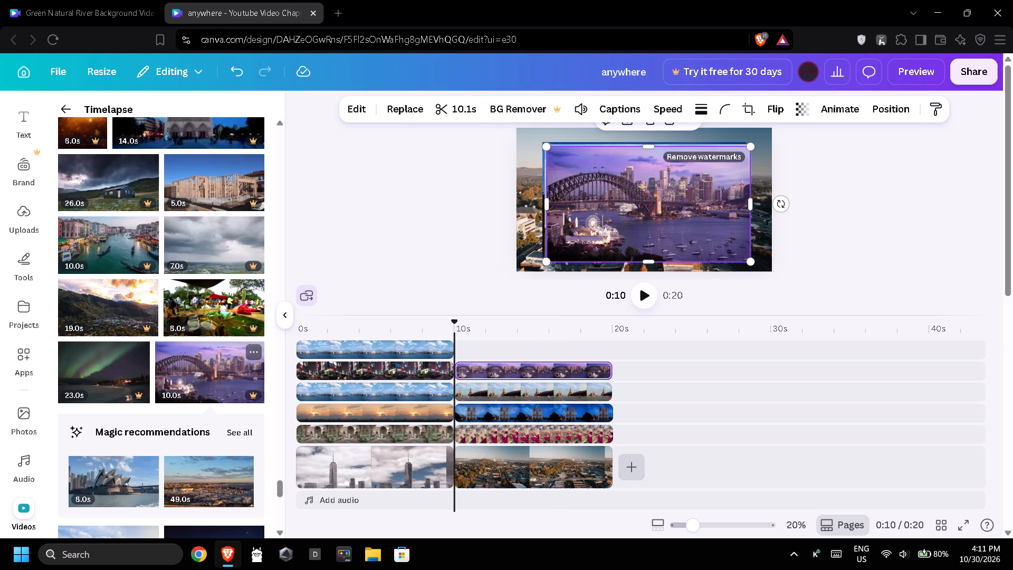
Overlay the 19.0s mountain valley sunset clip on the track above the harbour bridge clip, from the town scene's start, and trim it to 10.0 s.
scroll(124, 335, down, 2)
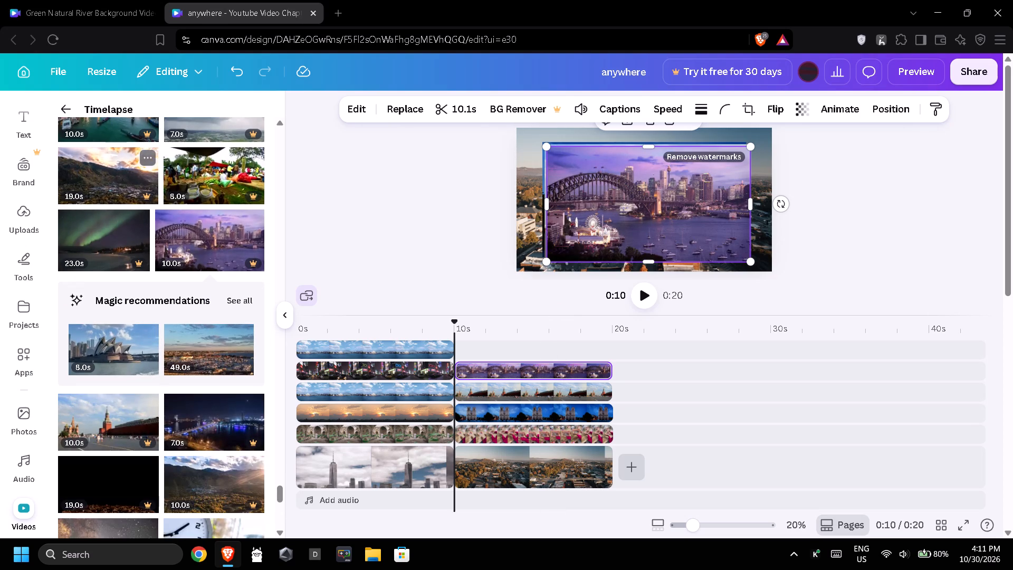
drag(112, 186, 508, 332)
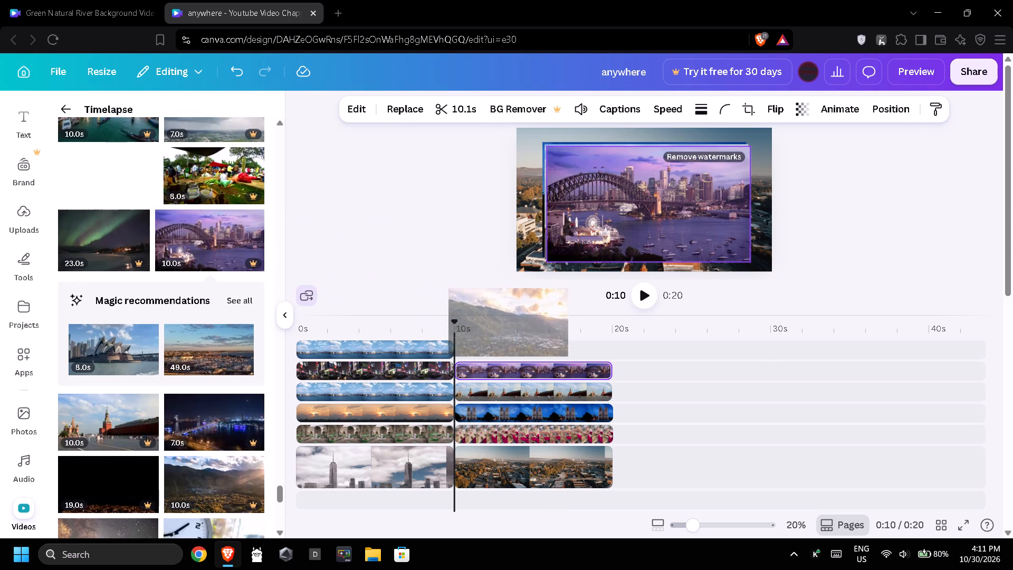
drag(508, 332, 506, 346)
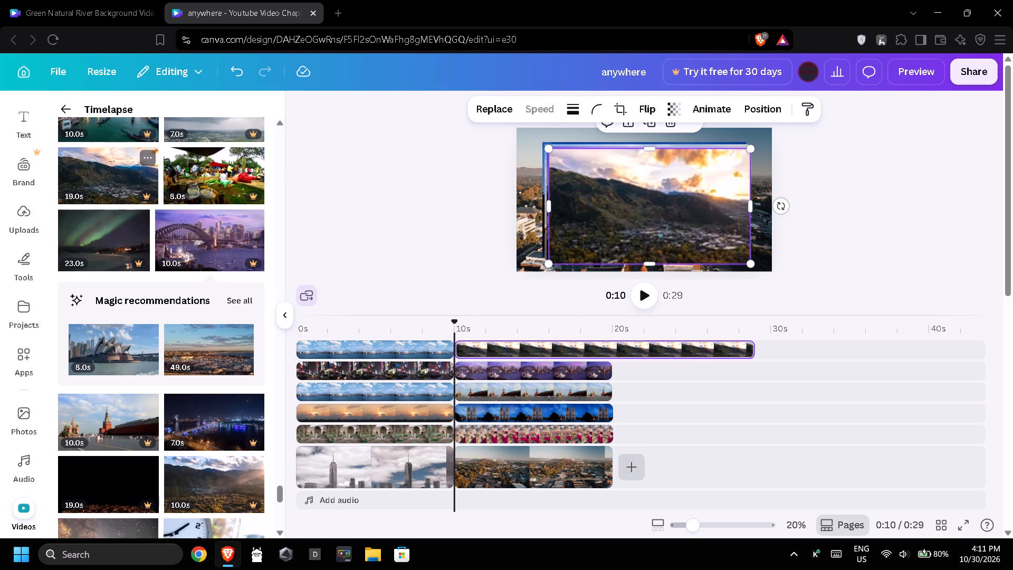
click(751, 349)
drag(751, 349, 651, 356)
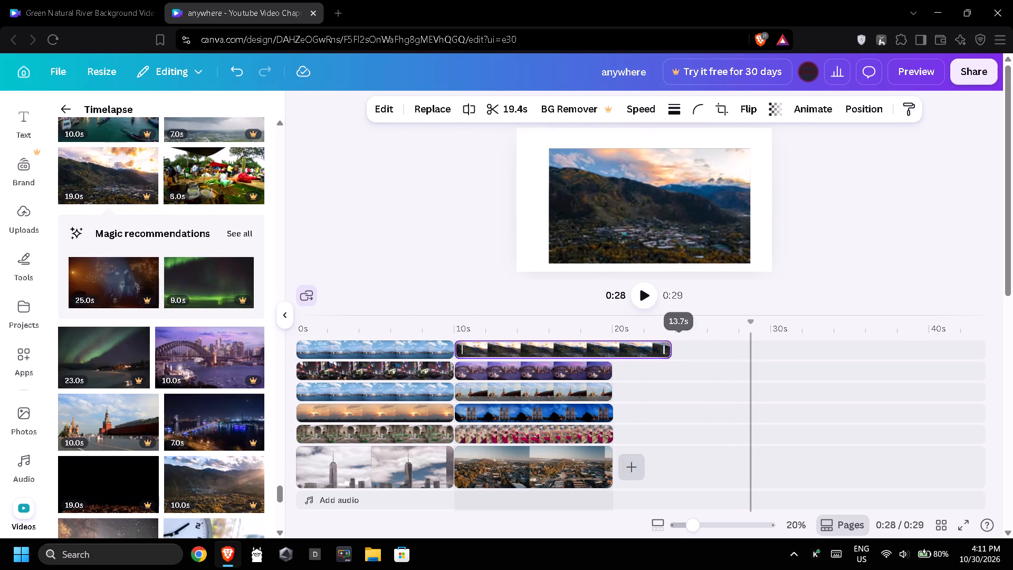
drag(651, 356, 613, 356)
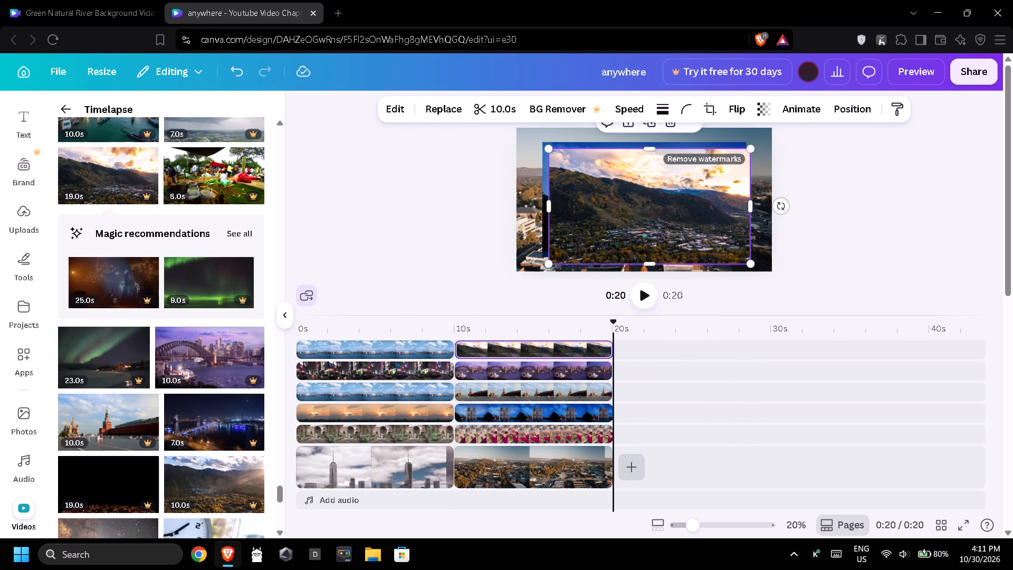
Shrink the mountain valley clip to under a third of the frame's width and place it in the video frame's lower-left area.
click(510, 429)
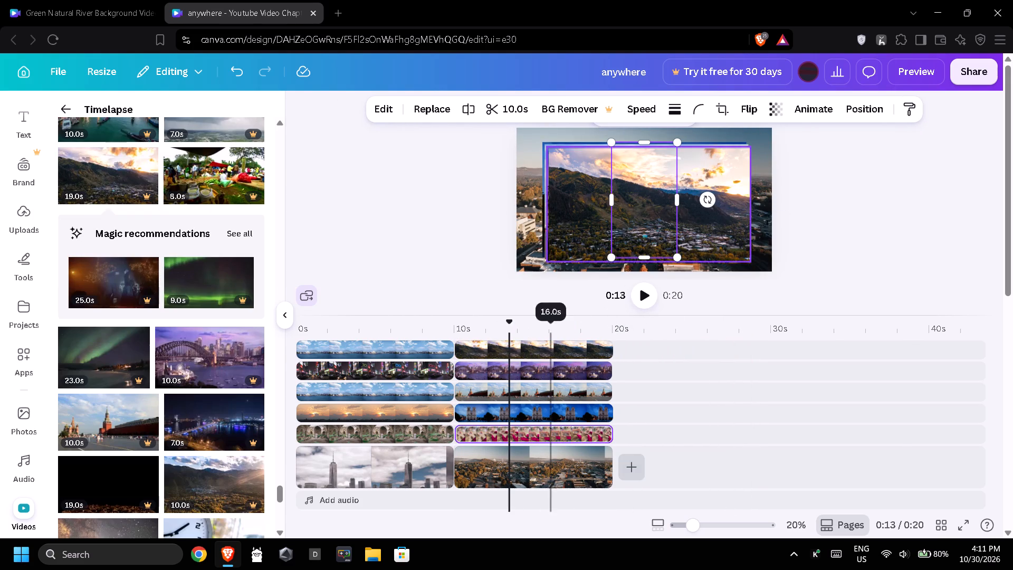
click(734, 165)
drag(749, 150, 702, 176)
drag(646, 201, 607, 222)
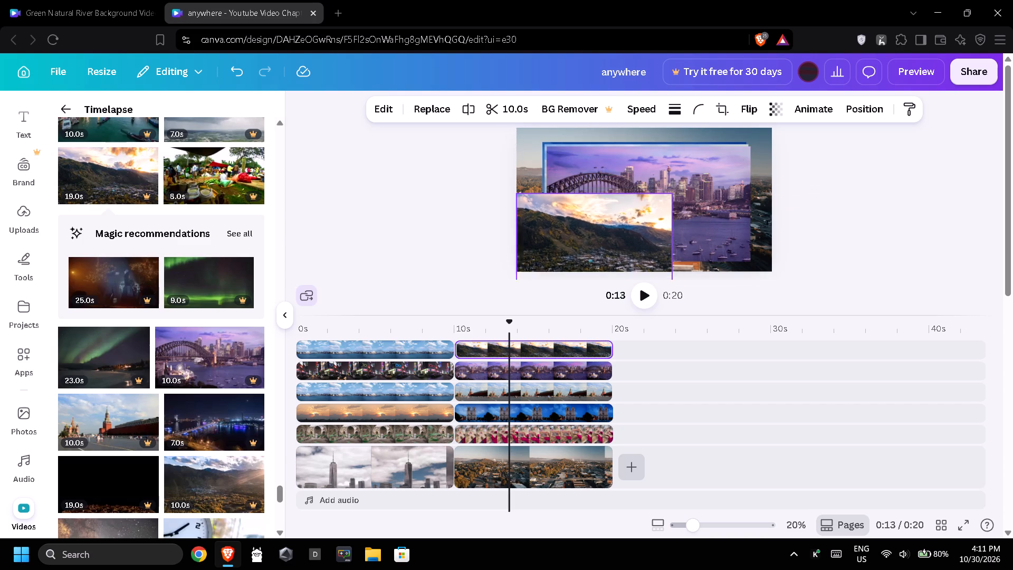
drag(607, 222, 641, 205)
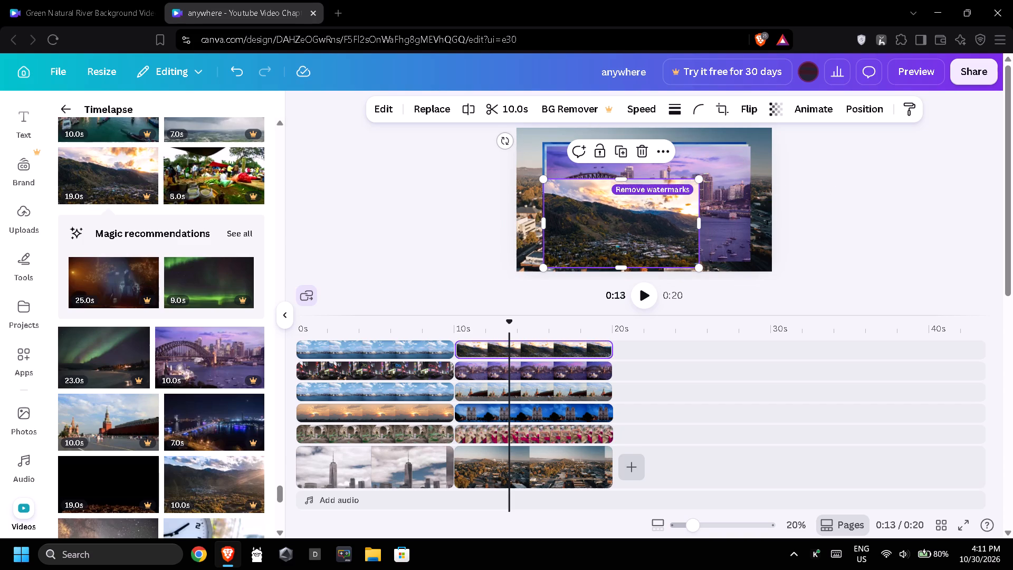
drag(699, 180, 632, 213)
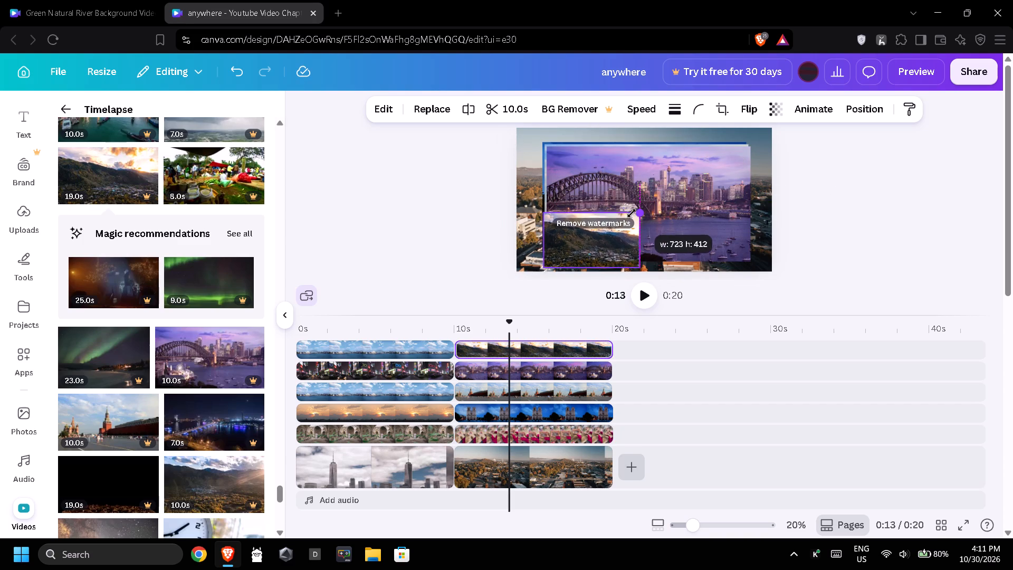
drag(632, 213, 619, 226)
Shrink the harbour bridge clip to under a third of the frame's width, keeping it in the video frame's upper-right area.
click(643, 191)
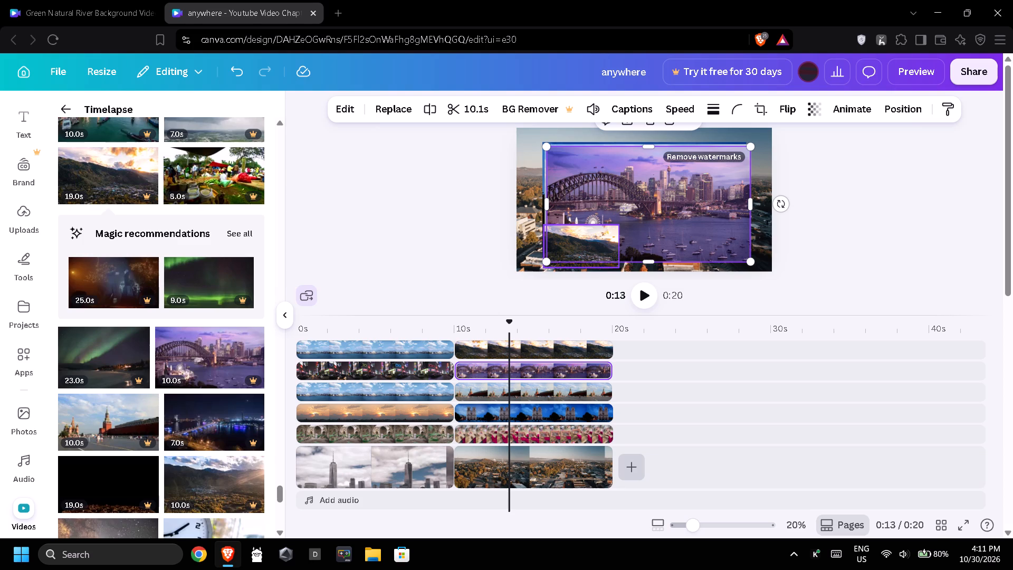
drag(549, 259, 680, 193)
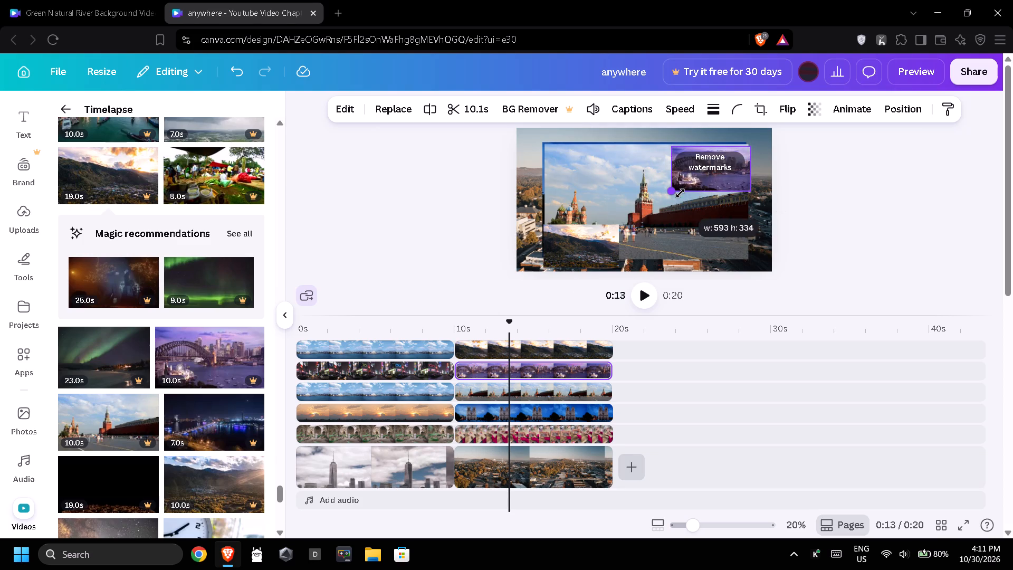
drag(680, 193, 682, 191)
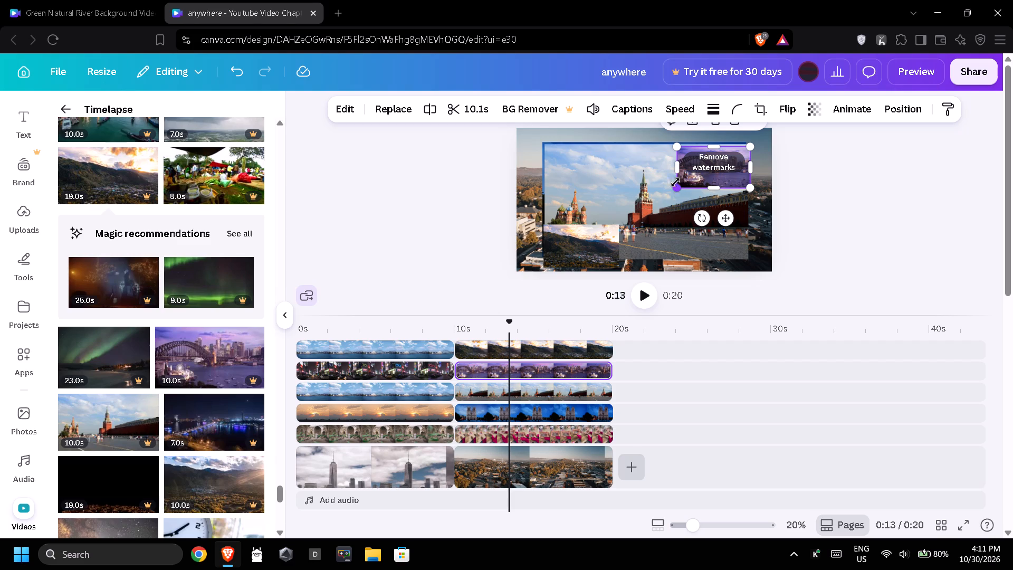
Shrink the Red Square clip to under a third of the frame's width, keeping it in the video frame's lower-right area.
click(602, 170)
drag(547, 143, 678, 231)
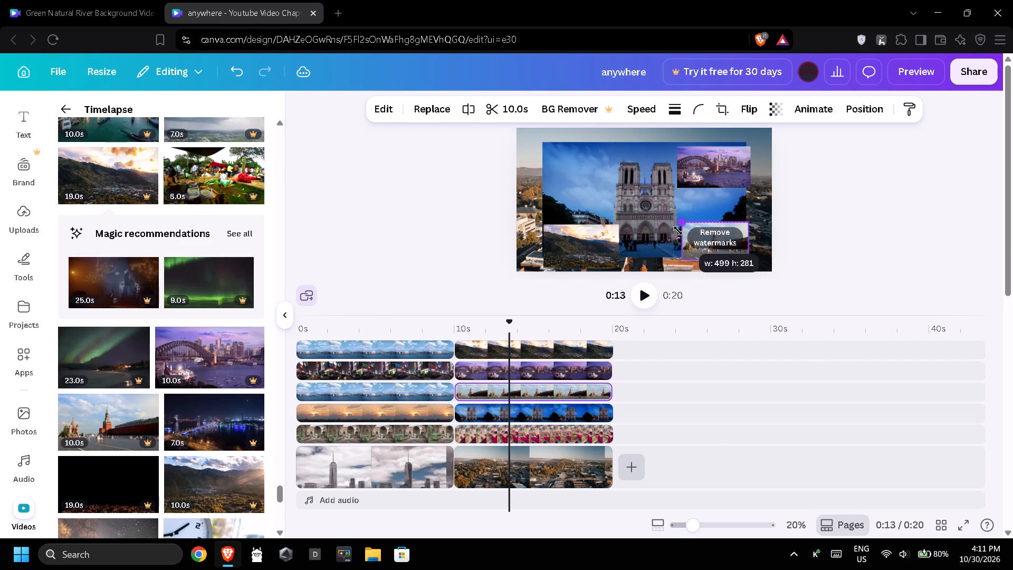
drag(678, 231, 675, 230)
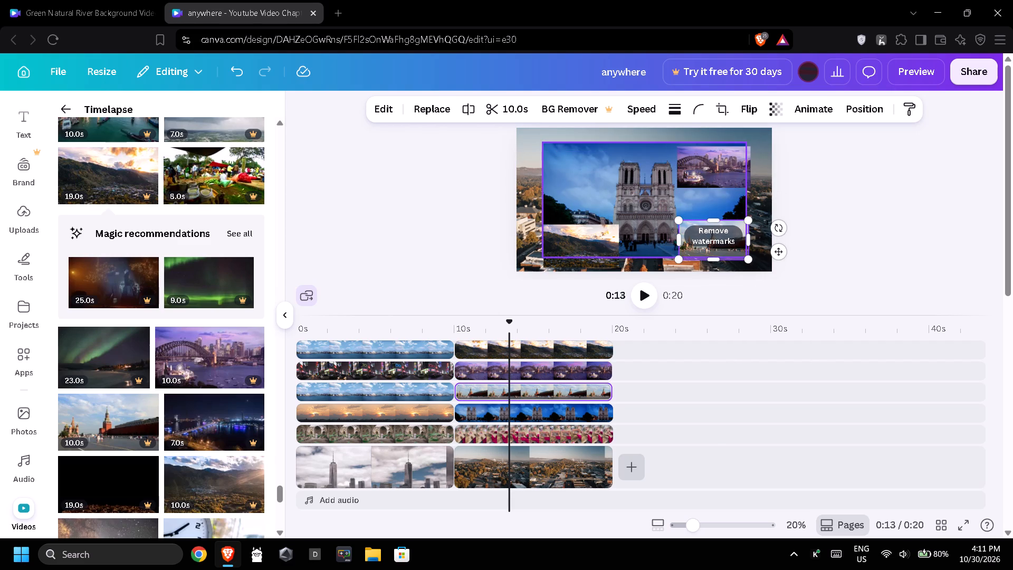
Shrink the Notre-Dame clip to under a third of the frame's width, keeping it in the video frame's upper-left area.
click(598, 184)
drag(744, 255, 635, 179)
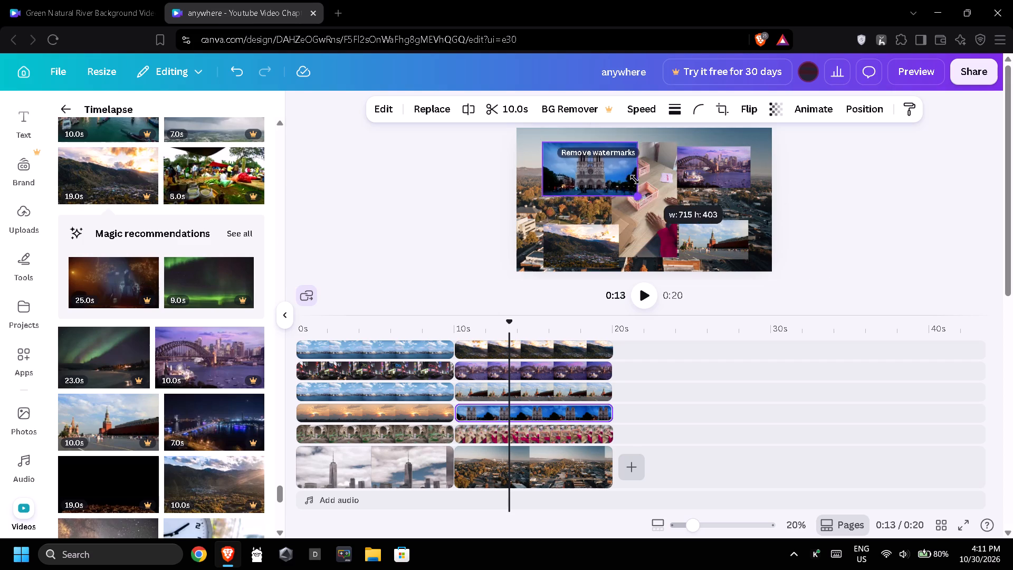
drag(635, 179, 618, 176)
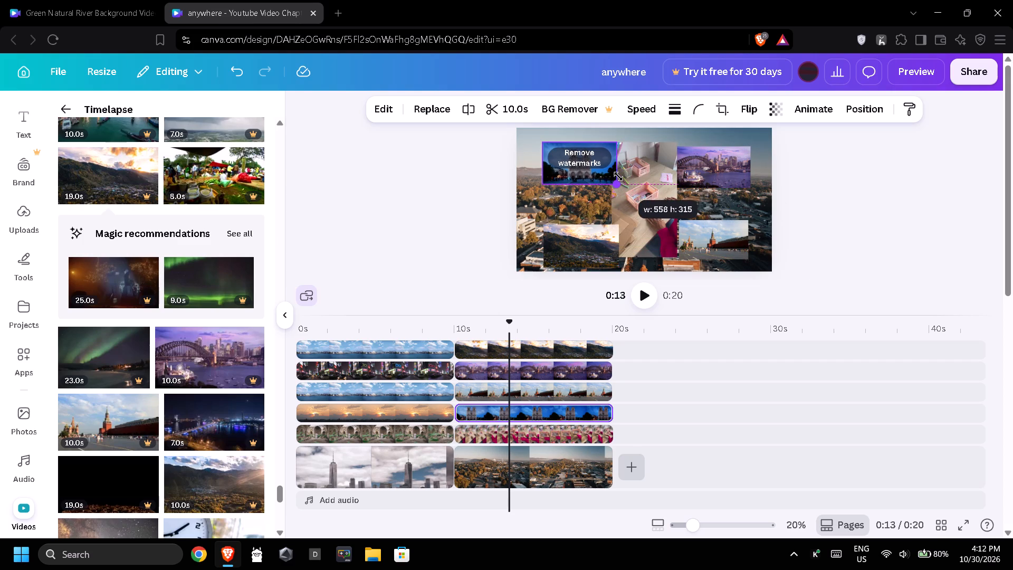
drag(618, 176, 622, 177)
Crop the vertical box-packing clip from its bottom and top edges to a small landscape rectangle at the centre of the frame.
click(629, 209)
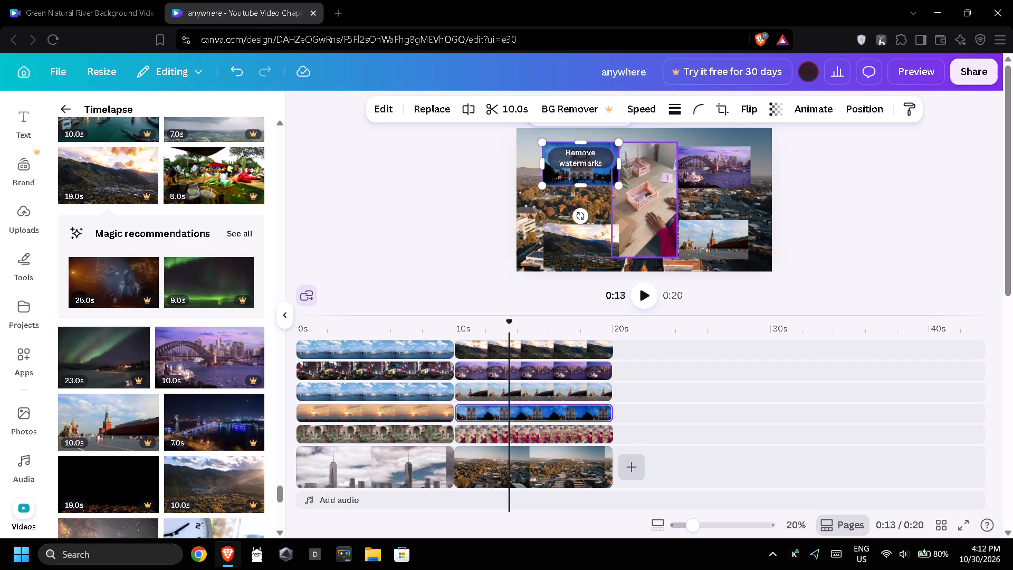
click(425, 207)
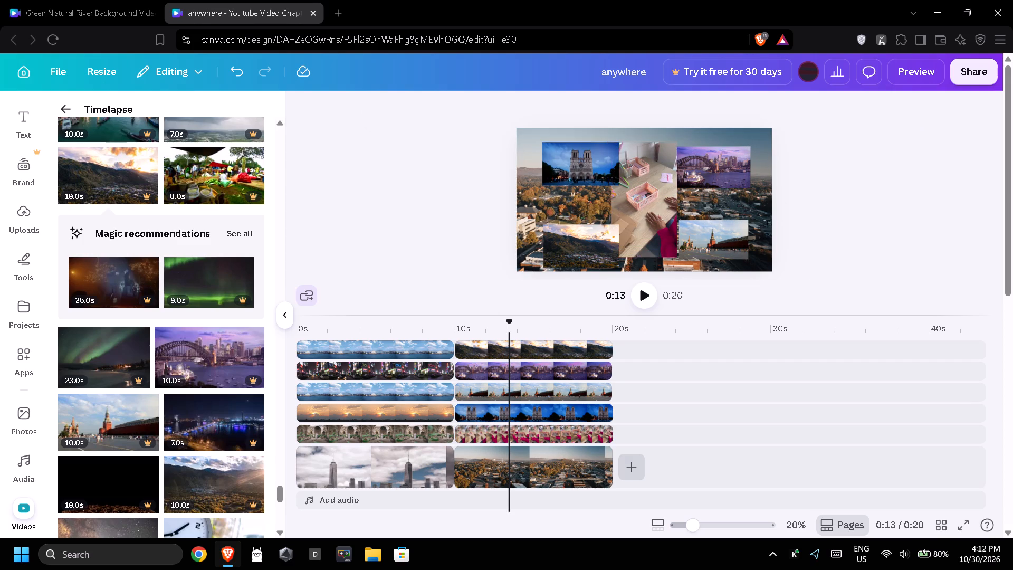
click(635, 195)
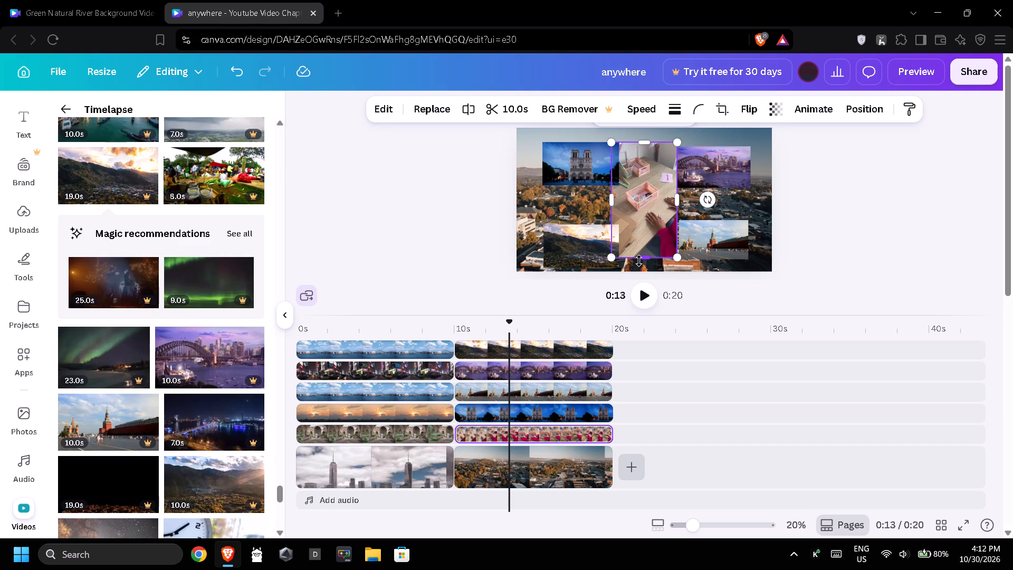
drag(639, 261, 637, 226)
drag(642, 140, 645, 176)
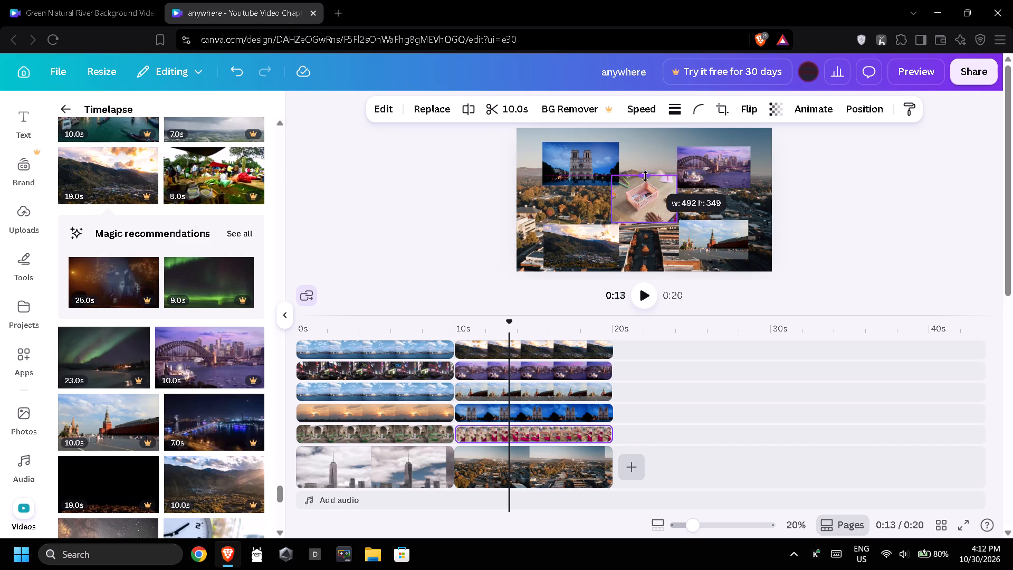
drag(645, 176, 646, 185)
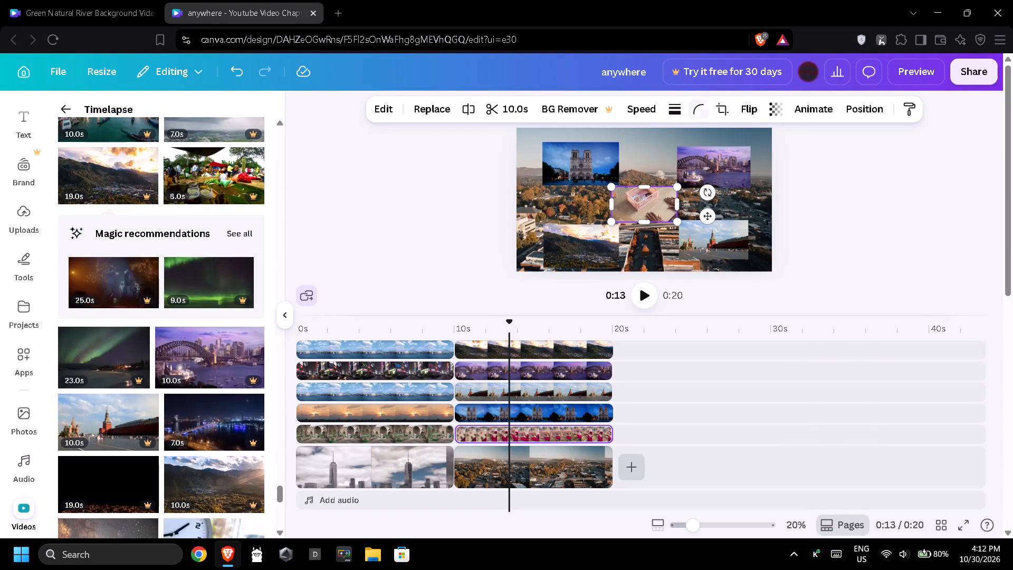
Give the box-packing clip a solid black border with stroke weight 100 and maximum corner rounding.
click(678, 107)
drag(697, 195, 746, 198)
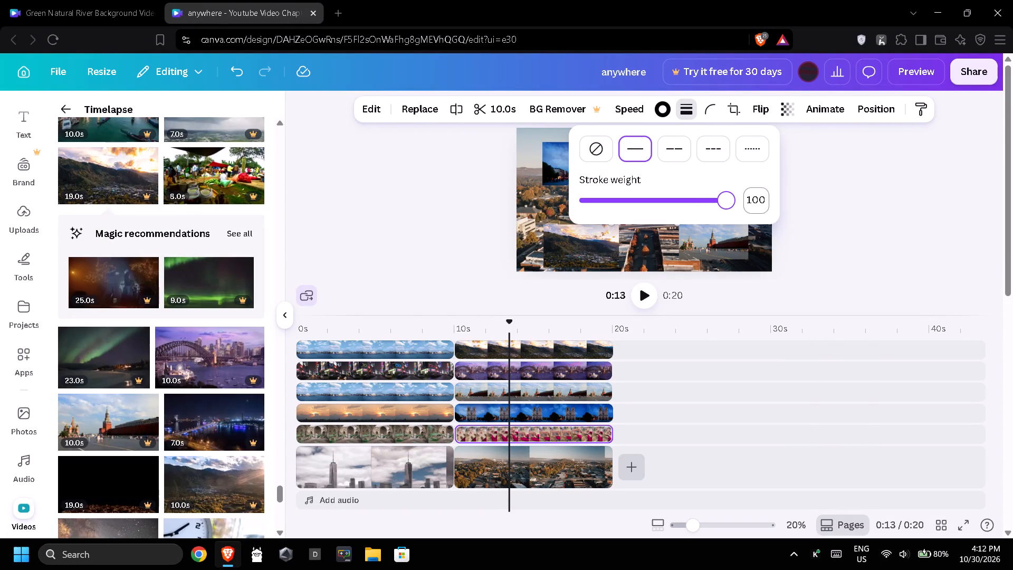
click(829, 189)
click(707, 107)
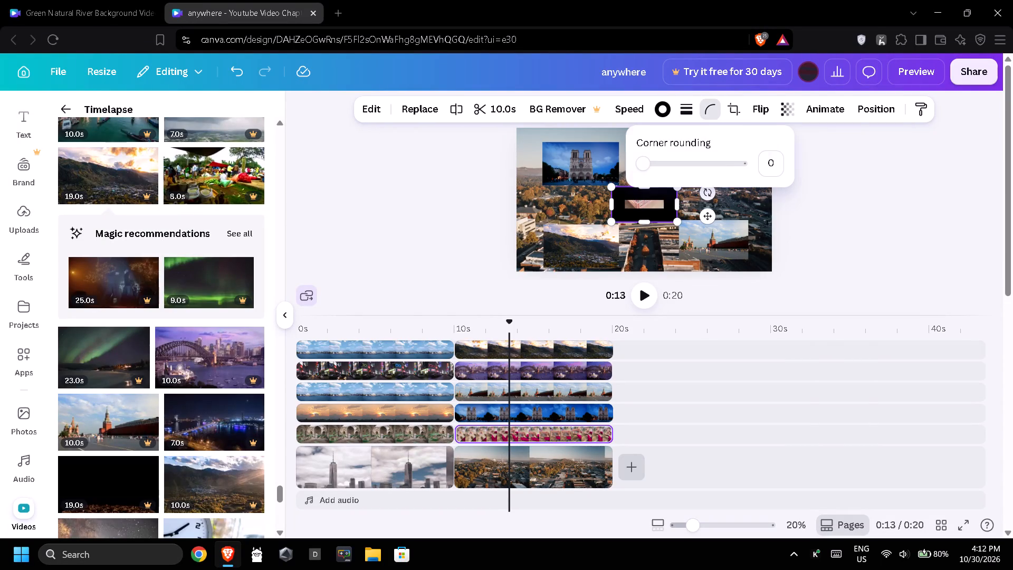
drag(721, 161, 770, 164)
click(815, 204)
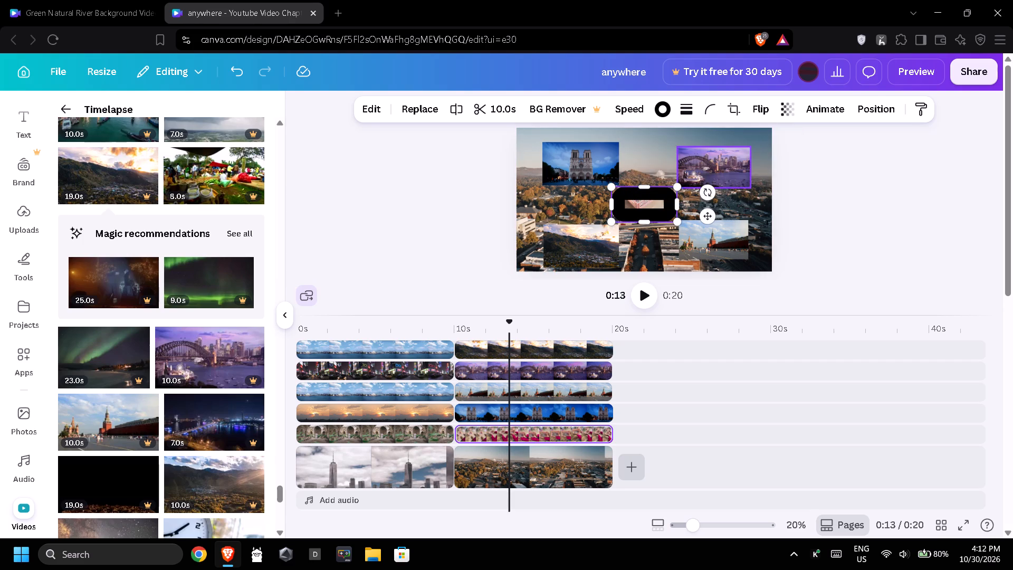
Give the Notre-Dame clip a solid black border at maximum stroke weight and set its corner rounding to 100.
click(581, 155)
click(671, 118)
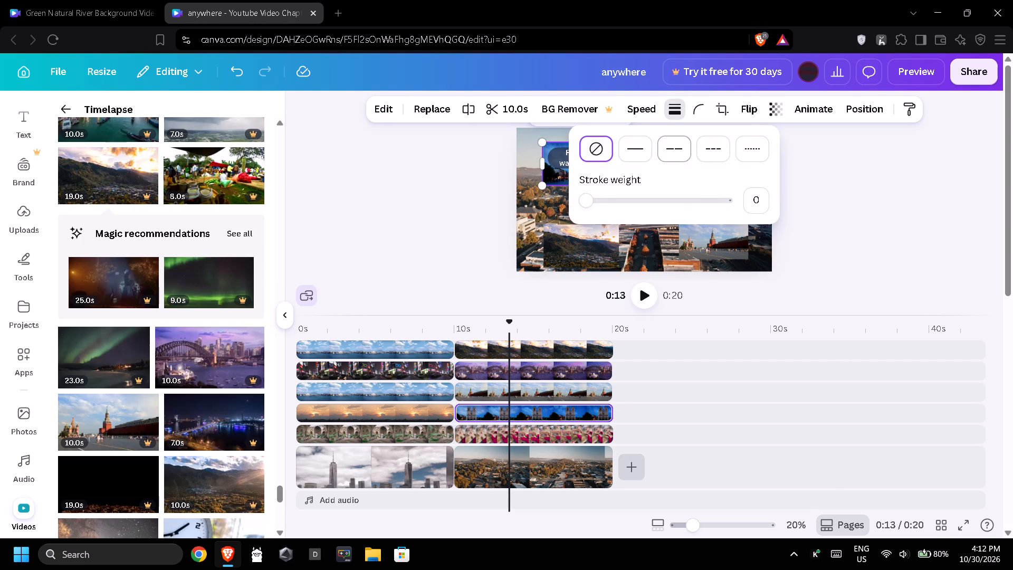
drag(709, 205, 778, 206)
click(808, 200)
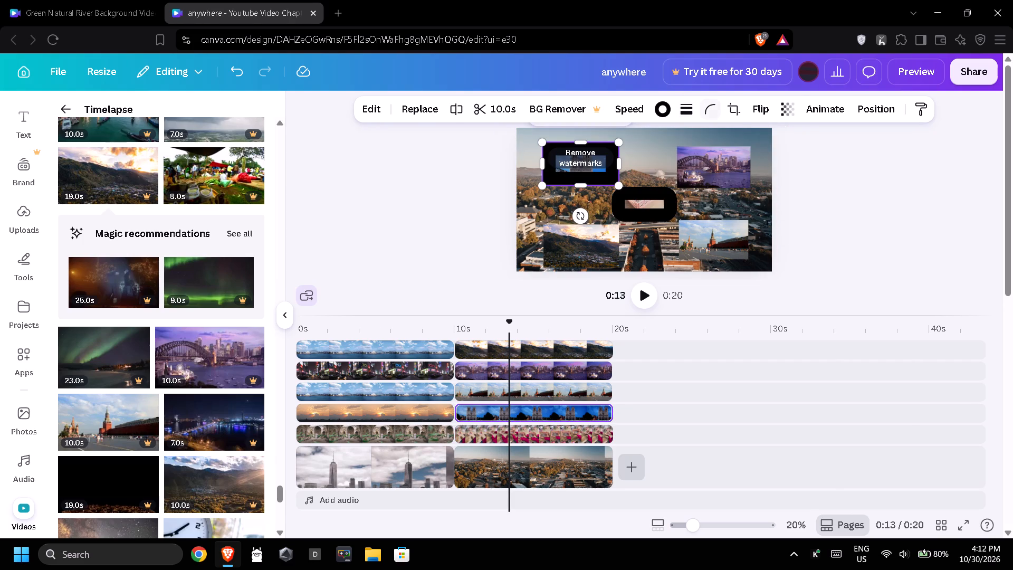
click(711, 118)
drag(738, 159, 749, 161)
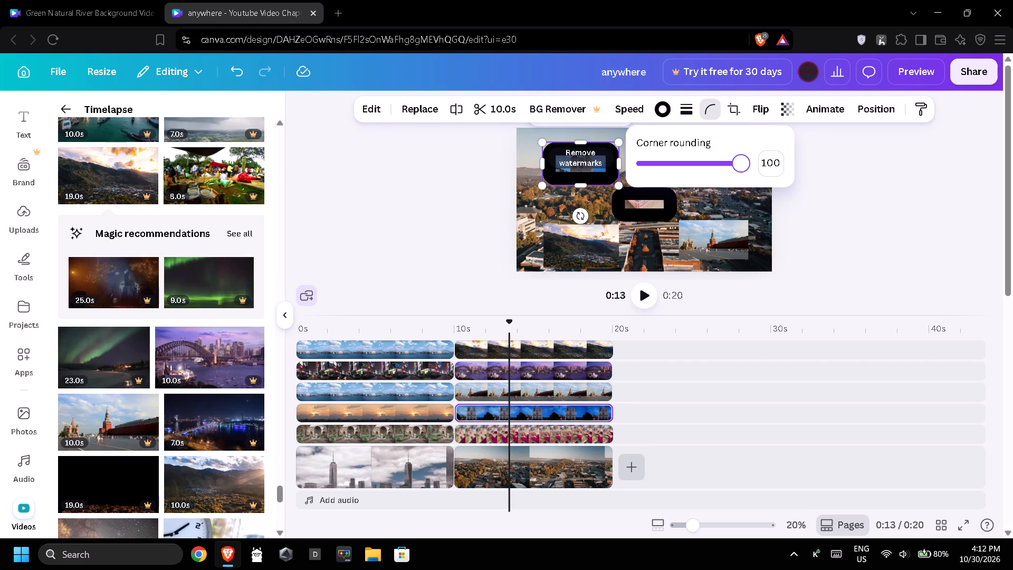
click(850, 193)
Give the harbour bridge clip a solid black border at maximum stroke weight and maximum corner rounding.
click(729, 170)
click(710, 112)
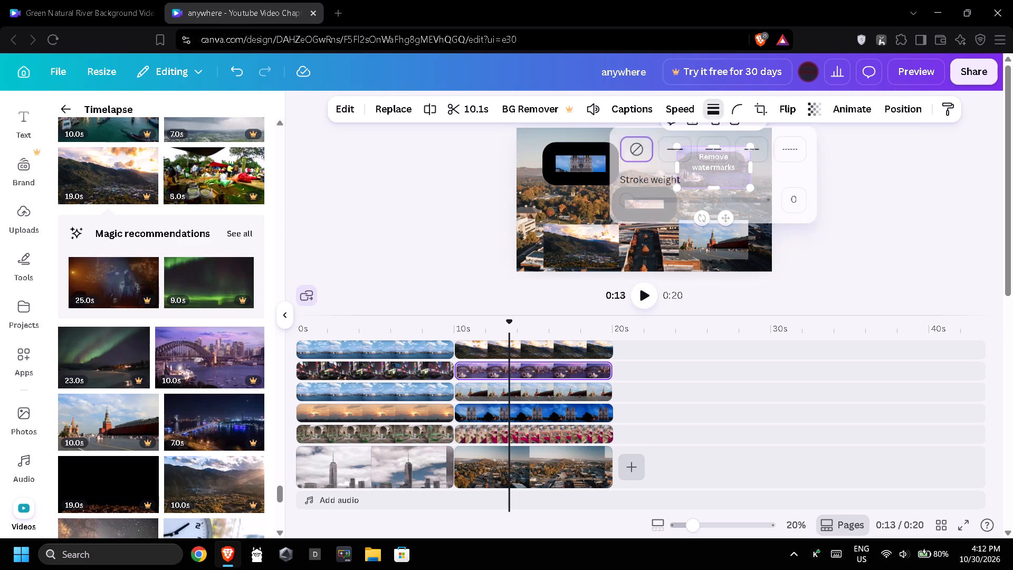
drag(753, 201, 787, 202)
click(866, 198)
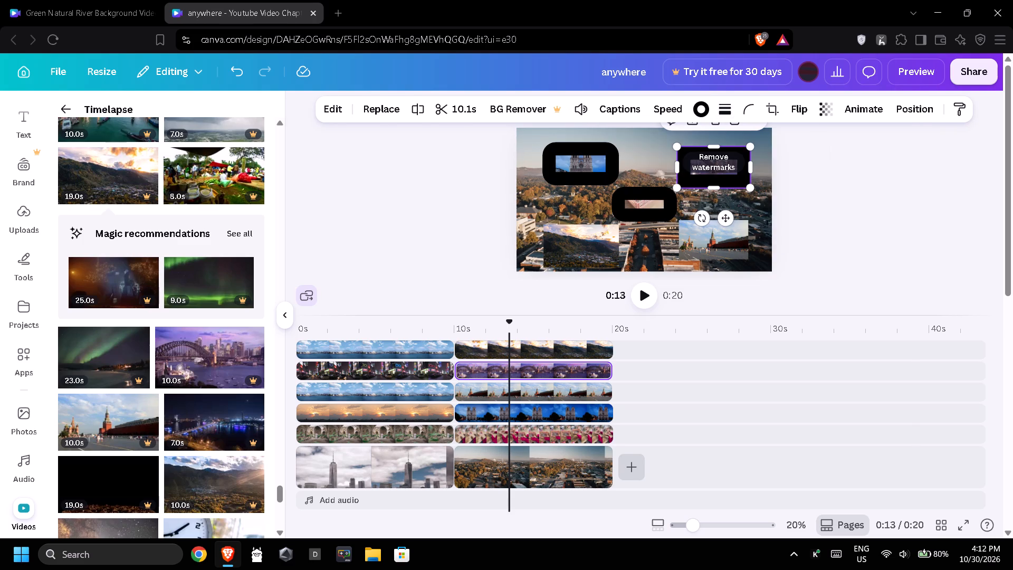
click(746, 108)
drag(764, 169, 794, 169)
click(895, 195)
Give the Red Square clip maximum corner rounding and a solid black border at maximum stroke weight.
click(744, 234)
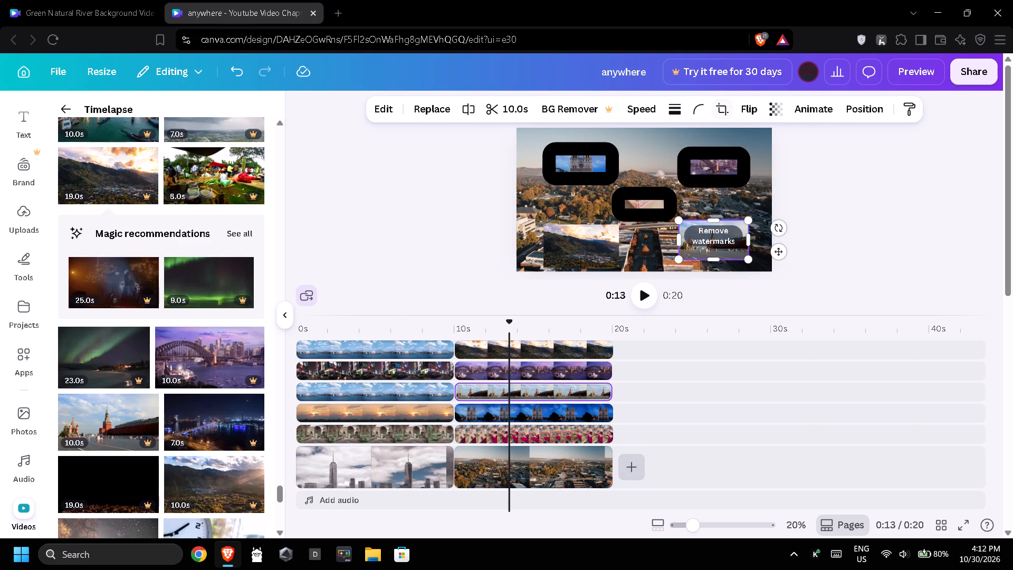
click(697, 110)
drag(721, 166, 756, 166)
click(850, 198)
click(670, 108)
drag(715, 199, 751, 199)
click(830, 204)
Give the mountain valley clip maximum corner rounding and a solid black border at maximum stroke weight.
click(576, 240)
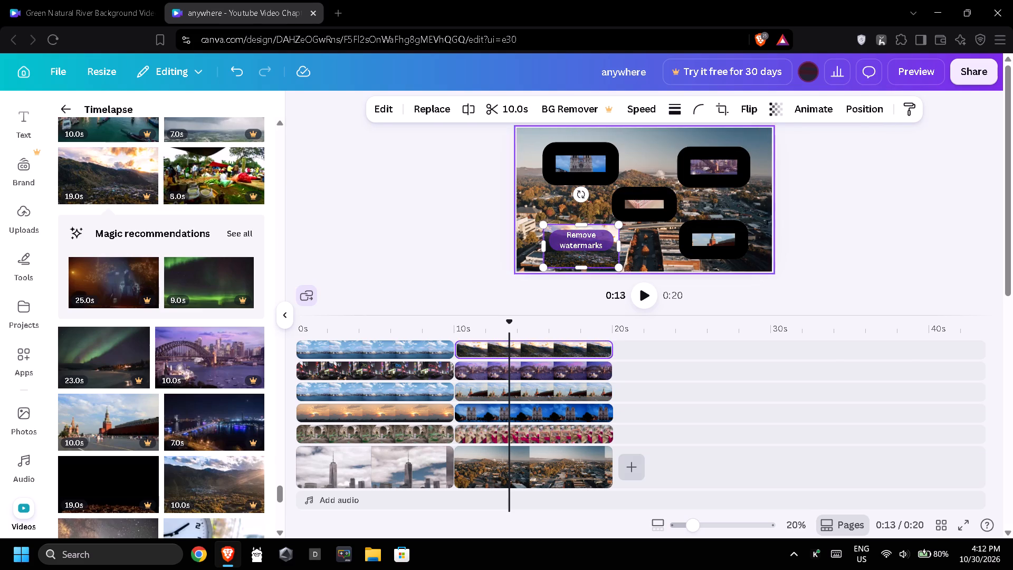
click(697, 108)
drag(716, 161, 740, 162)
click(673, 111)
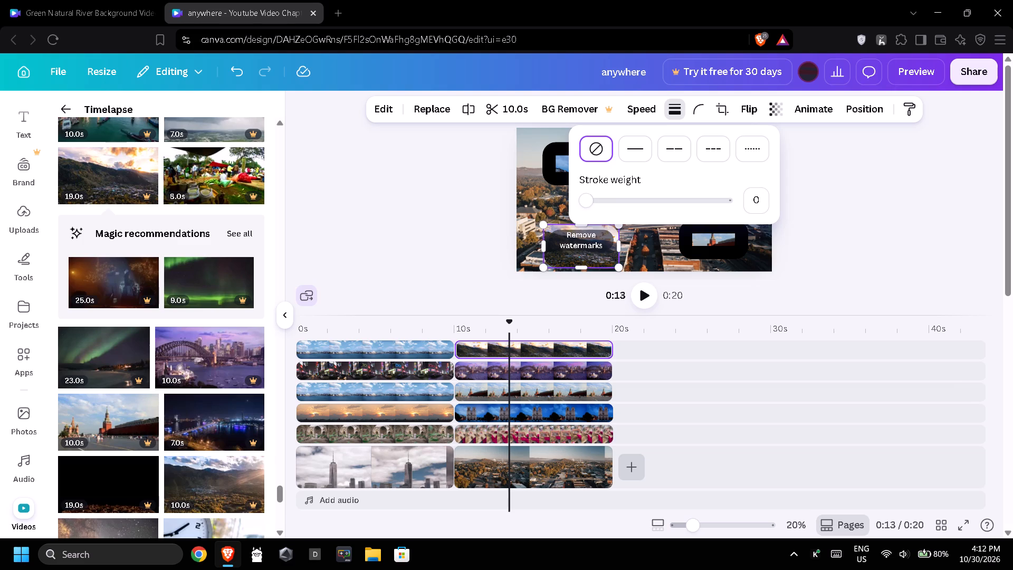
drag(718, 197, 738, 197)
click(882, 203)
click(395, 235)
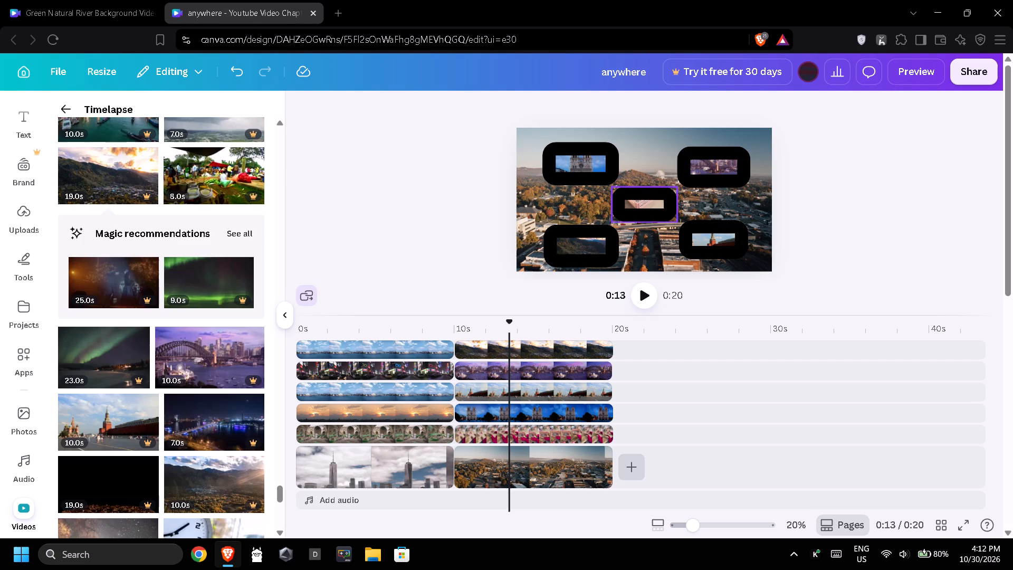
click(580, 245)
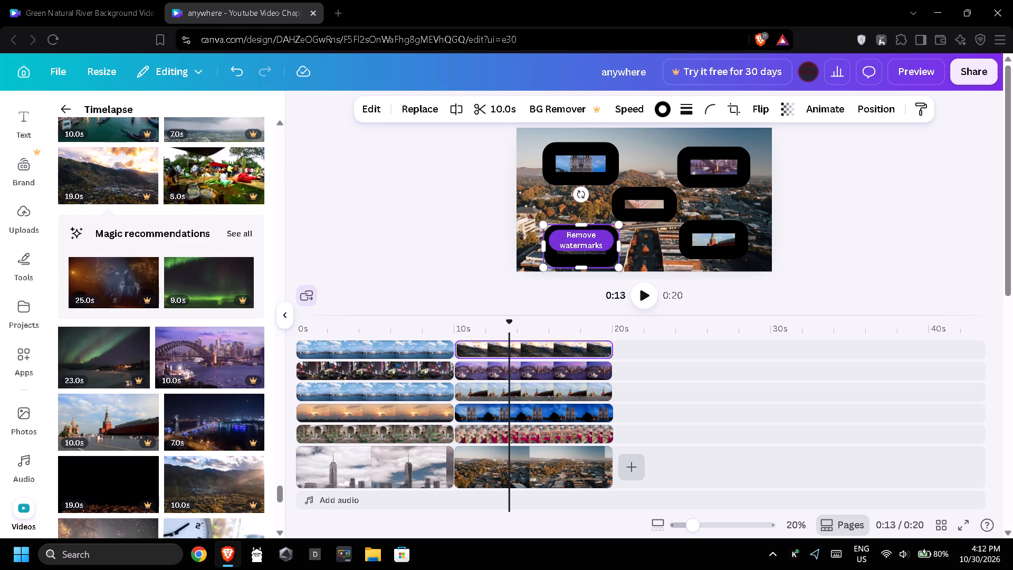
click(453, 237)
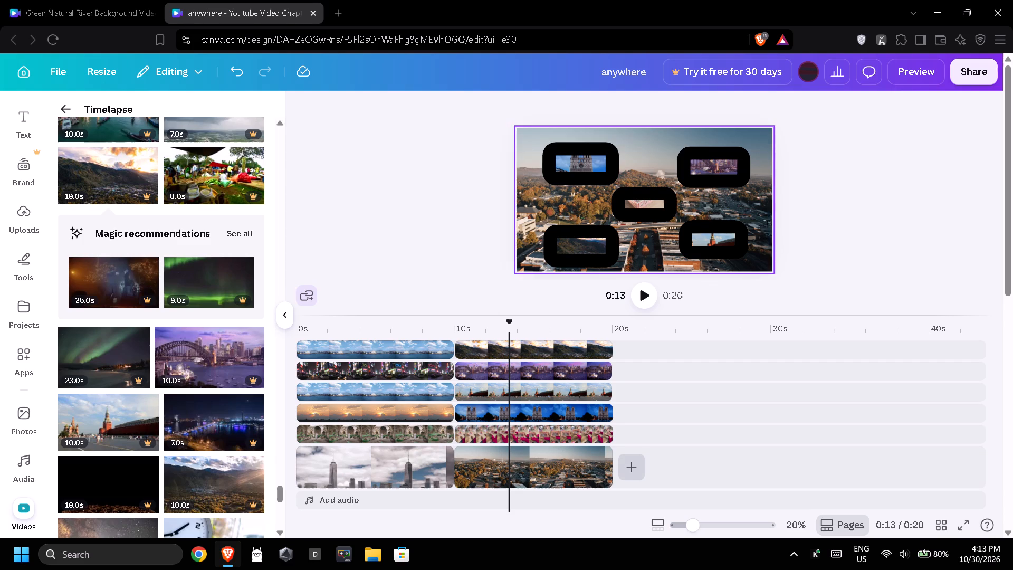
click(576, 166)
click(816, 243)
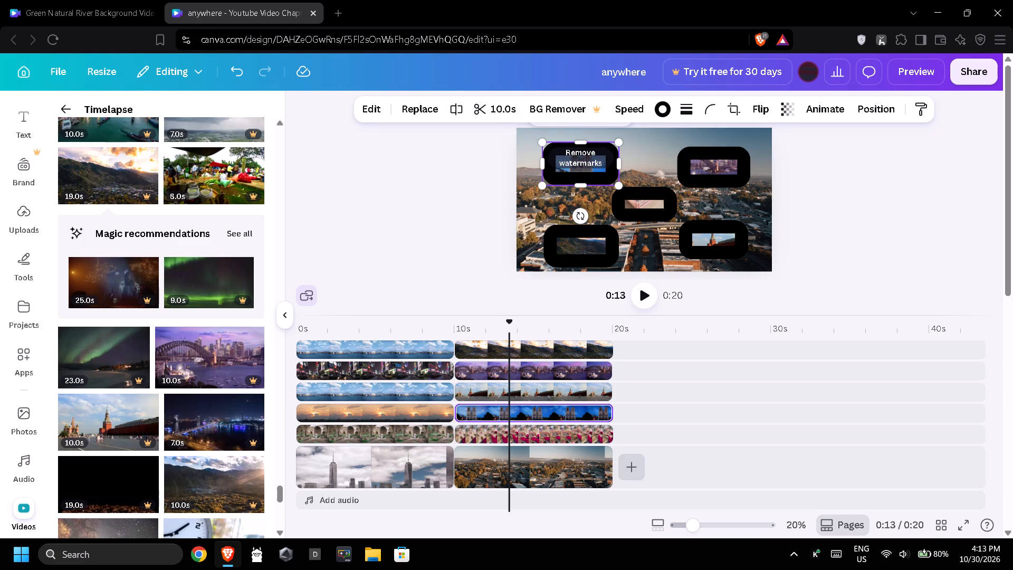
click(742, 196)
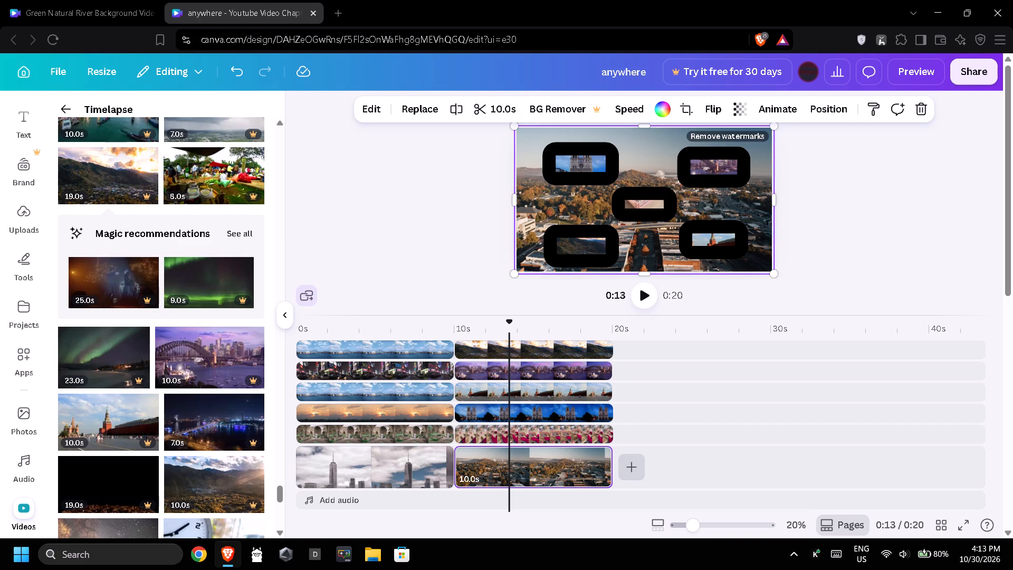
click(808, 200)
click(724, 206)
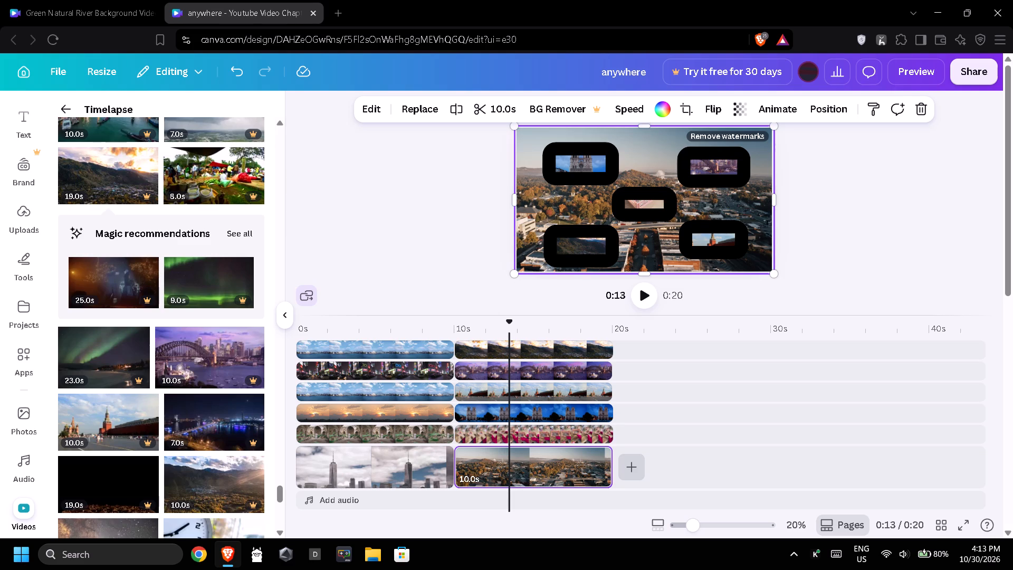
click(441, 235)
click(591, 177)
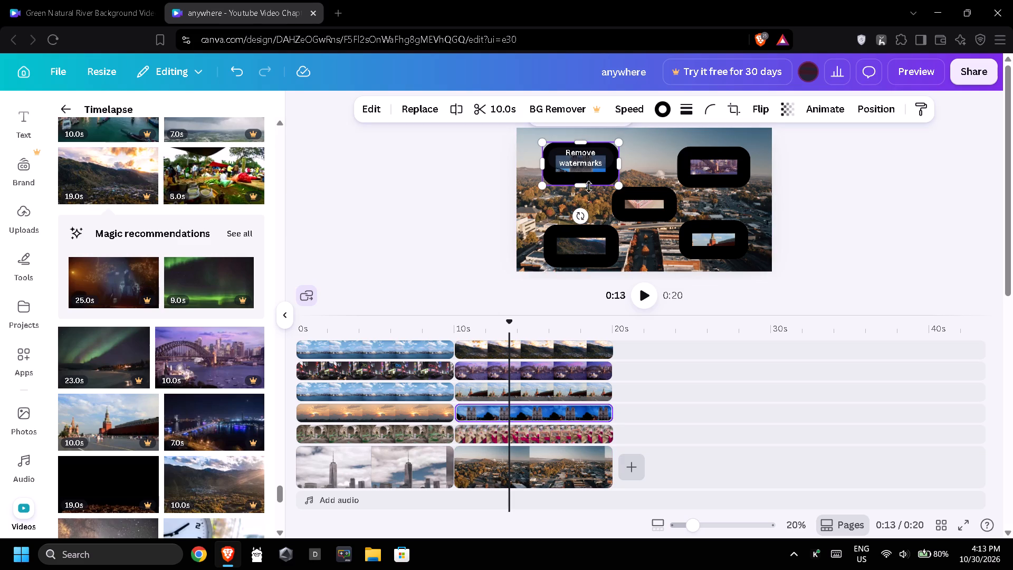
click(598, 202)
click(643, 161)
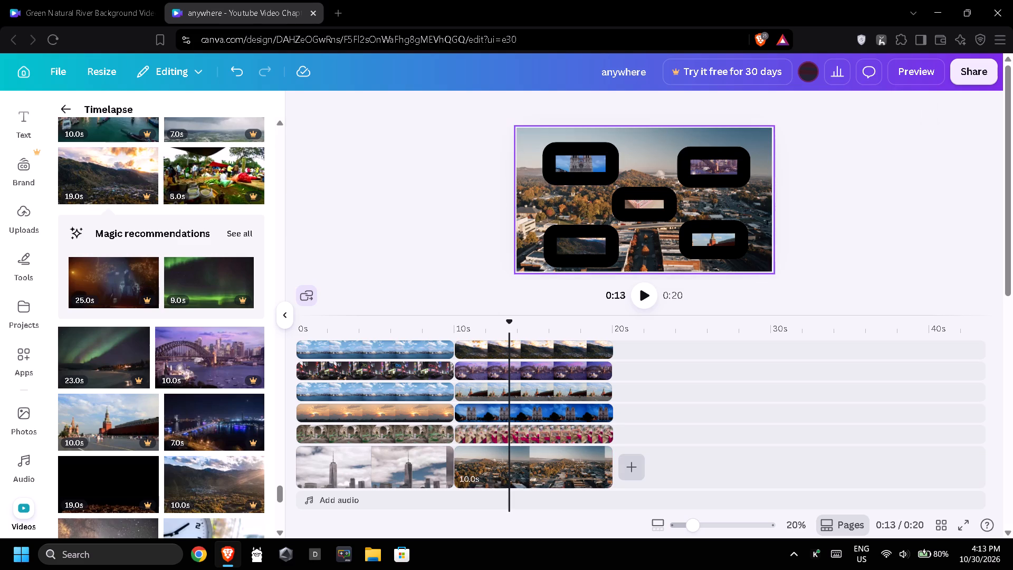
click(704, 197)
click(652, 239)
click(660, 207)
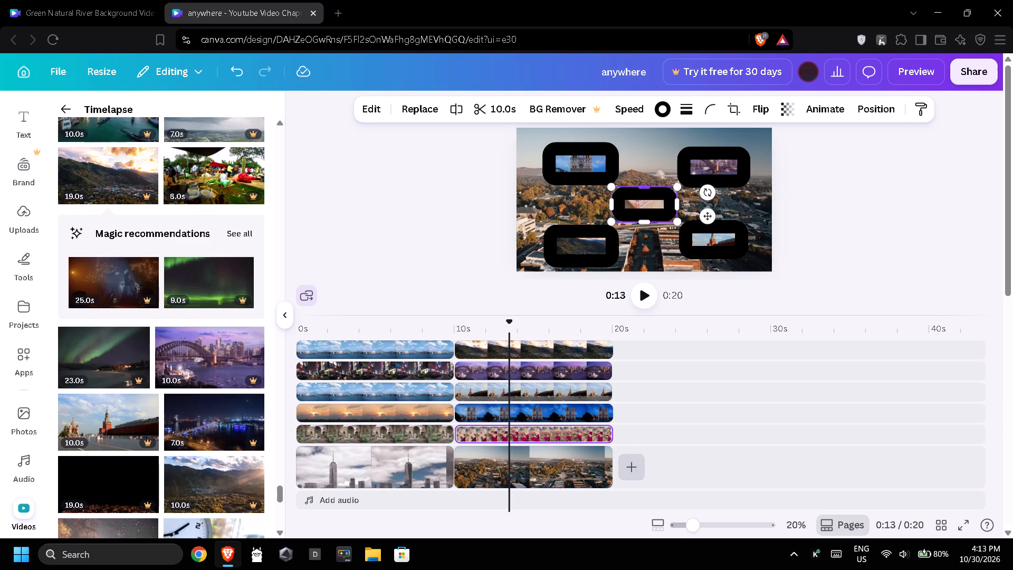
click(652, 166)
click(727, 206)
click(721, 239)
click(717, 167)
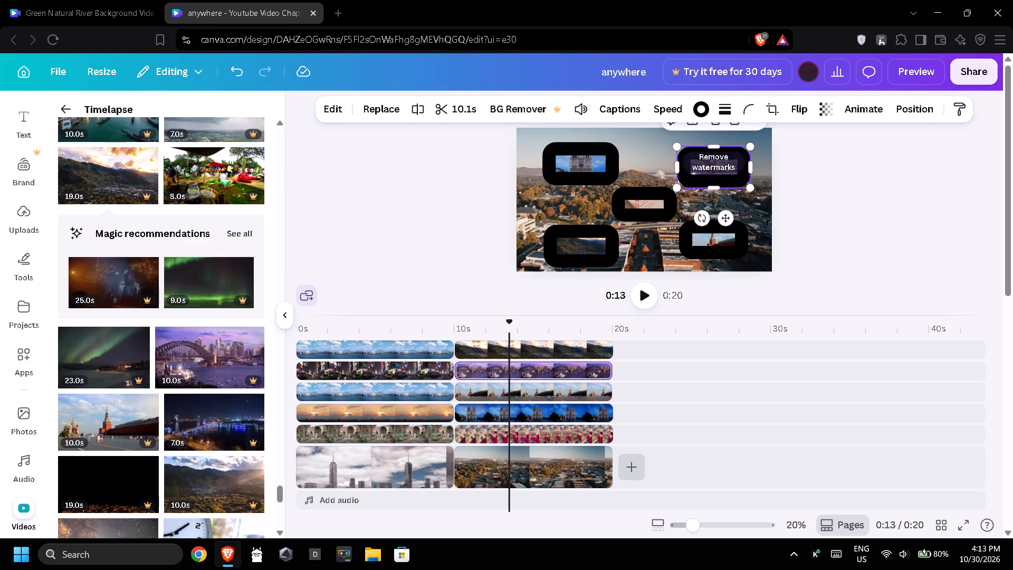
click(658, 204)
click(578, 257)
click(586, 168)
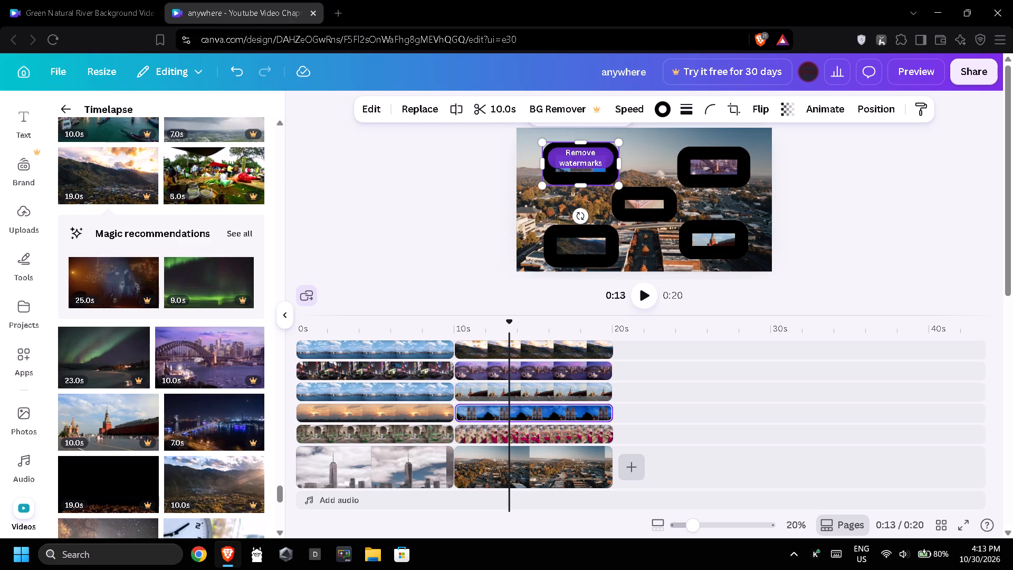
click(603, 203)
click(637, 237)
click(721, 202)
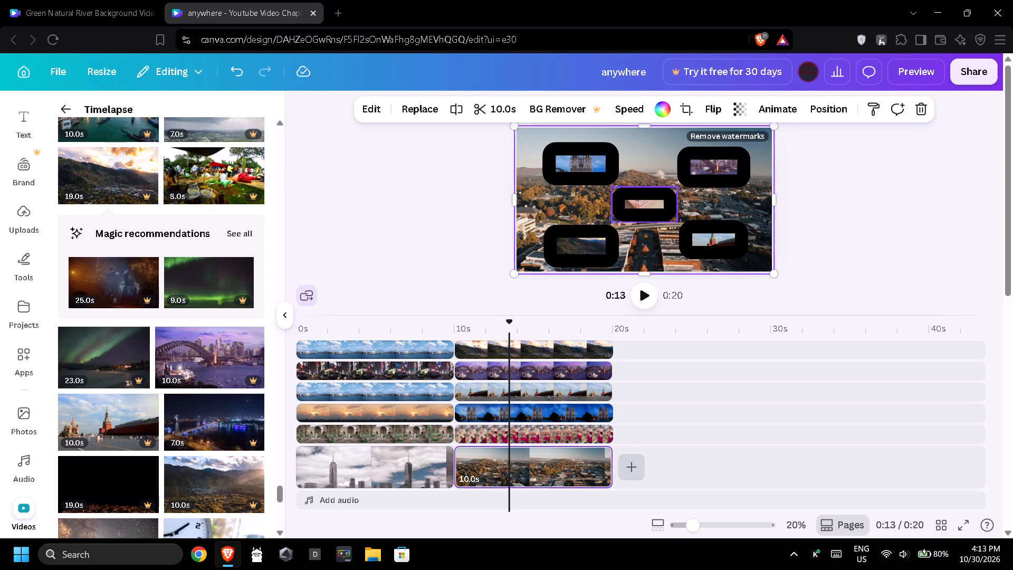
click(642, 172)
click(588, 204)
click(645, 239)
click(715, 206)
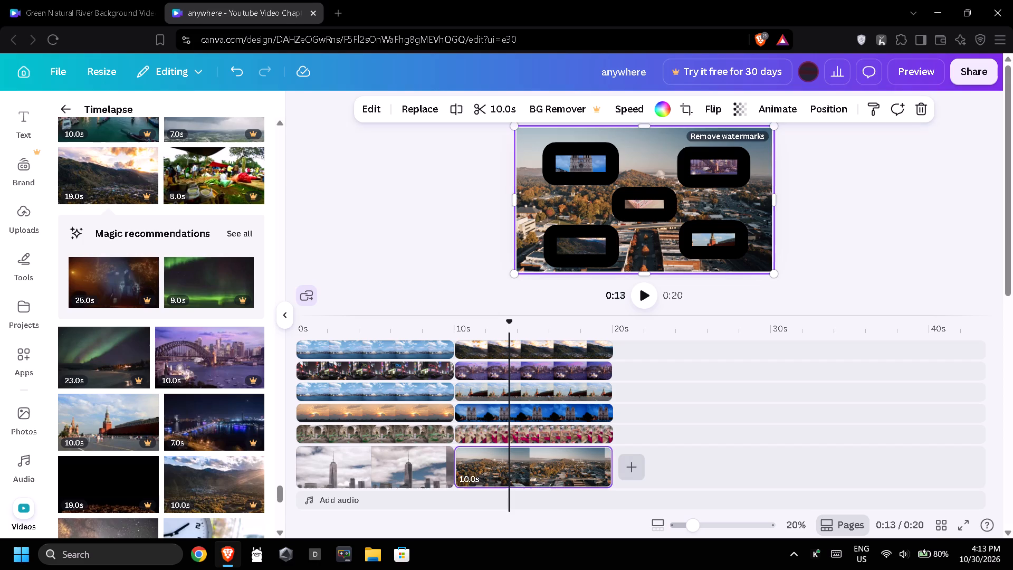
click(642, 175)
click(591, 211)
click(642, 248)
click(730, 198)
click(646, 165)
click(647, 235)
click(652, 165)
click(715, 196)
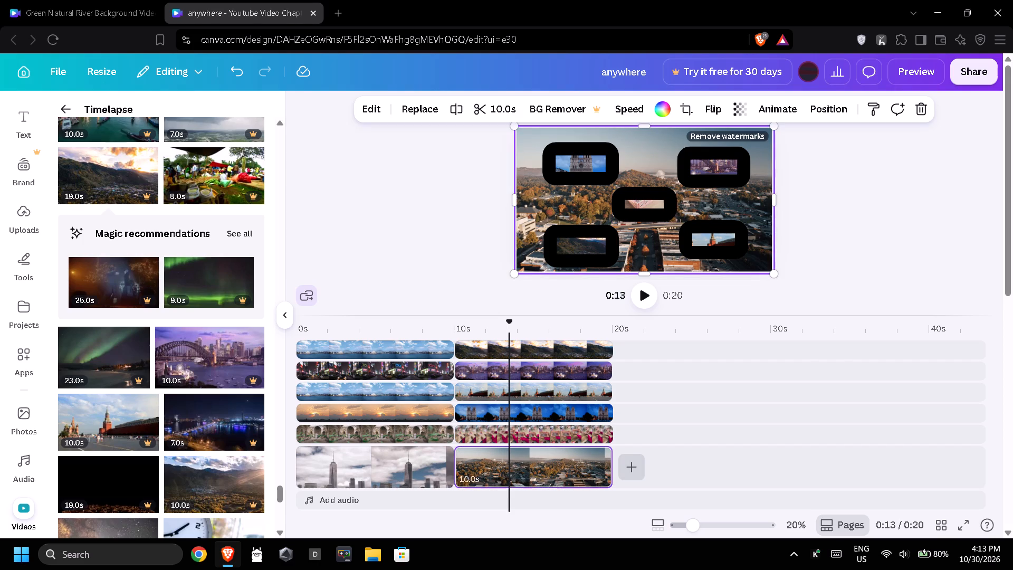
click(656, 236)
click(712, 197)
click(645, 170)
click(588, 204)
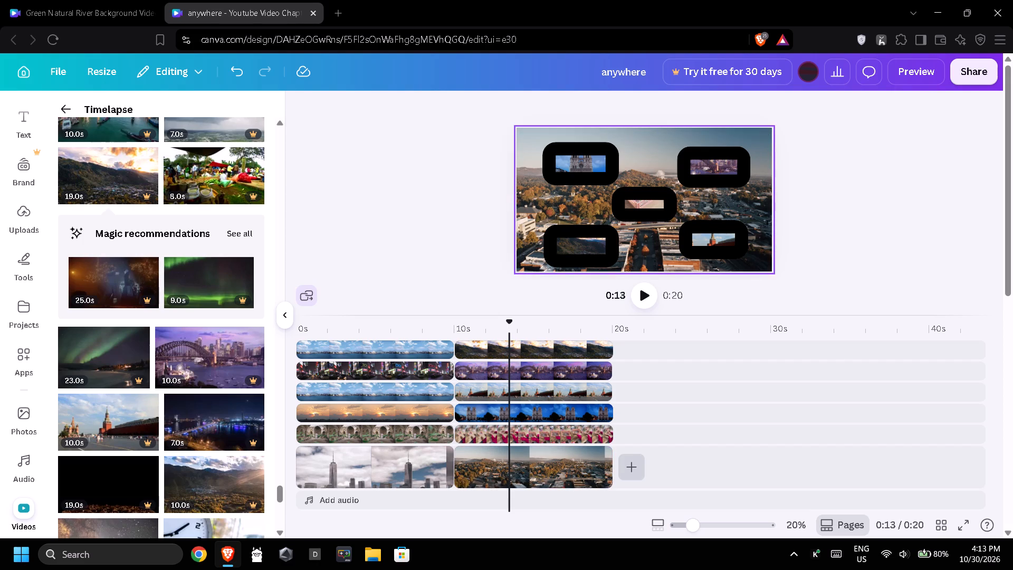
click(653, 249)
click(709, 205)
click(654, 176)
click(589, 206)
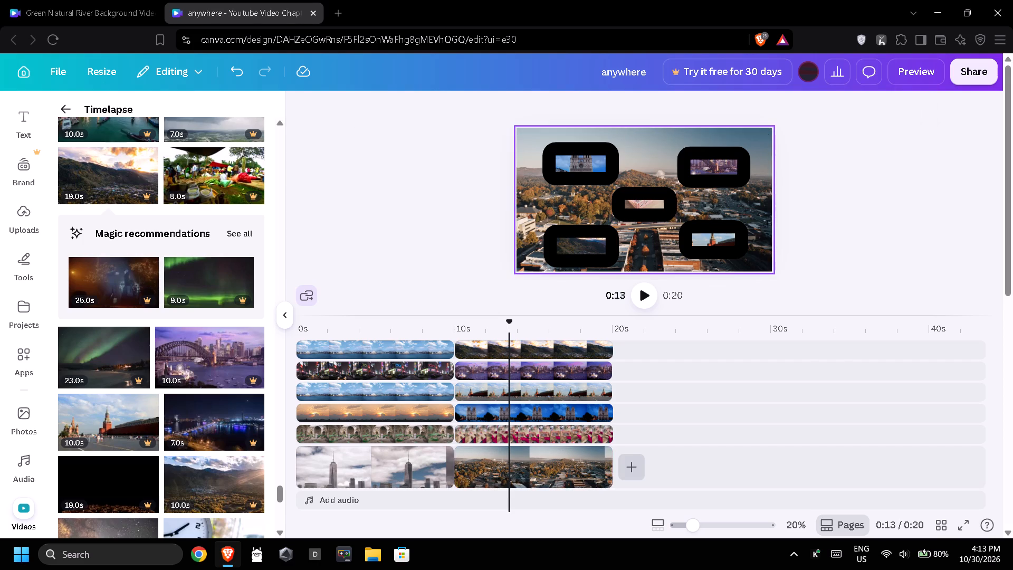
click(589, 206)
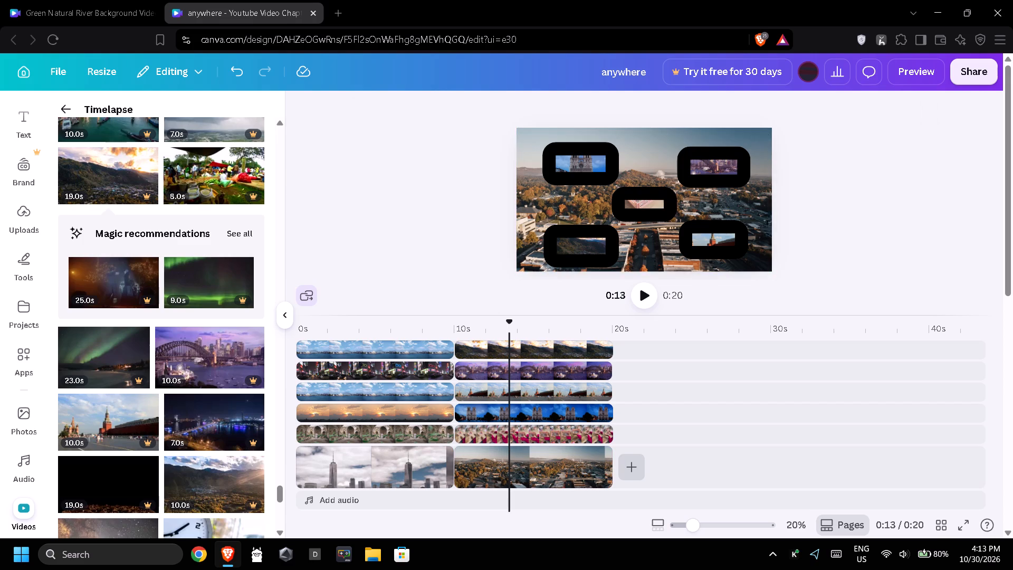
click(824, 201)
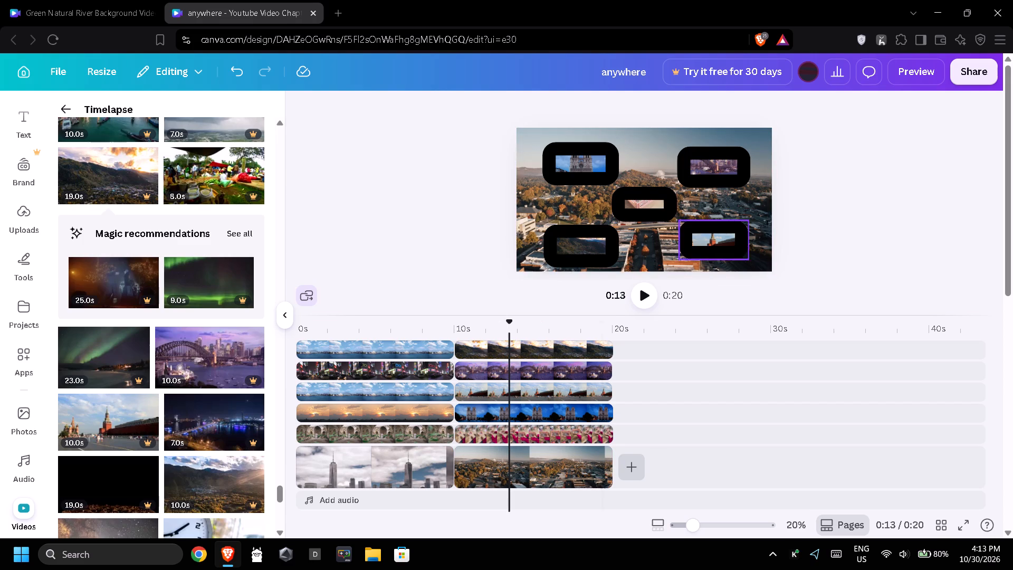
Add the 12-second timelapse of the plaza with the fenced fountain as a third background scene at the end of the timeline.
click(649, 398)
scroll(165, 408, down, 3)
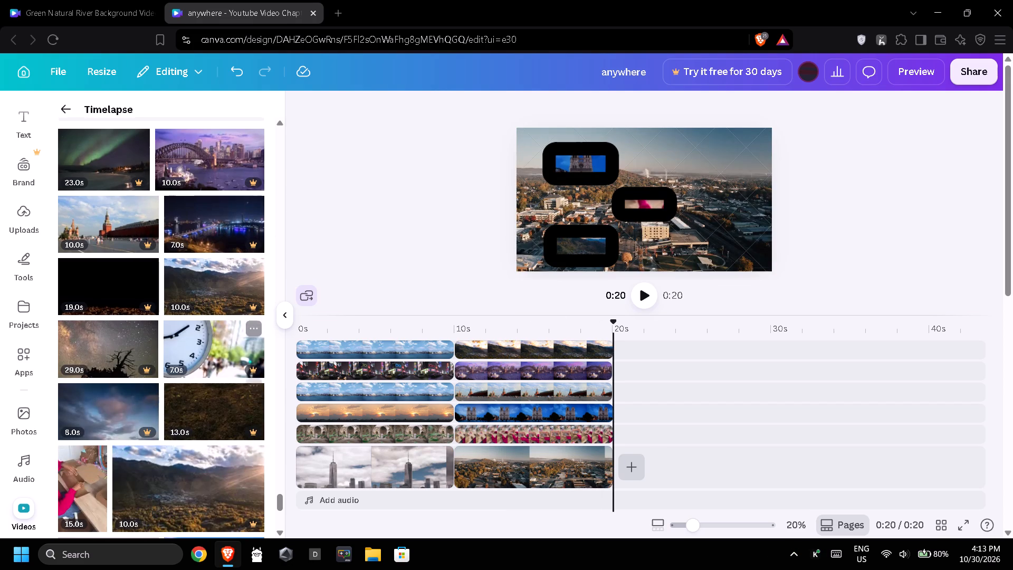
scroll(104, 424, down, 3)
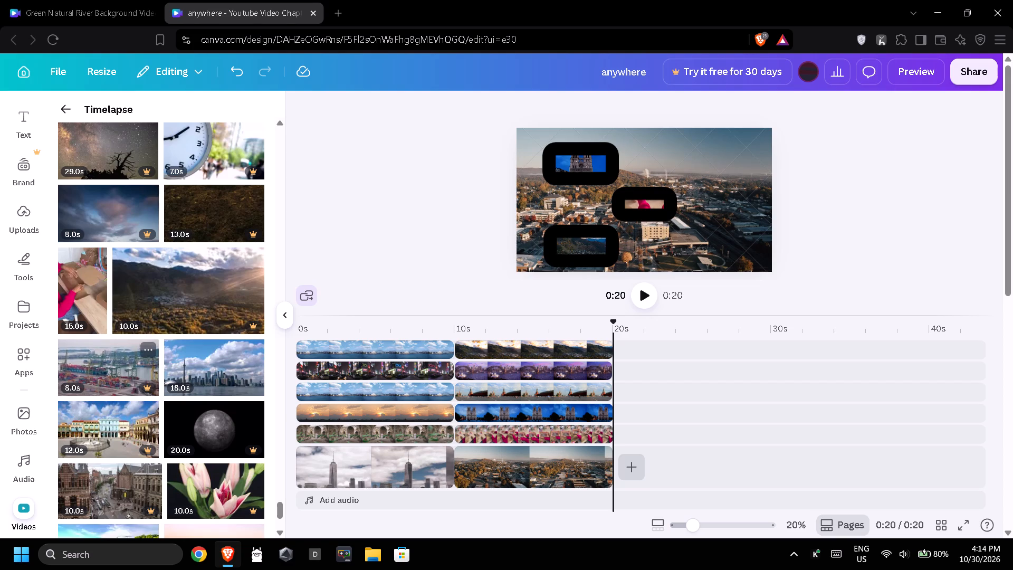
drag(101, 424, 653, 452)
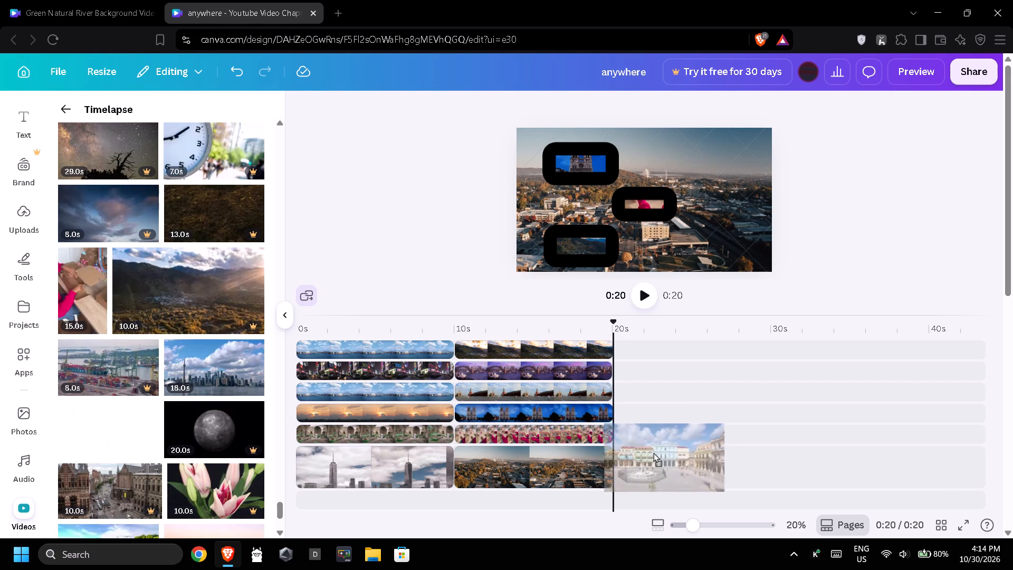
drag(653, 452, 656, 455)
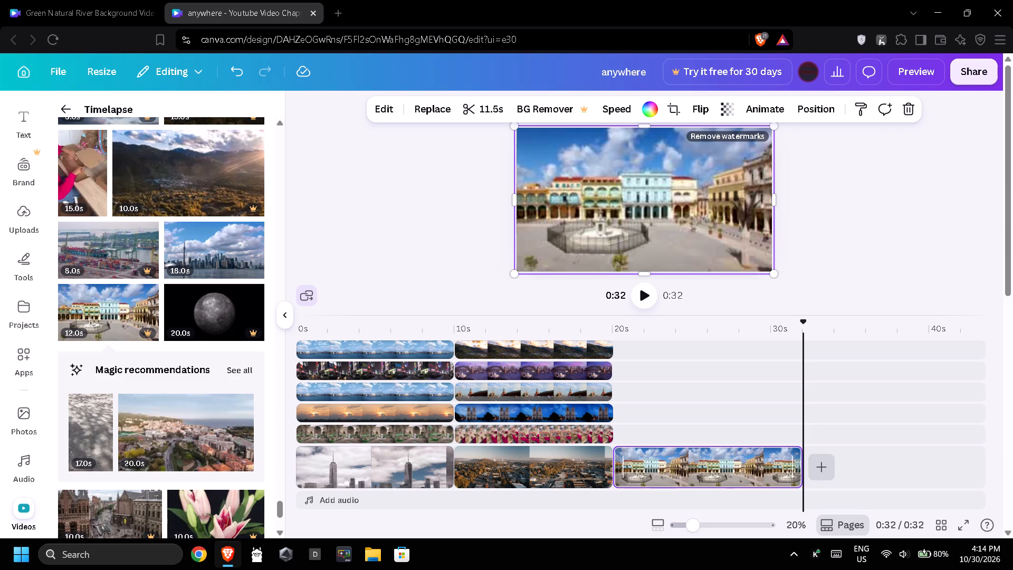
Trim the end of the plaza background scene to a length of 10.1 s.
drag(797, 462, 771, 462)
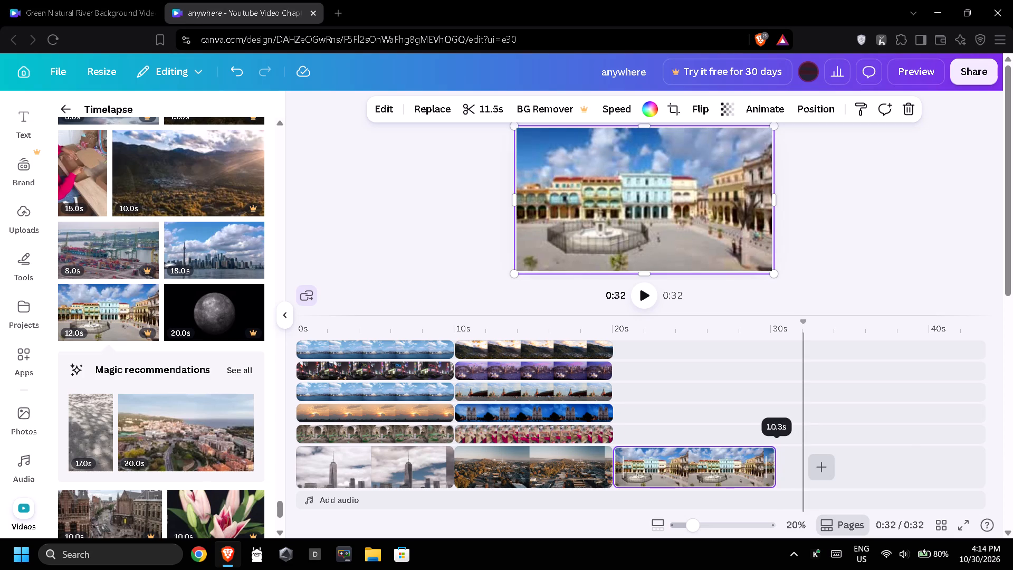
drag(771, 462, 764, 461)
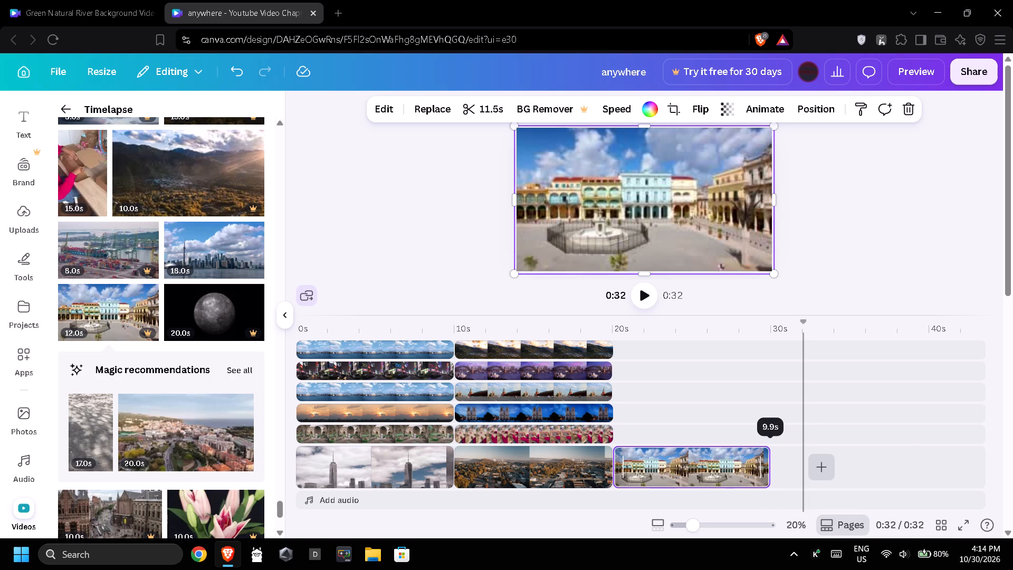
drag(764, 461, 767, 460)
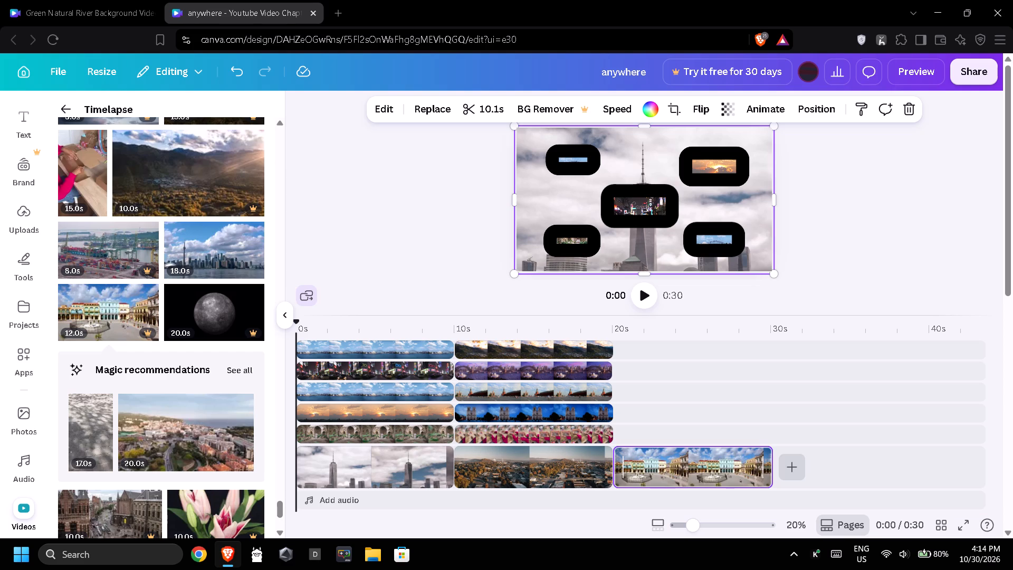
Browse more Timelapse videos for small overlay clips to place on the plaza scene.
scroll(152, 393, down, 1)
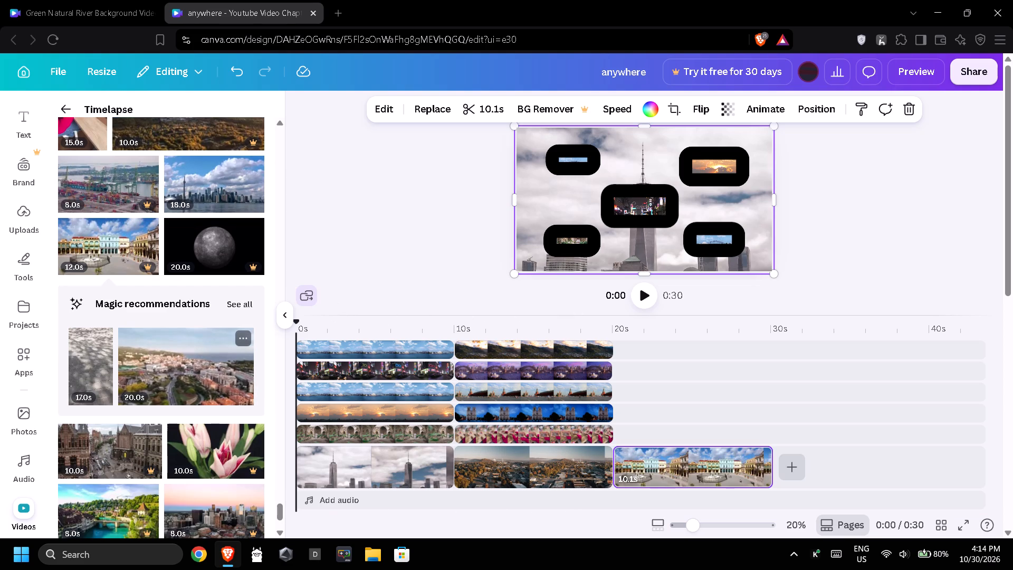
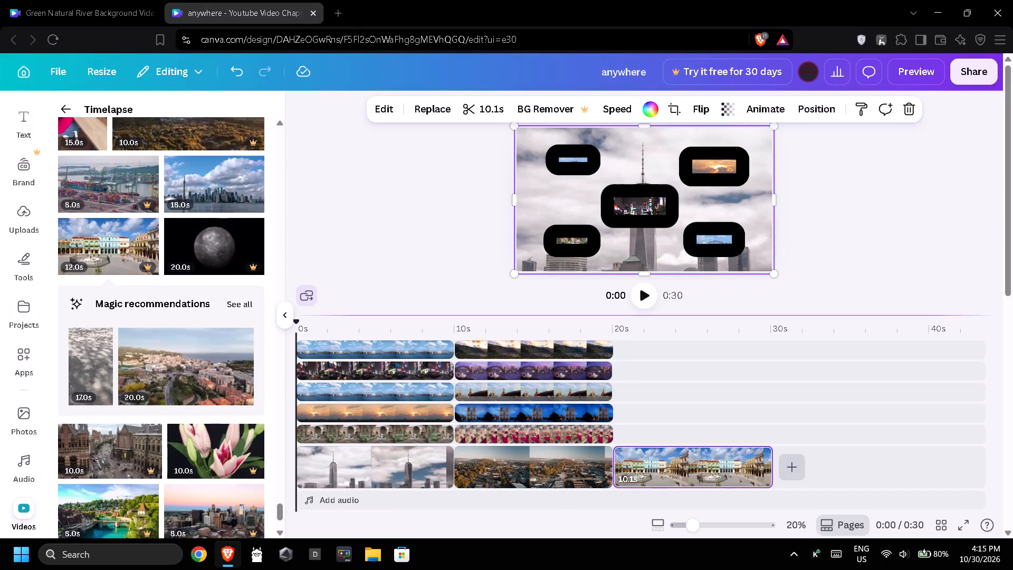
Add the 10.0s domed palace timelapse video to the overlay track just above the plaza clip, starting at about 20s.
click(637, 410)
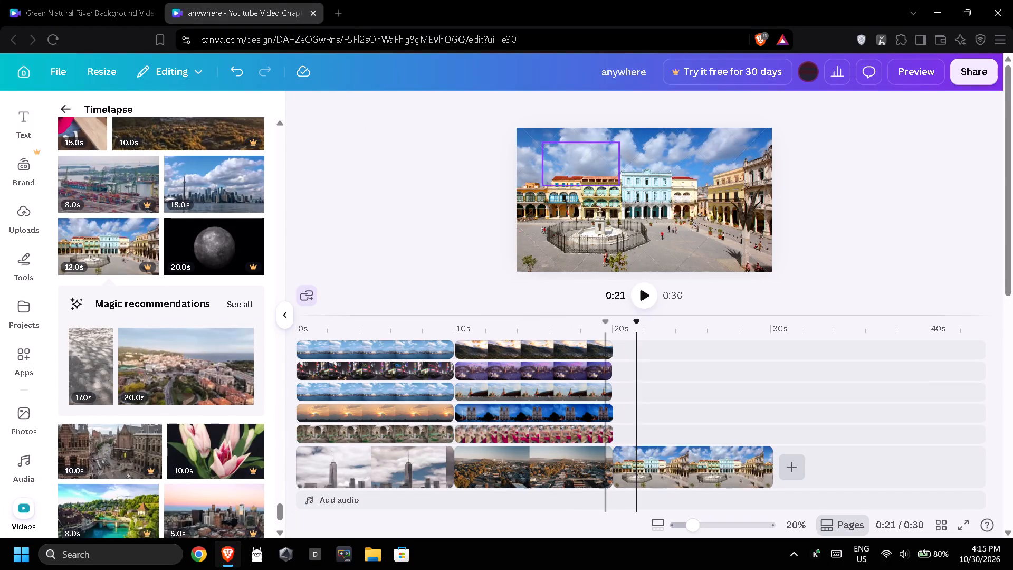
scroll(164, 380, down, 4)
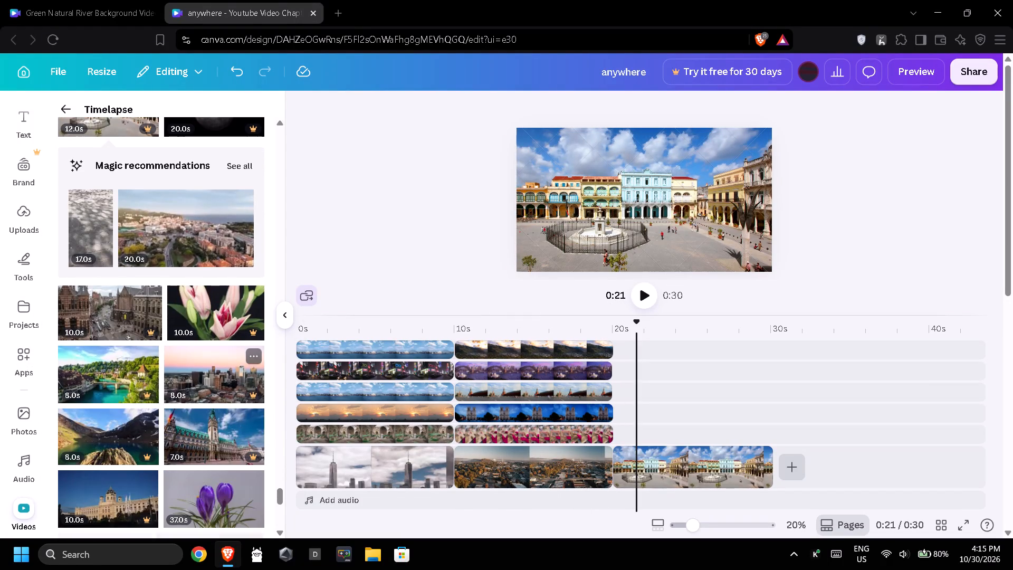
scroll(132, 428, down, 2)
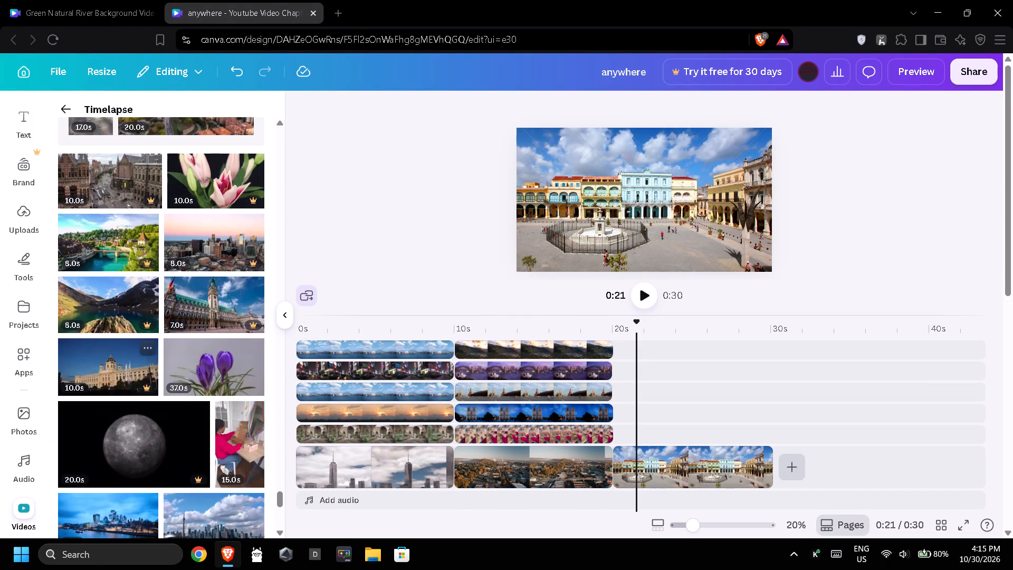
drag(104, 353, 674, 425)
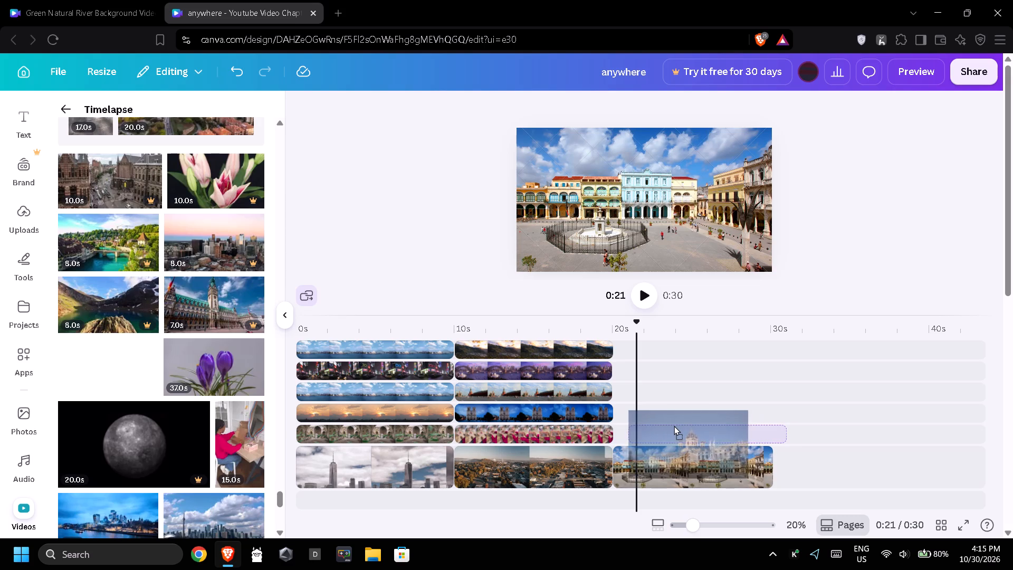
drag(674, 425, 663, 425)
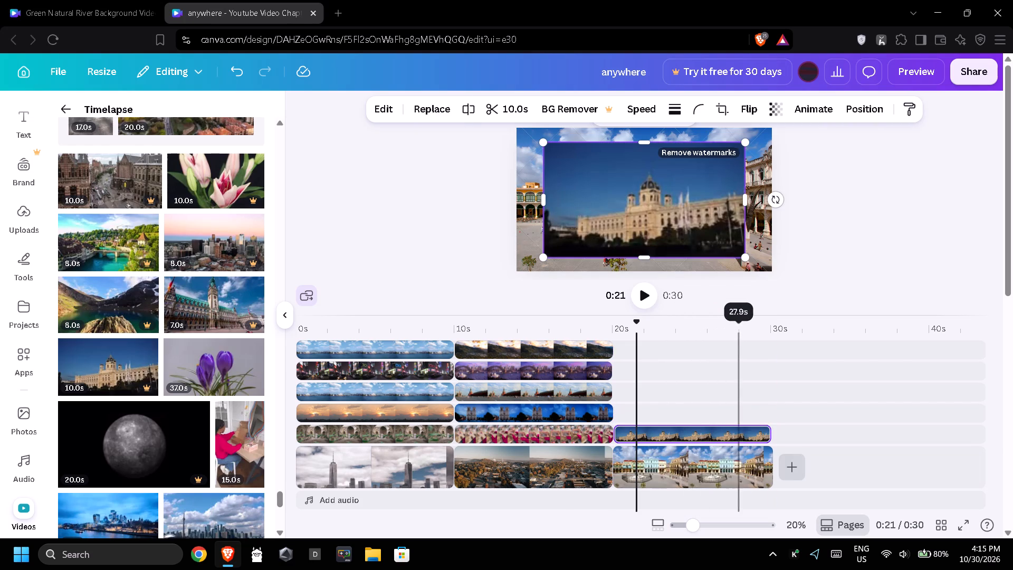
Add the 10.0s domed palace timelapse again on the second overlay track above the plaza clip, starting at about 20s.
scroll(190, 367, down, 3)
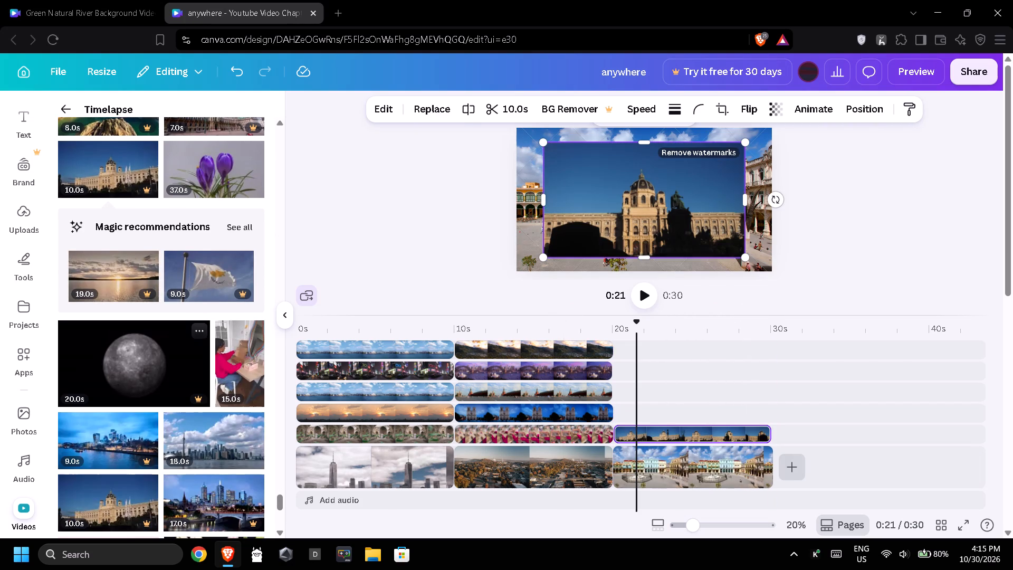
scroll(145, 353, down, 1)
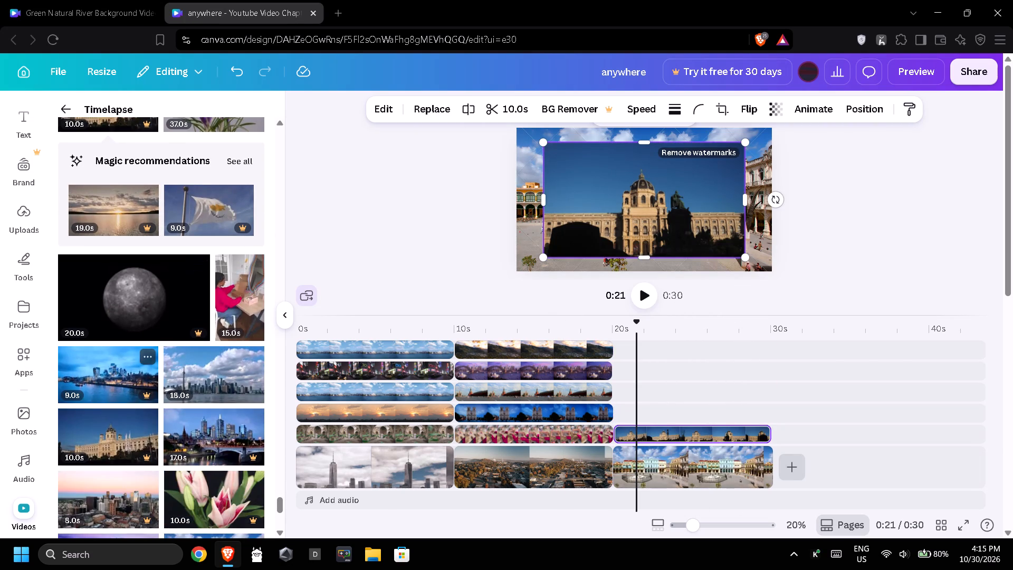
drag(113, 431, 450, 386)
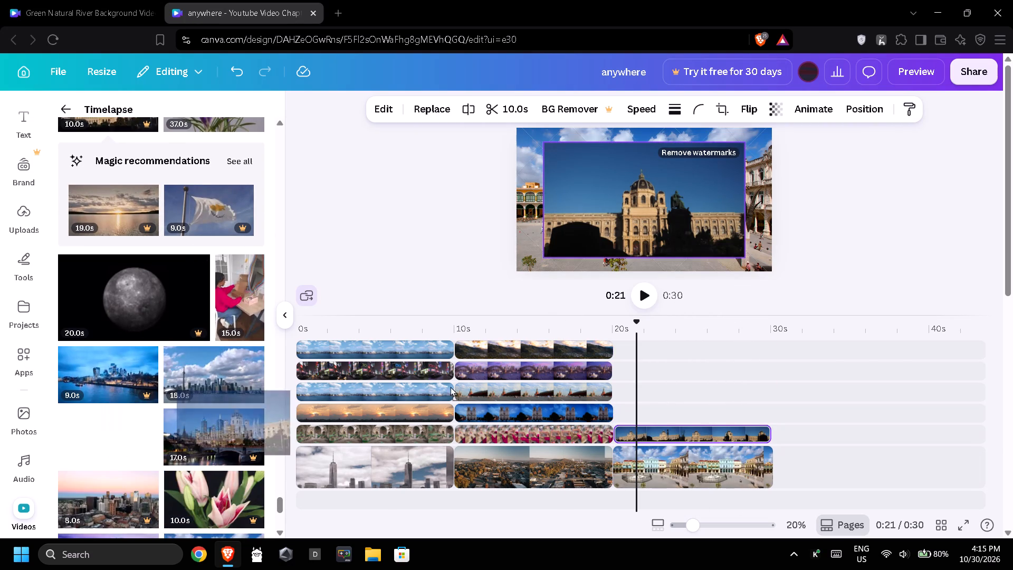
drag(450, 386, 676, 404)
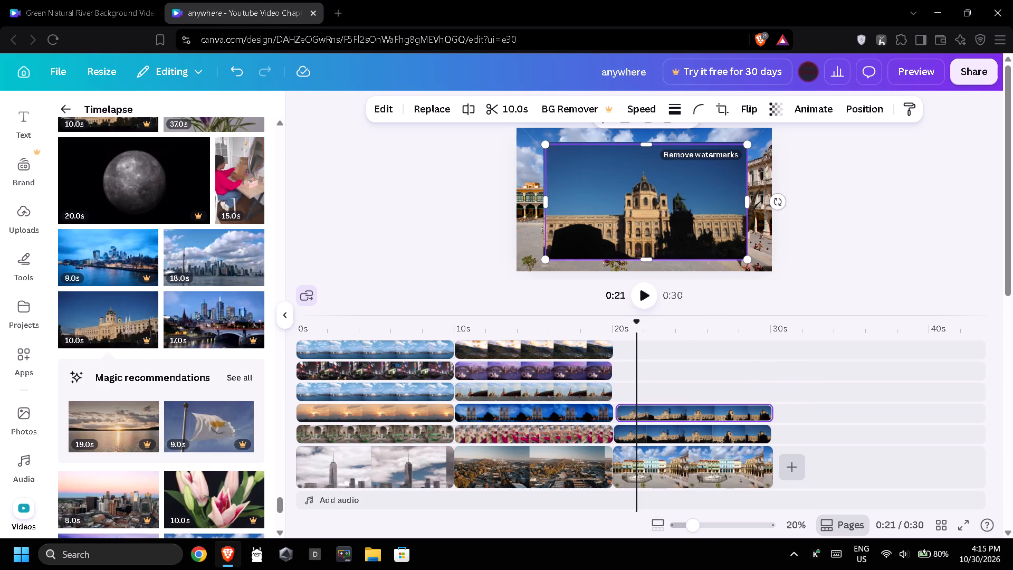
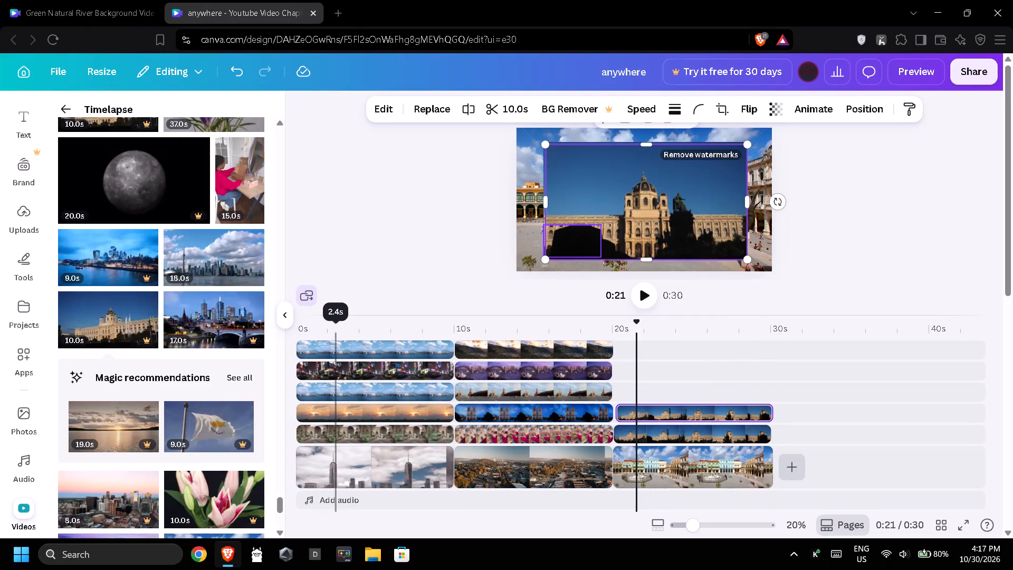
Add the 8.0s orange sunrise-over-mountains timelapse to the third overlay track above the plaza clip, starting at about 20s.
scroll(200, 449, down, 4)
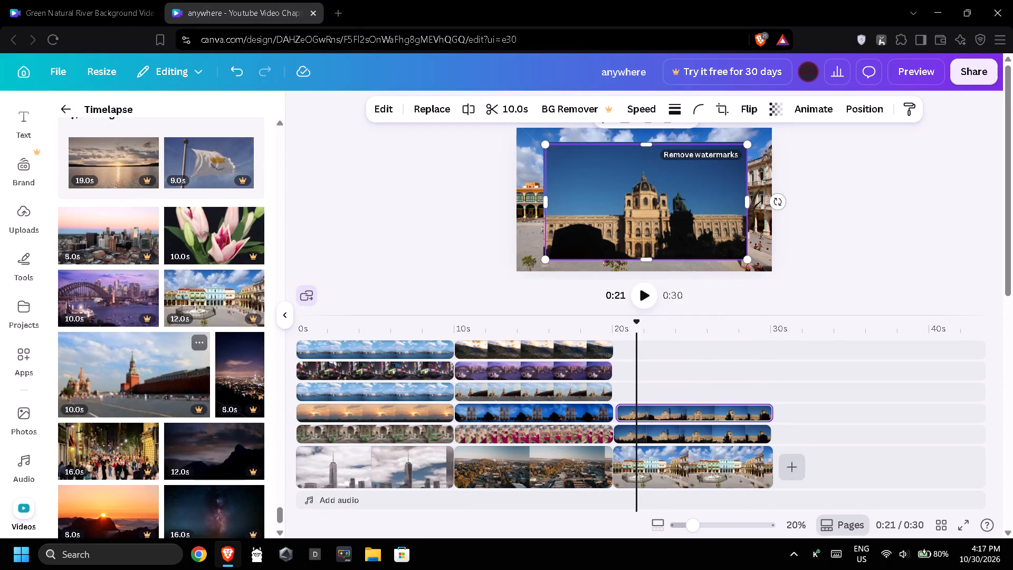
scroll(150, 379, down, 2)
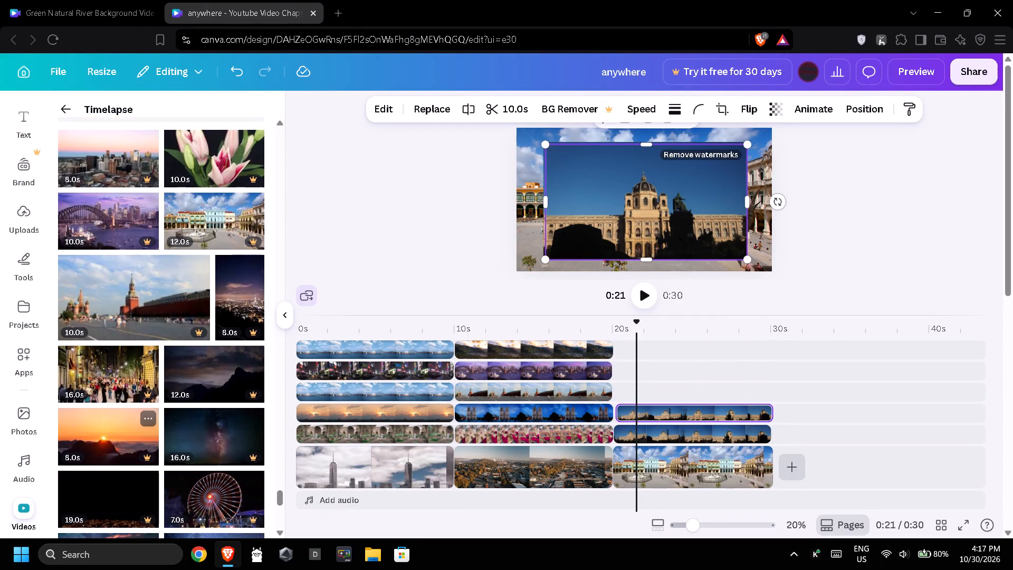
drag(110, 438, 601, 355)
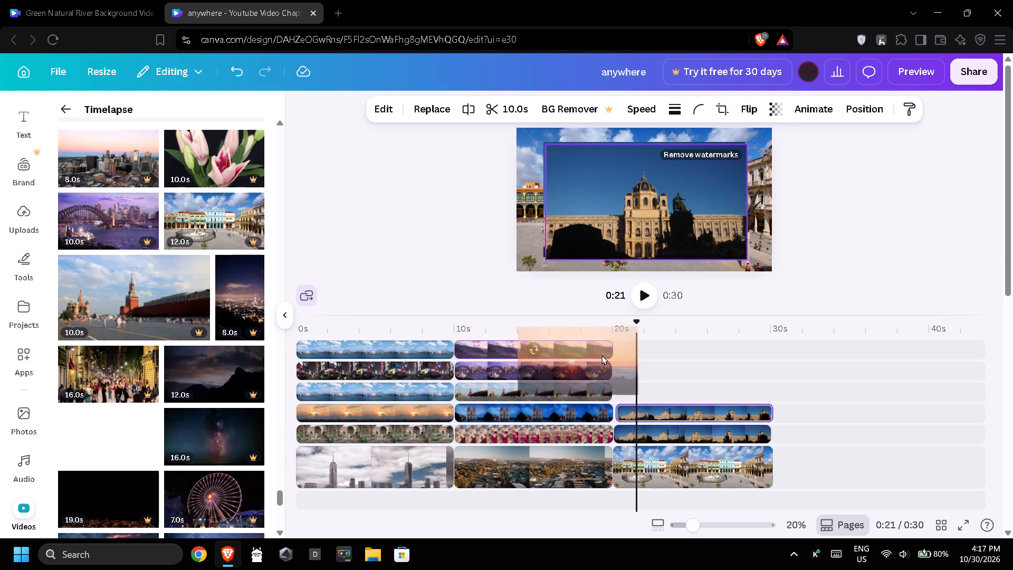
drag(601, 355, 668, 383)
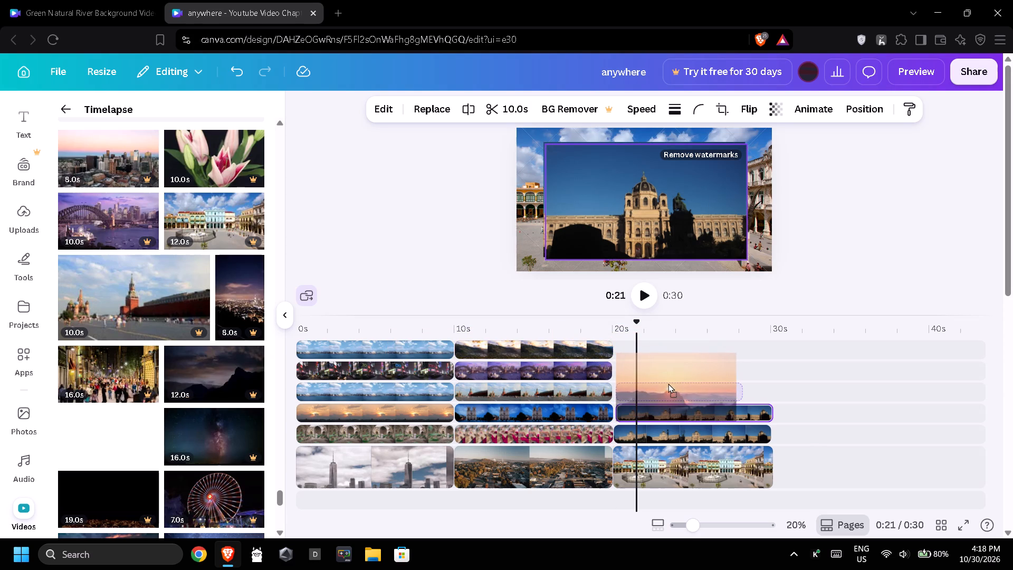
drag(668, 383, 666, 383)
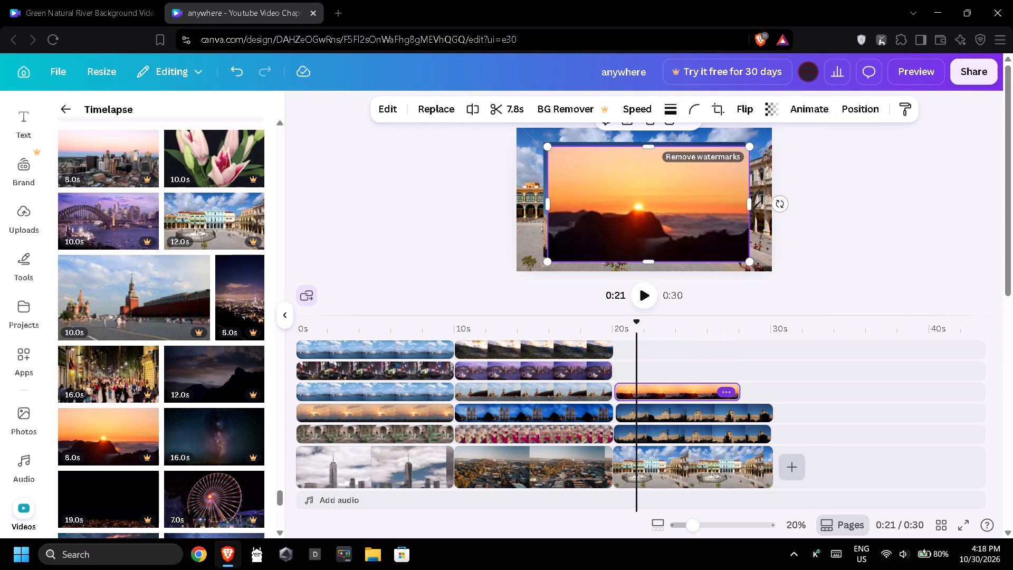
Slow the sunrise clip to 0.75 speed and trim its end to 10.0s, in line with the plaza clip's end.
drag(739, 392, 753, 391)
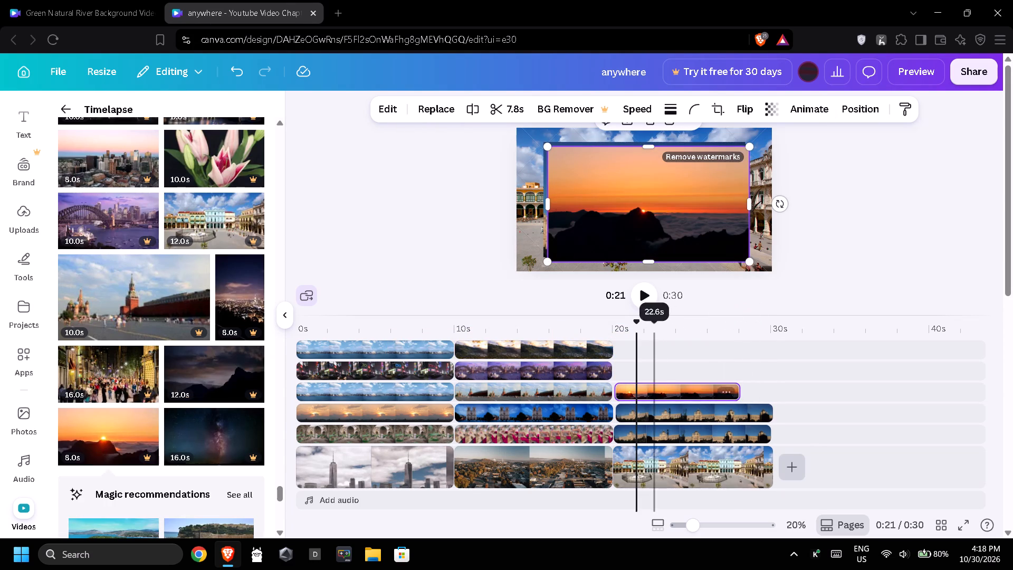
click(644, 106)
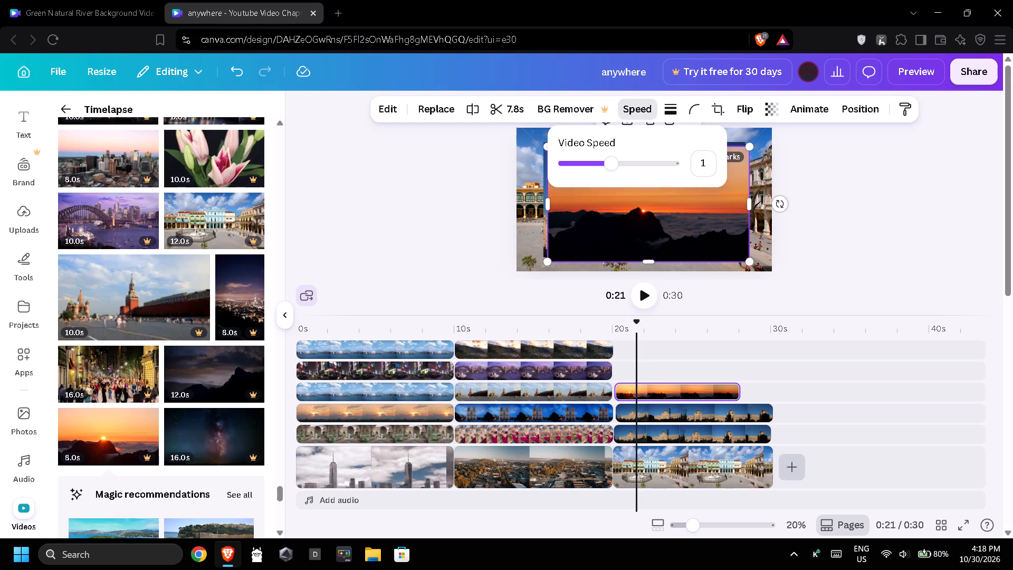
click(594, 167)
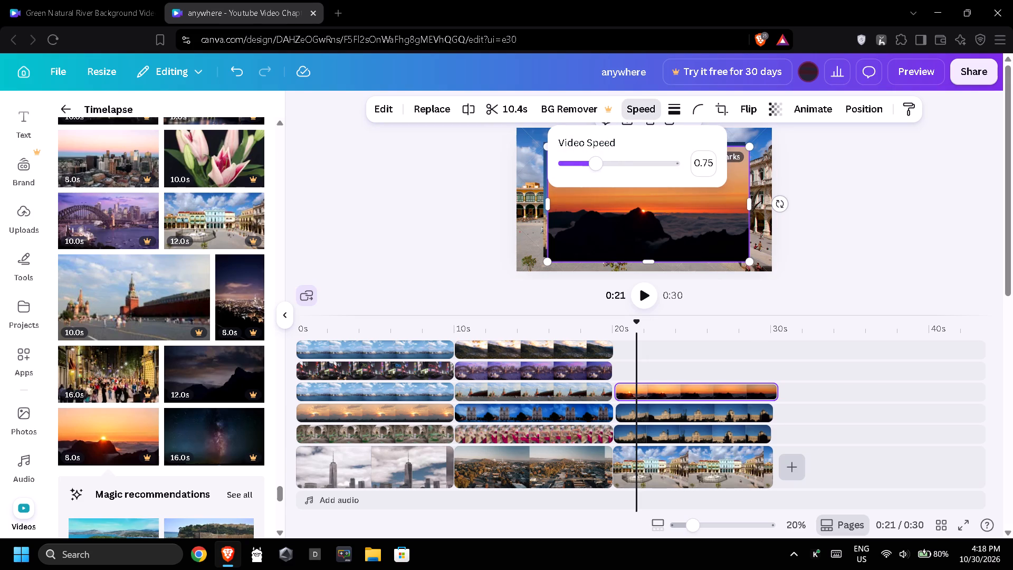
drag(773, 389, 768, 389)
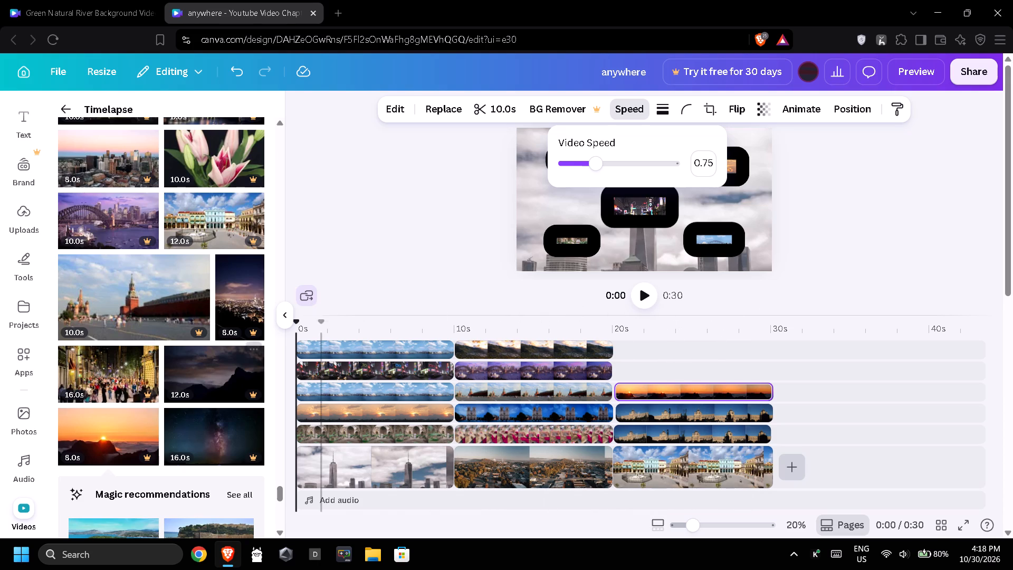
Add the 12.0s dark mountain timelapse to the fourth overlay track at about 20s and trim it to 10.0s.
drag(205, 380, 661, 370)
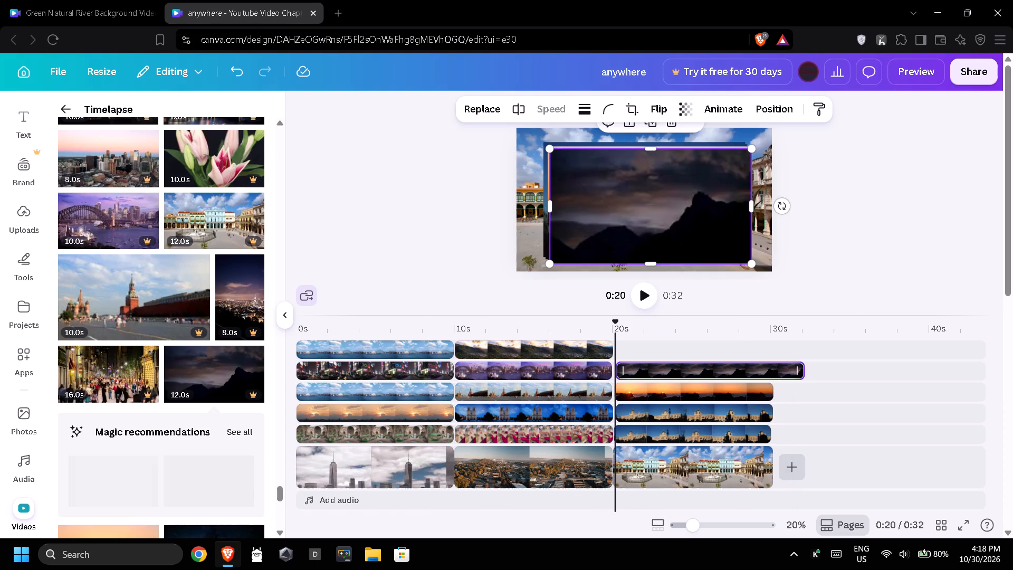
drag(801, 371, 772, 370)
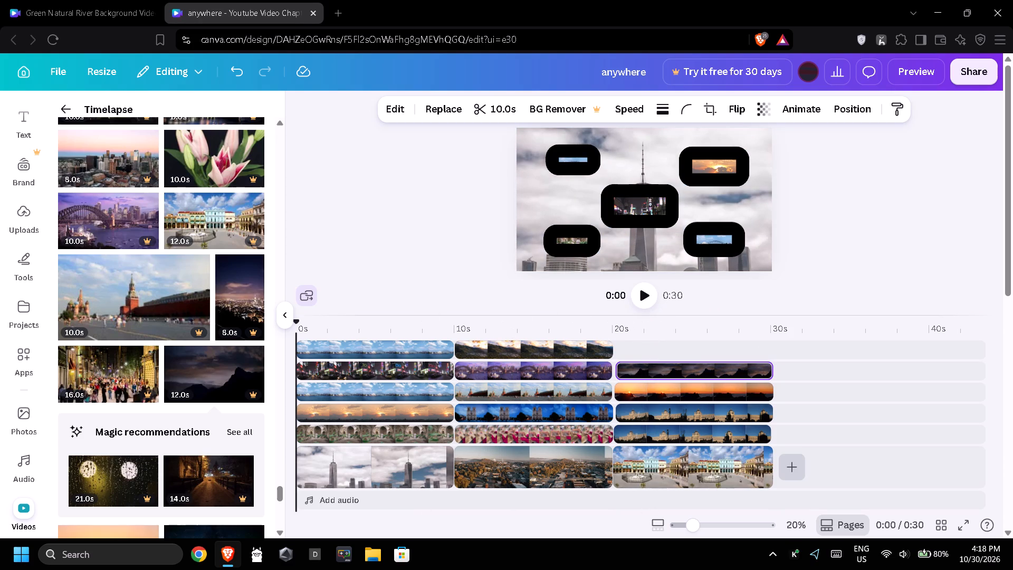
Add the 10.0s starry night sky timelapse to the empty top overlay track above the plaza clip, starting at about 20s.
scroll(203, 382, down, 1)
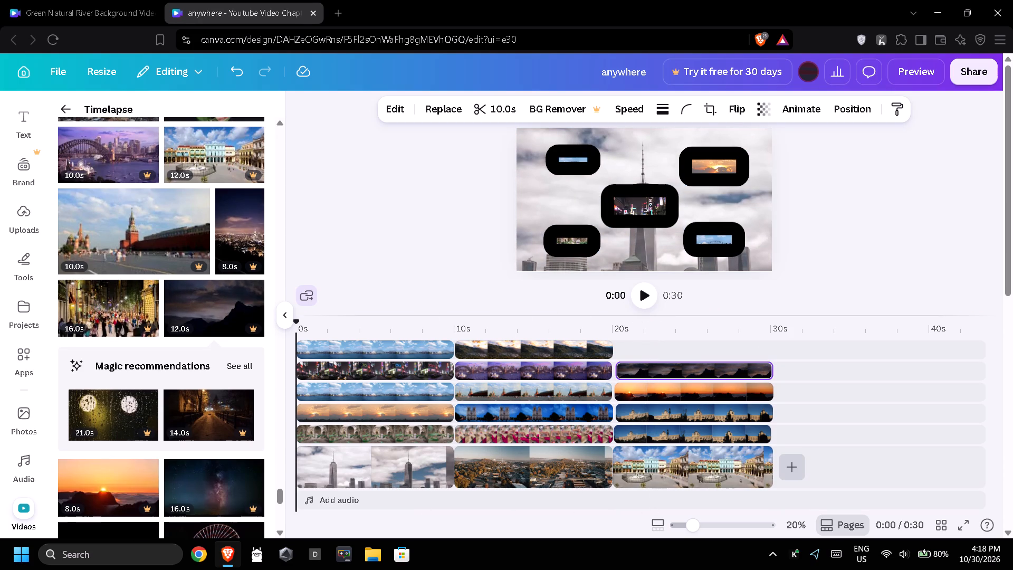
scroll(143, 386, down, 3)
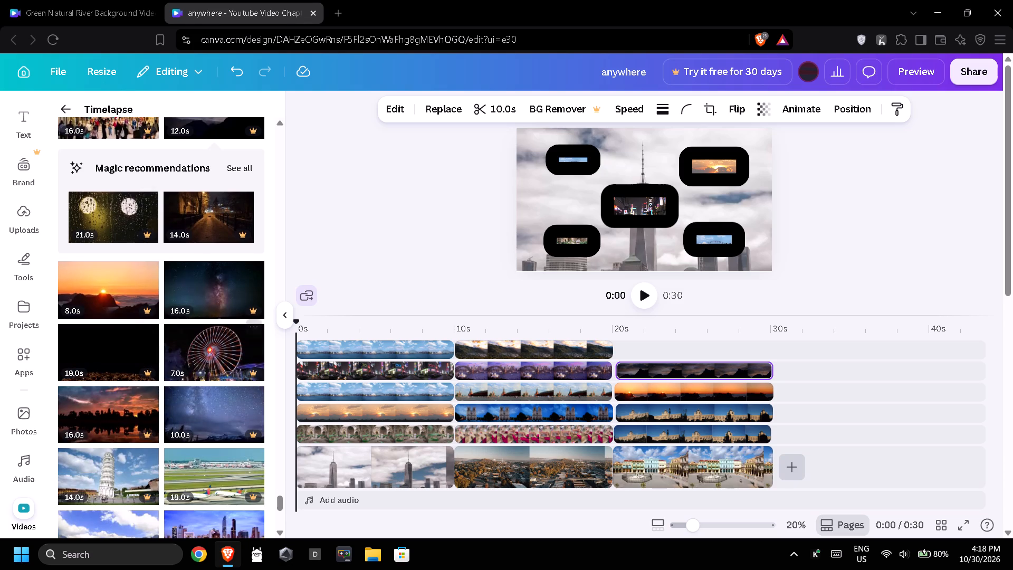
drag(204, 414, 284, 404)
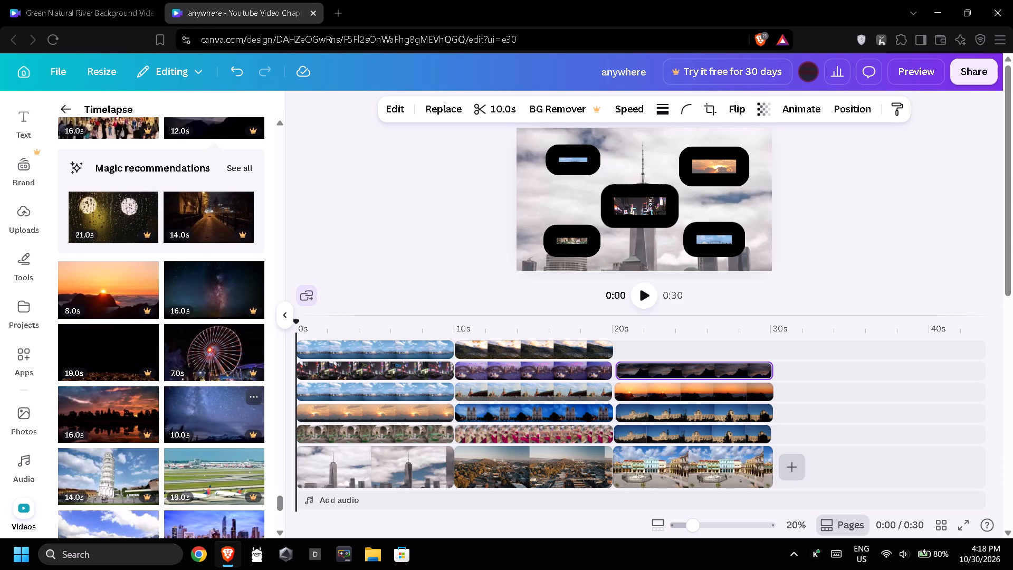
drag(284, 404, 649, 349)
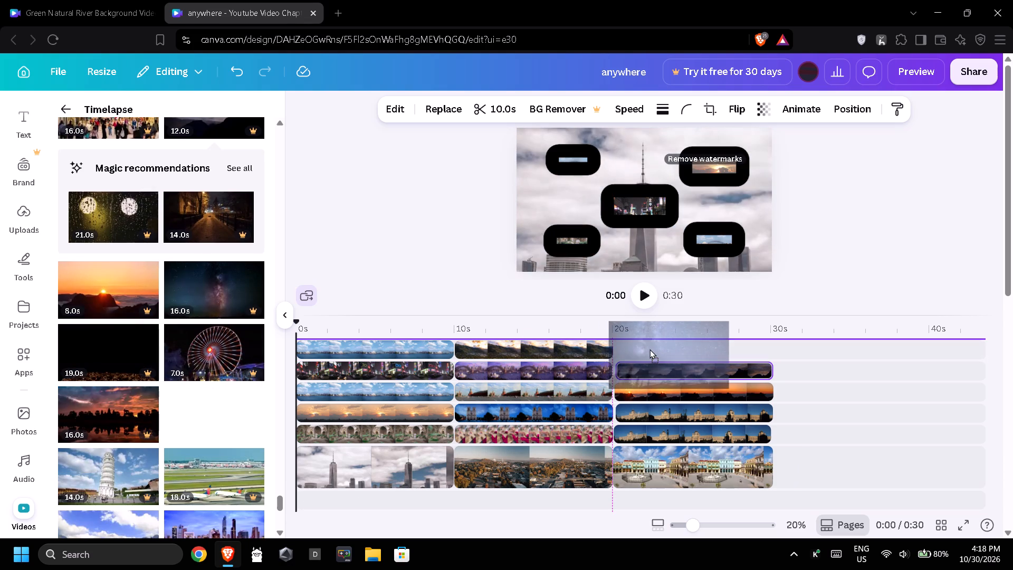
drag(649, 349, 658, 348)
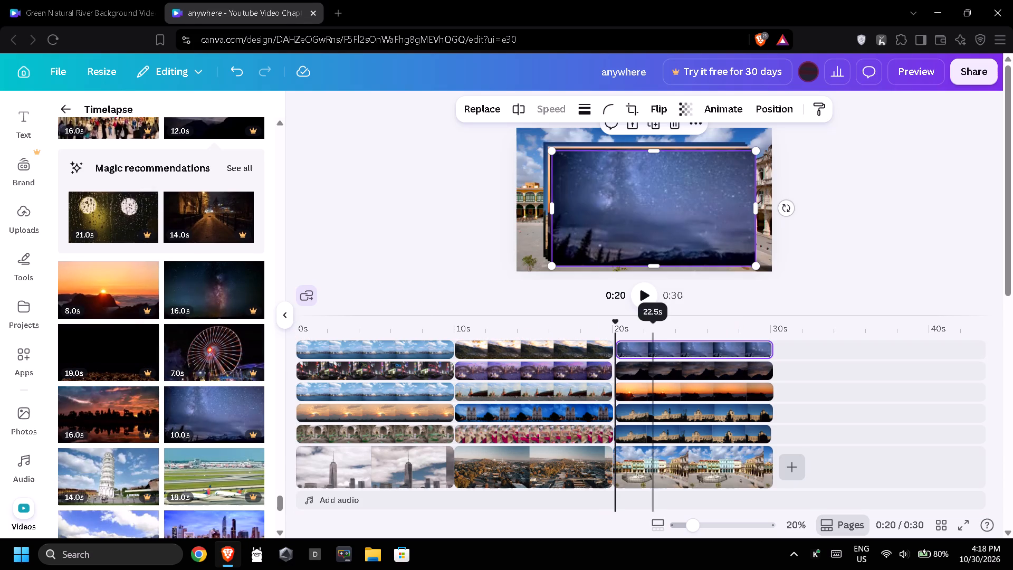
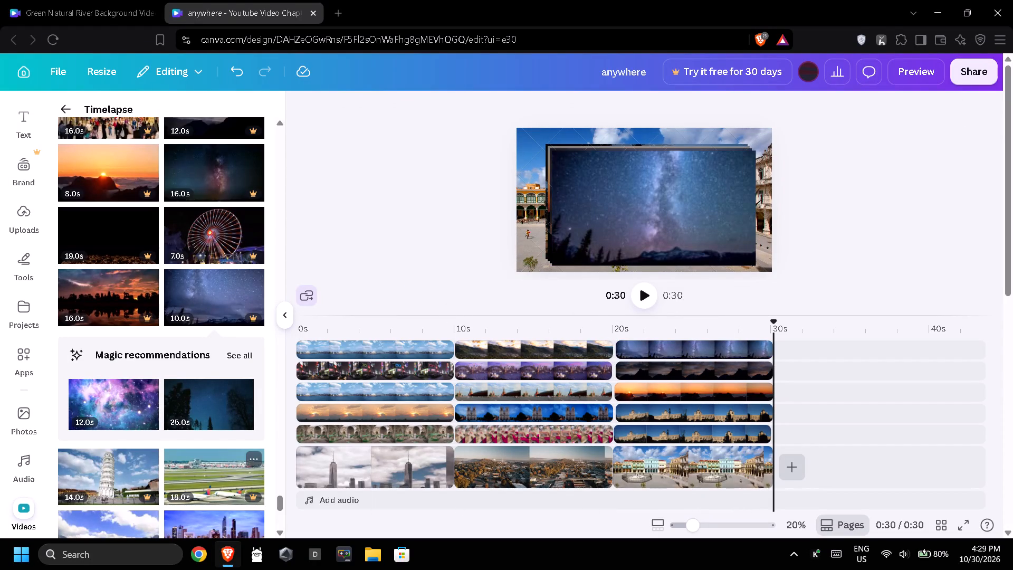
Add the 14.0s Leaning Tower timelapse as the background clip after the plaza clip and trim its end to 11.9s.
drag(114, 491, 844, 471)
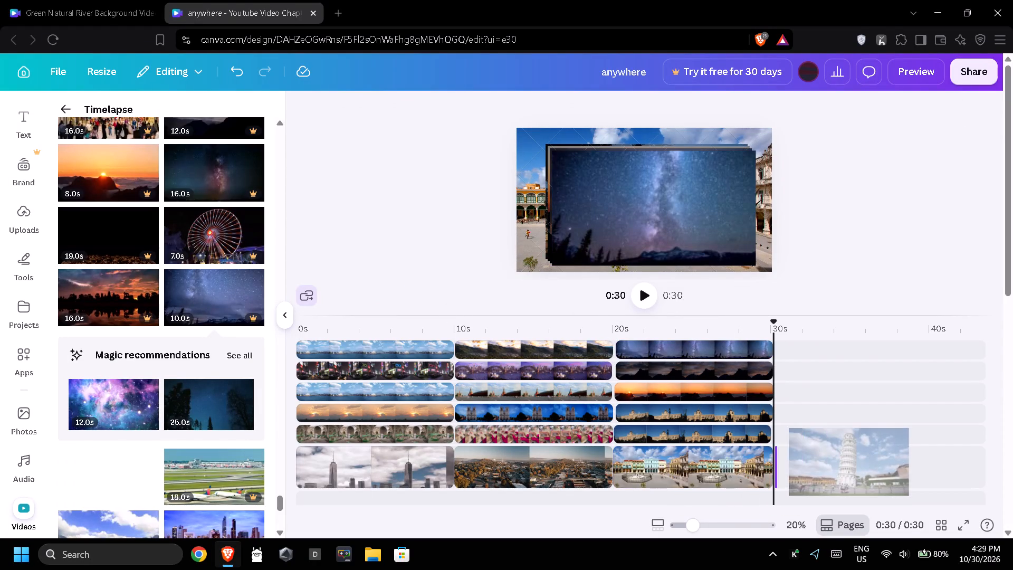
drag(991, 465, 954, 465)
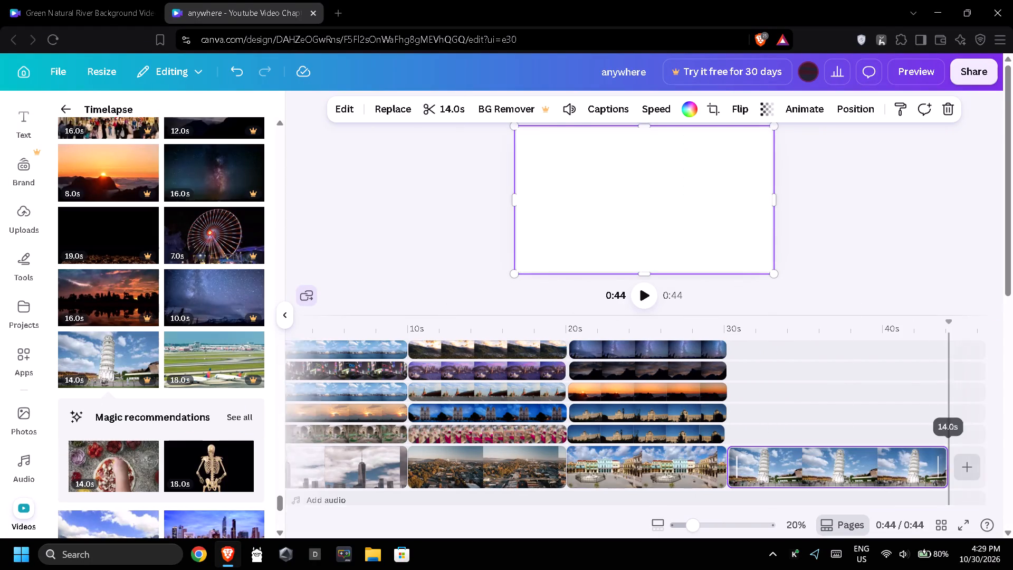
drag(954, 465, 948, 465)
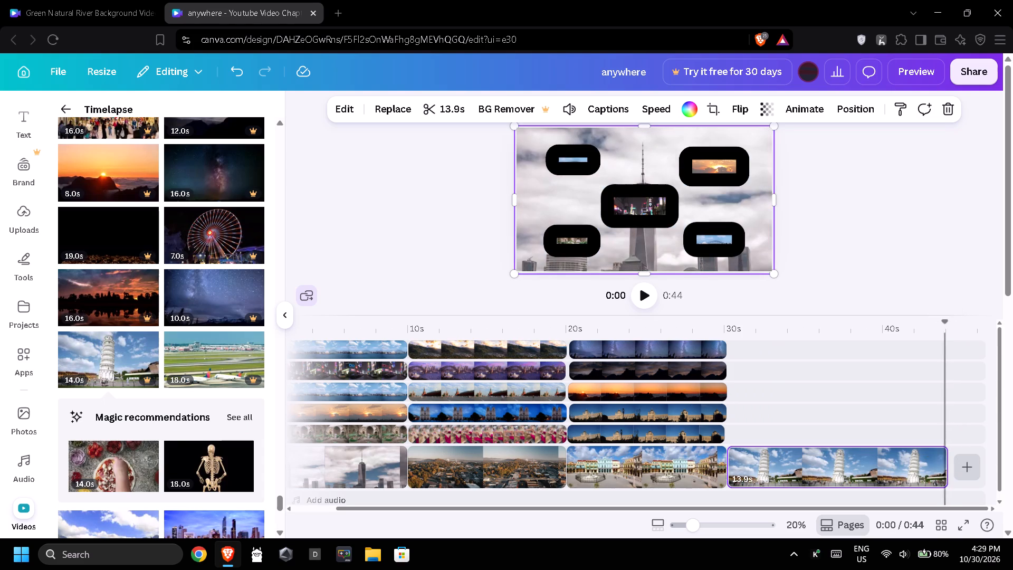
drag(944, 466, 911, 467)
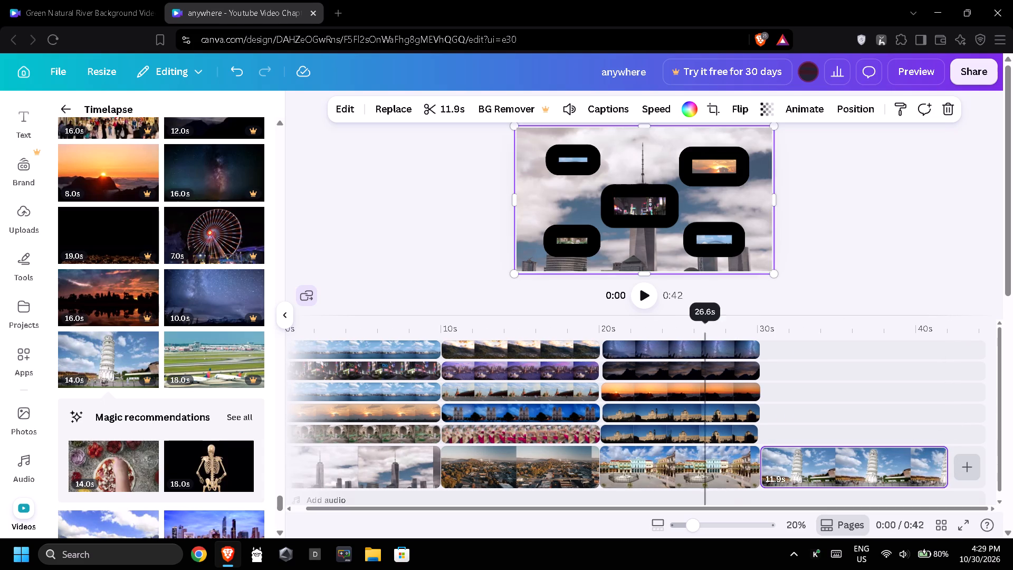
Delete the first three background clips and all their overlay clips from 0s to 30s, keeping only the Leaning Tower clip.
drag(645, 500, 382, 383)
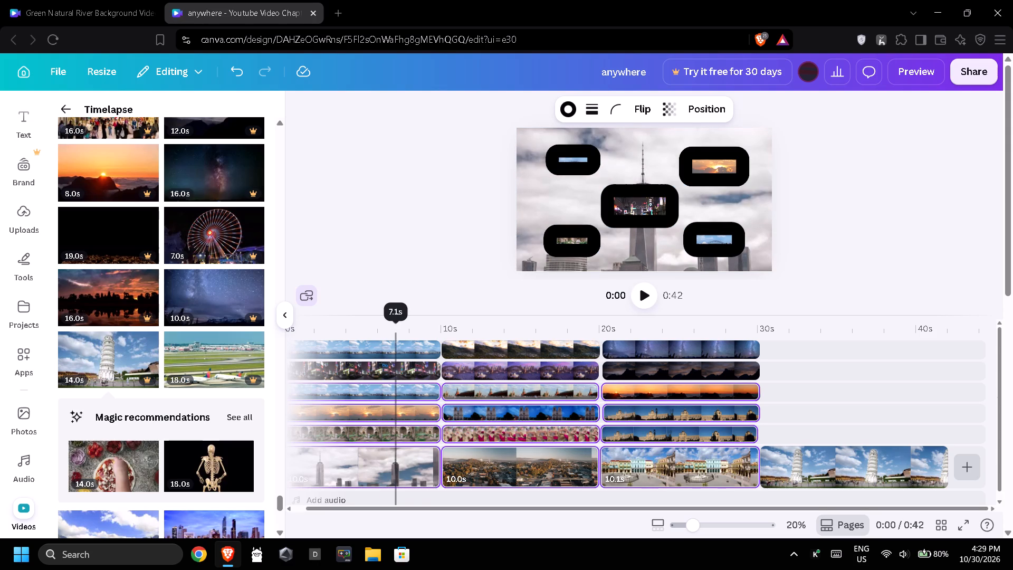
click(618, 493)
drag(638, 493, 409, 396)
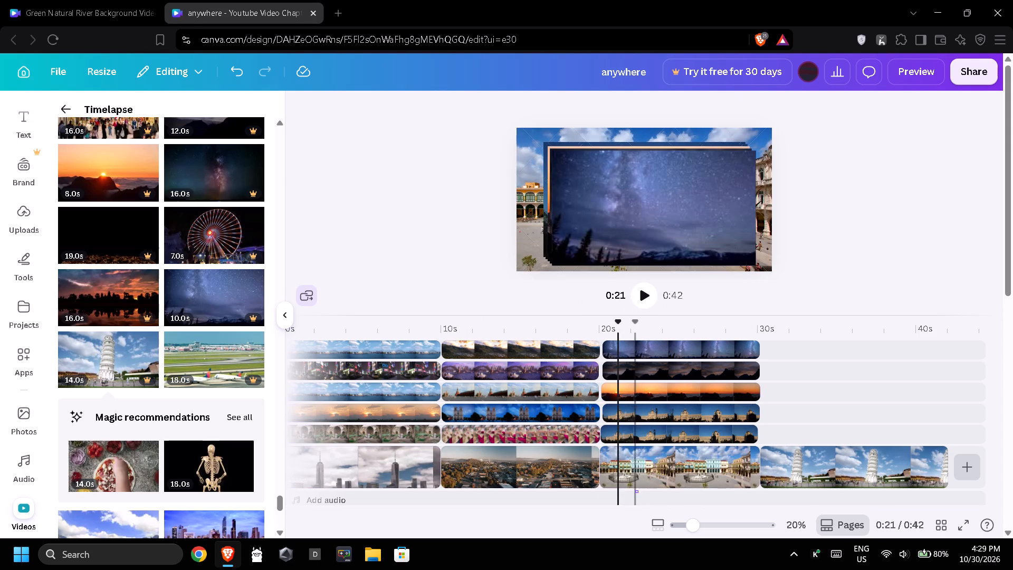
drag(409, 396, 393, 353)
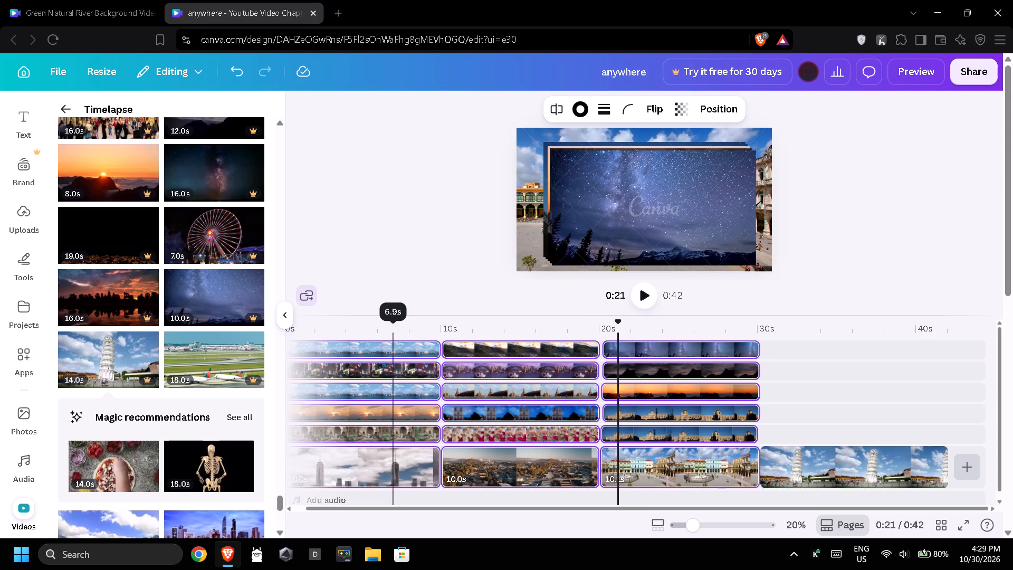
key(BackSpace)
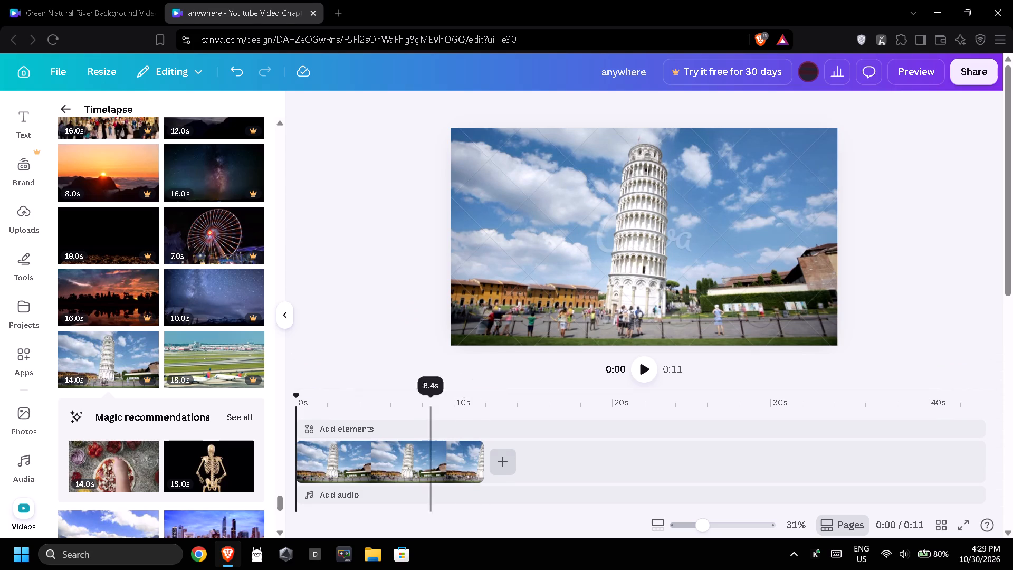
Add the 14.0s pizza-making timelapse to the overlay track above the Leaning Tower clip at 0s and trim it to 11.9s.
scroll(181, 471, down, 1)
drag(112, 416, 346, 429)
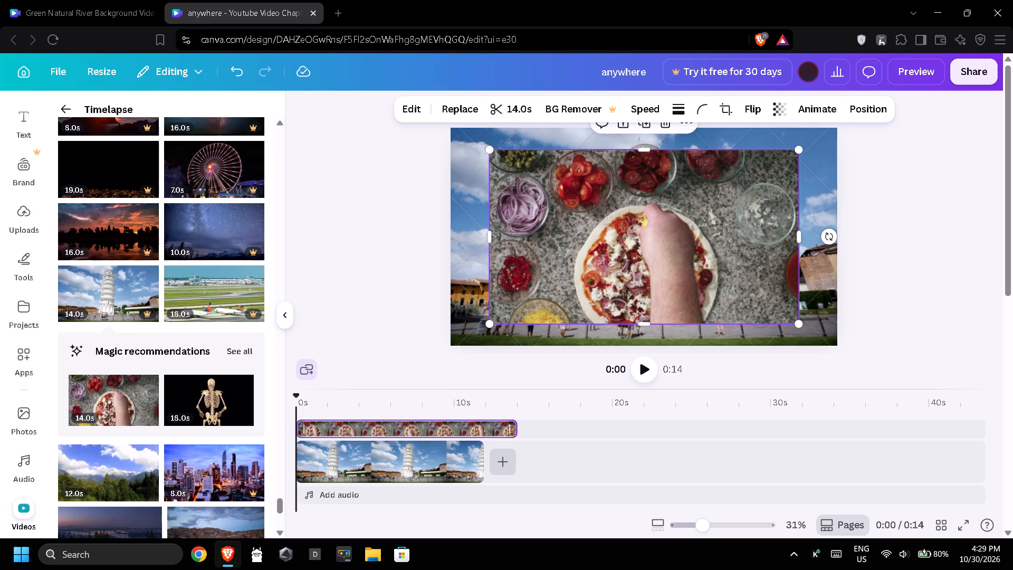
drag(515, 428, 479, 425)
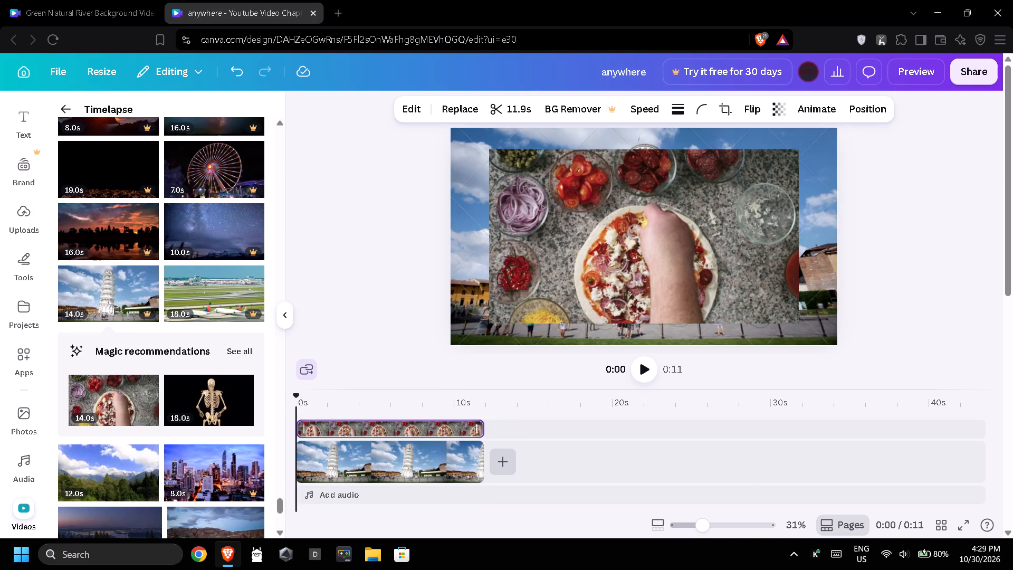
Replace the pizza-making overlay clip with the 10.0s blue sky with thin clouds timelapse.
scroll(177, 417, down, 4)
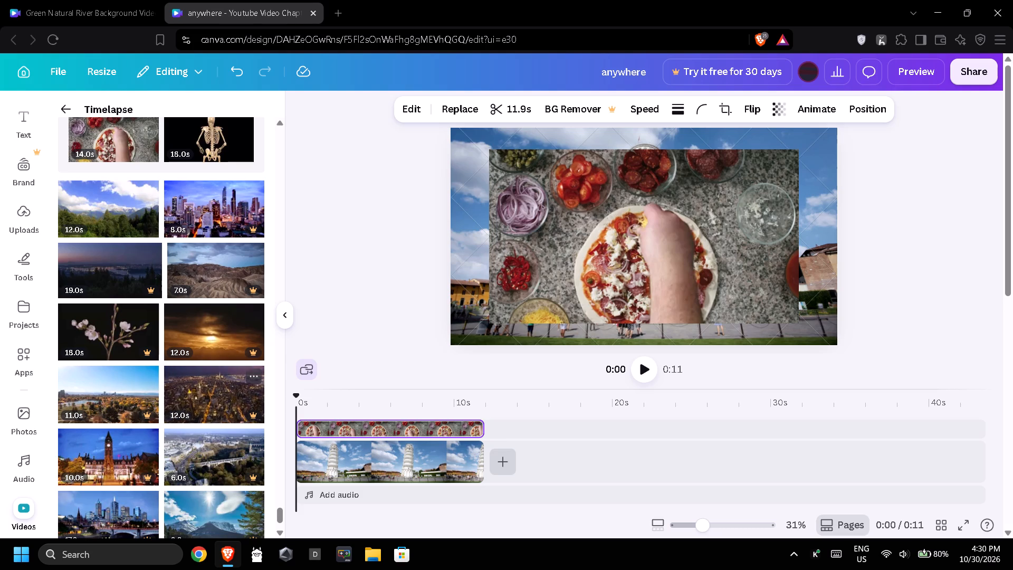
scroll(139, 404, down, 3)
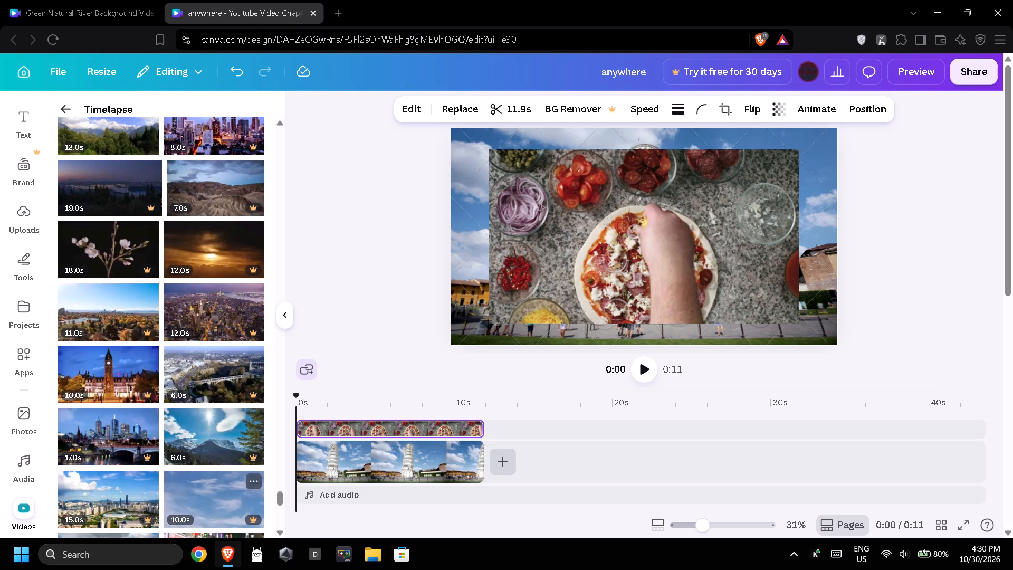
drag(194, 506, 355, 435)
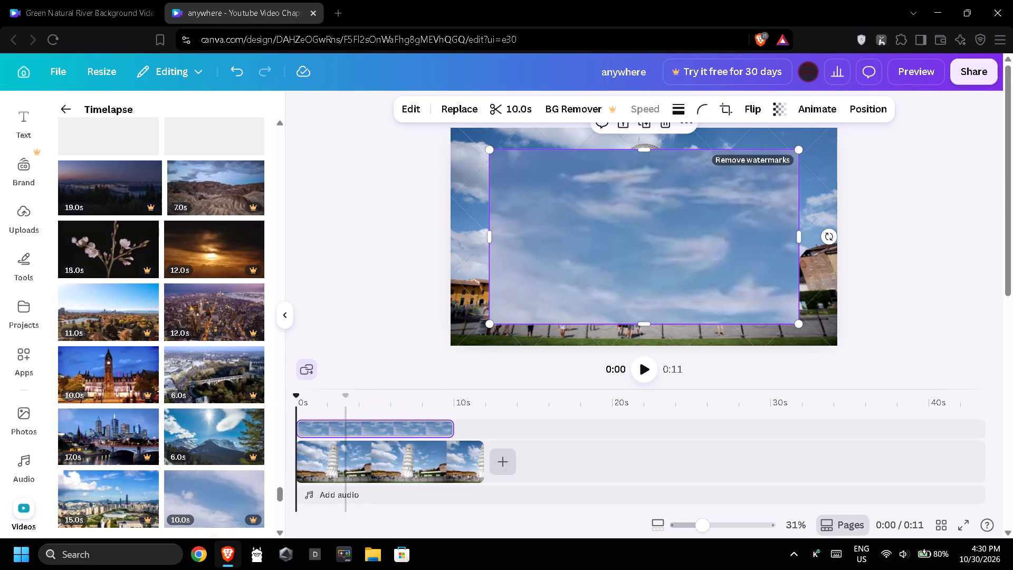
Add the 10.0s twin towers at dusk timelapse on a new overlay track above the sky clip, starting at 0s.
scroll(141, 423, down, 2)
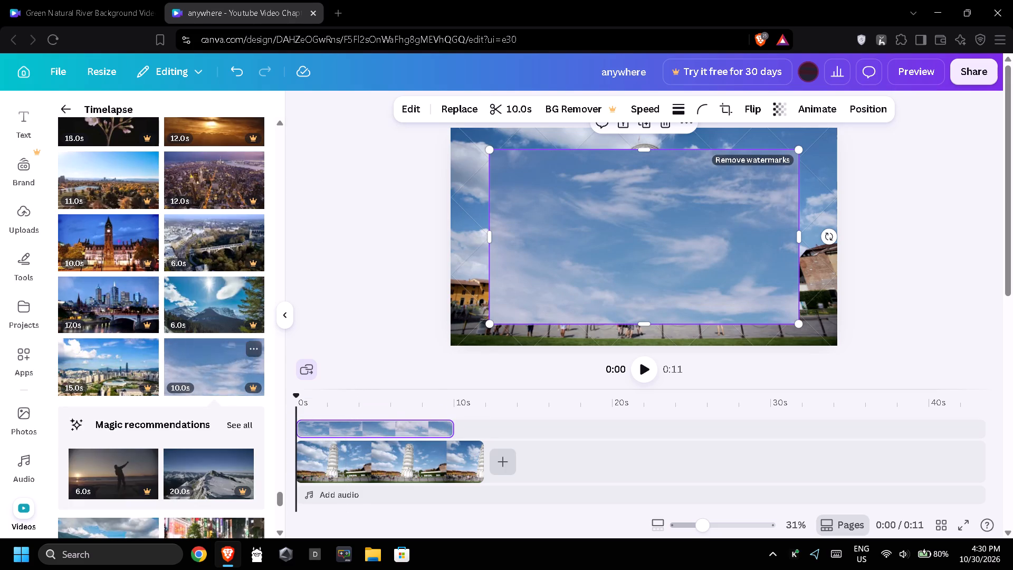
scroll(199, 454, down, 2)
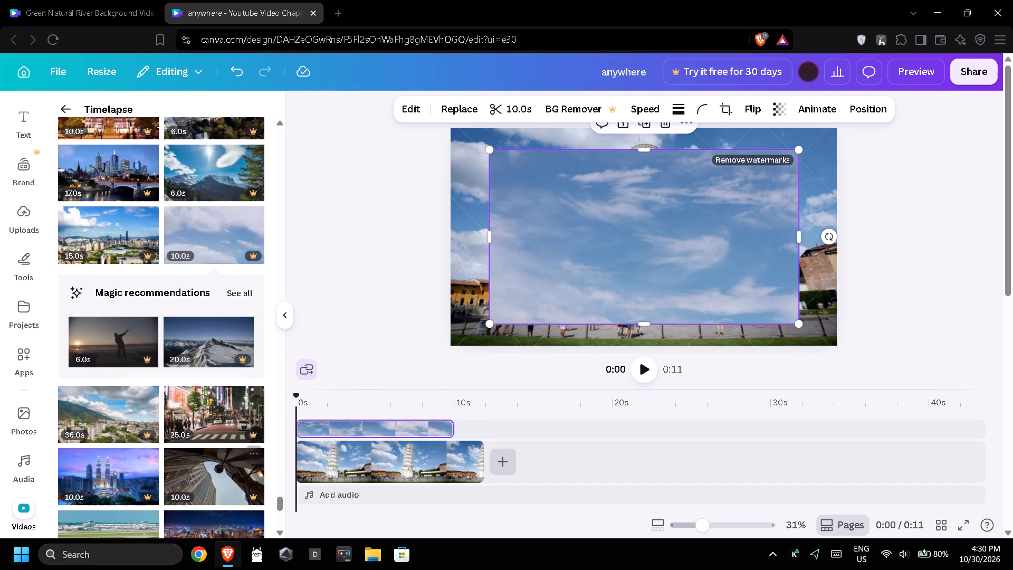
drag(118, 480, 324, 421)
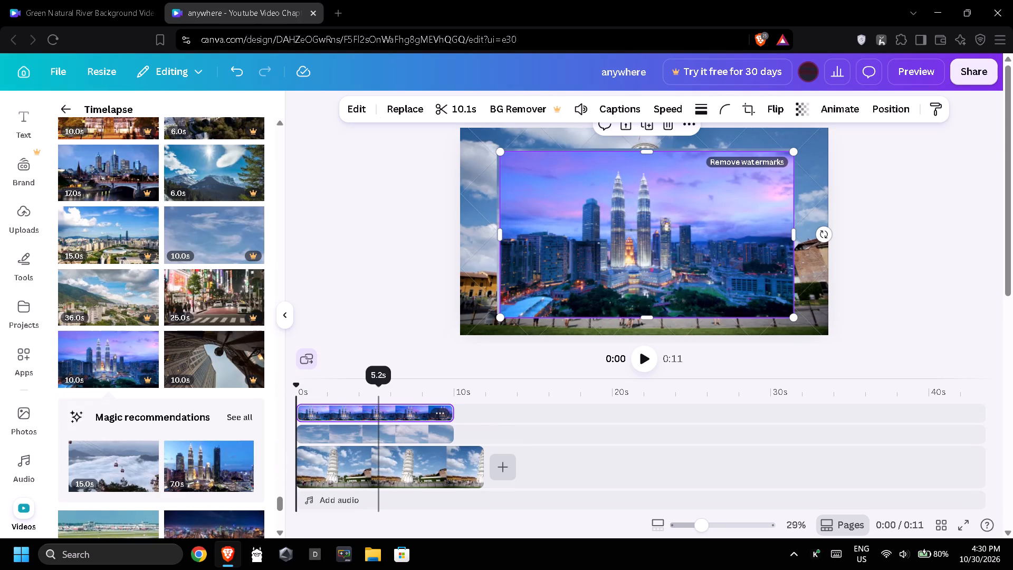
Add the 10.0s aerial city square timelapse on a new overlay track above the twin towers clip, starting at 0s.
scroll(225, 417, down, 2)
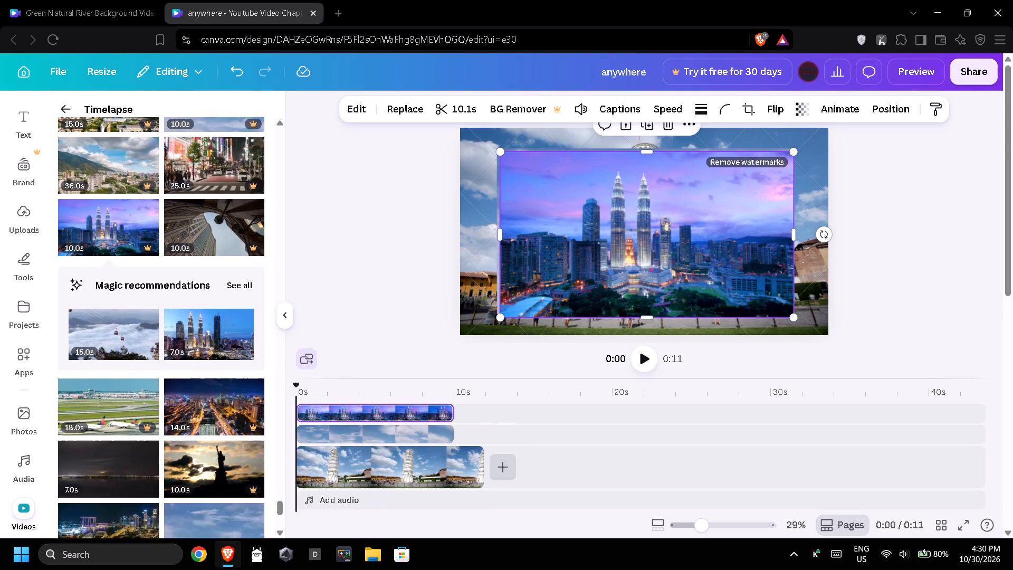
scroll(225, 417, down, 1)
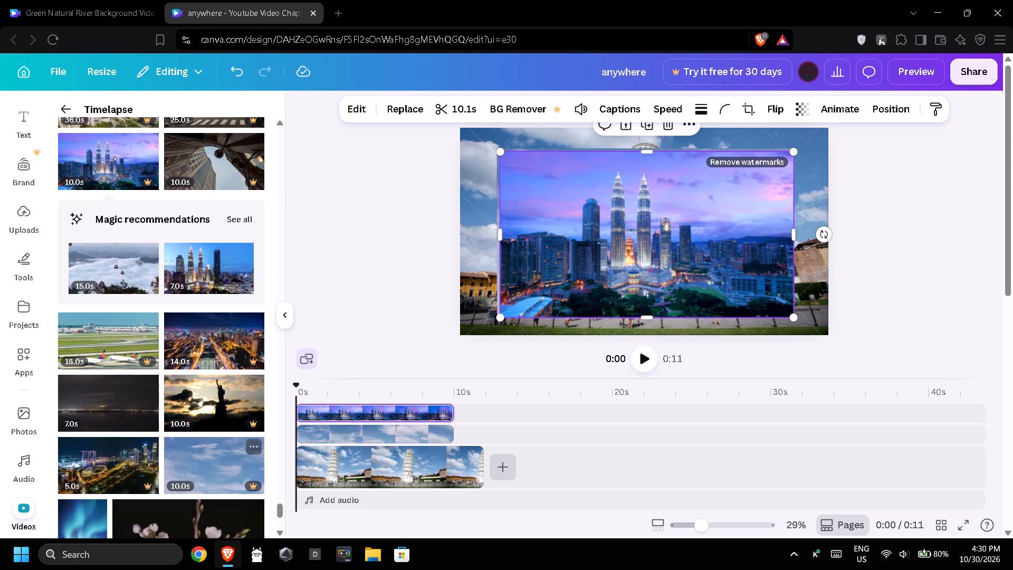
scroll(187, 460, down, 4)
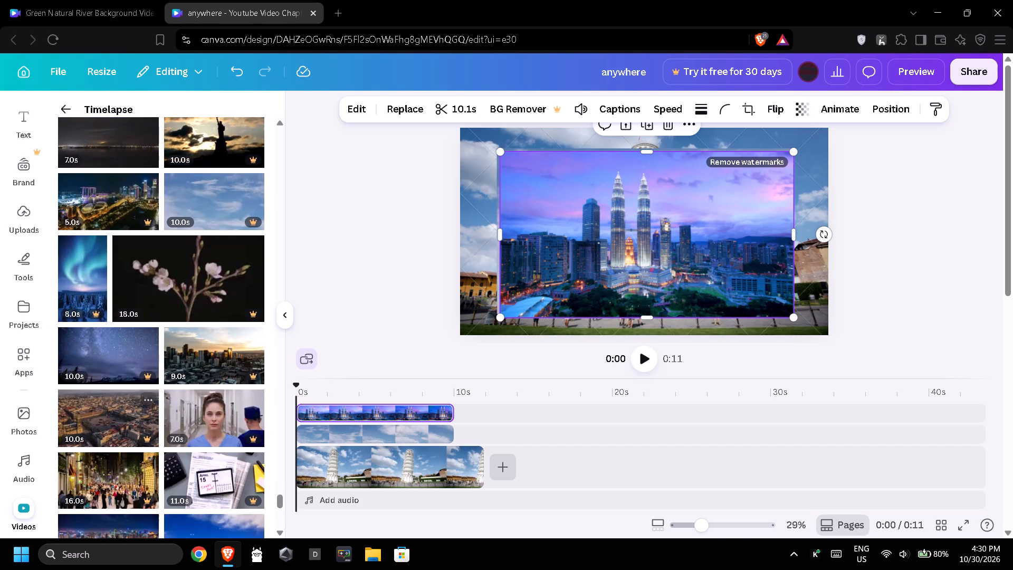
drag(115, 424, 353, 402)
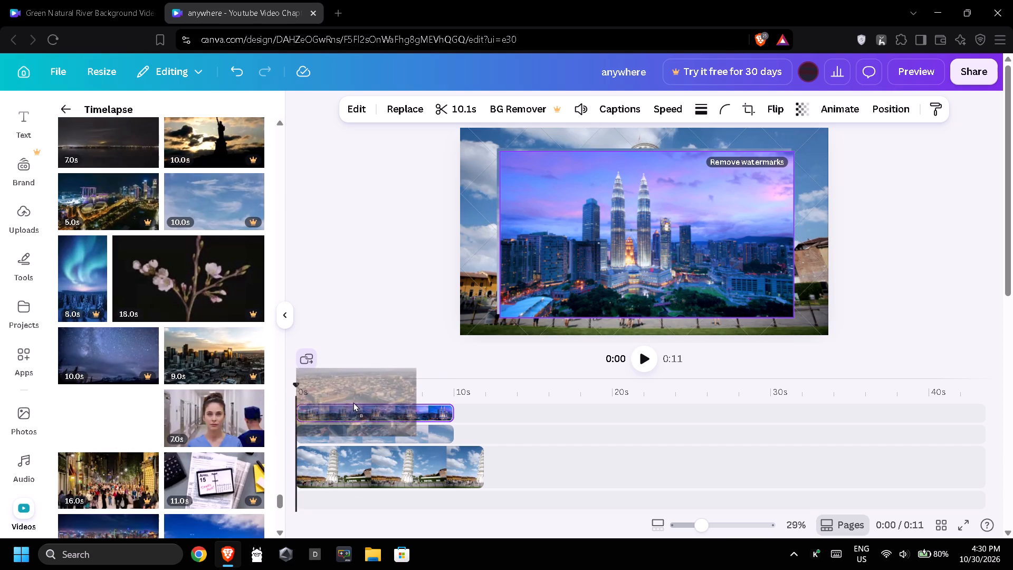
drag(353, 402, 353, 404)
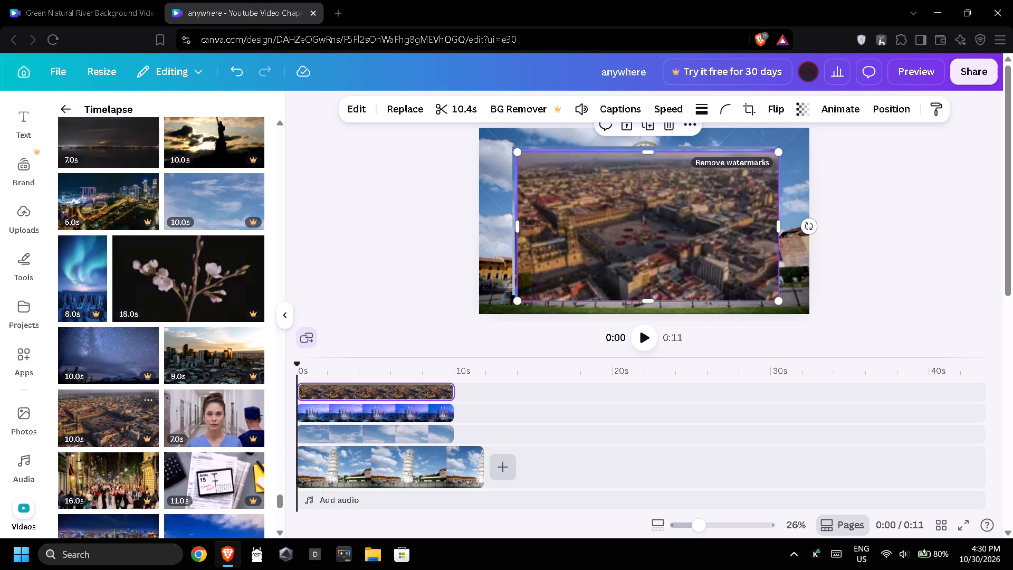
Add a second copy of the 10.0s aerial city square timelapse on a new top overlay track and align it to 0s.
scroll(167, 417, down, 2)
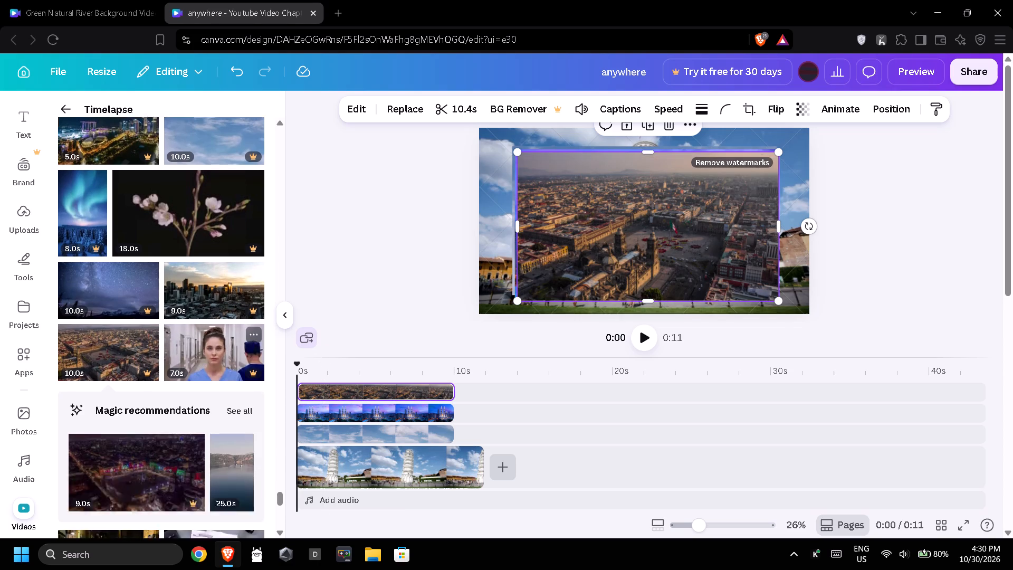
drag(91, 296, 292, 349)
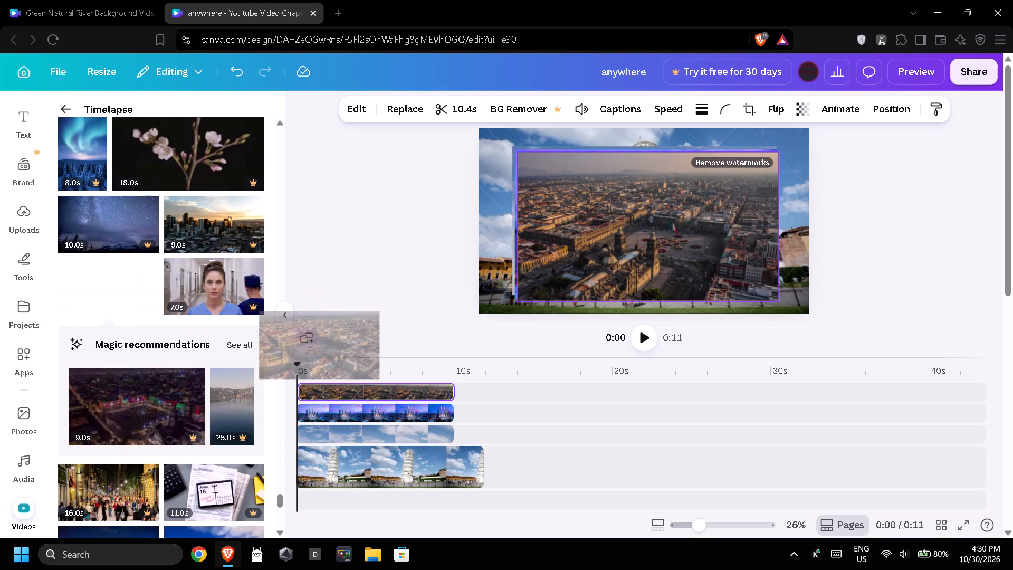
drag(292, 349, 361, 397)
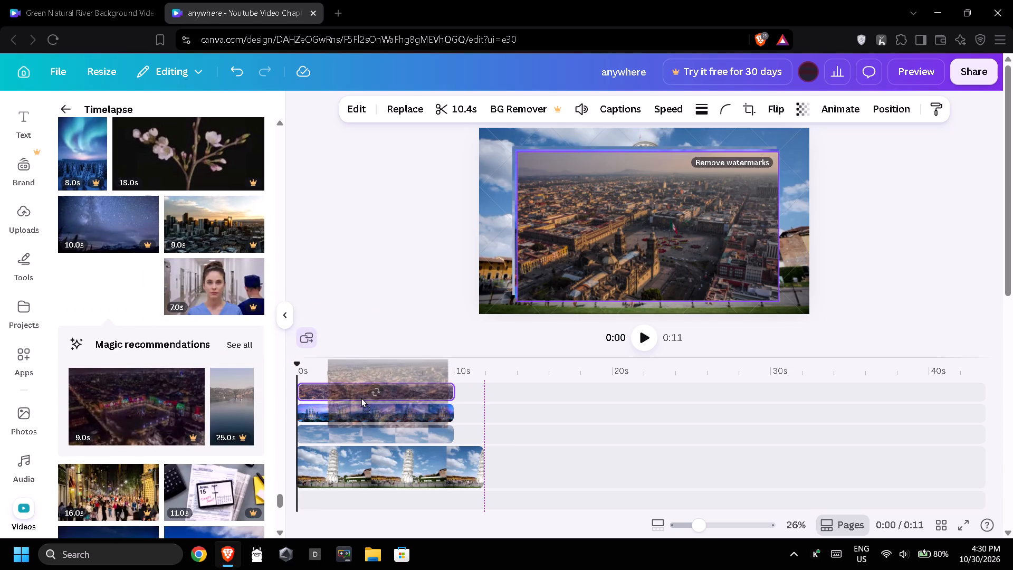
drag(361, 397, 387, 384)
drag(405, 370, 397, 371)
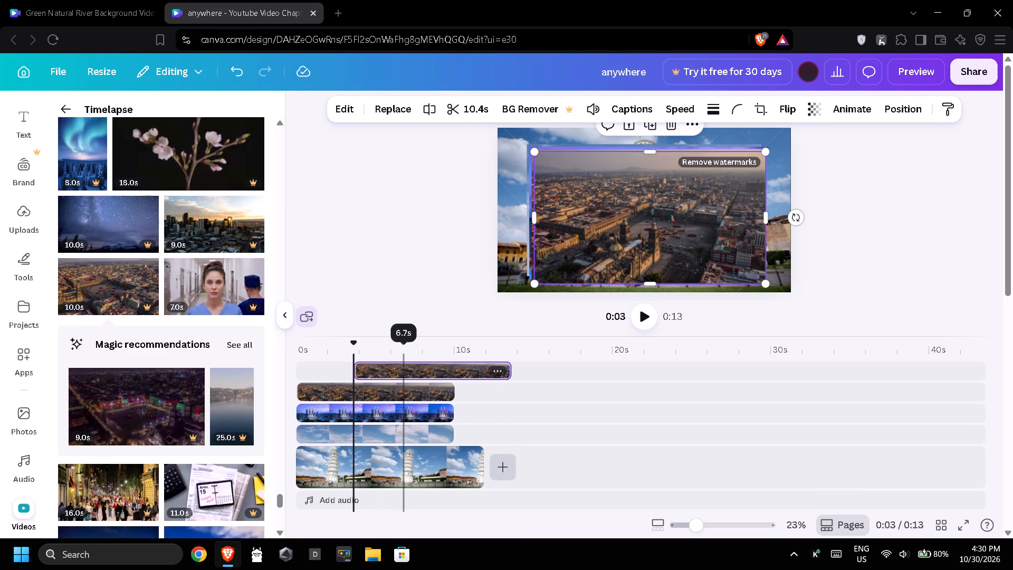
drag(397, 371, 348, 374)
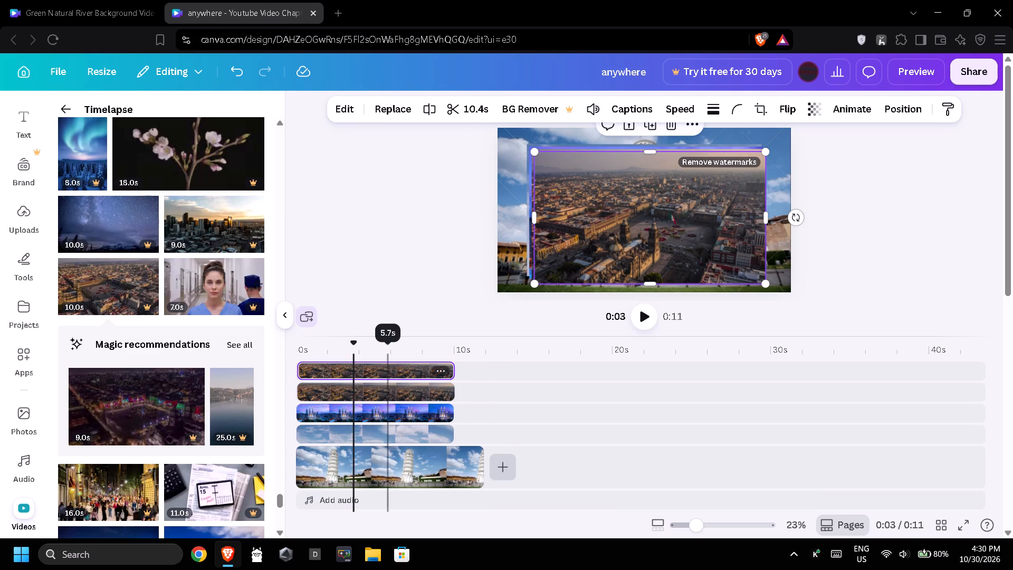
Add the 10.0s white clouds timelapse on a new track between the twin towers and city square clips, aligned to 0s.
scroll(182, 414, down, 6)
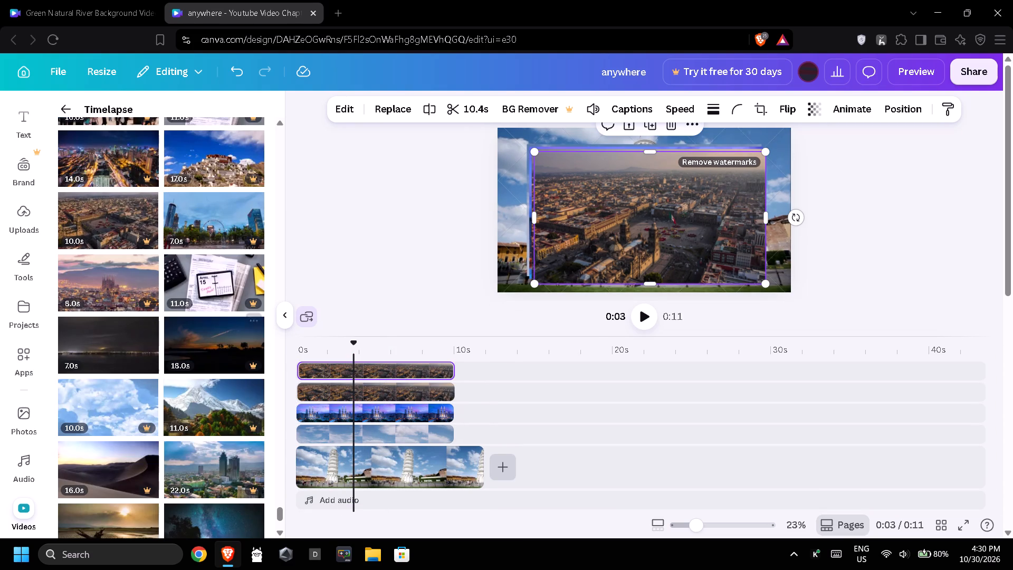
drag(110, 408, 330, 392)
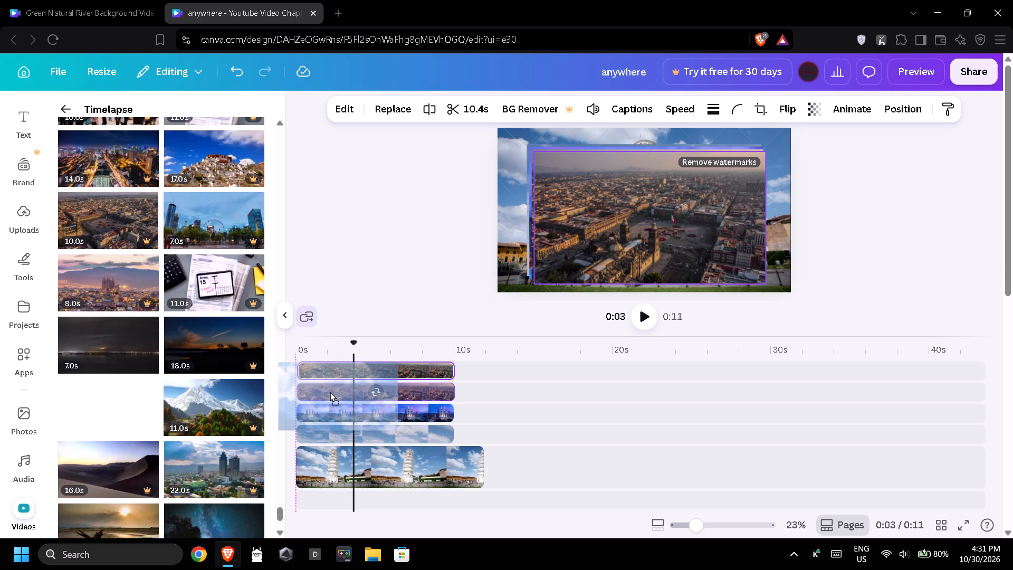
drag(330, 392, 369, 401)
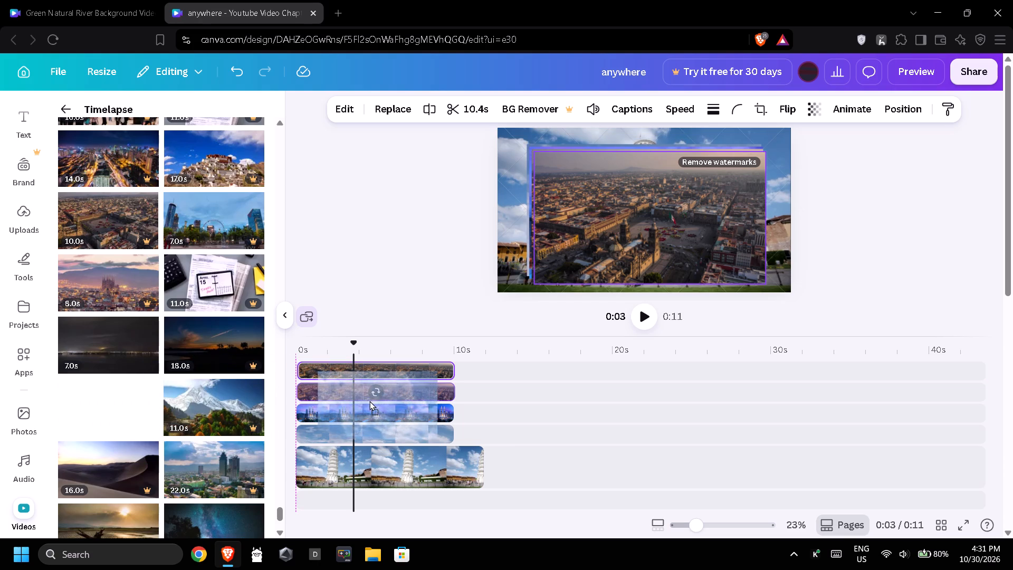
drag(369, 401, 462, 403)
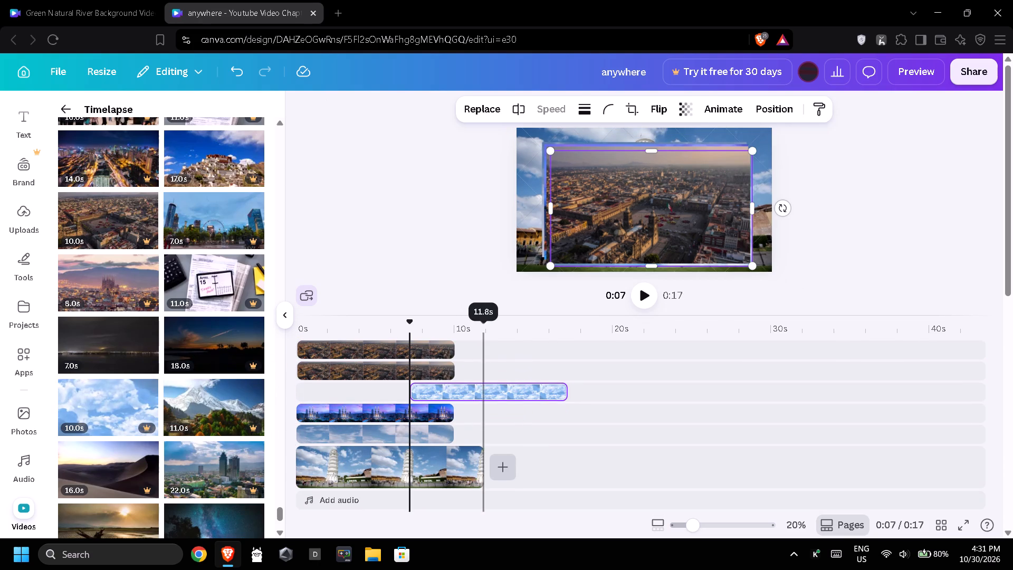
drag(484, 394, 370, 393)
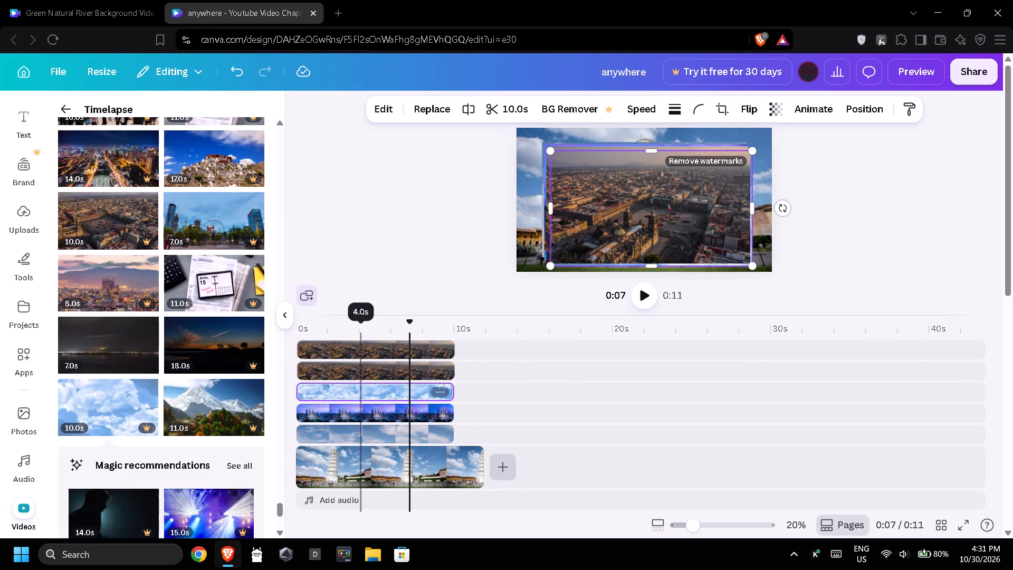
Add the 11.0s snowy mountain timelapse on a new track between the twin towers and clouds clips, starting at 0s, and trim it to 10.0s.
drag(205, 408, 342, 397)
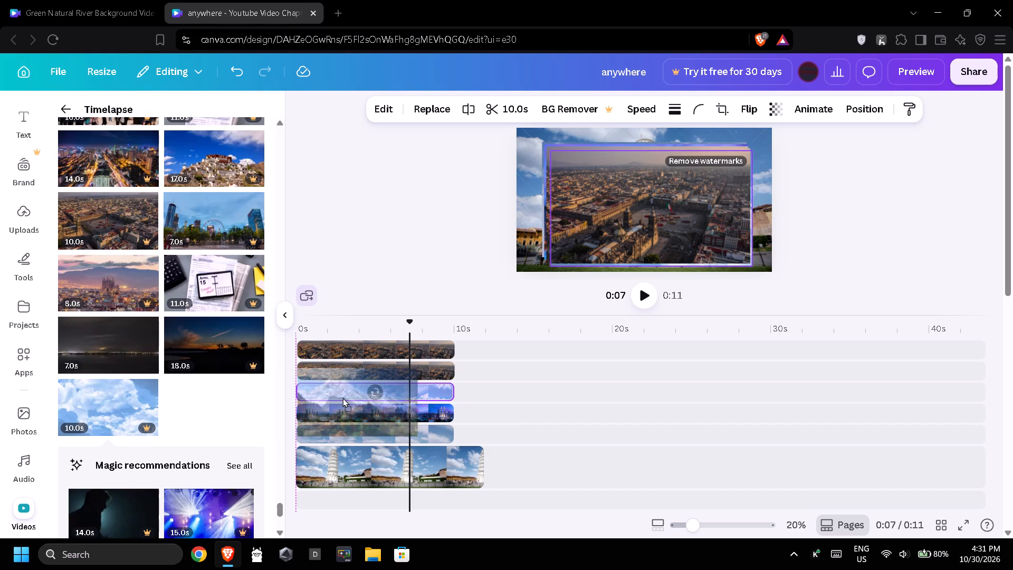
drag(342, 397, 451, 400)
drag(479, 402, 328, 401)
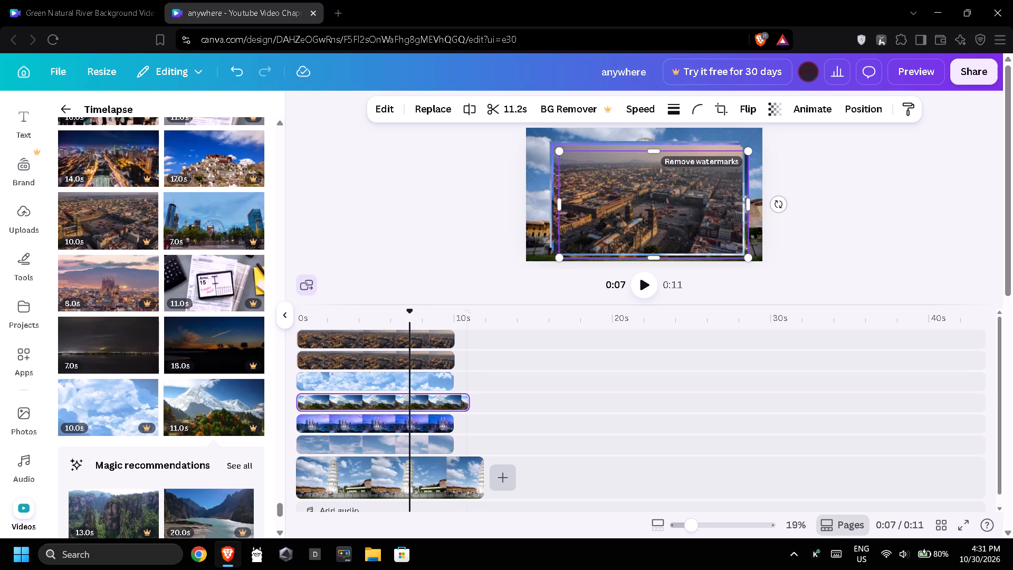
drag(464, 402, 453, 402)
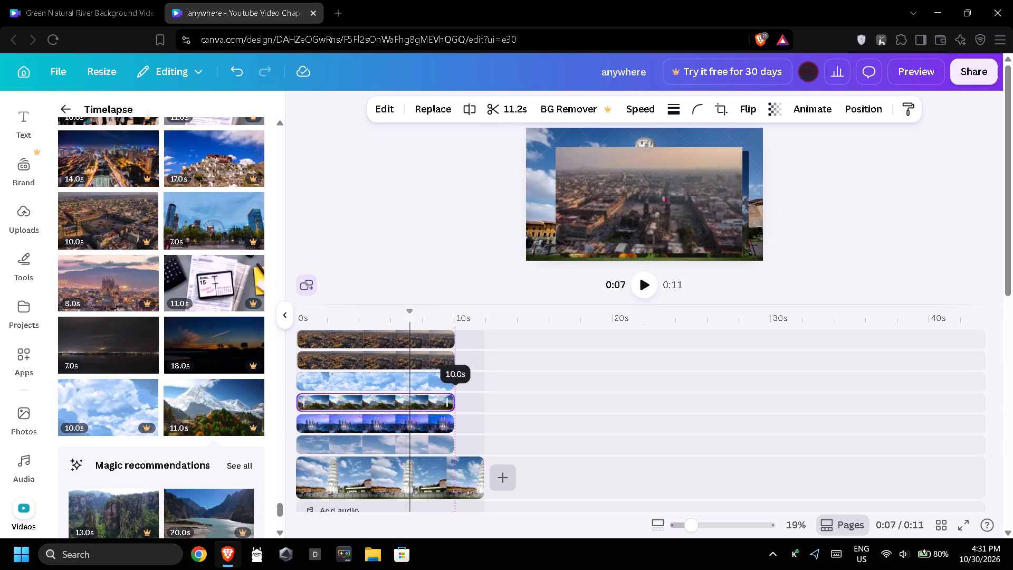
Trim the end of the Leaning Tower background clip to 10.2s, close to the end of the overlay clips.
click(463, 482)
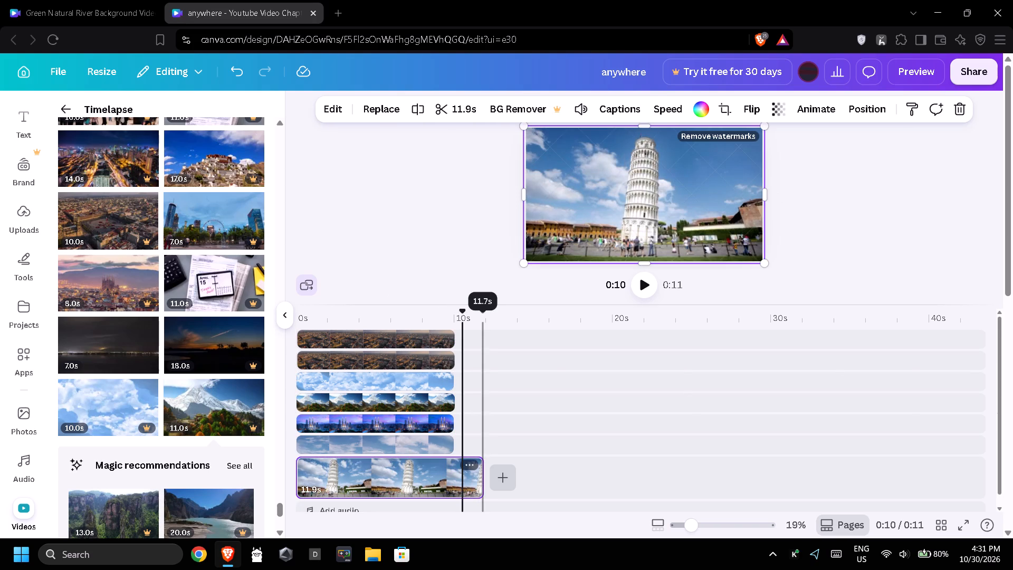
drag(480, 475, 460, 472)
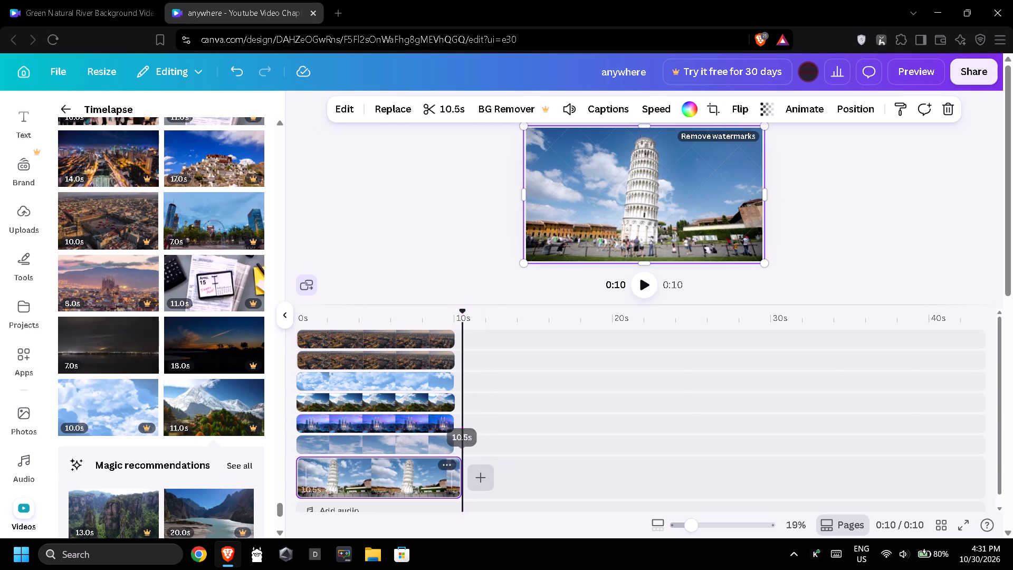
click(456, 479)
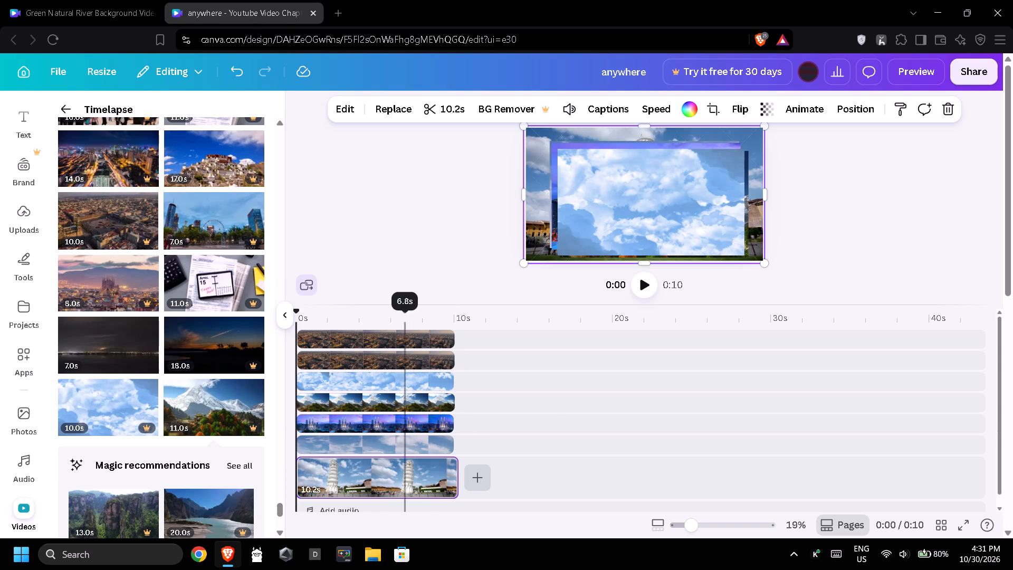
Shrink the two aerial city square overlays into small tiles, the top-track copy at the stack's lower left and the other at its upper right.
click(382, 343)
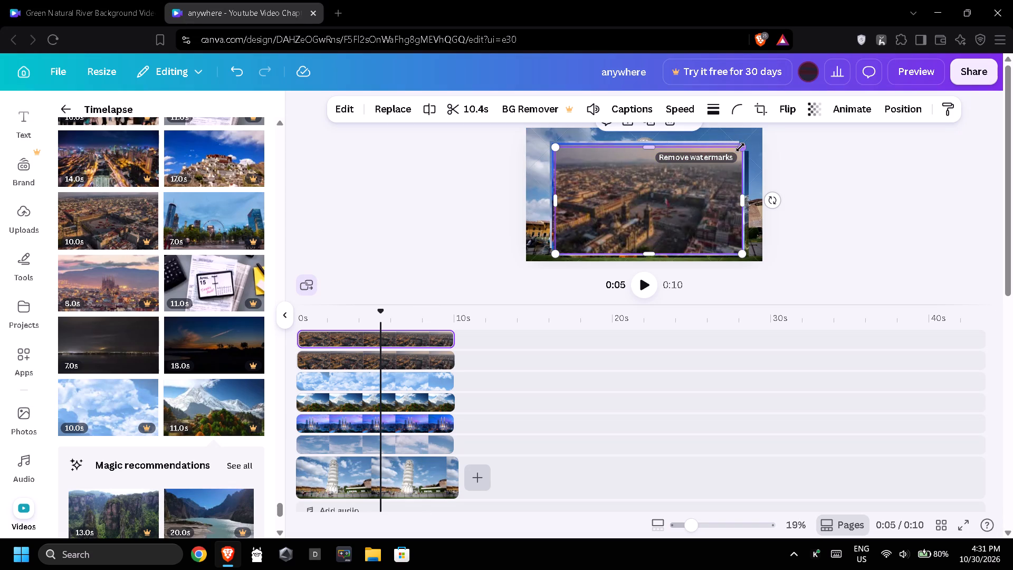
drag(741, 147, 611, 207)
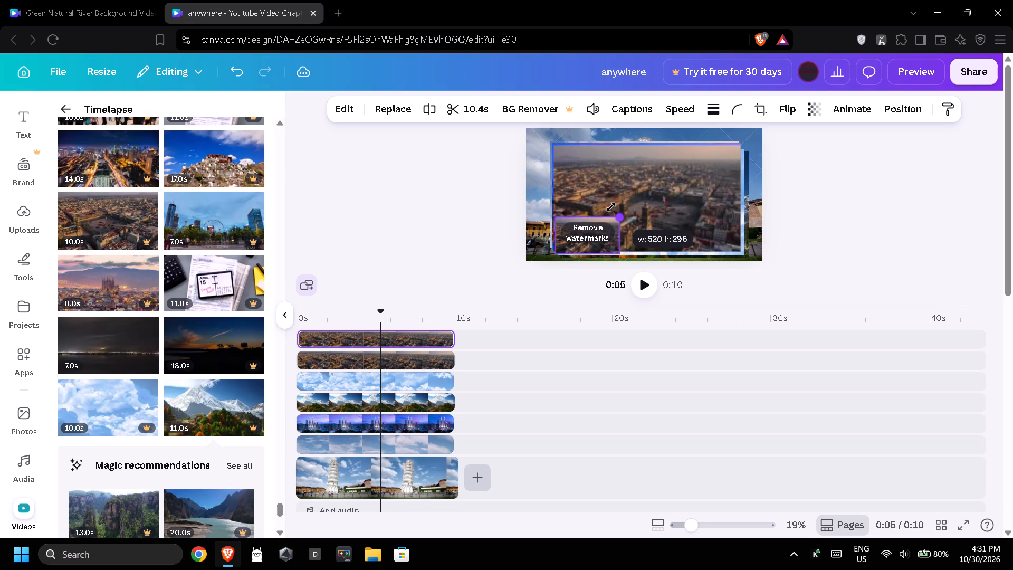
drag(611, 207, 608, 210)
click(641, 186)
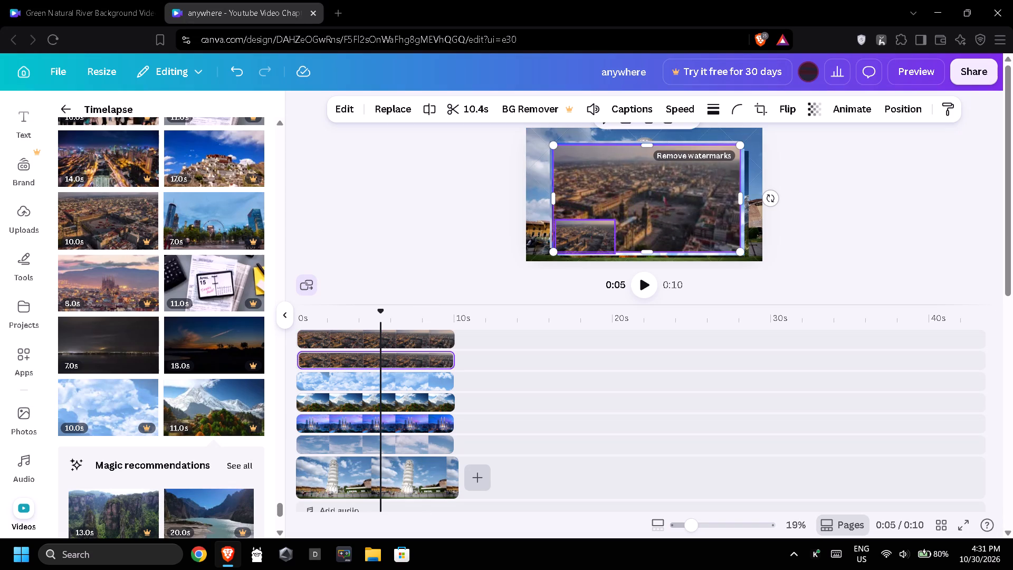
drag(556, 251, 677, 186)
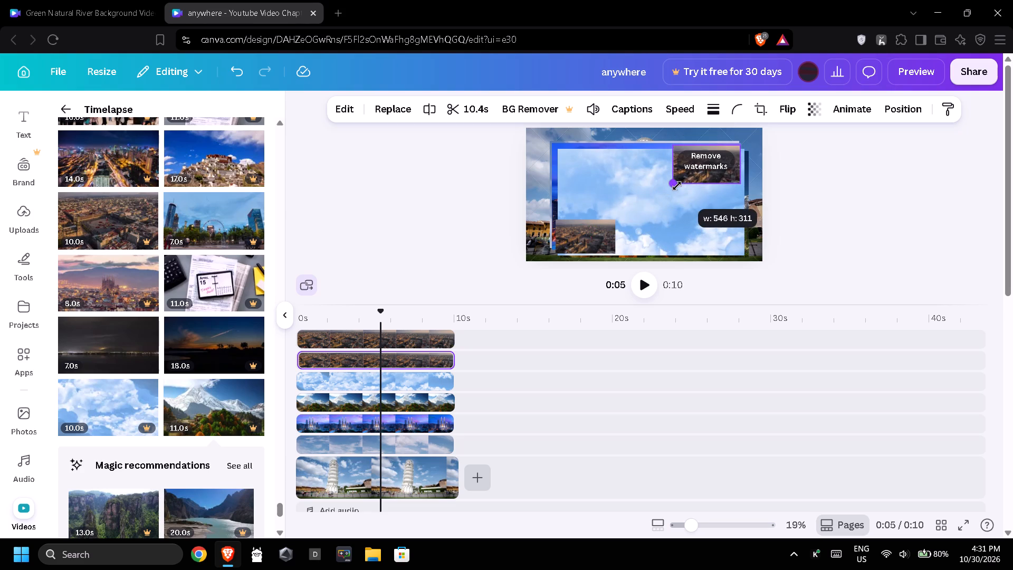
drag(677, 186, 682, 183)
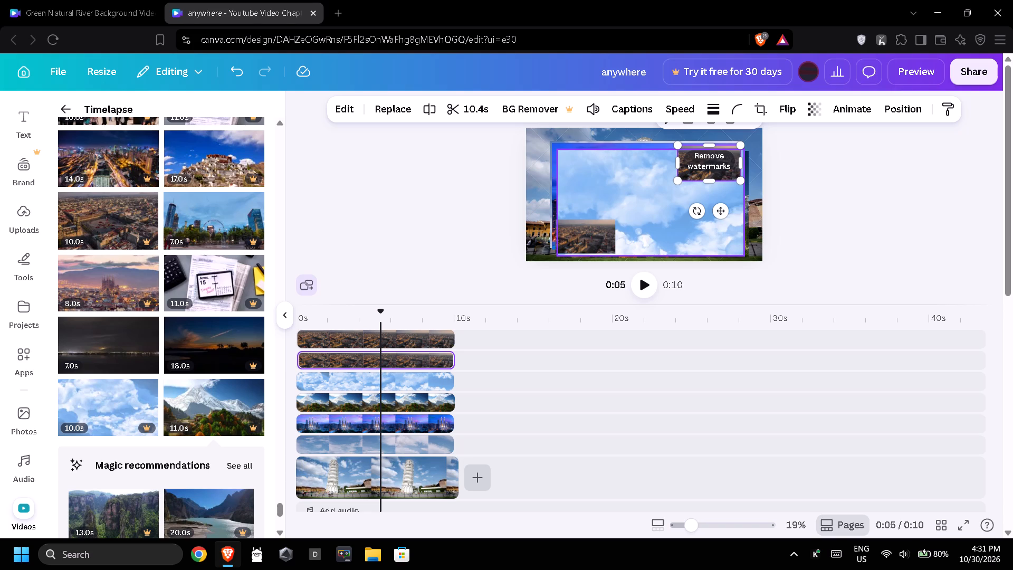
Shrink the white clouds overlay into a lower-right tile and the snowy mountain overlay into an upper-left tile of the stack.
click(646, 219)
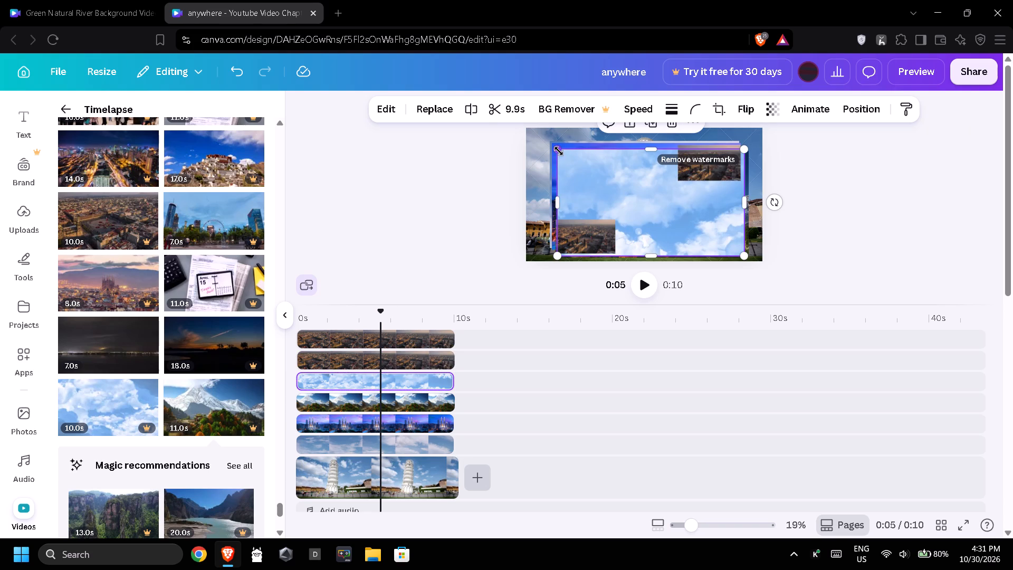
drag(559, 150, 686, 221)
click(652, 217)
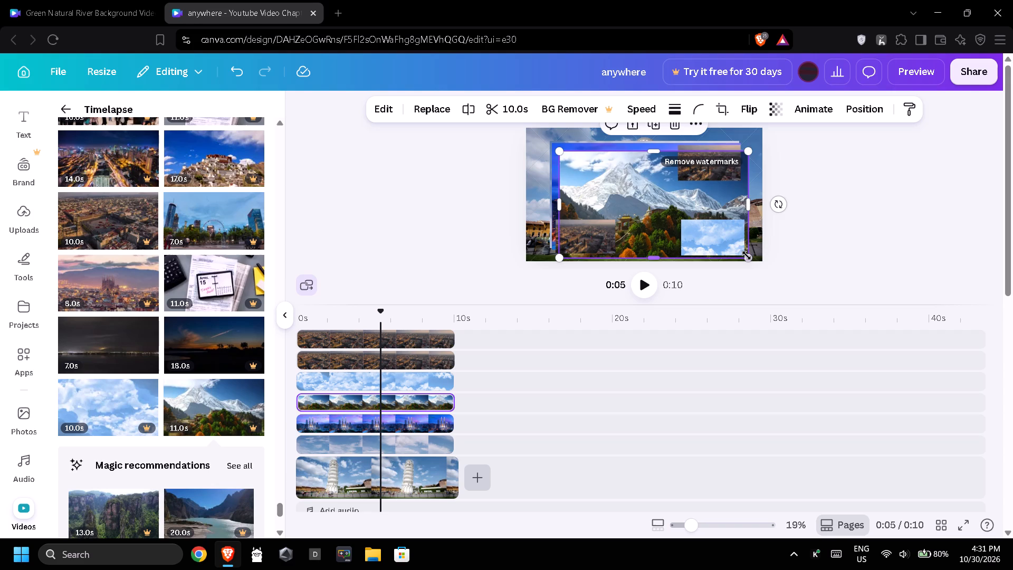
drag(747, 255, 621, 183)
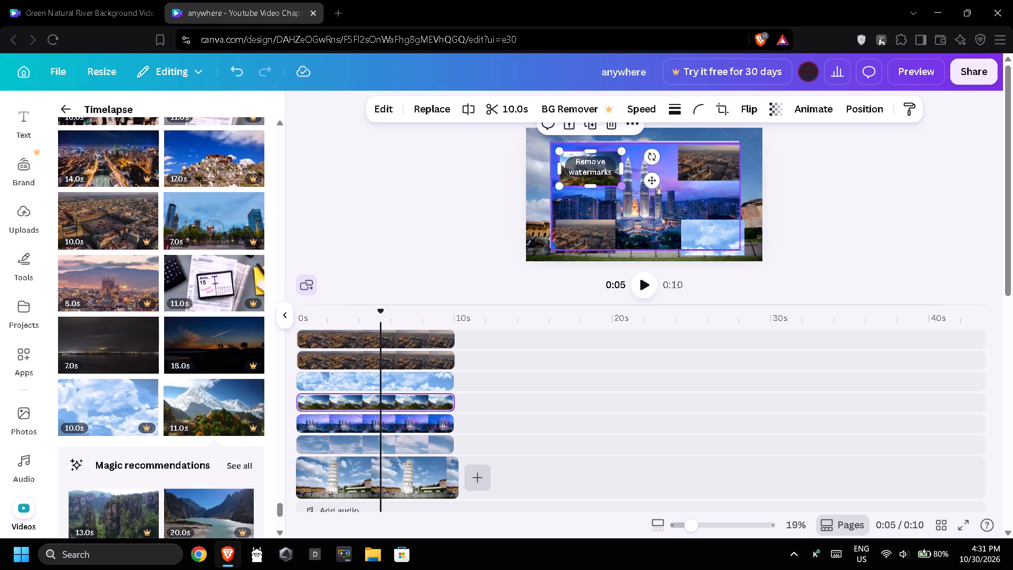
Shrink the twin towers overlay from two opposite corners into a small tile at the centre of the frame.
click(637, 217)
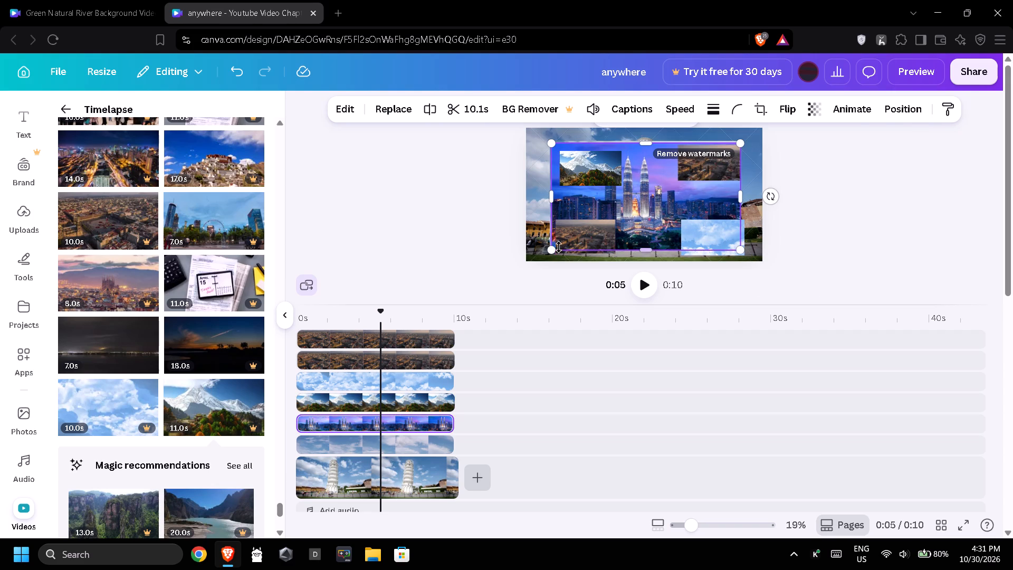
drag(551, 251, 610, 218)
drag(741, 142, 710, 155)
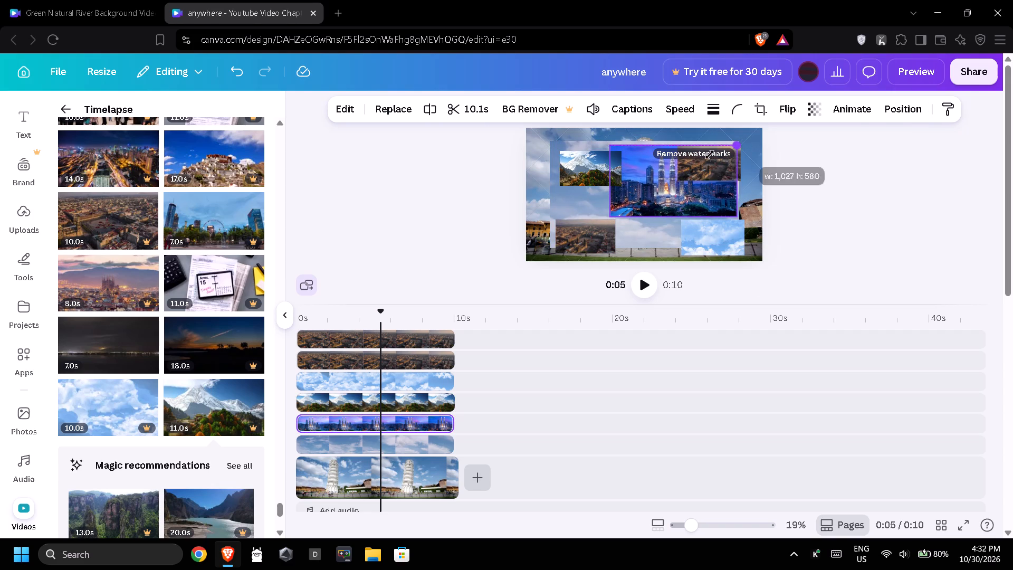
drag(710, 155, 678, 183)
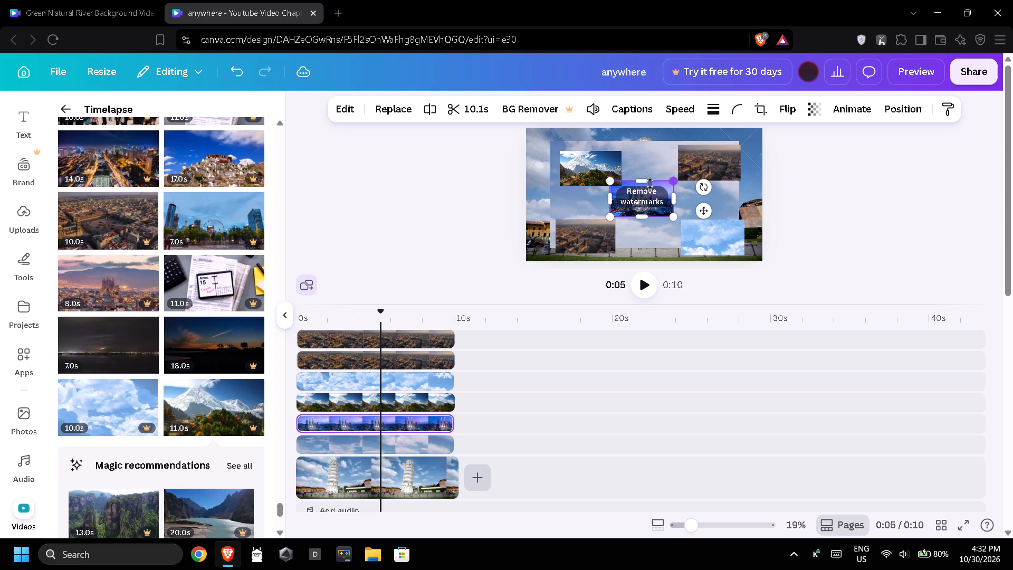
Move the snowy mountain tile slightly up and left so it lines up with the top of the upper-right city square tile.
click(580, 172)
drag(593, 169, 572, 160)
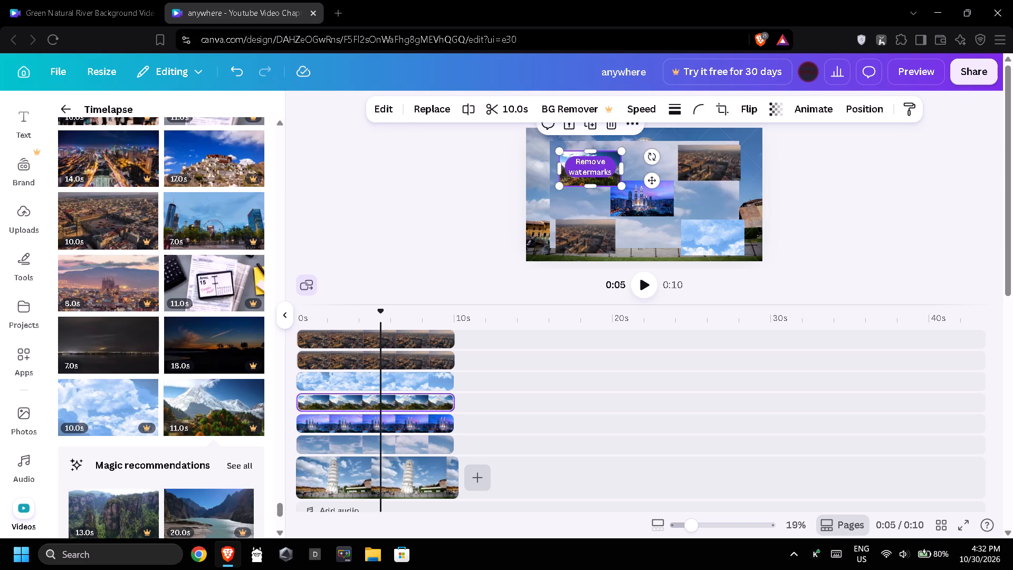
drag(572, 160, 572, 159)
click(662, 163)
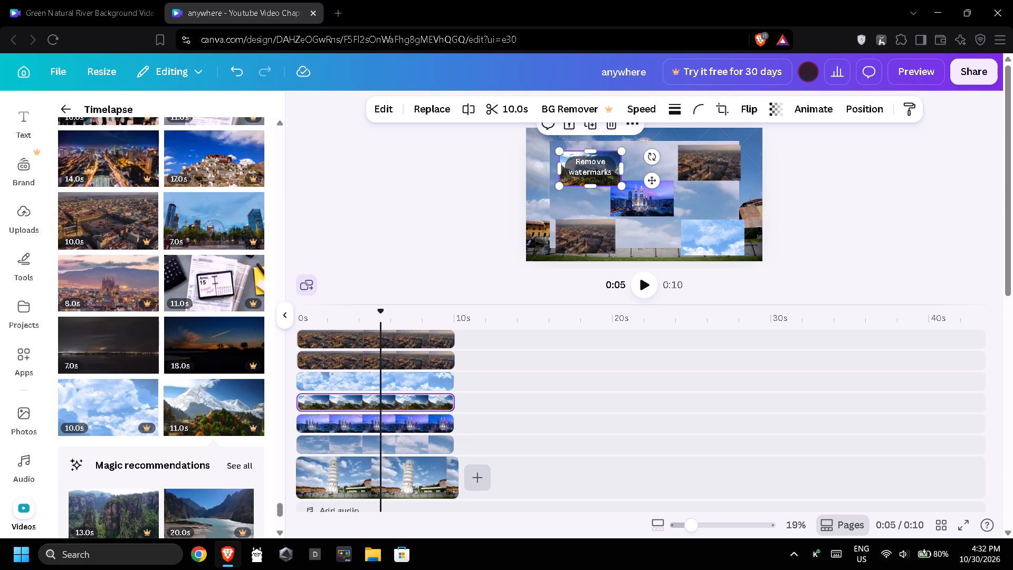
click(587, 197)
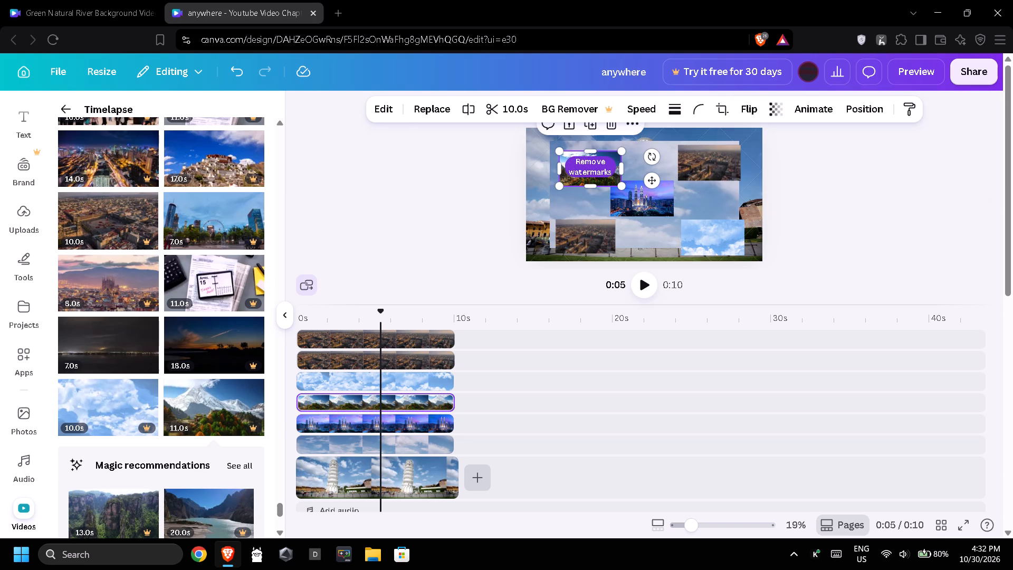
click(642, 226)
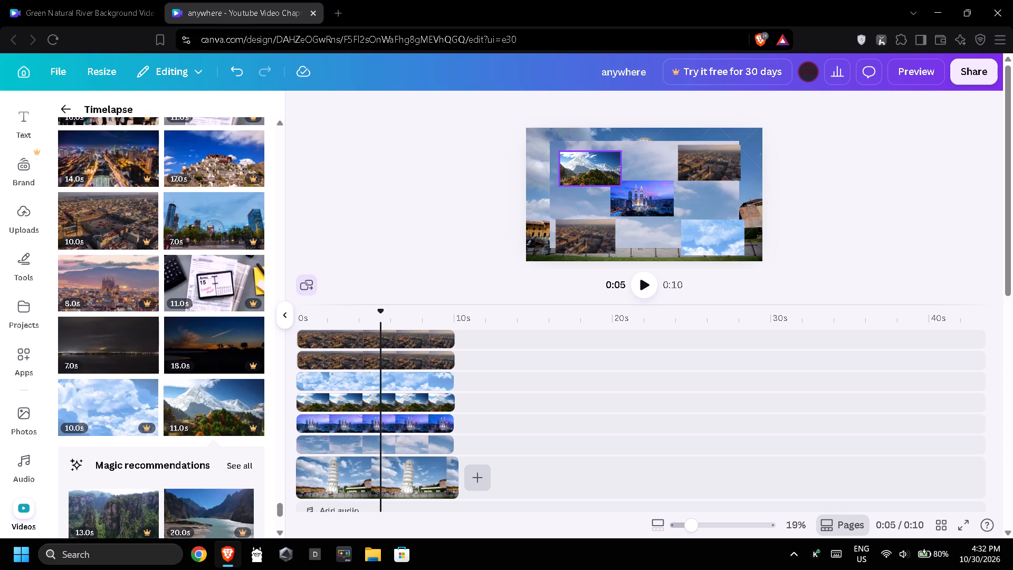
drag(603, 170, 594, 164)
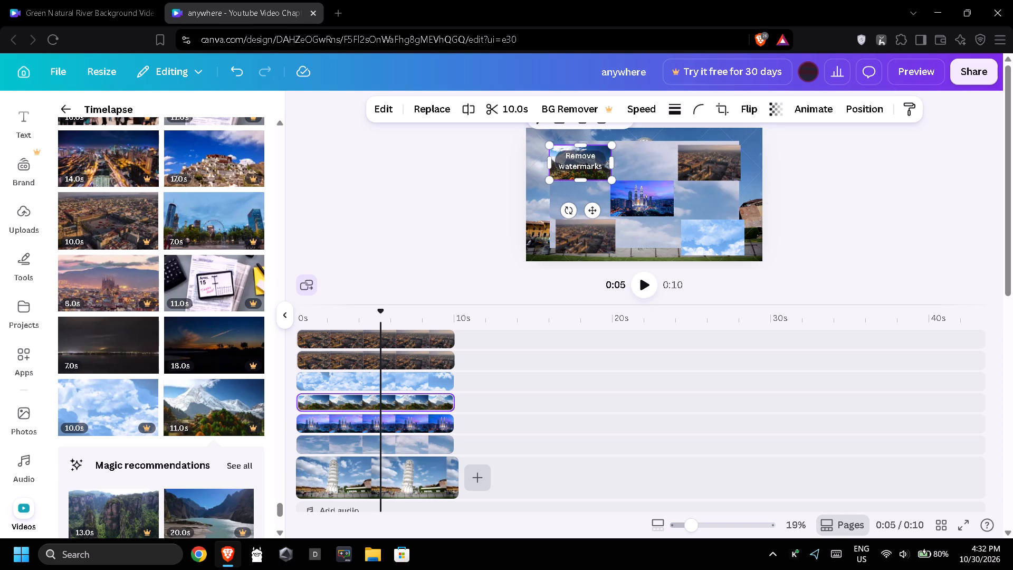
click(646, 229)
Align the lower-left city square tile with the mountain tile's left edge and adjust its width to match.
click(599, 235)
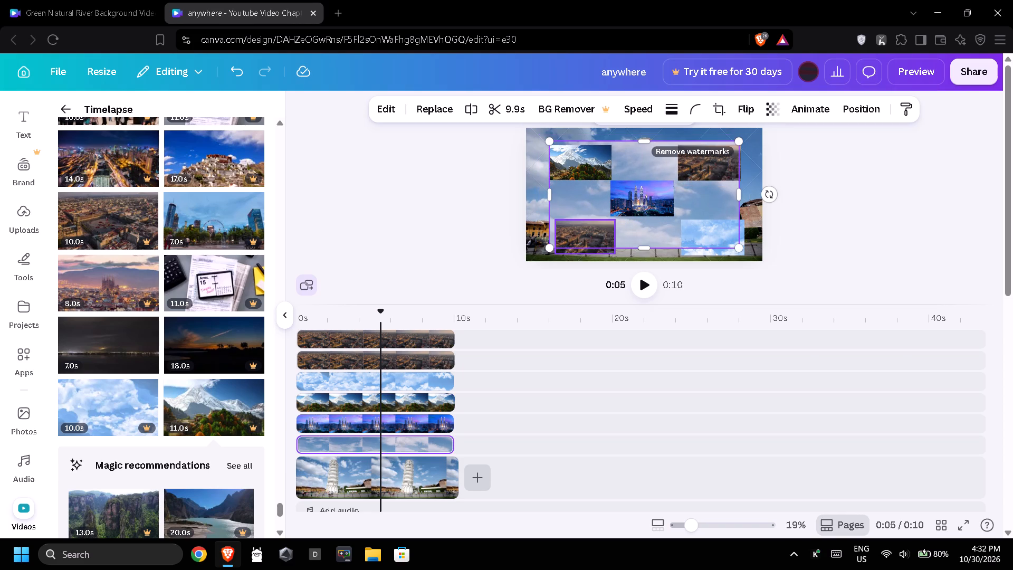
click(585, 236)
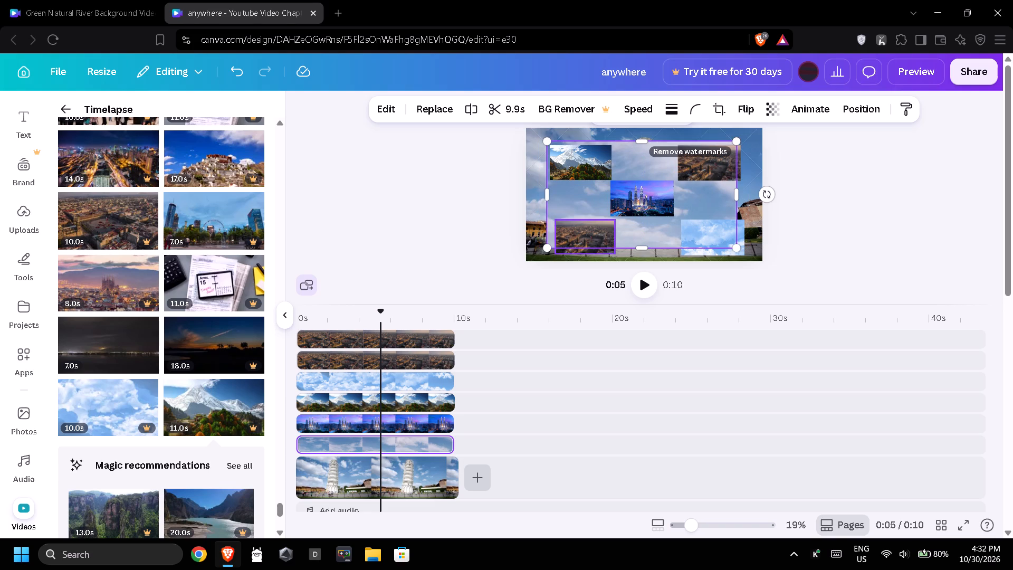
click(653, 236)
click(588, 234)
drag(610, 234, 606, 233)
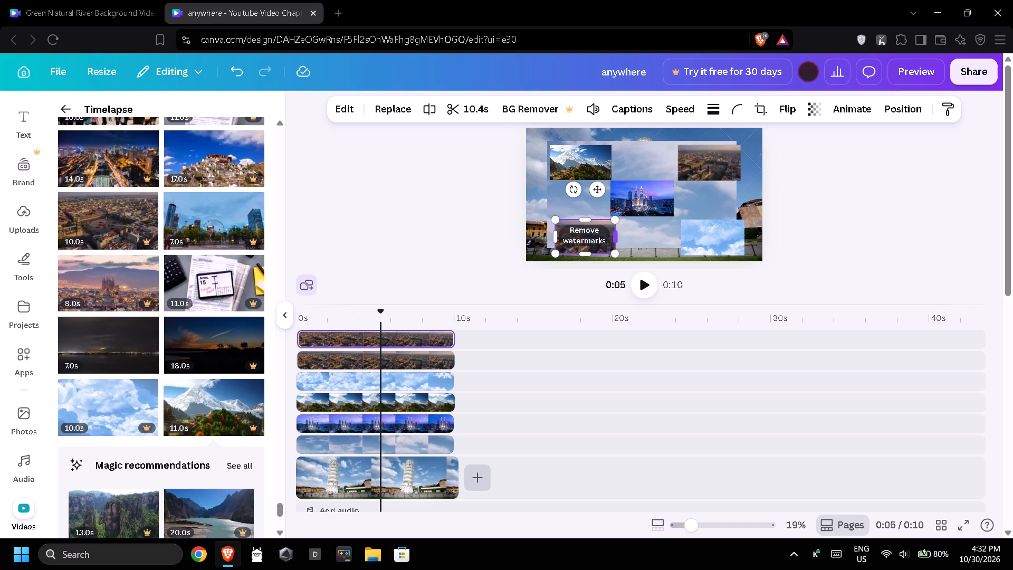
drag(606, 233, 603, 229)
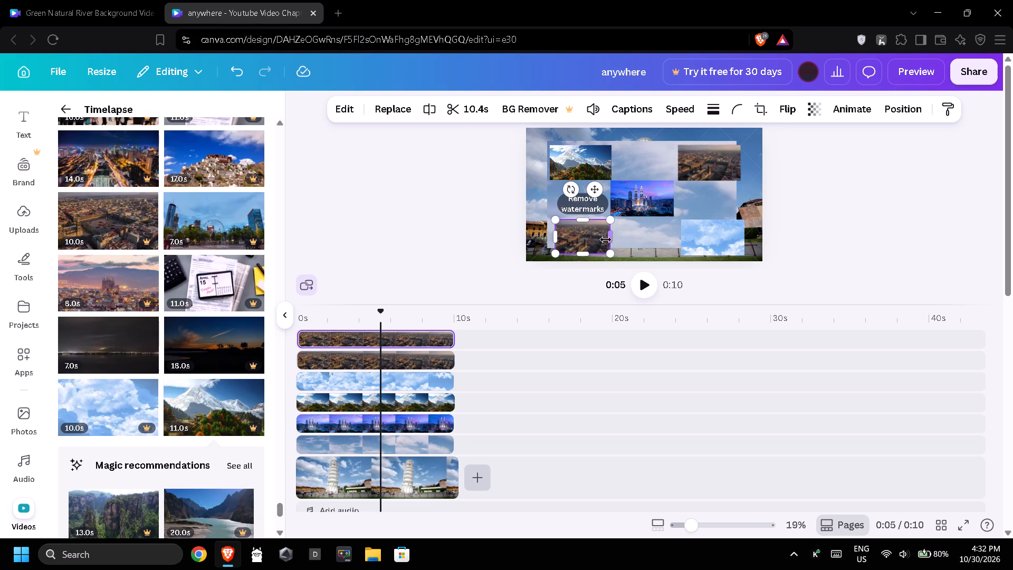
drag(598, 192, 592, 192)
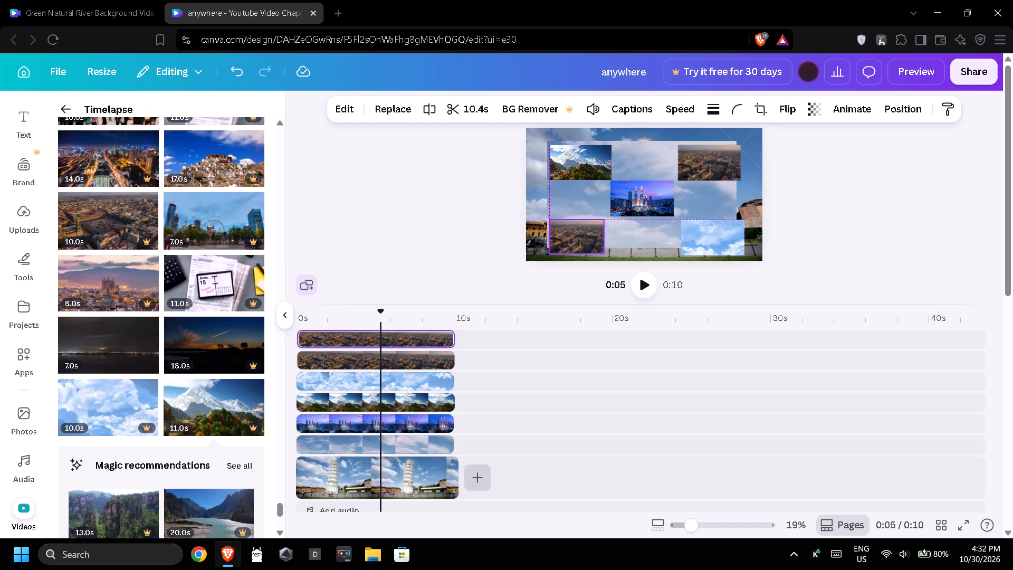
drag(592, 192, 592, 192)
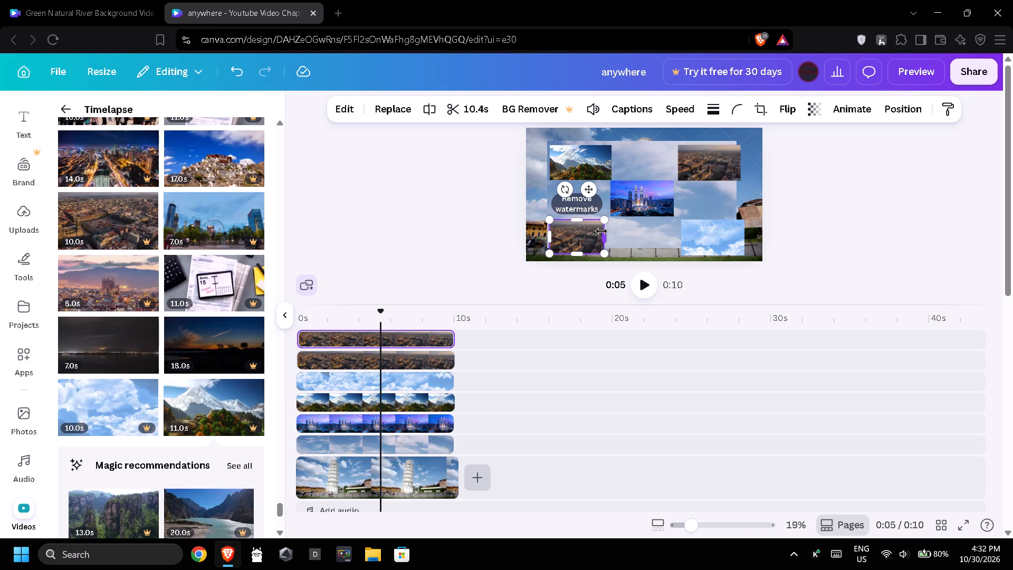
click(601, 231)
Adjust both sides of the lower-right white clouds tile to line up with the tiles above it.
click(607, 202)
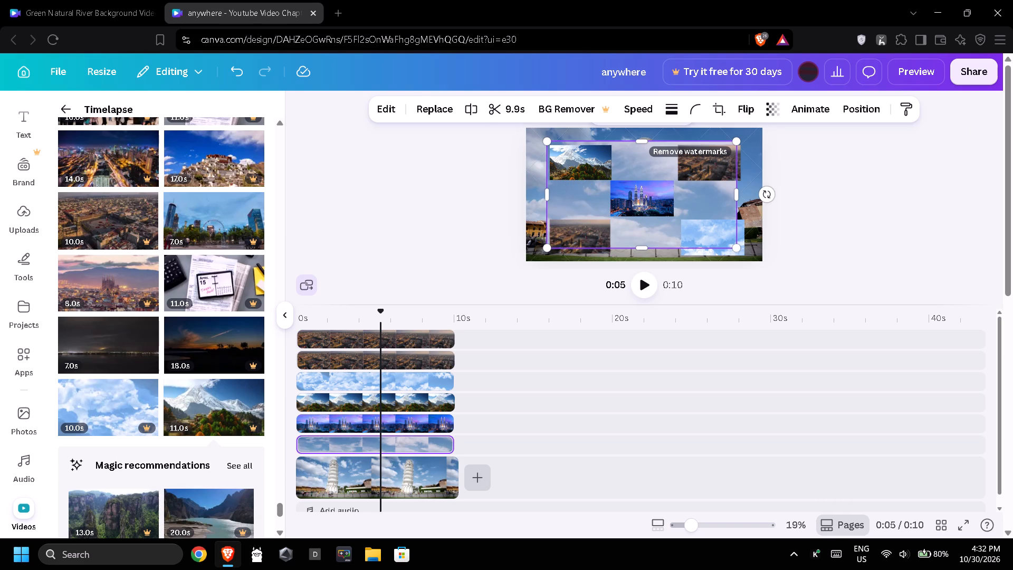
click(693, 227)
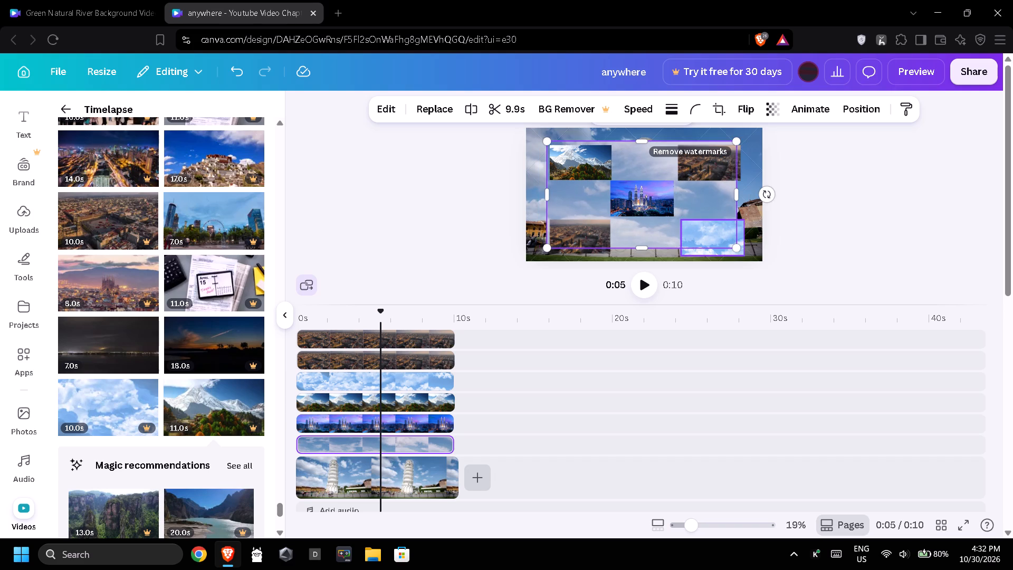
click(723, 235)
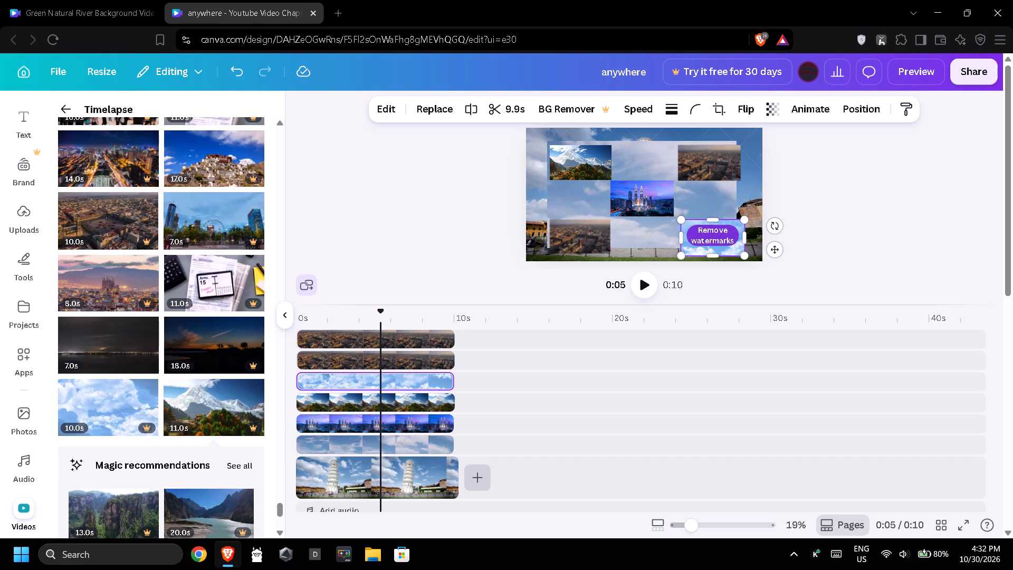
drag(683, 235, 678, 234)
drag(743, 239, 735, 236)
click(757, 190)
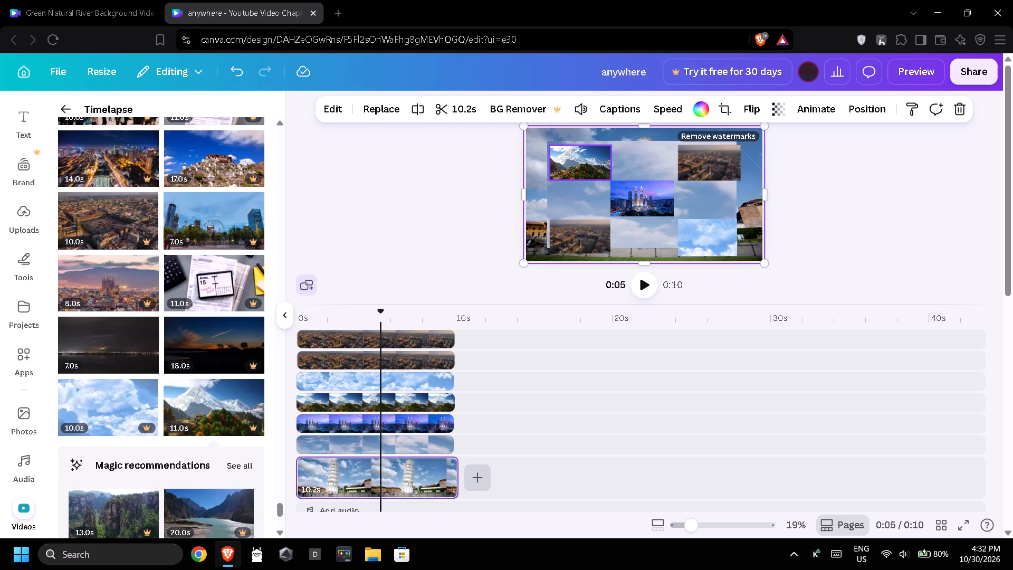
Spread the mountain, white clouds and two city square tiles outward toward the four corners of the frame.
drag(599, 159, 584, 145)
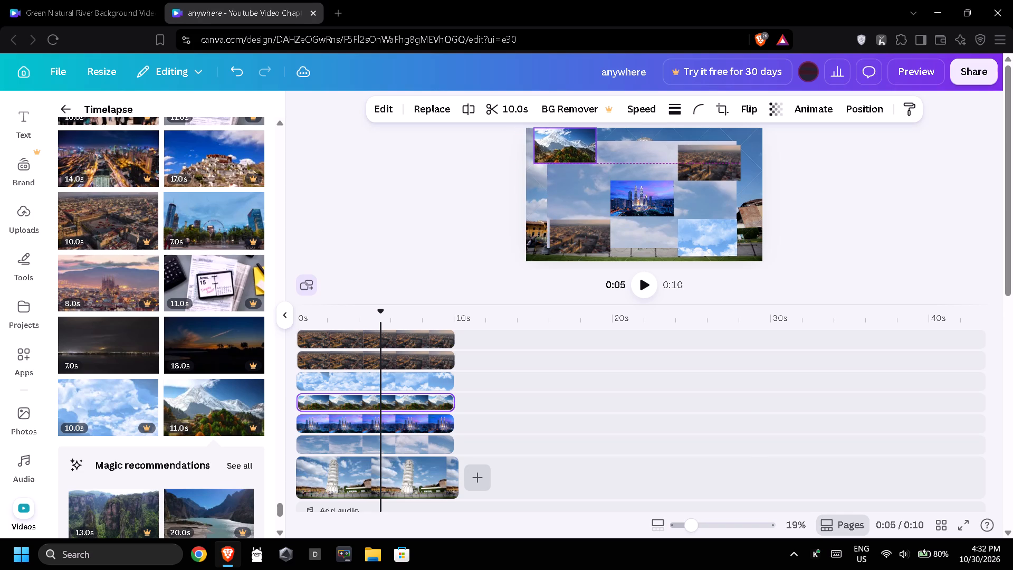
drag(584, 145, 581, 146)
drag(722, 168, 739, 153)
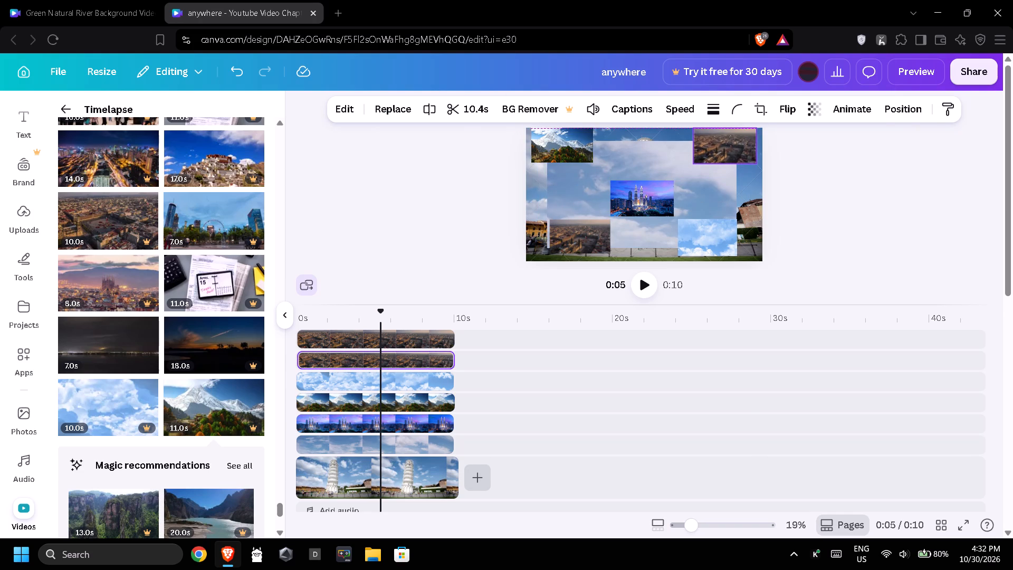
drag(739, 153, 742, 153)
drag(681, 236, 703, 236)
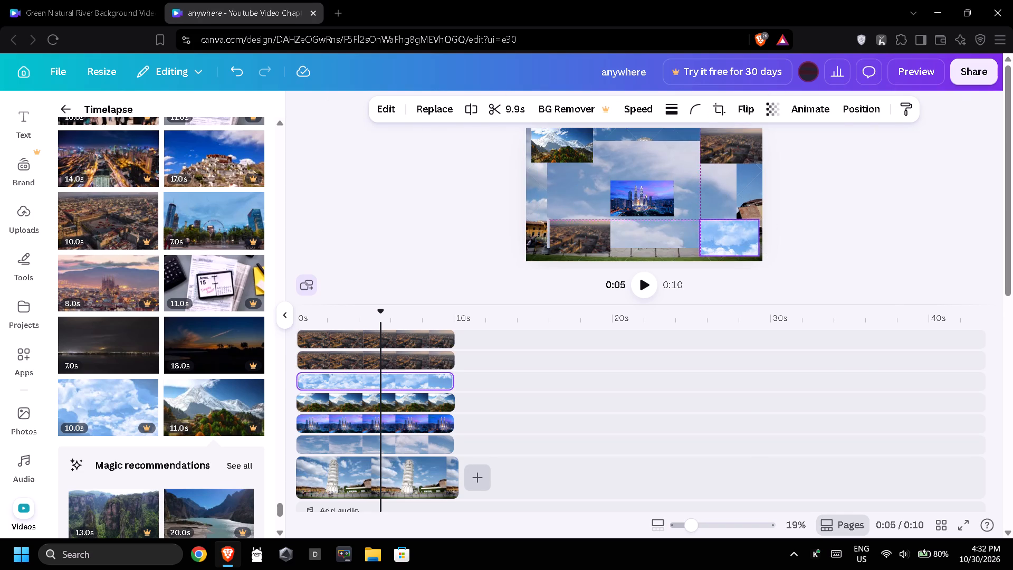
drag(703, 236, 703, 236)
drag(587, 236, 570, 241)
Shrink the large cloudy-sky overlay from two opposite corners so it fits the central space between the four corner tiles.
click(627, 234)
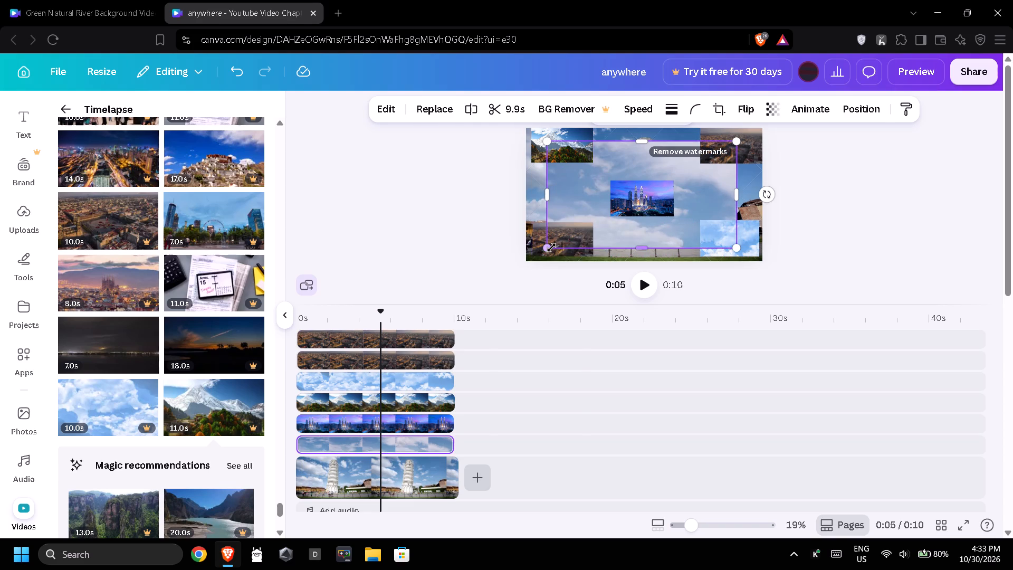
drag(548, 252, 596, 217)
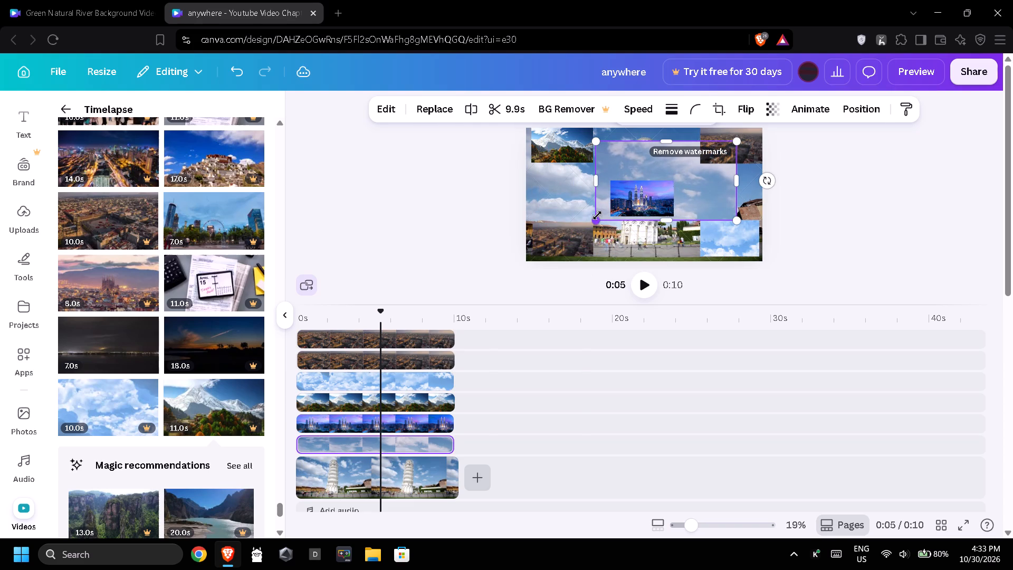
drag(737, 140, 706, 150)
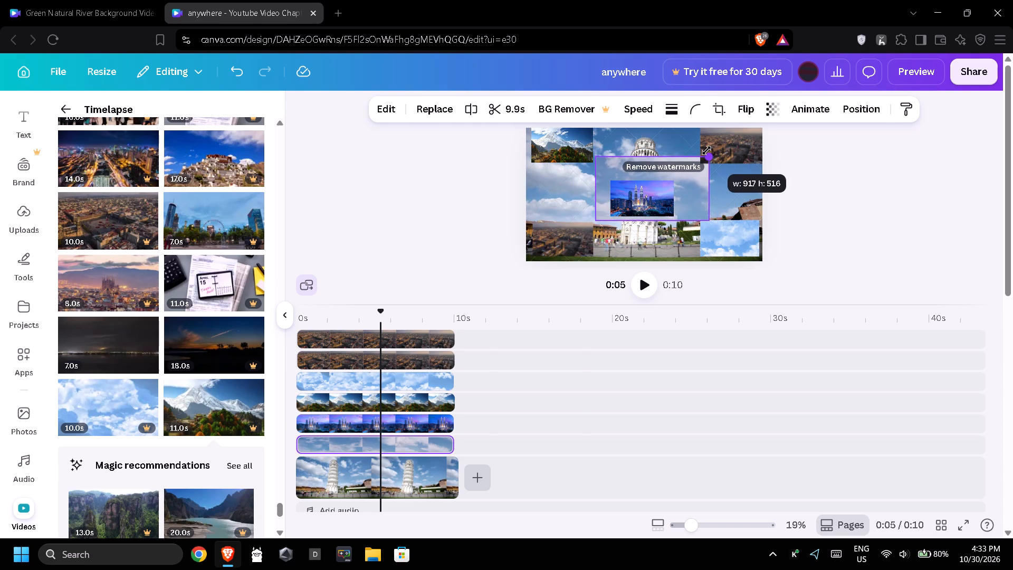
drag(706, 150, 702, 157)
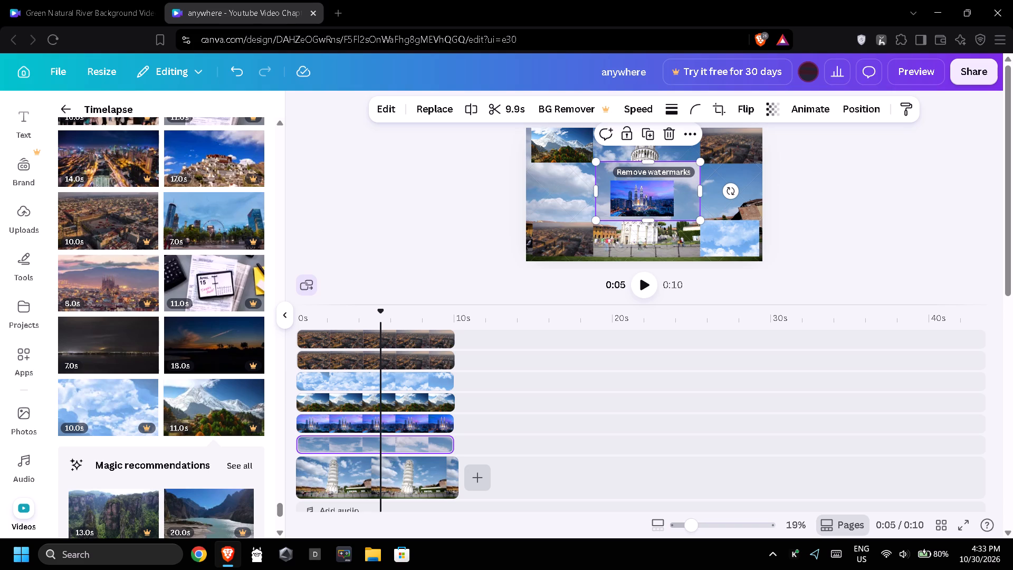
Move the night skyline tile slightly up and right so it sits centred within the cloudy-sky tile.
drag(656, 208, 663, 202)
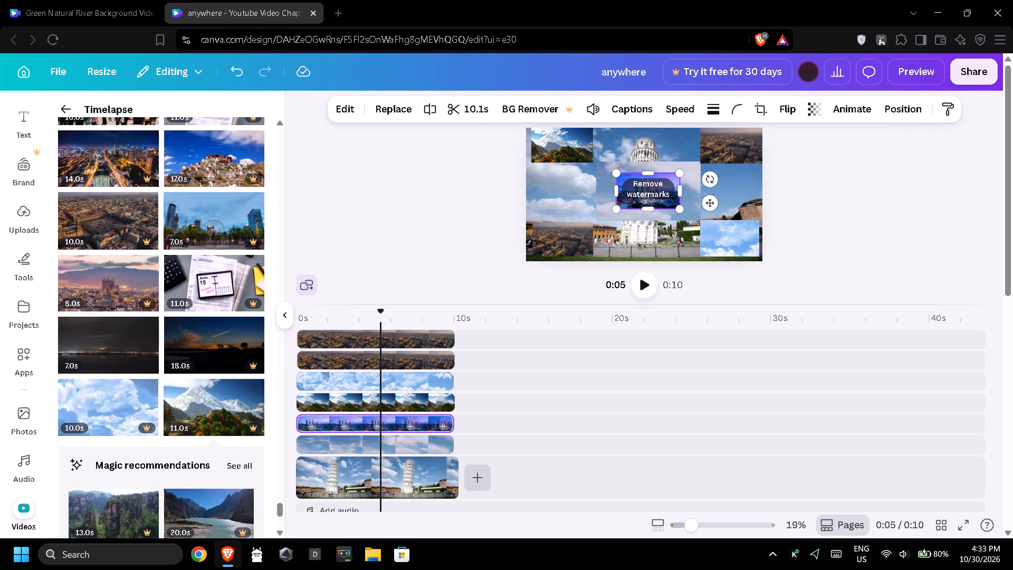
click(786, 193)
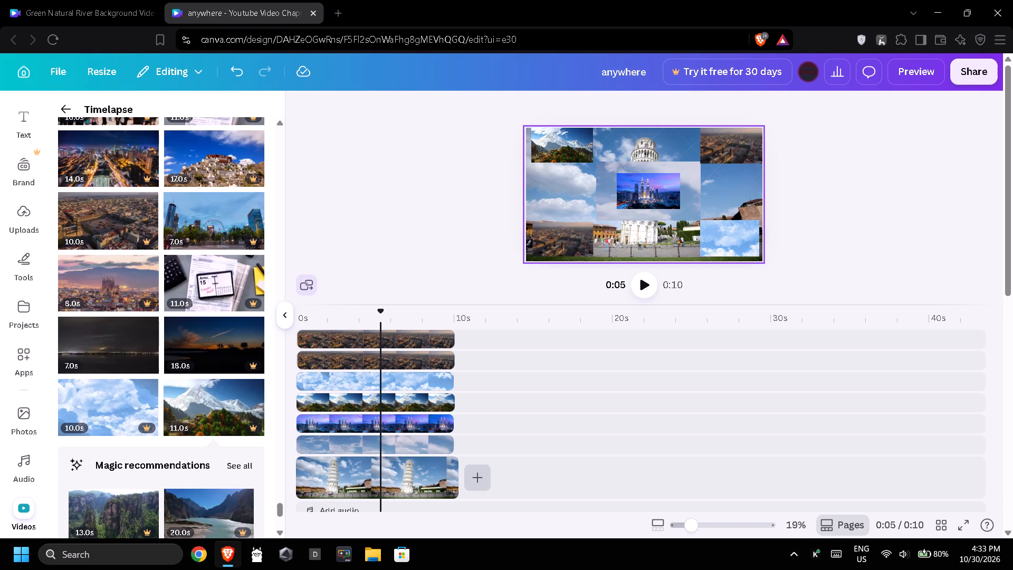
click(450, 255)
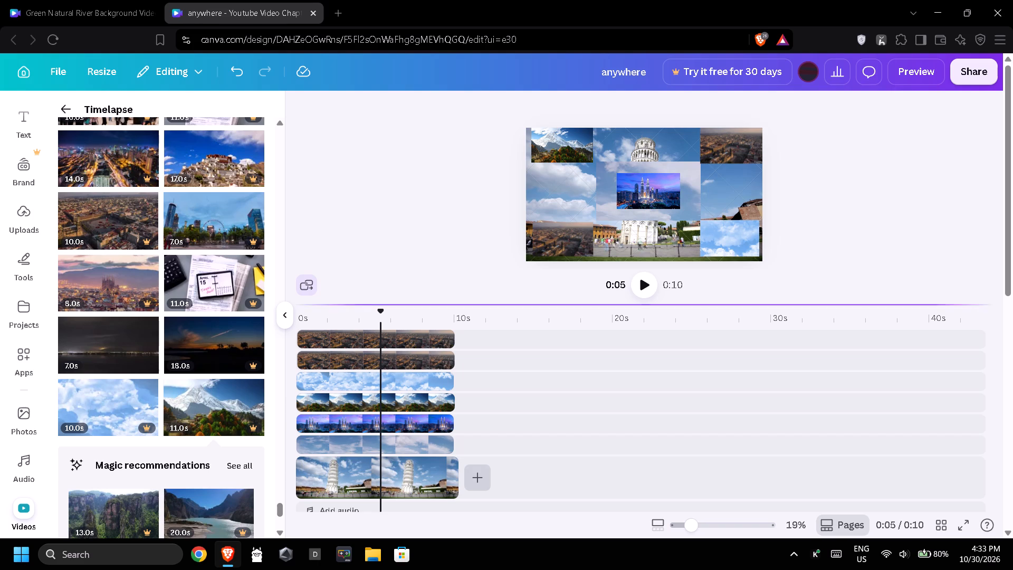
Give the central cloudy-sky tile a solid black border at stroke weight 67, and reduce it to a medium thickness.
click(656, 196)
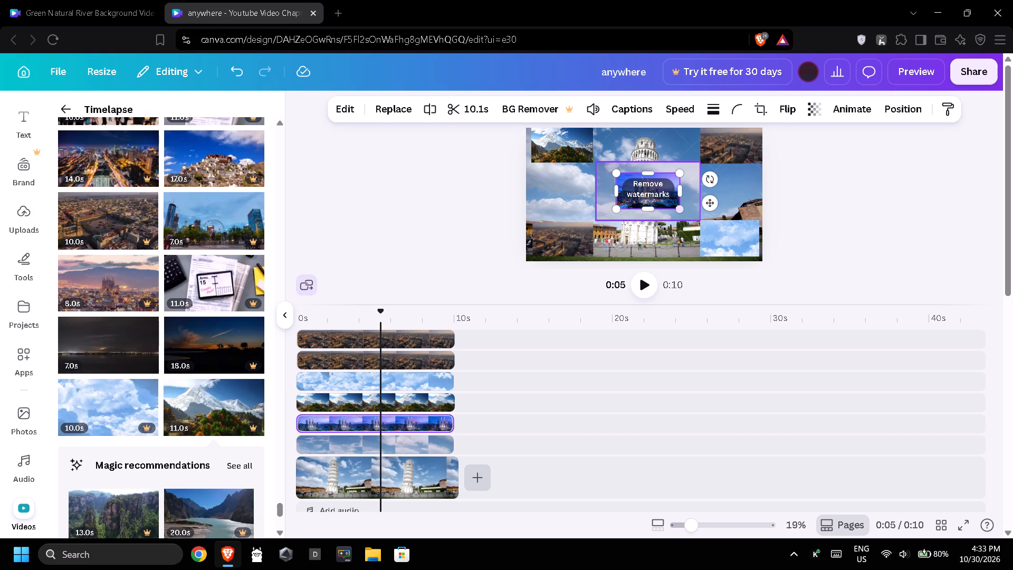
click(693, 210)
click(680, 112)
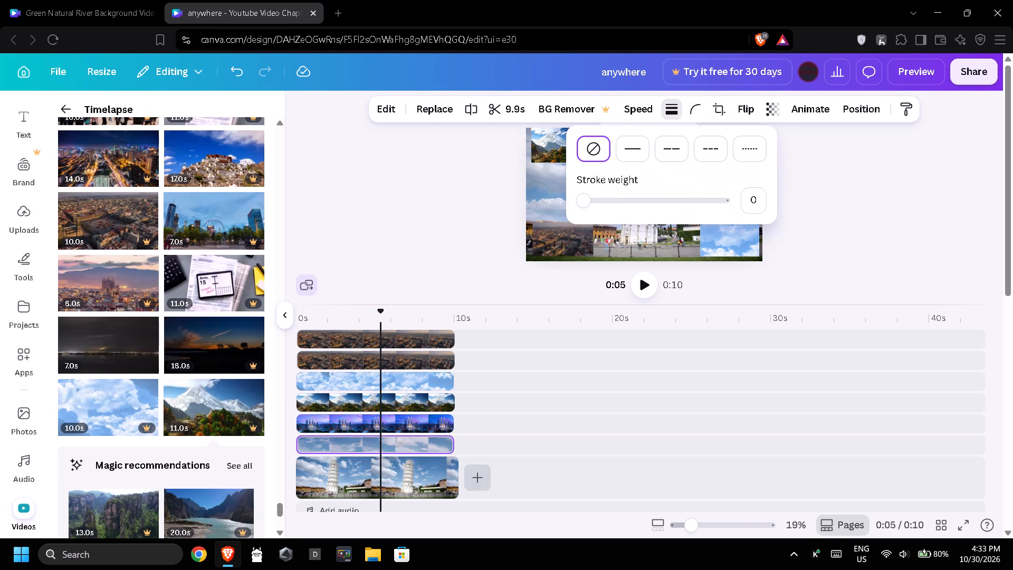
click(677, 198)
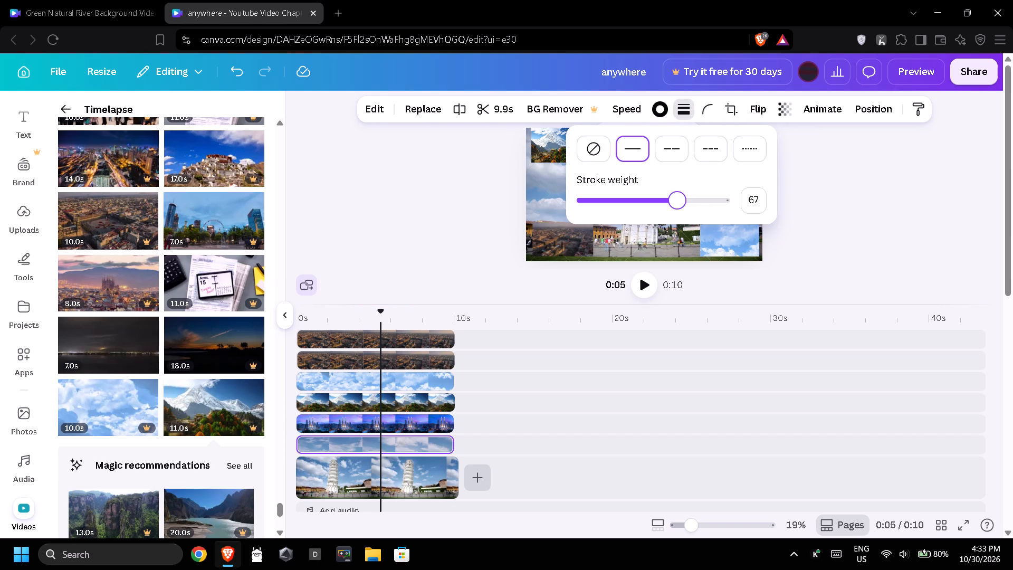
click(809, 185)
click(682, 112)
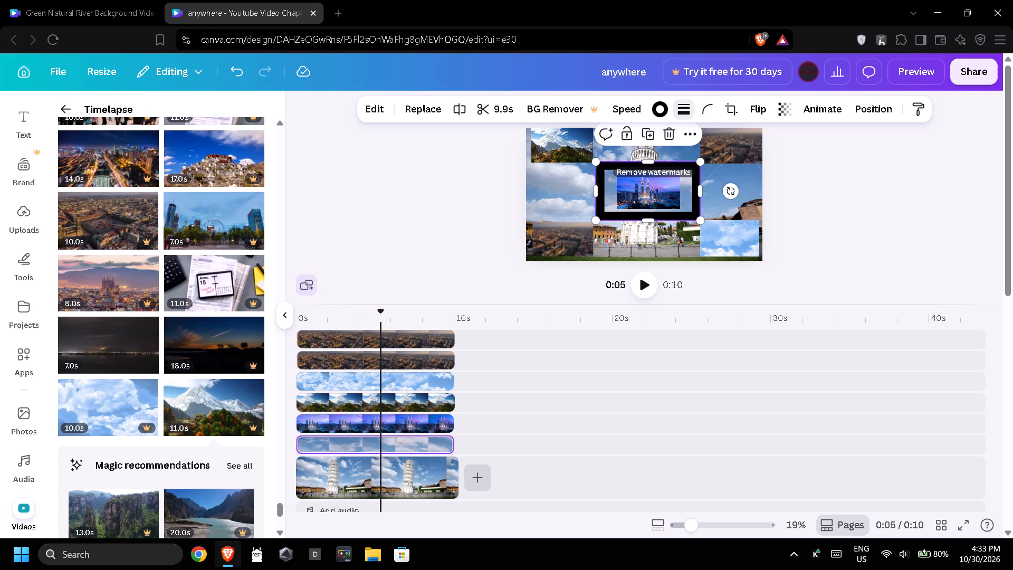
click(652, 194)
click(830, 182)
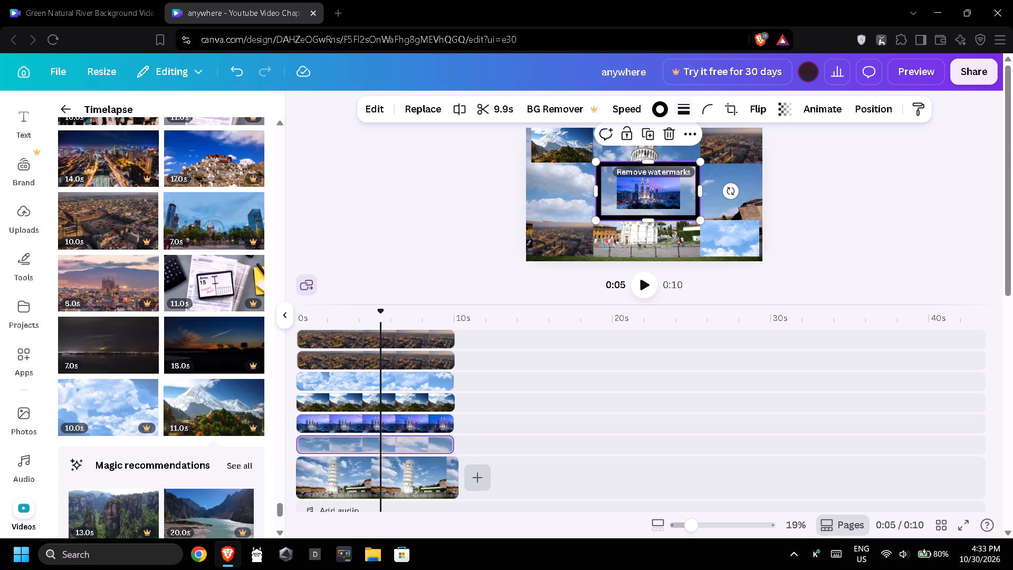
click(496, 222)
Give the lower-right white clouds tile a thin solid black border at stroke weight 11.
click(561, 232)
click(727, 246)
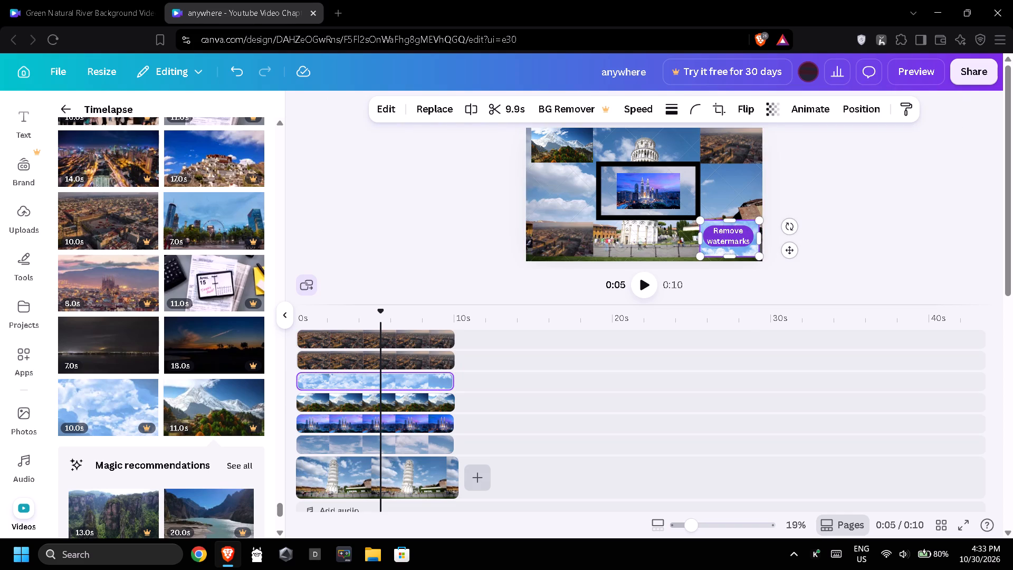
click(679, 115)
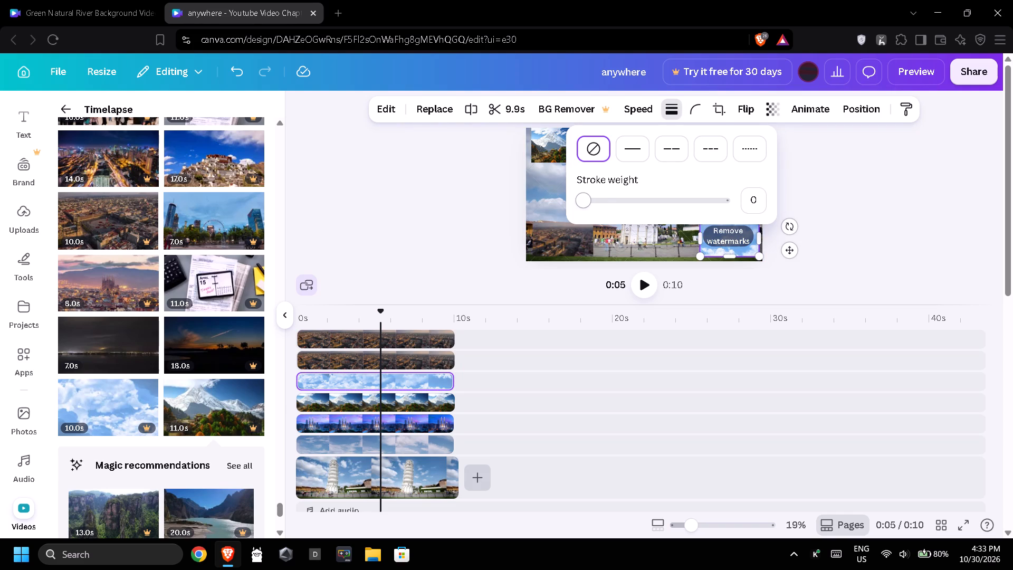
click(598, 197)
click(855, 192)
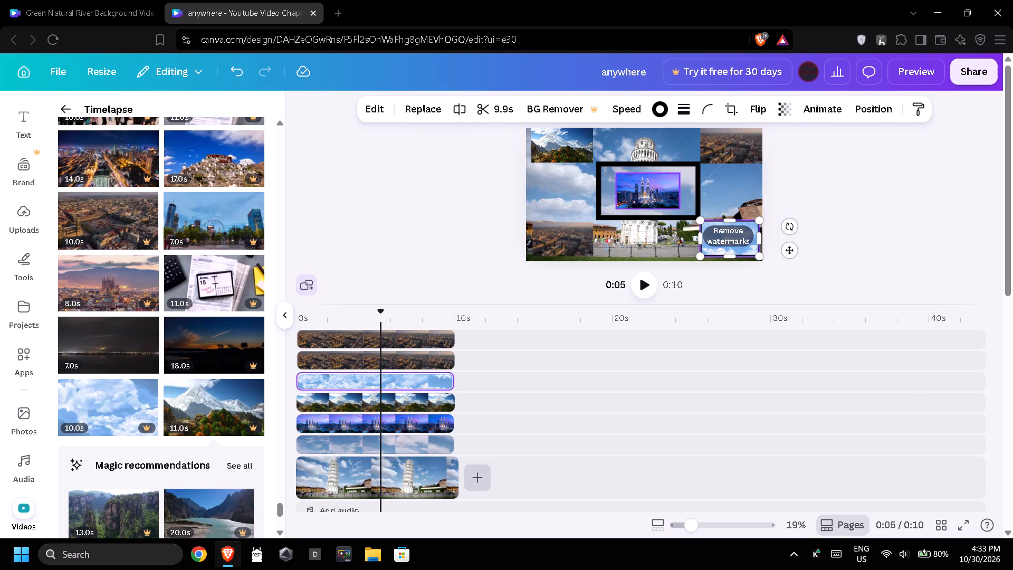
Give the upper-right city tile a thin solid black border using a low stroke weight.
click(740, 148)
click(709, 112)
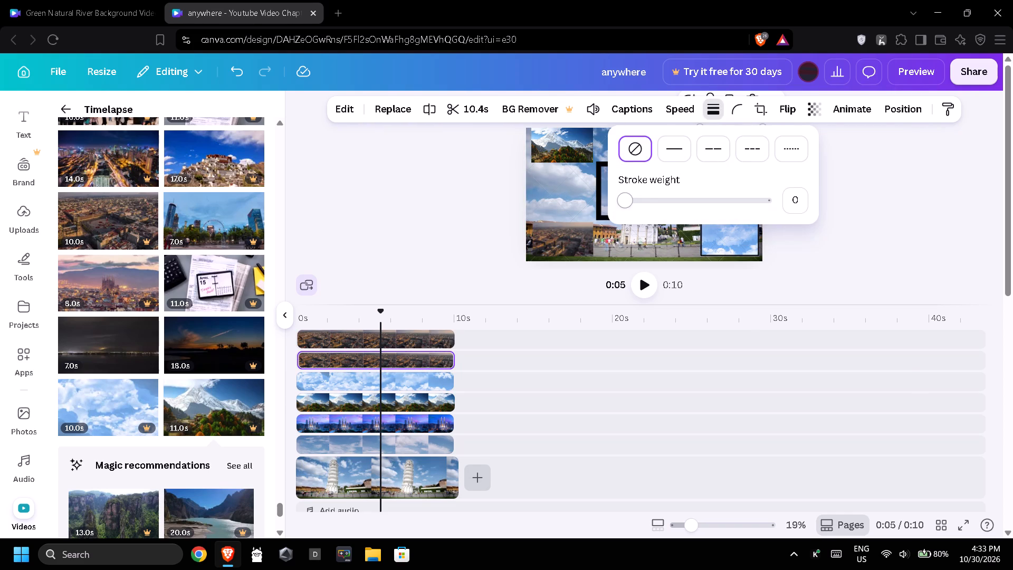
click(639, 201)
click(434, 217)
Give the snowy mountain tile a solid black border at stroke weight 21.
click(559, 143)
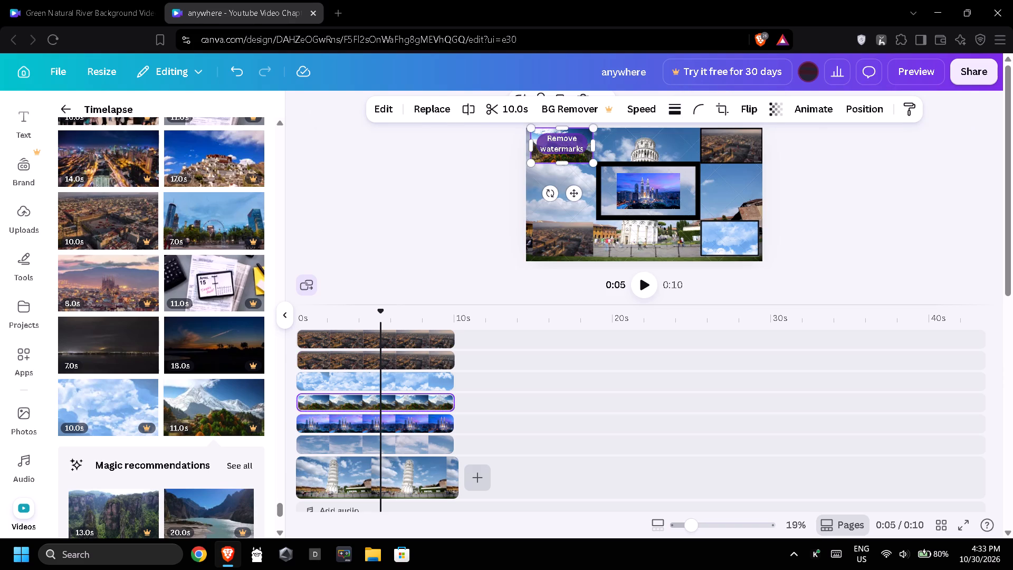
click(679, 110)
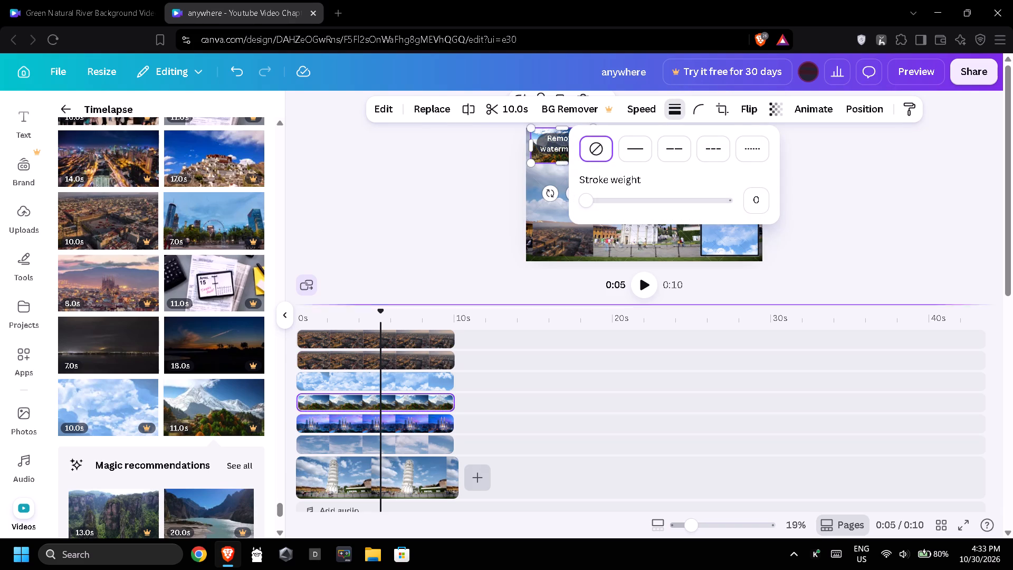
click(615, 201)
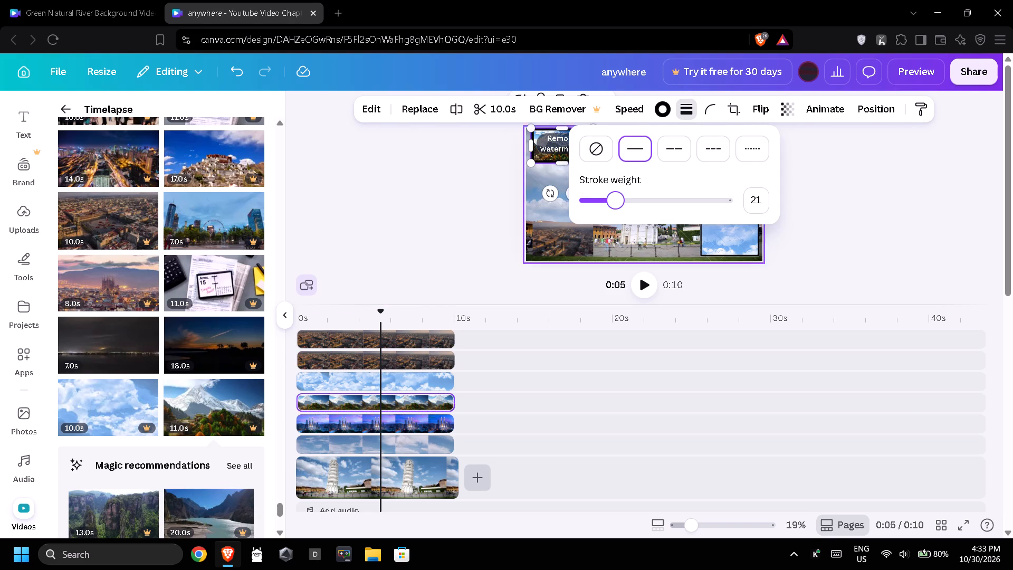
click(451, 208)
click(651, 153)
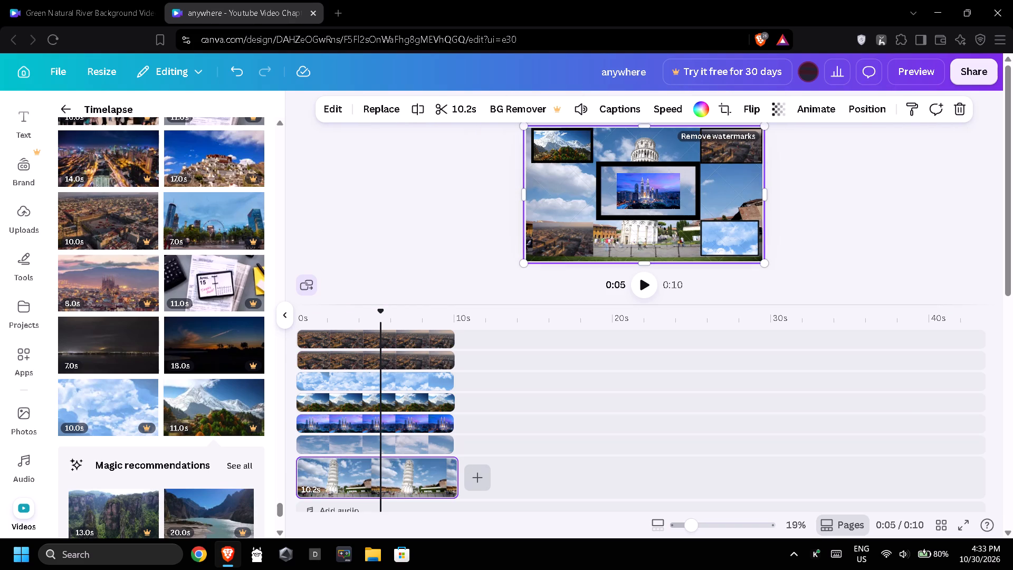
click(821, 177)
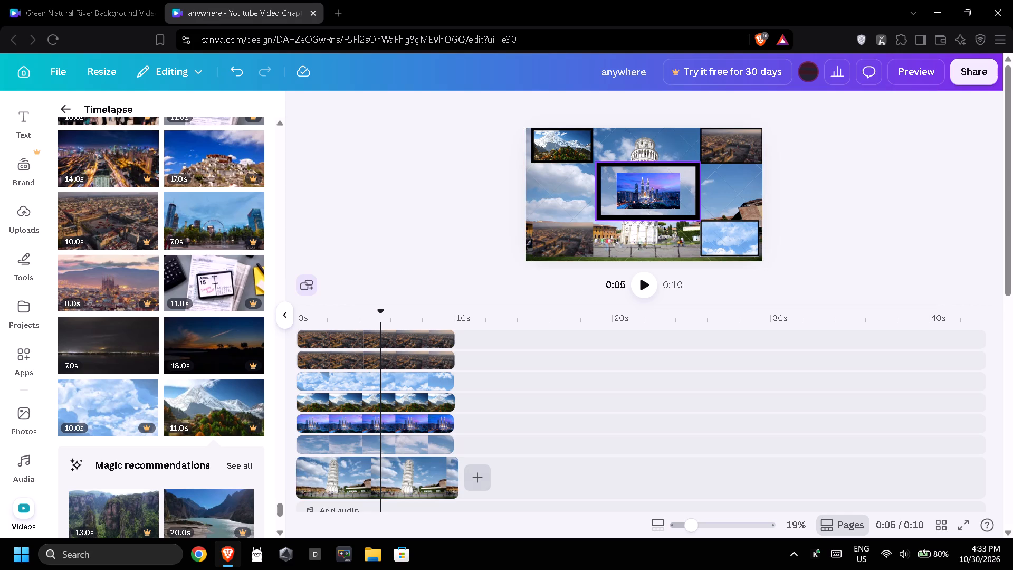
Give the lower-left city tile a thin solid black border similar to the other corner tiles.
click(578, 233)
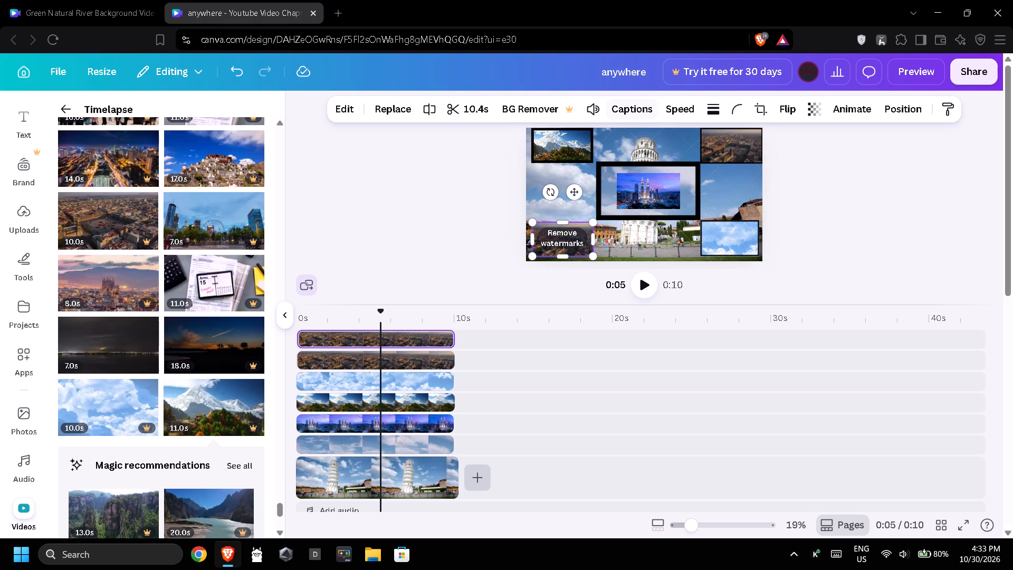
click(708, 111)
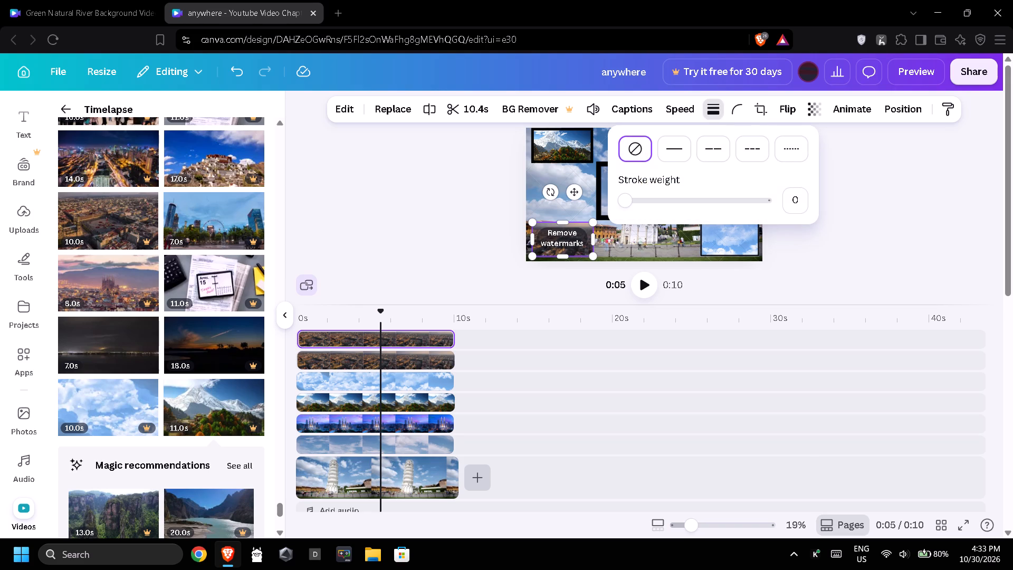
click(646, 205)
click(438, 194)
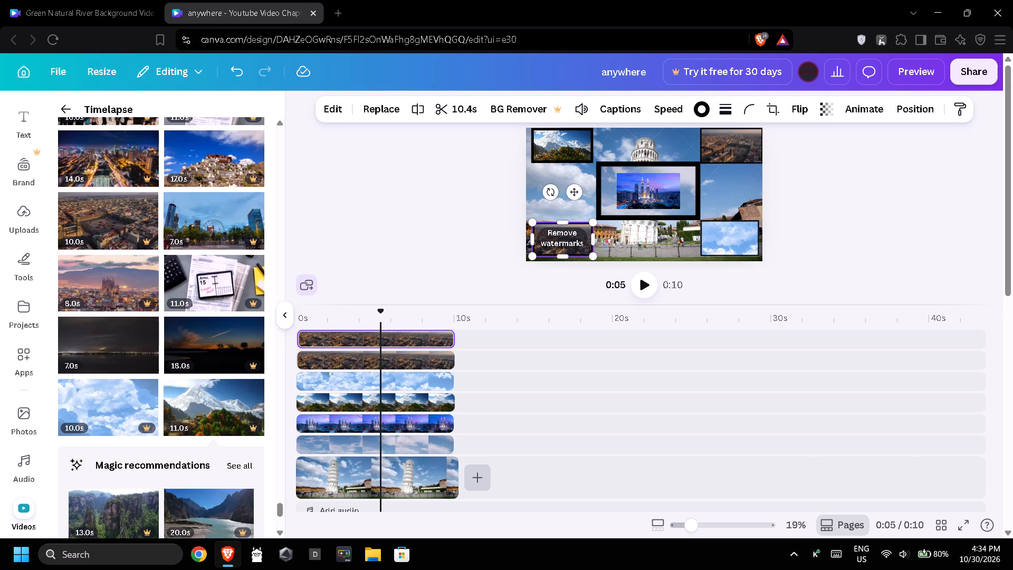
click(438, 193)
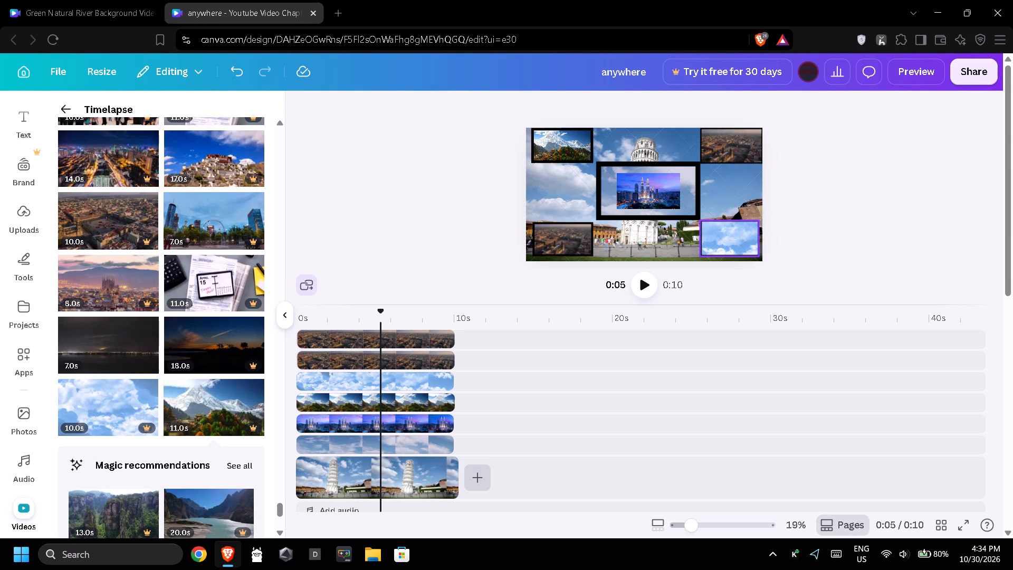
Set the lower-right white clouds tile's border to stroke weight 18.
click(727, 240)
click(678, 112)
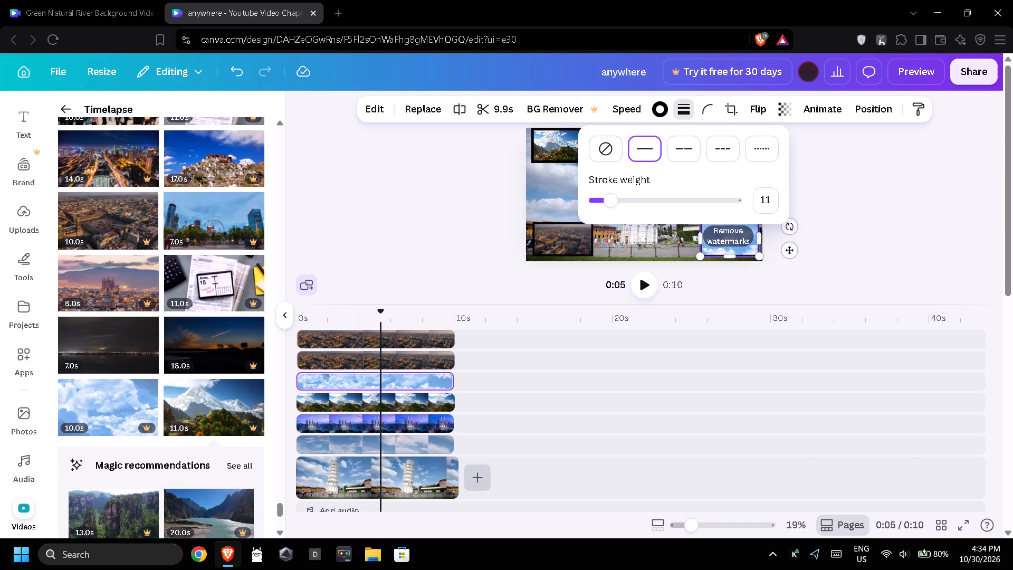
click(619, 202)
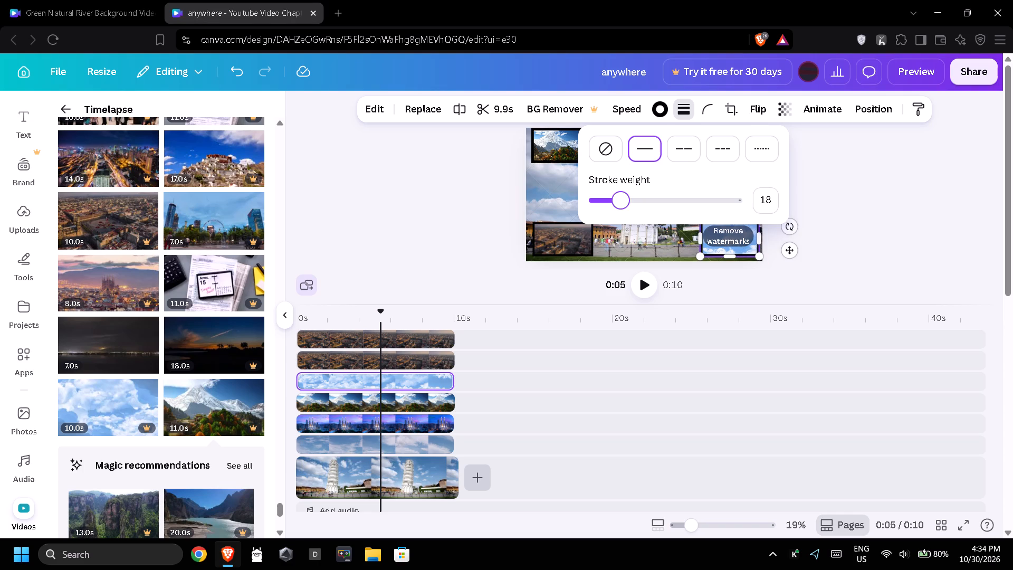
click(421, 197)
click(846, 188)
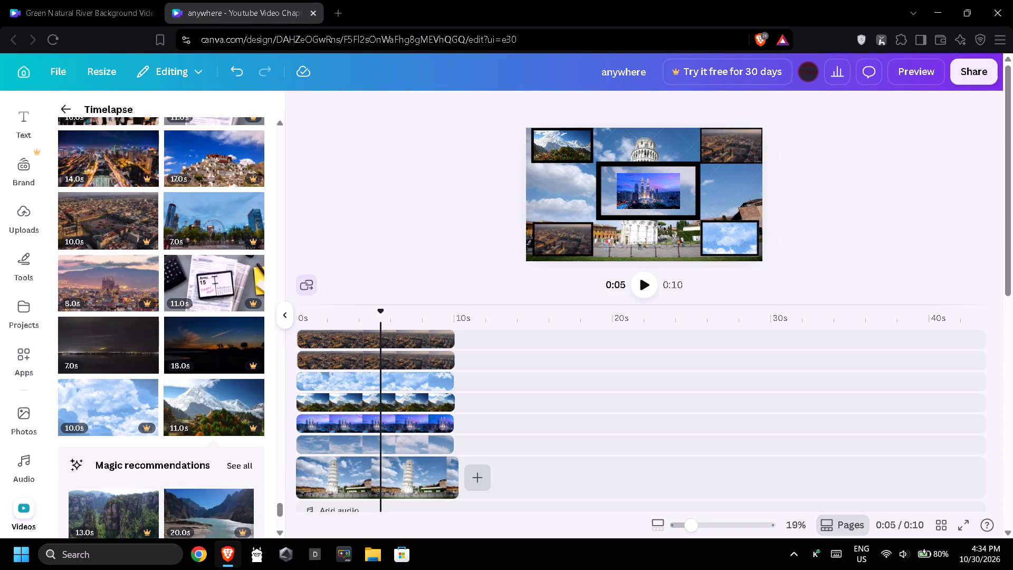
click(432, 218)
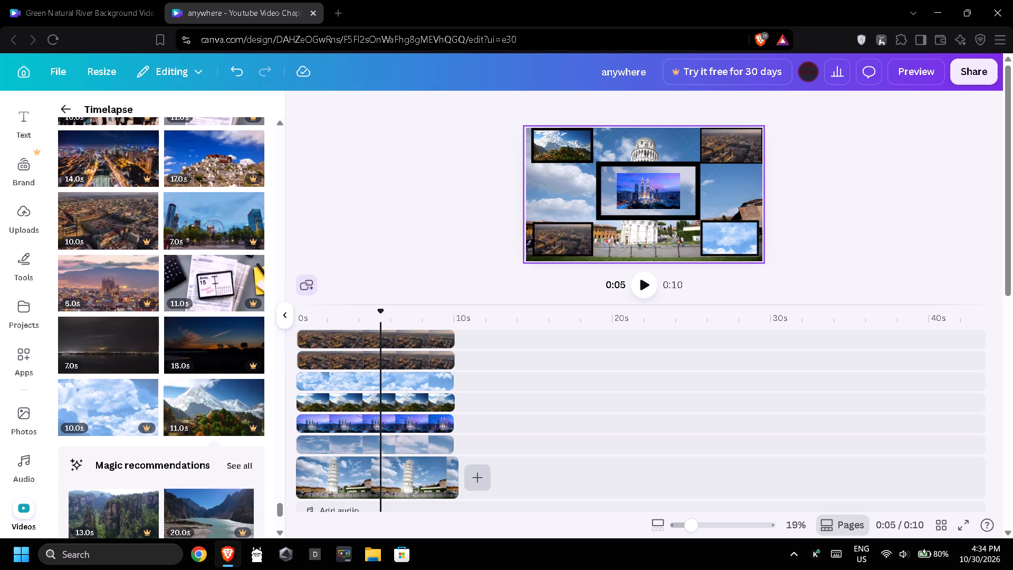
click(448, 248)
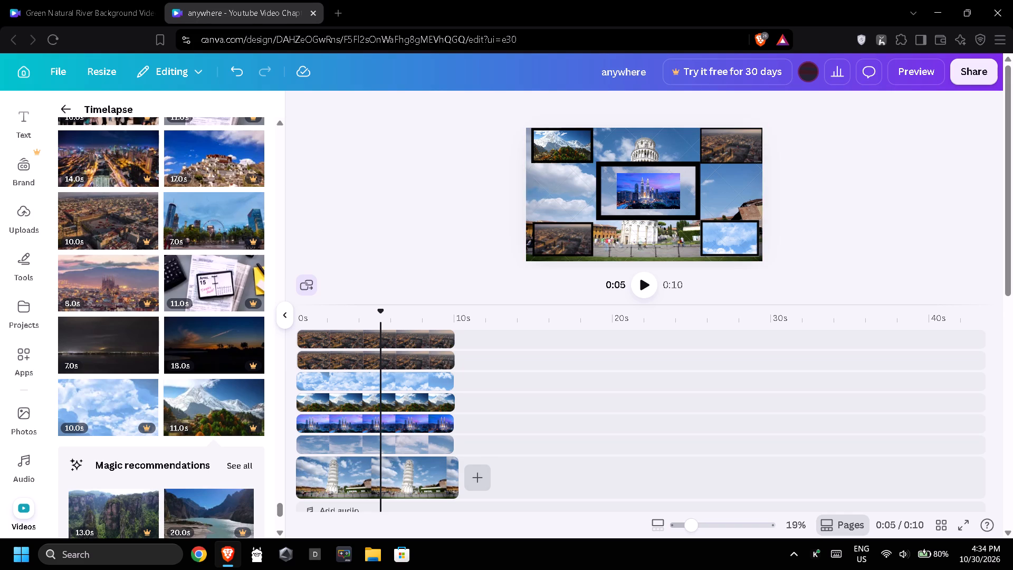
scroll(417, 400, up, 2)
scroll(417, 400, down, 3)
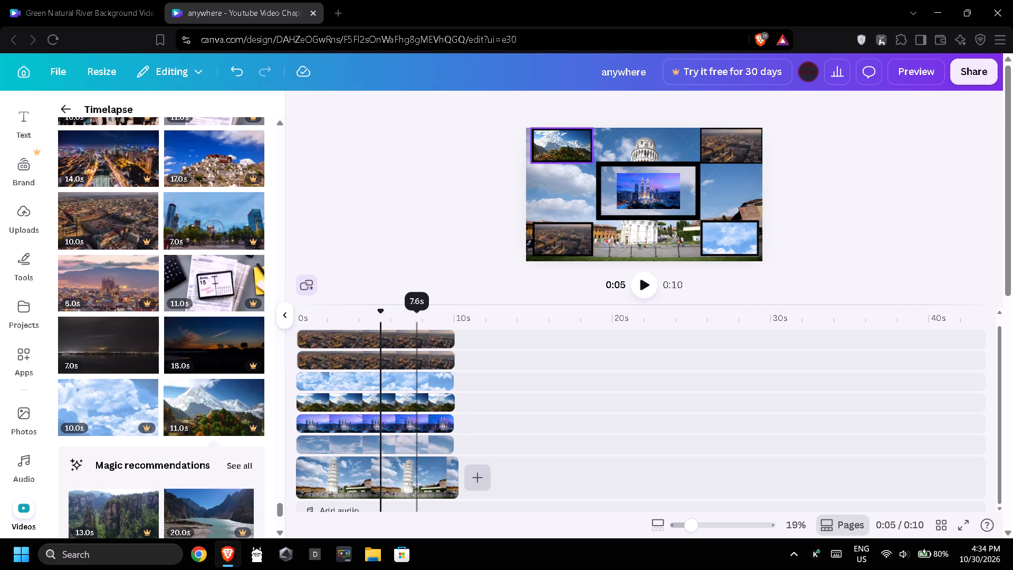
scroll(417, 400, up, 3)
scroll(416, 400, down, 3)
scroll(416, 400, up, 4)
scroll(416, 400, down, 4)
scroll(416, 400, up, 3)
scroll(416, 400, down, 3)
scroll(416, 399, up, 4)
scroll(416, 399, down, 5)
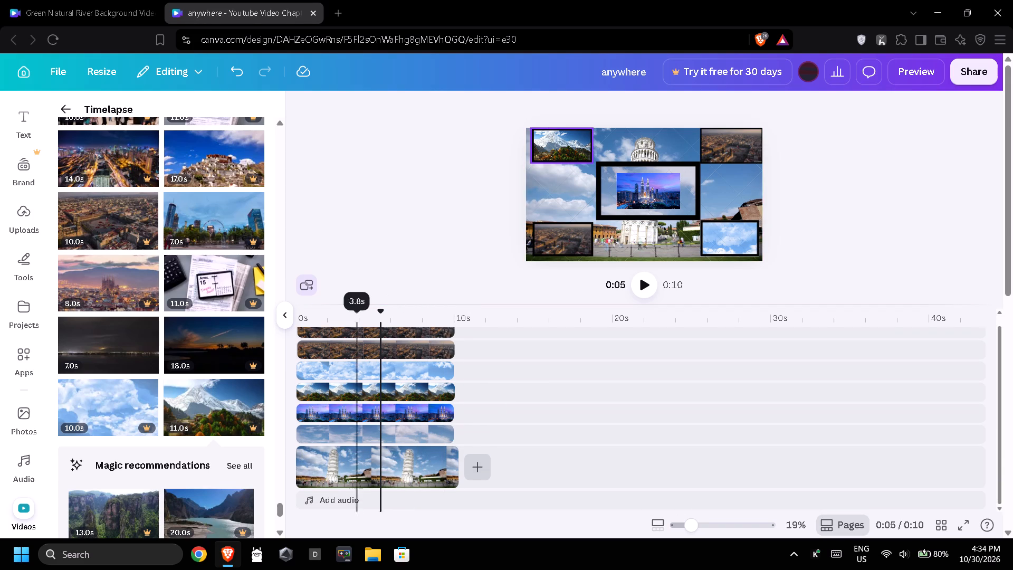
Delete the thick black-framed sky clip behind the central city skyline tile over the Leaning Tower clip.
click(381, 388)
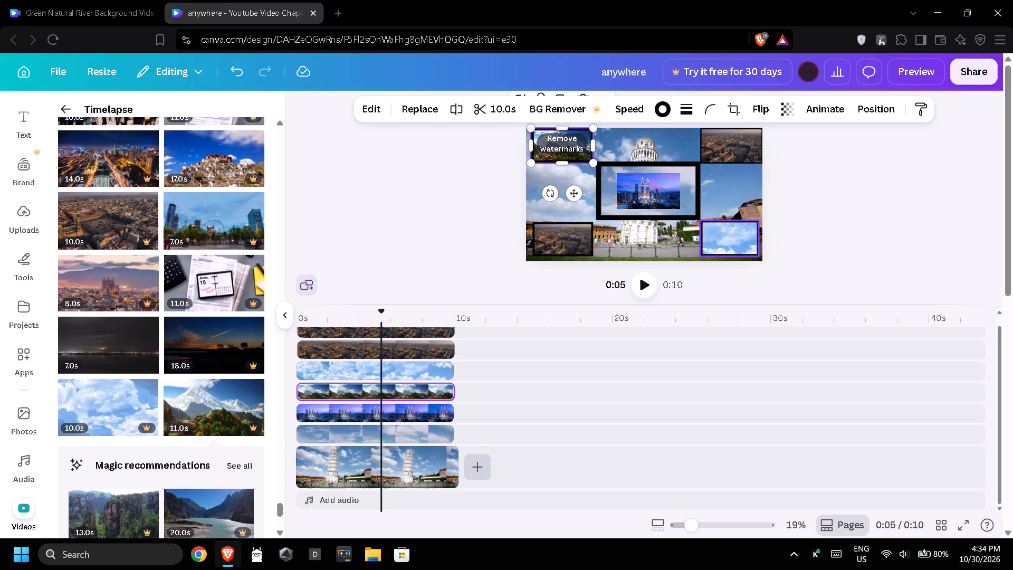
click(385, 371)
click(397, 430)
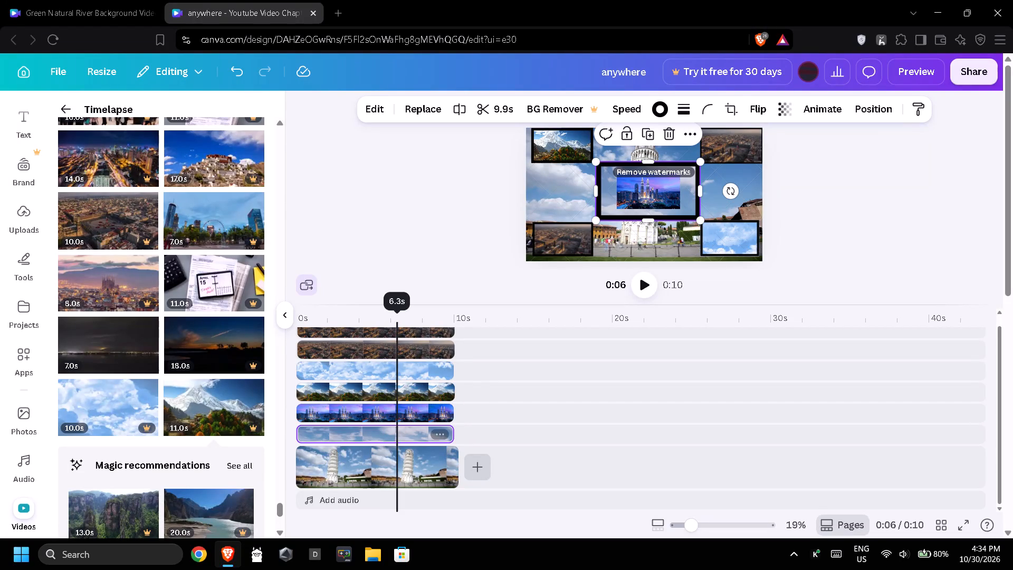
click(442, 435)
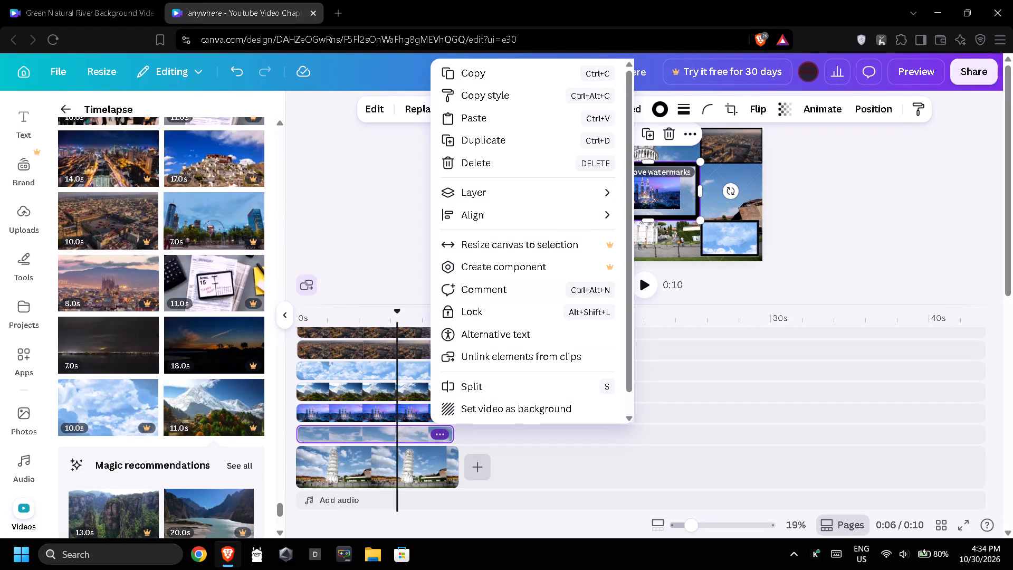
click(466, 165)
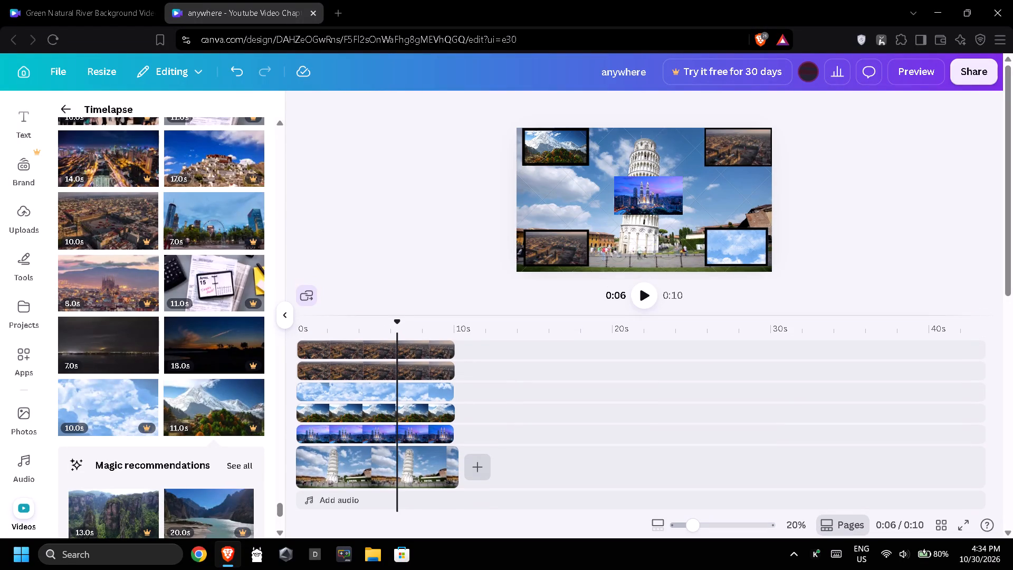
Add the 13-second forested cliffs video as a background clip after the Leaning Tower clip and trim it to 10.0 s.
click(489, 422)
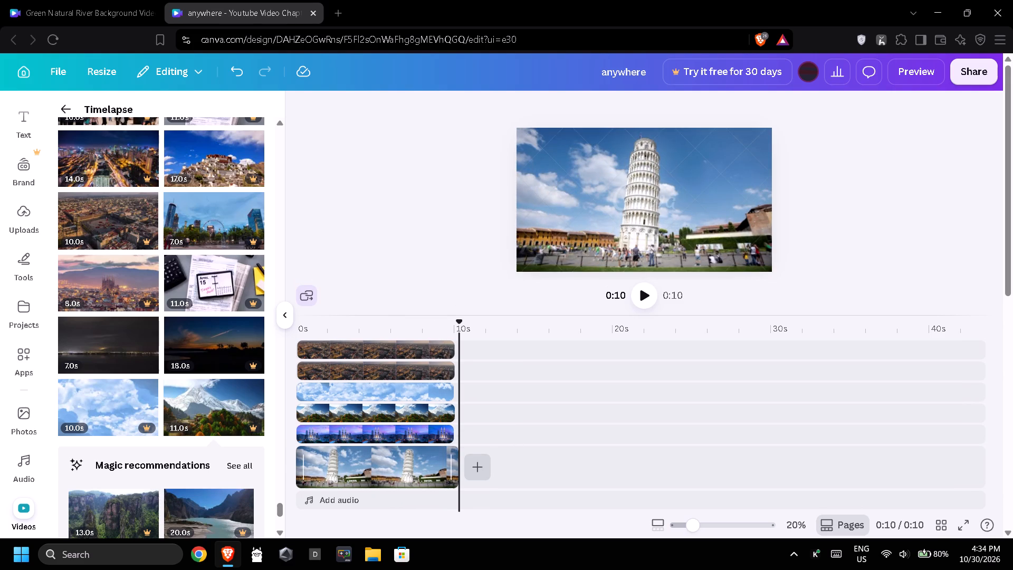
click(492, 430)
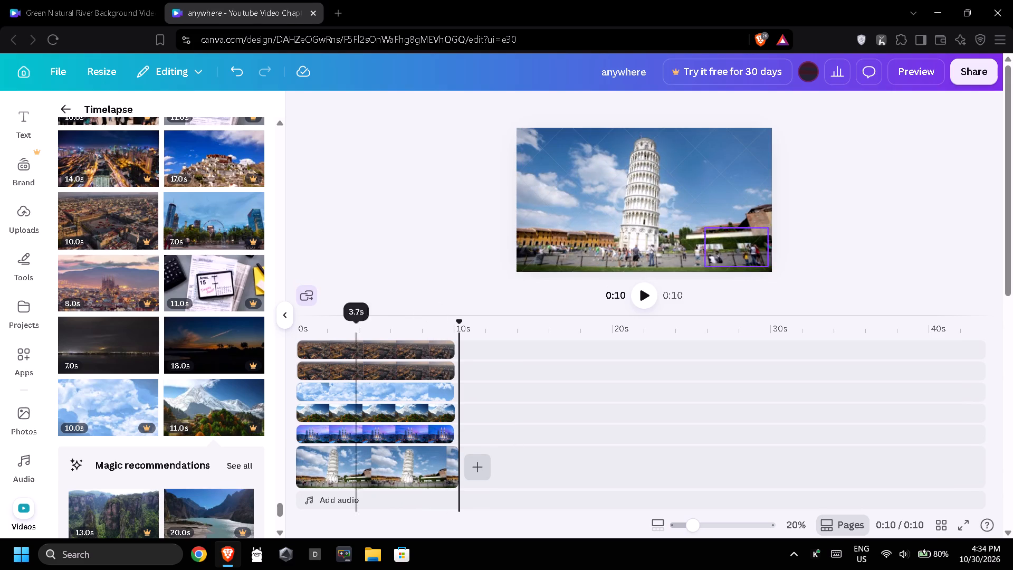
scroll(116, 392, down, 3)
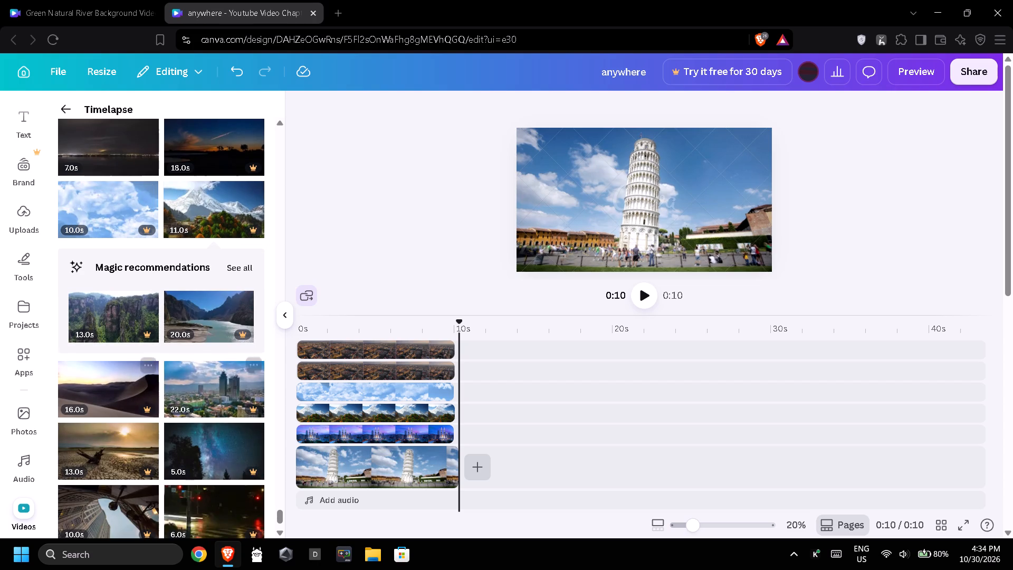
drag(107, 322, 372, 404)
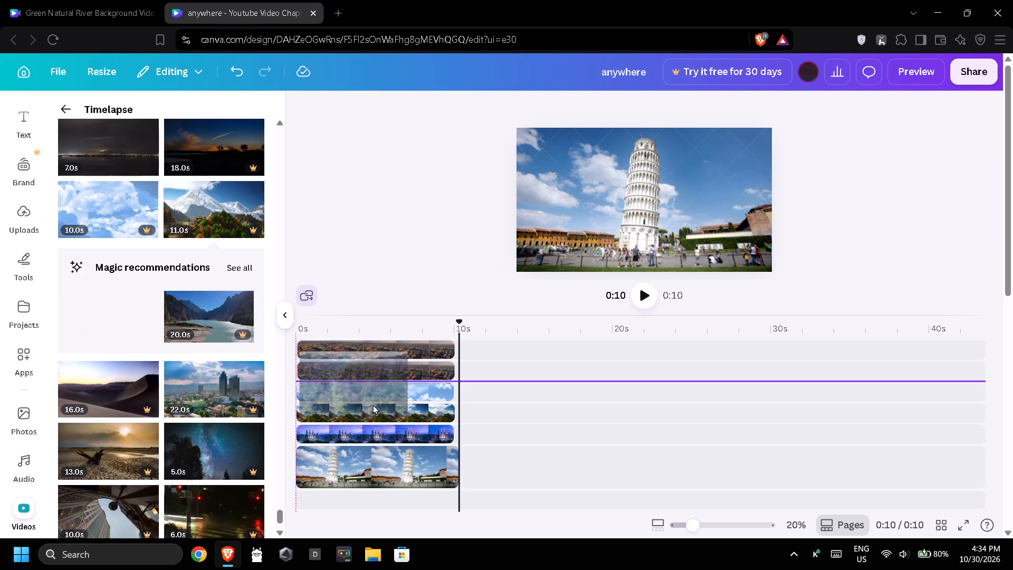
drag(372, 404, 489, 465)
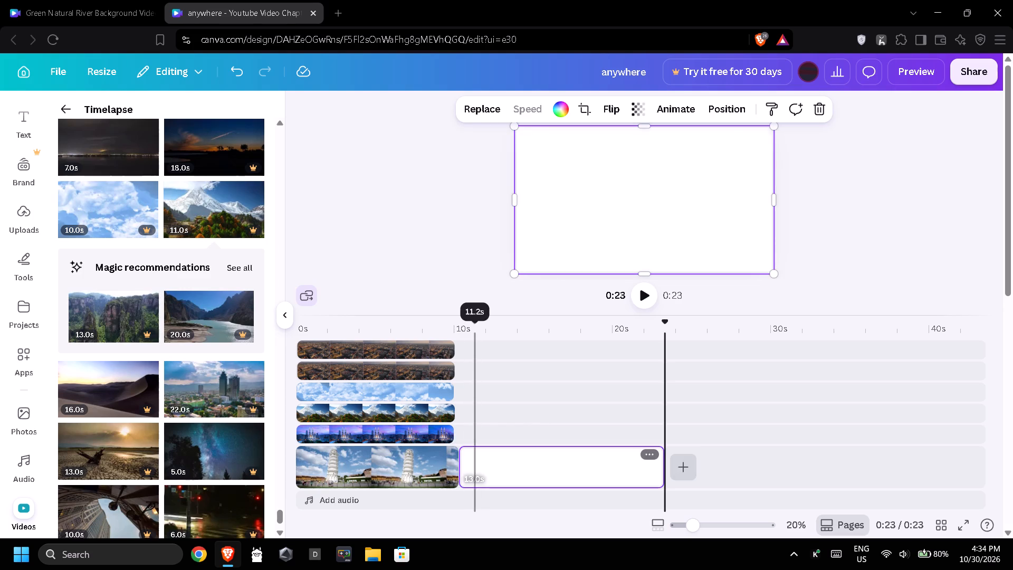
drag(656, 469, 638, 465)
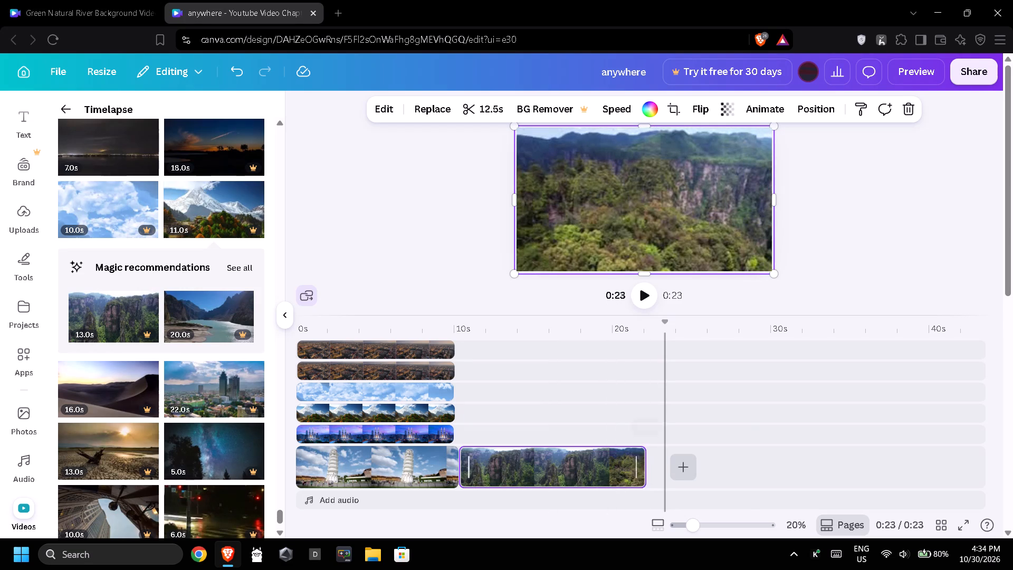
drag(638, 465, 616, 464)
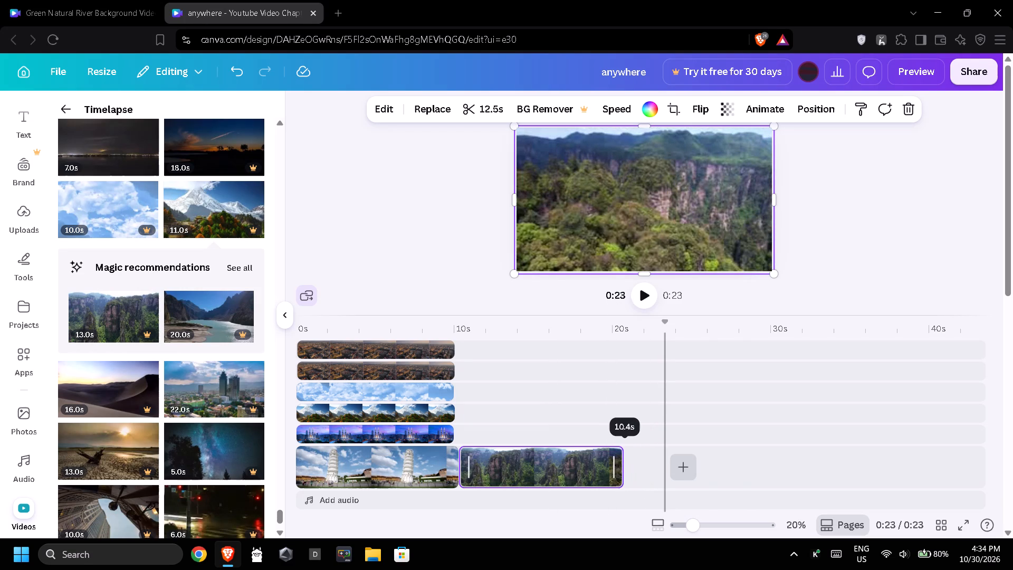
drag(616, 464, 610, 462)
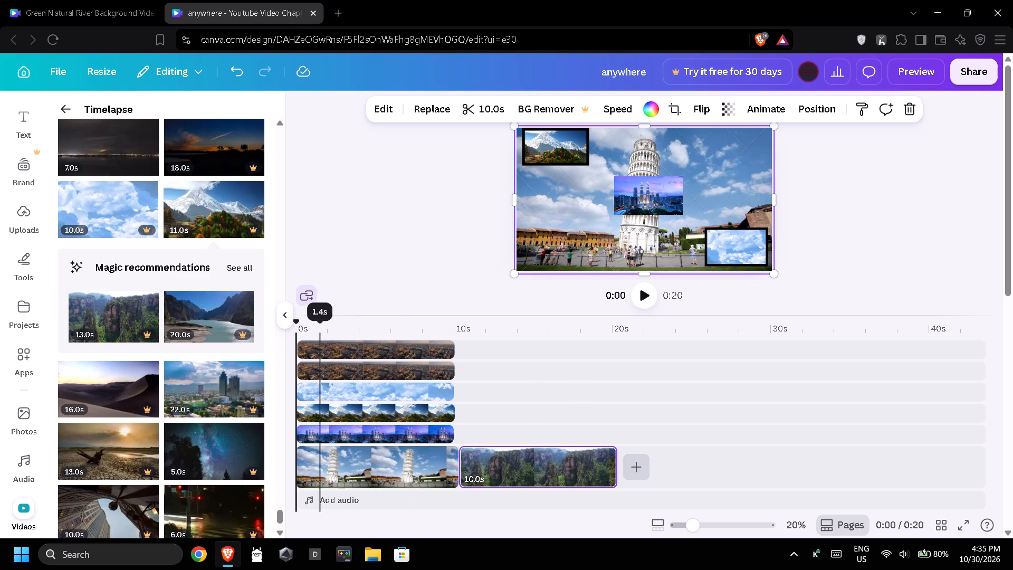
Place the 10-second low-angle skyscraper video on the first overlay layer, starting together with the forested cliffs clip.
scroll(173, 423, down, 3)
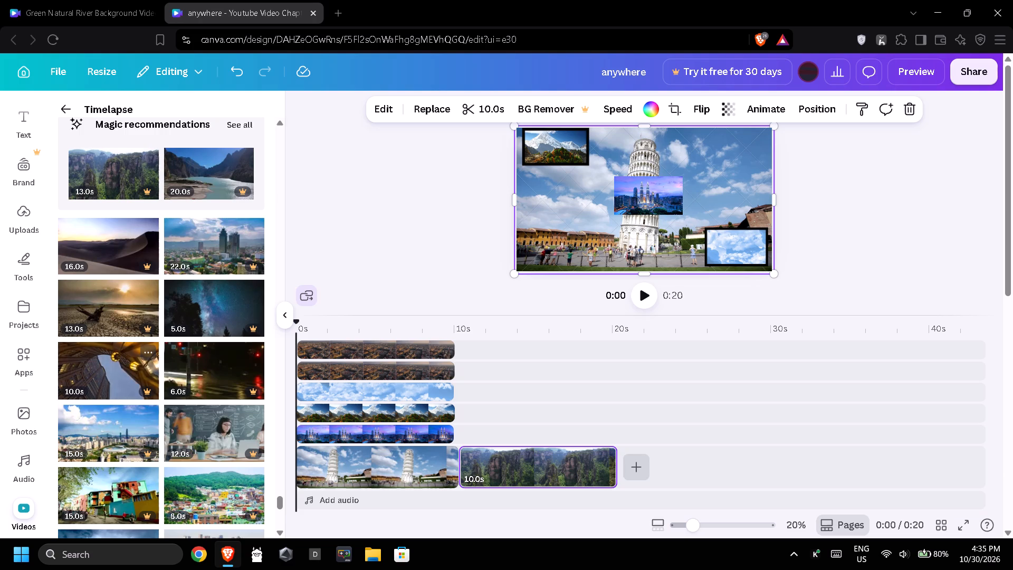
drag(92, 362, 509, 416)
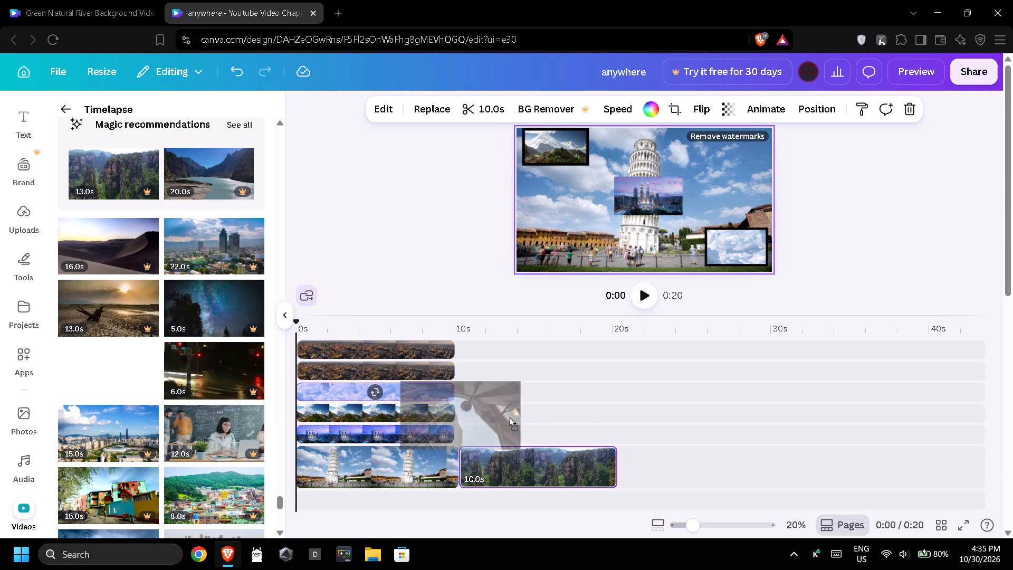
drag(509, 416, 524, 429)
click(504, 431)
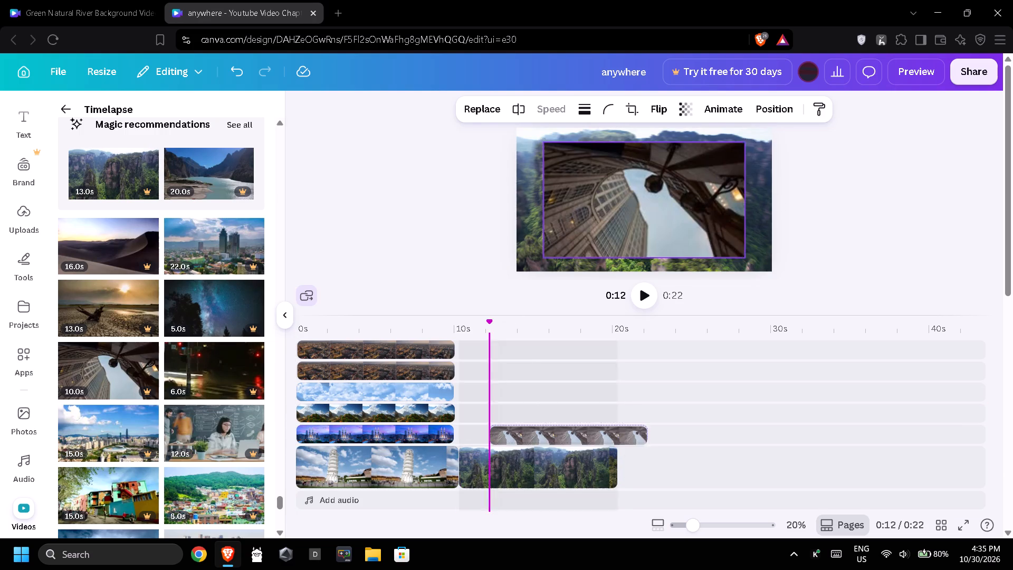
drag(537, 440, 508, 436)
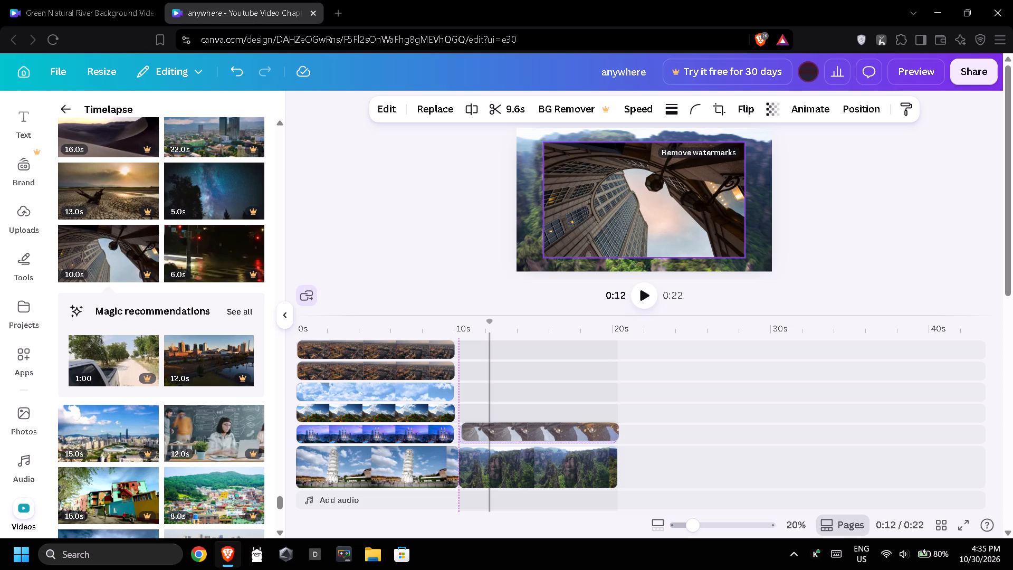
drag(508, 436, 506, 436)
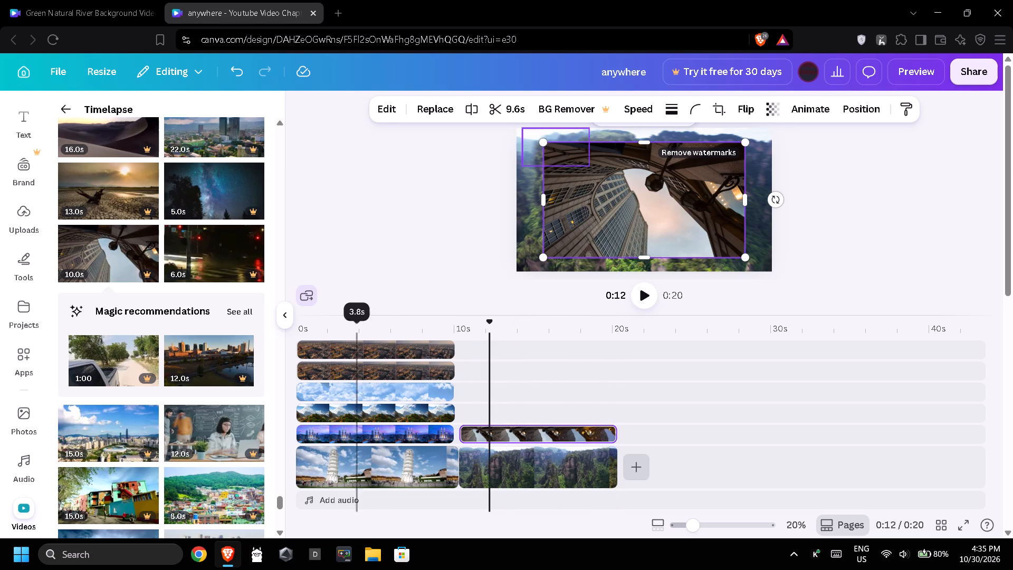
Place the 15-second colourful houses video above the skyscraper clip, directly after the snowy mountain clip.
scroll(232, 432, down, 2)
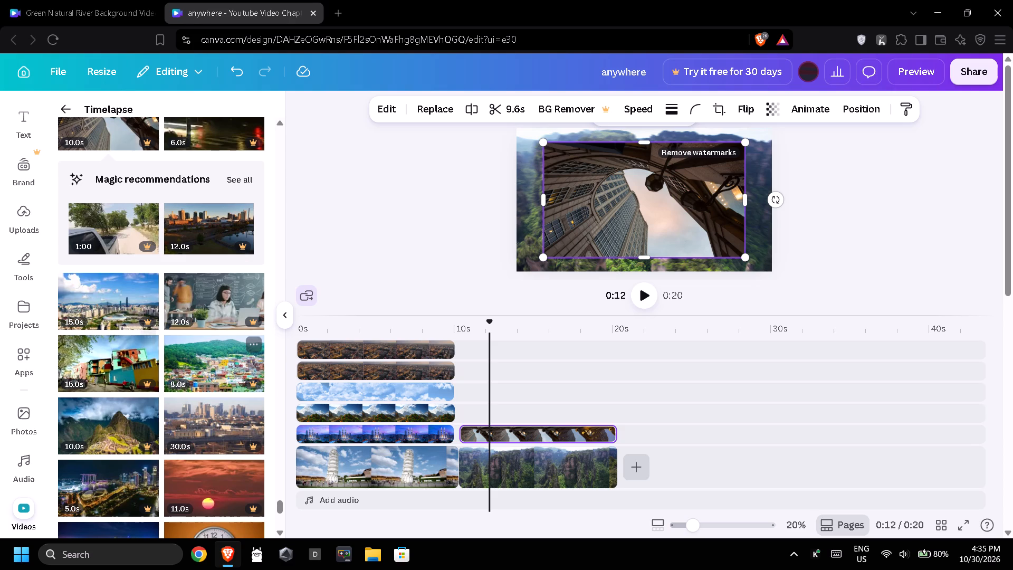
drag(89, 372, 407, 387)
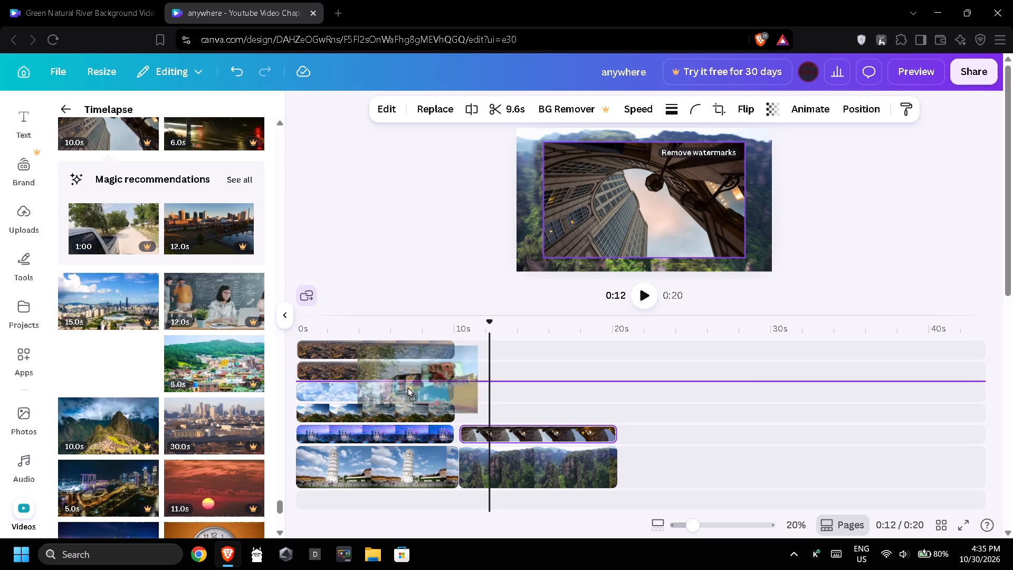
drag(407, 387, 456, 402)
click(483, 414)
drag(492, 404, 509, 410)
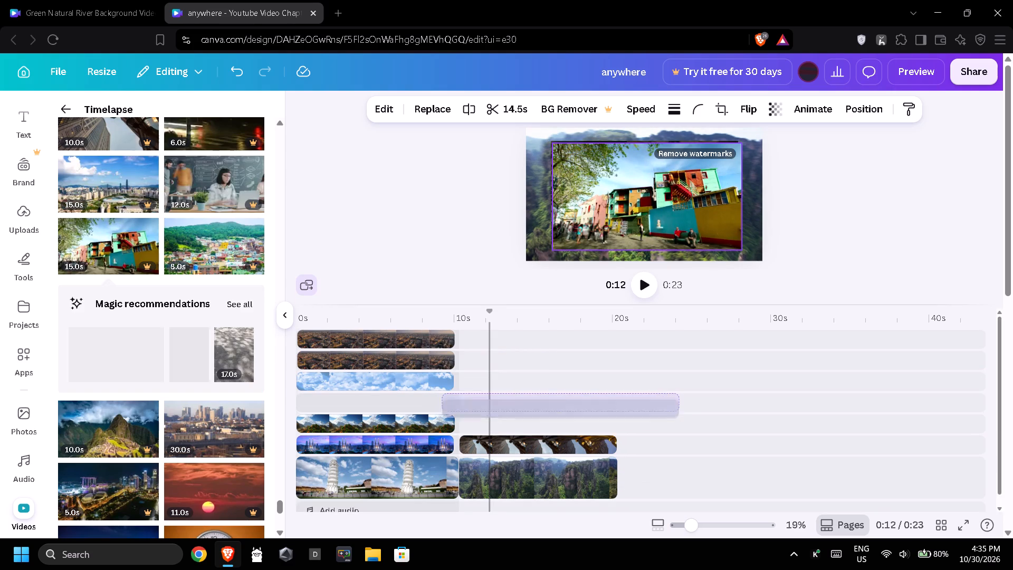
drag(509, 410, 523, 425)
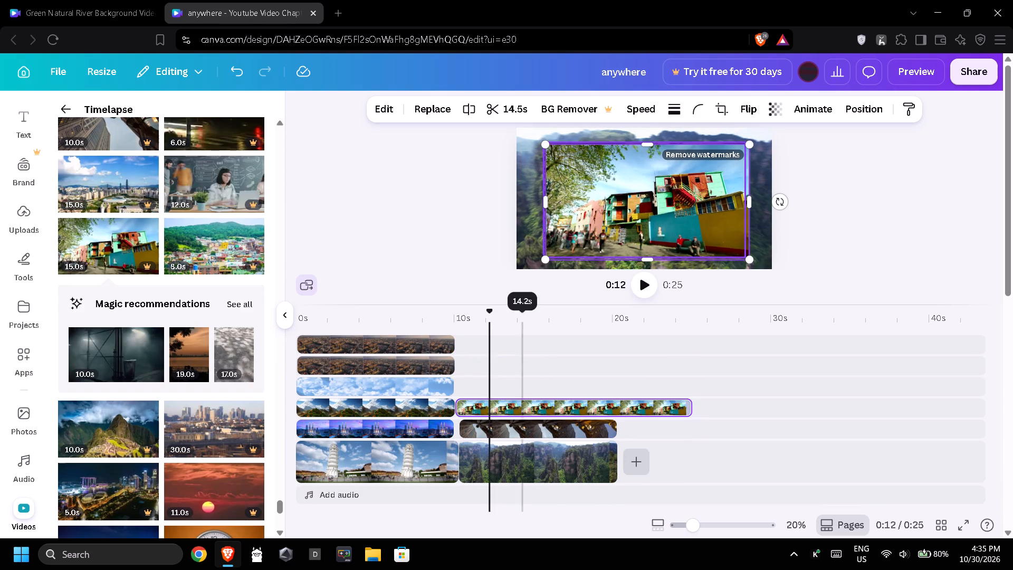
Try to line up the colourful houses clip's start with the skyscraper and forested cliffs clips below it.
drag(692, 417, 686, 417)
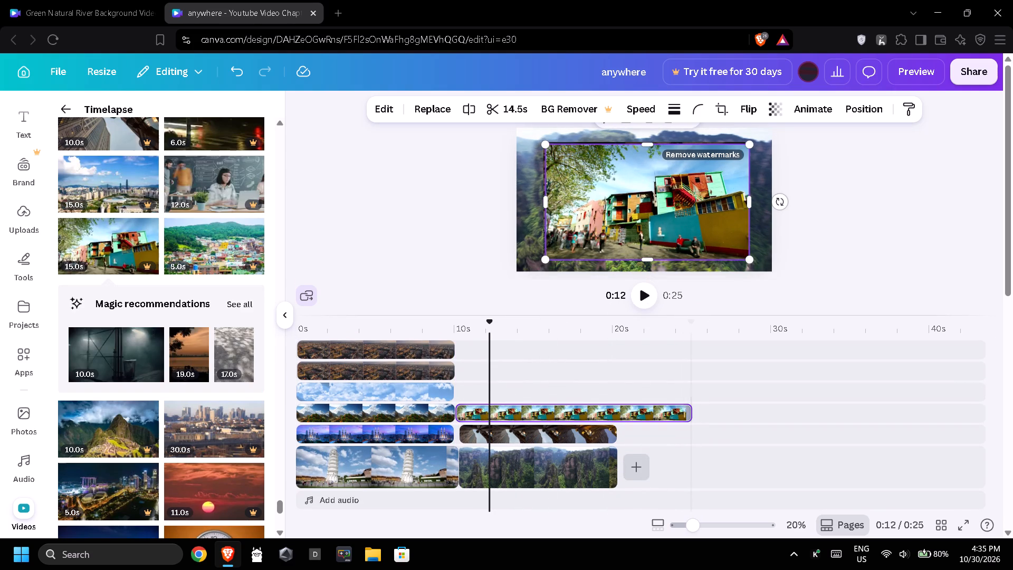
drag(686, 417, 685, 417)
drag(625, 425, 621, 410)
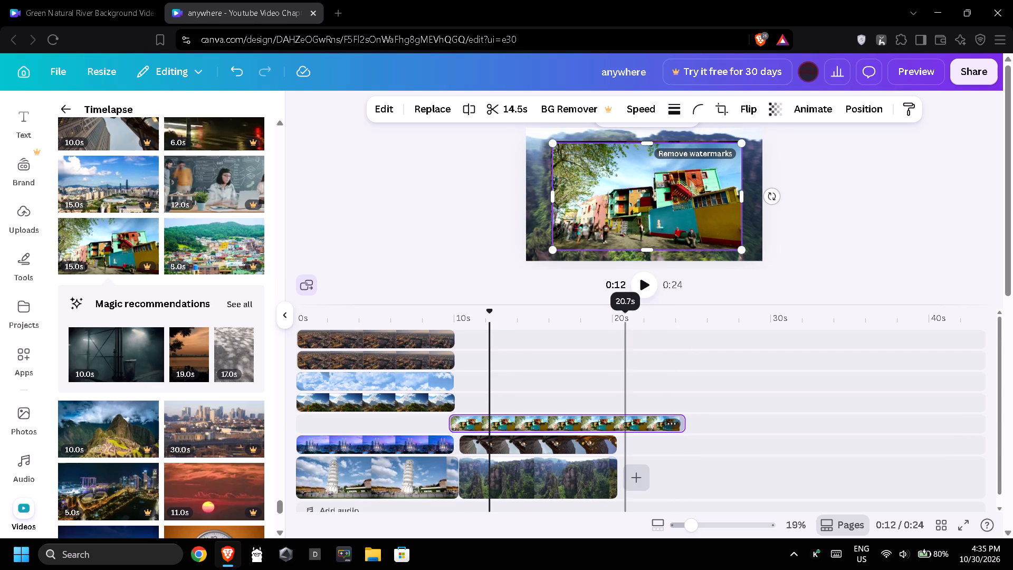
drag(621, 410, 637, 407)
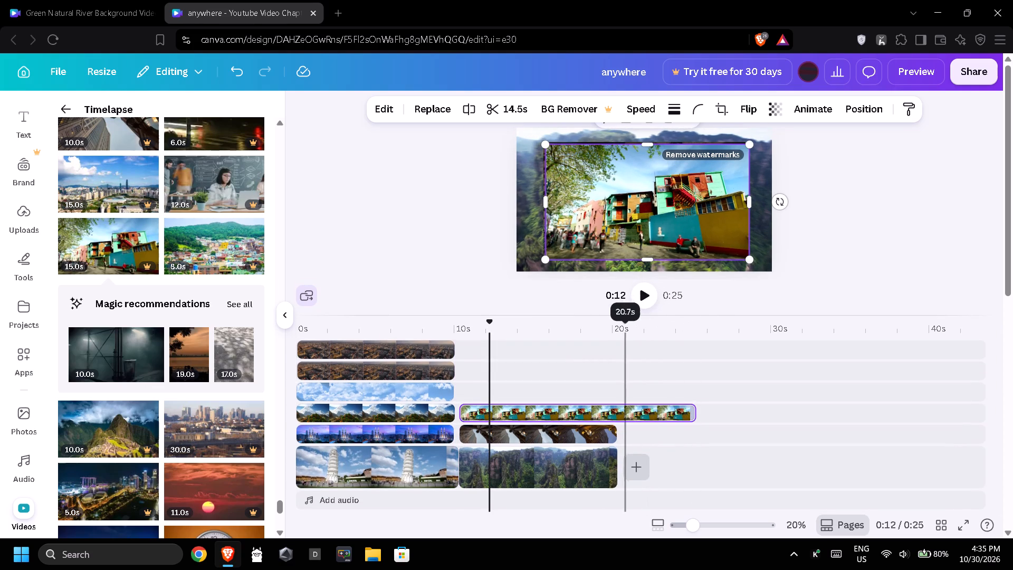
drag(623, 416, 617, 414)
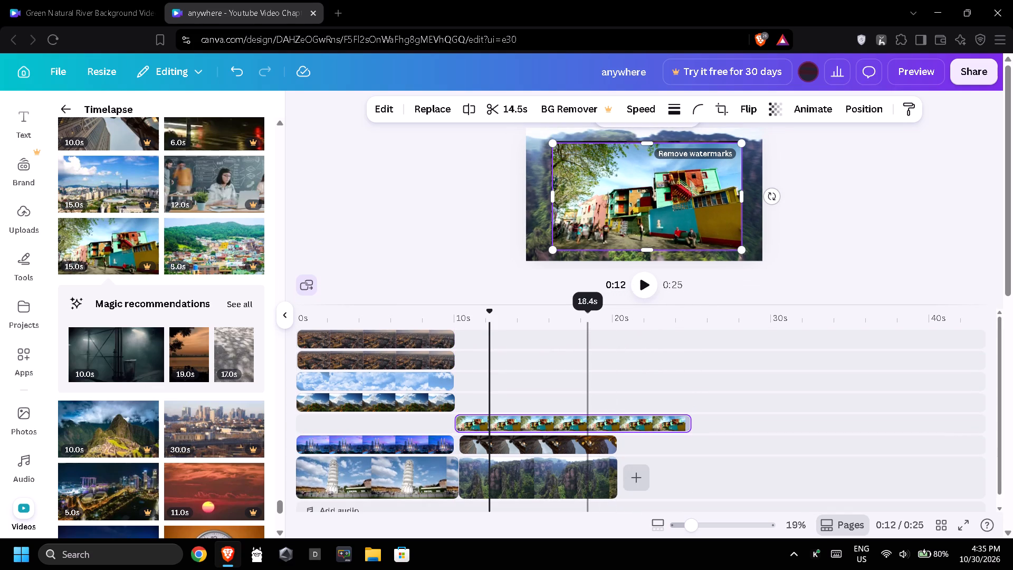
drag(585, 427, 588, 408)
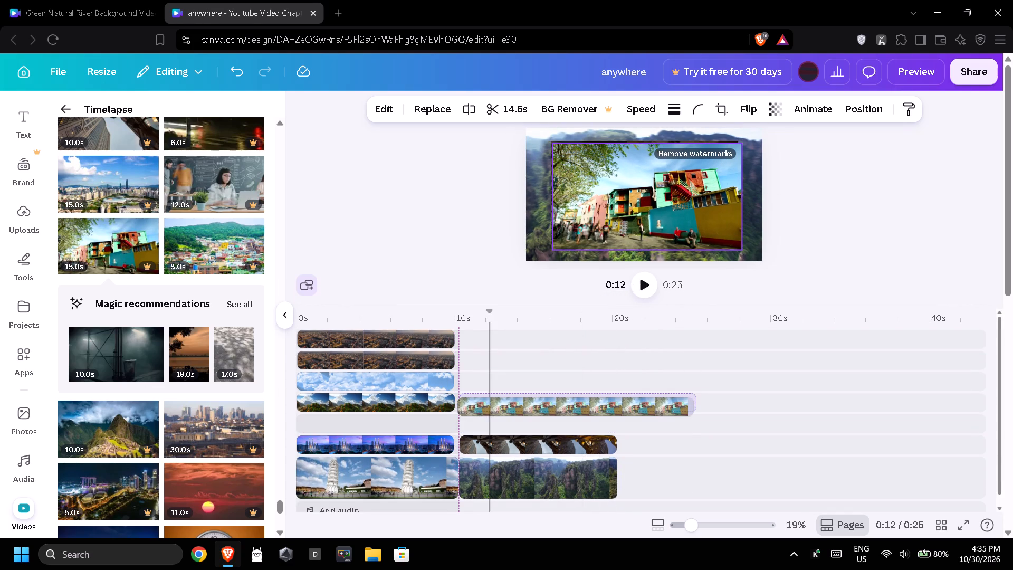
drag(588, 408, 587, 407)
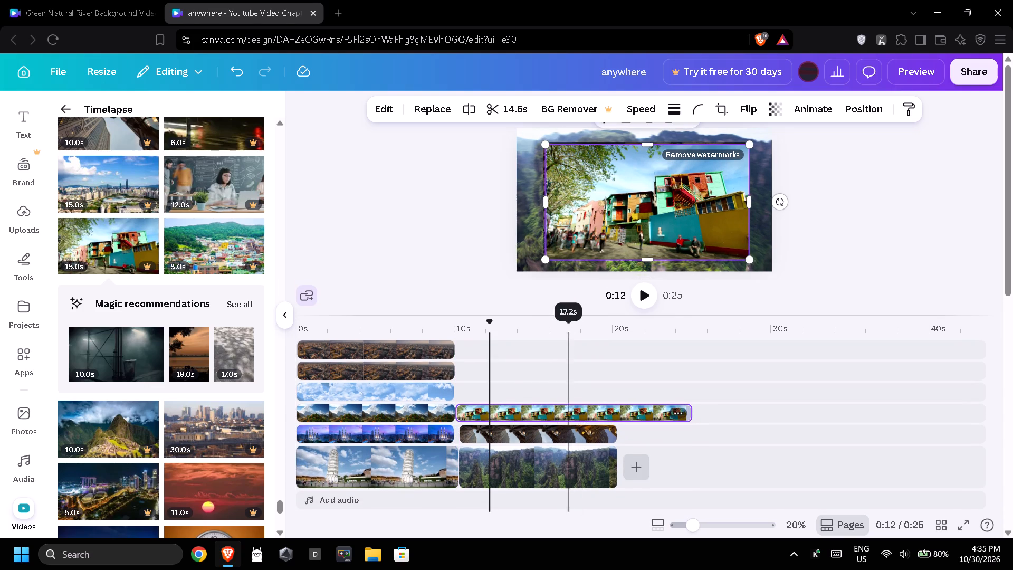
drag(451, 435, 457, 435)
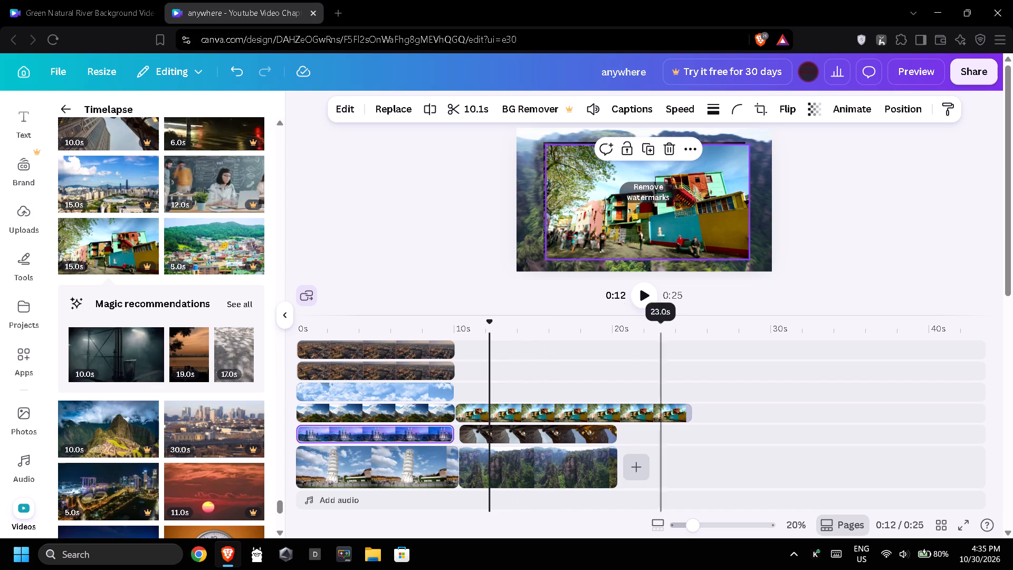
Trim the colourful houses clip to 10.2 s so it ends level with the forested cliffs clip.
drag(687, 415, 622, 413)
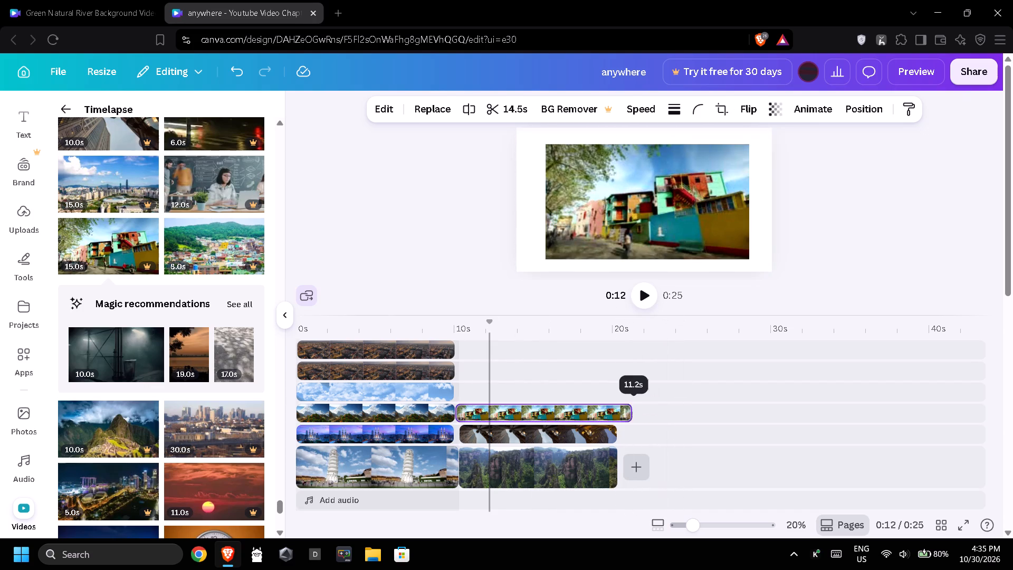
drag(622, 413, 617, 413)
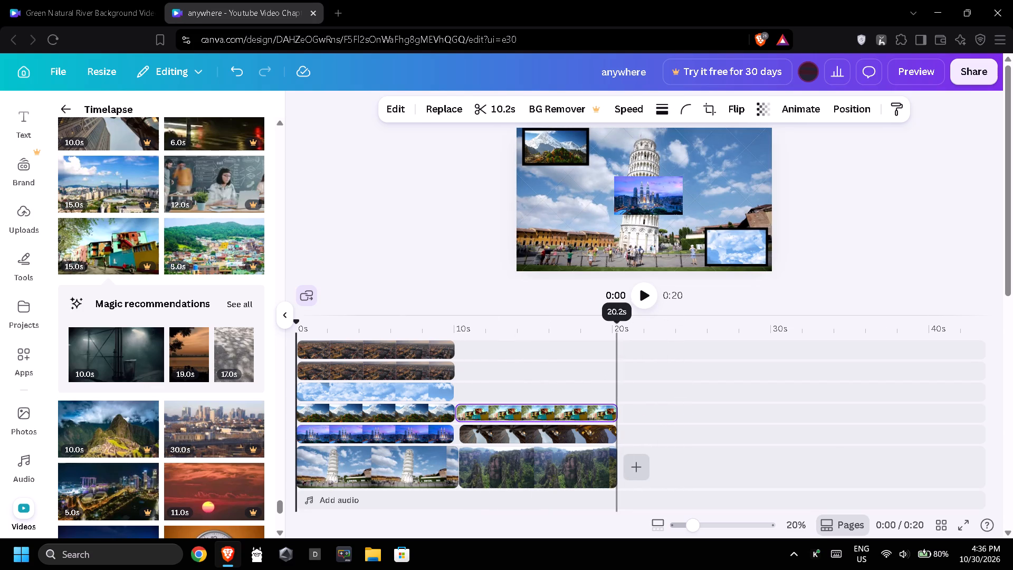
Place the 11-second tax calendar video after the white clouds clip on its layer and trim it to 10.2 s.
scroll(233, 434, down, 2)
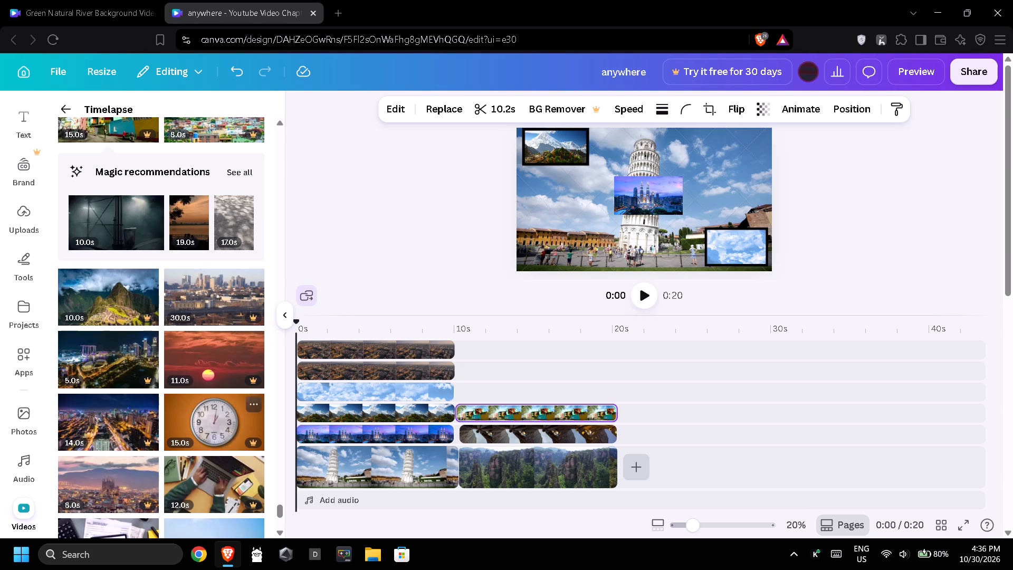
scroll(208, 487, down, 3)
drag(105, 349, 250, 350)
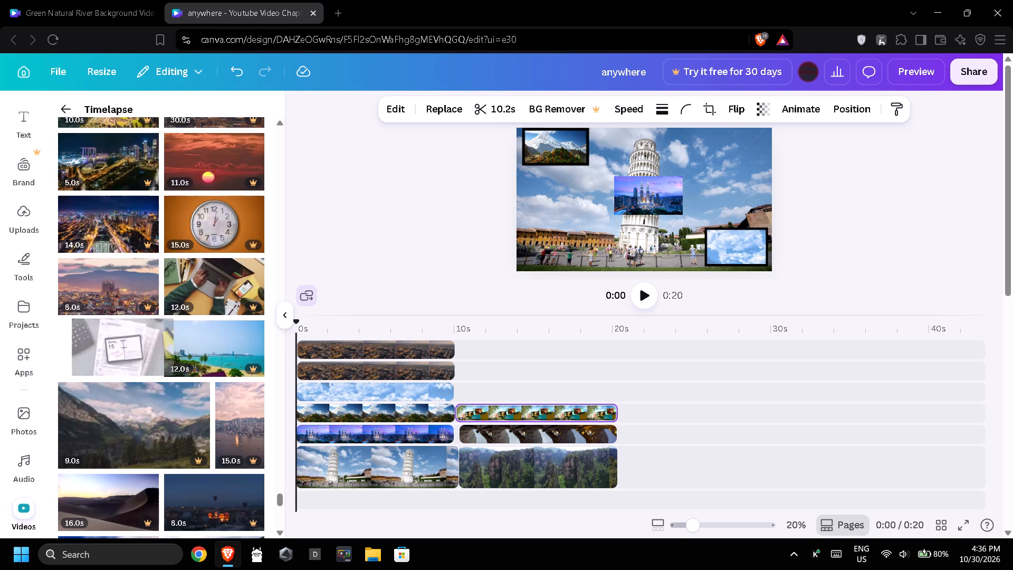
drag(250, 350, 506, 391)
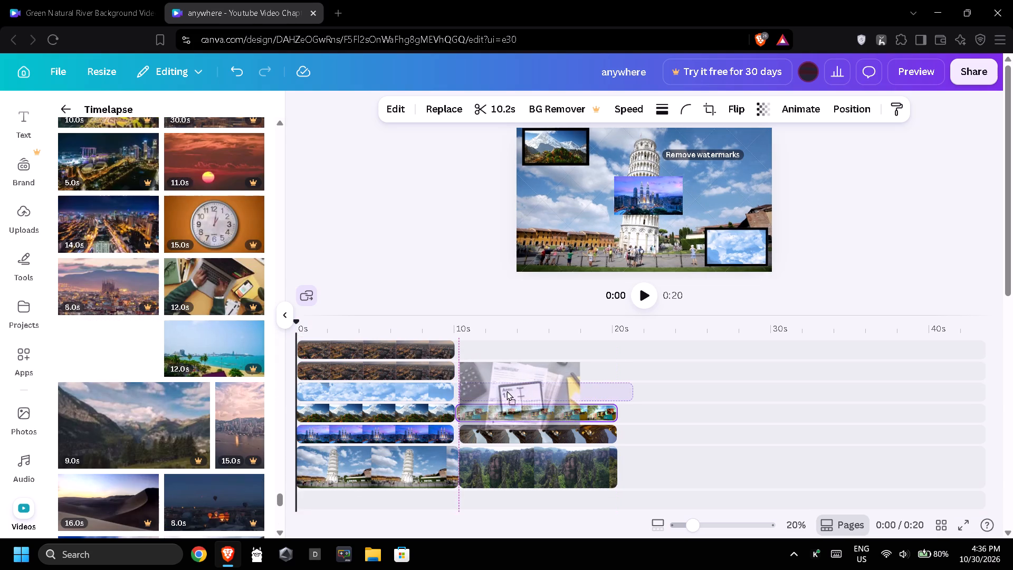
drag(506, 391, 502, 391)
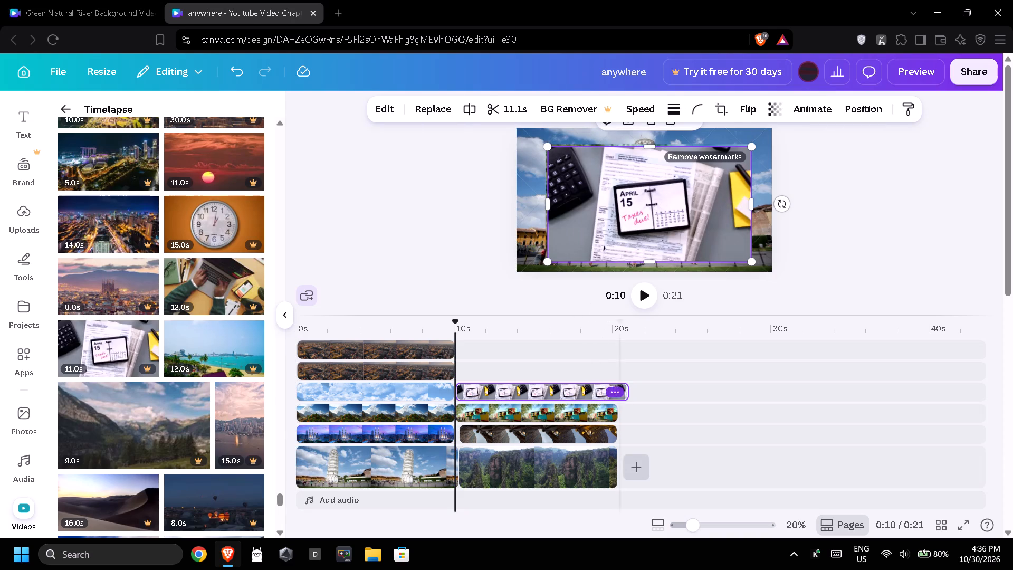
drag(627, 391, 616, 389)
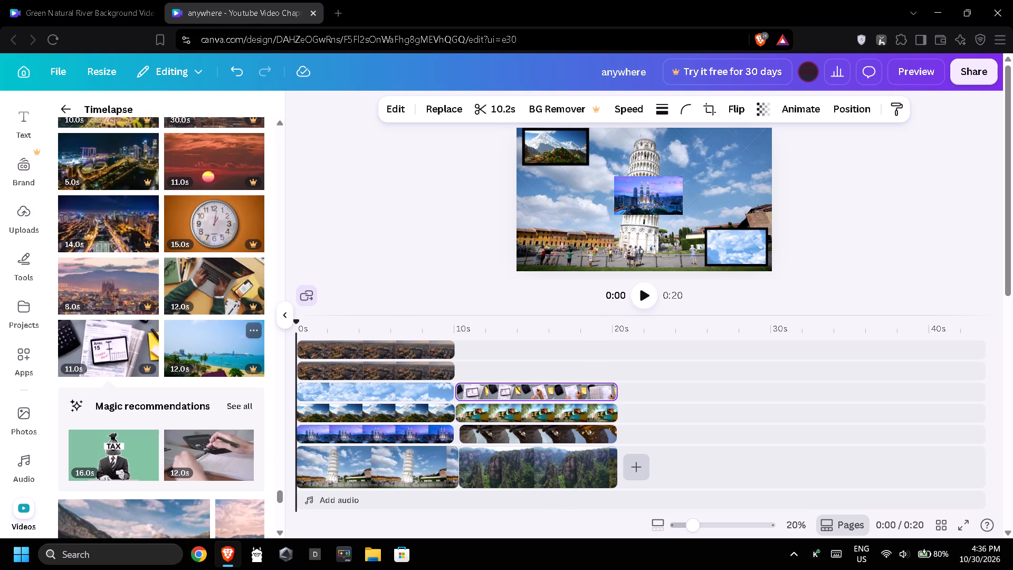
Place the 12-second tropical beach video on the layer above the tax calendar clip and trim it to 10.2 s.
drag(183, 355, 481, 370)
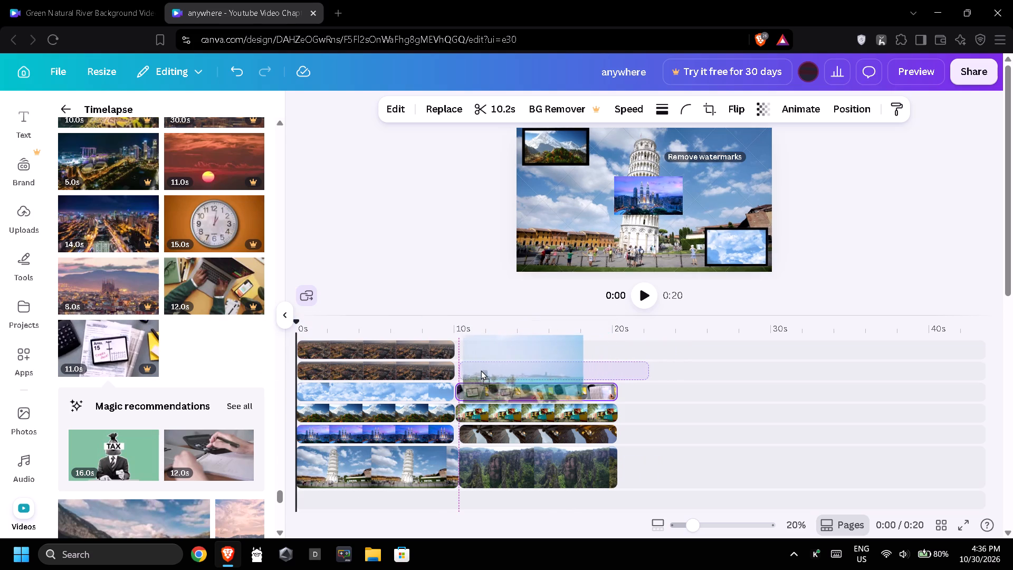
drag(481, 370, 477, 368)
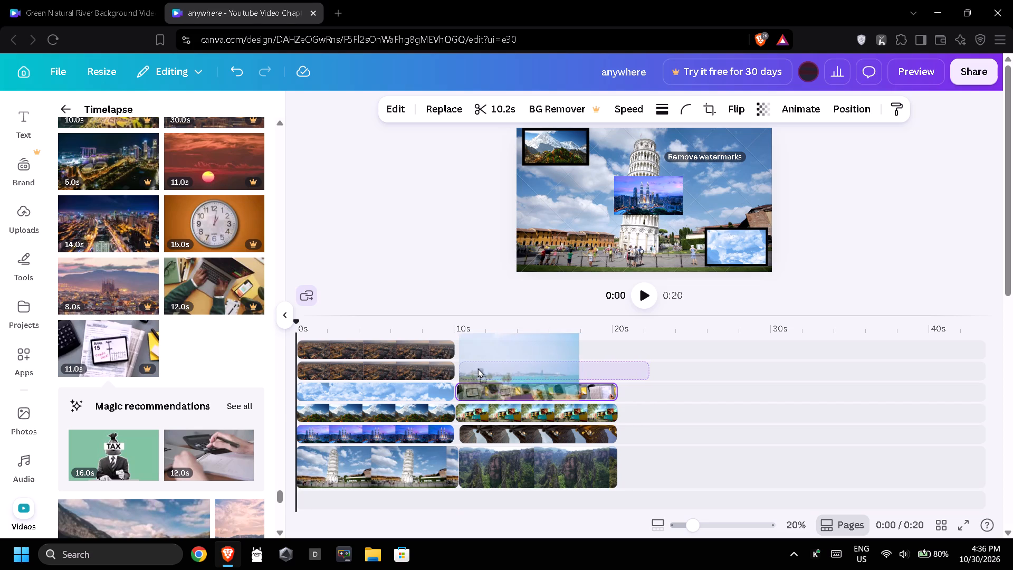
drag(477, 368, 475, 368)
drag(643, 370, 616, 370)
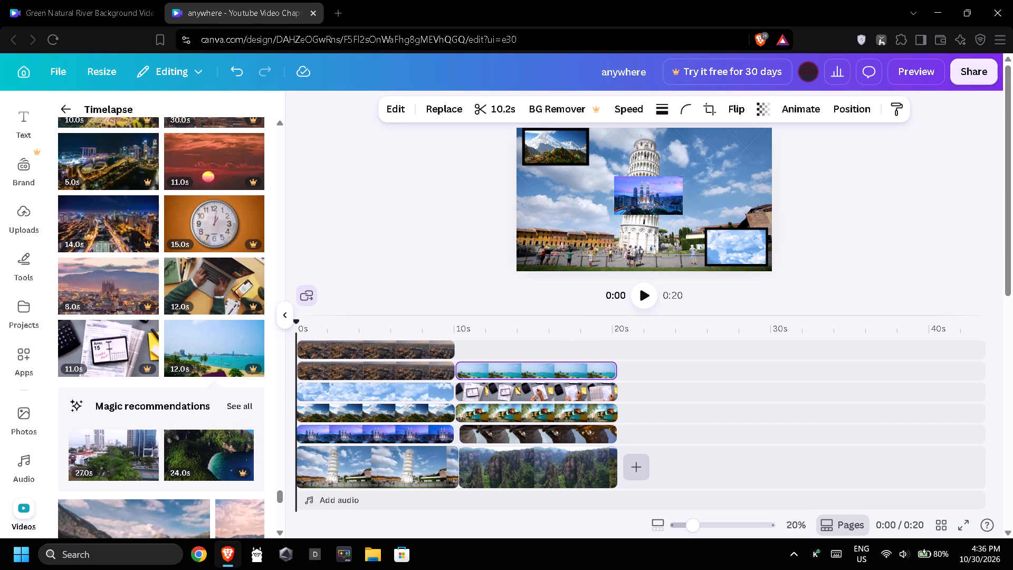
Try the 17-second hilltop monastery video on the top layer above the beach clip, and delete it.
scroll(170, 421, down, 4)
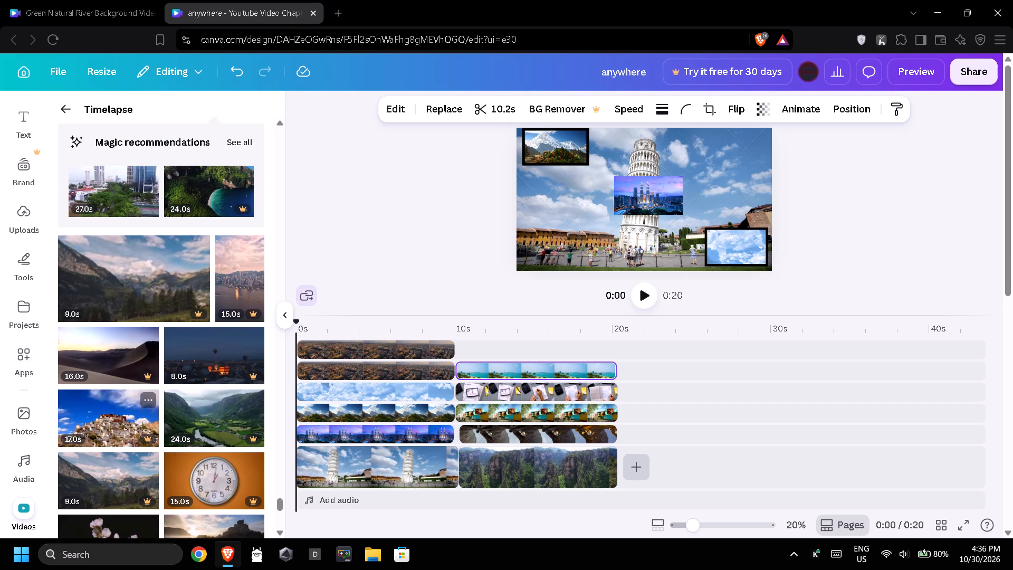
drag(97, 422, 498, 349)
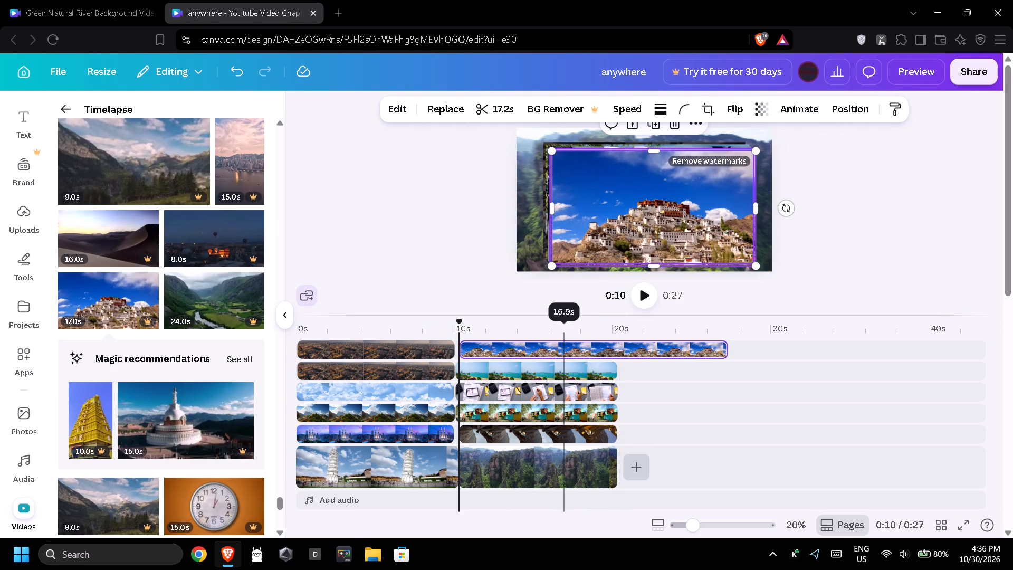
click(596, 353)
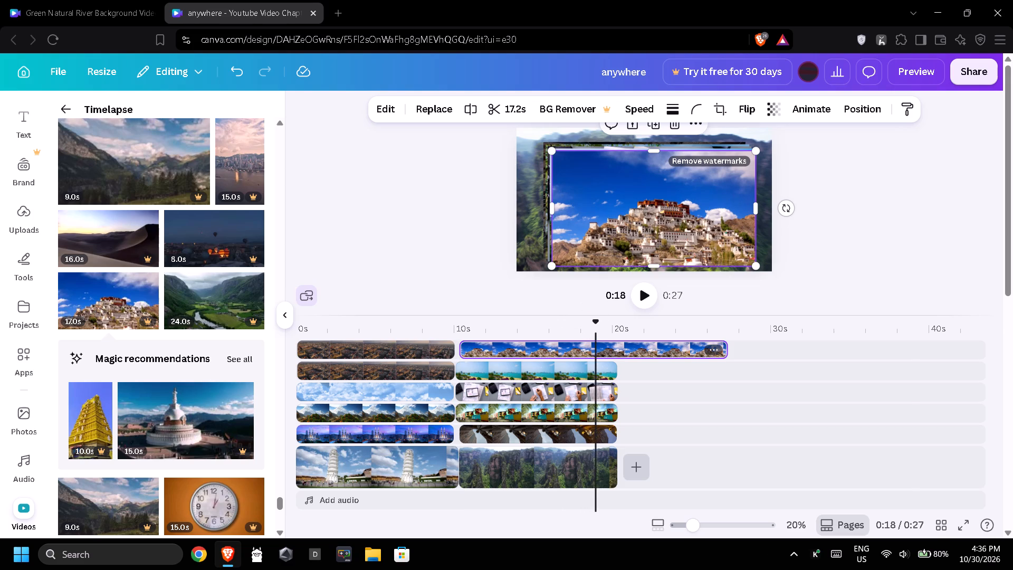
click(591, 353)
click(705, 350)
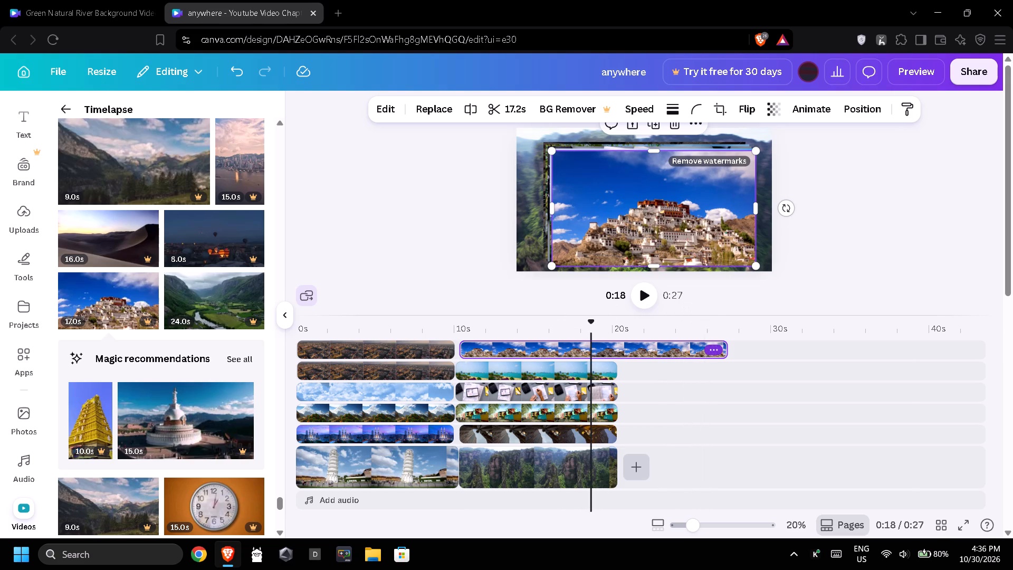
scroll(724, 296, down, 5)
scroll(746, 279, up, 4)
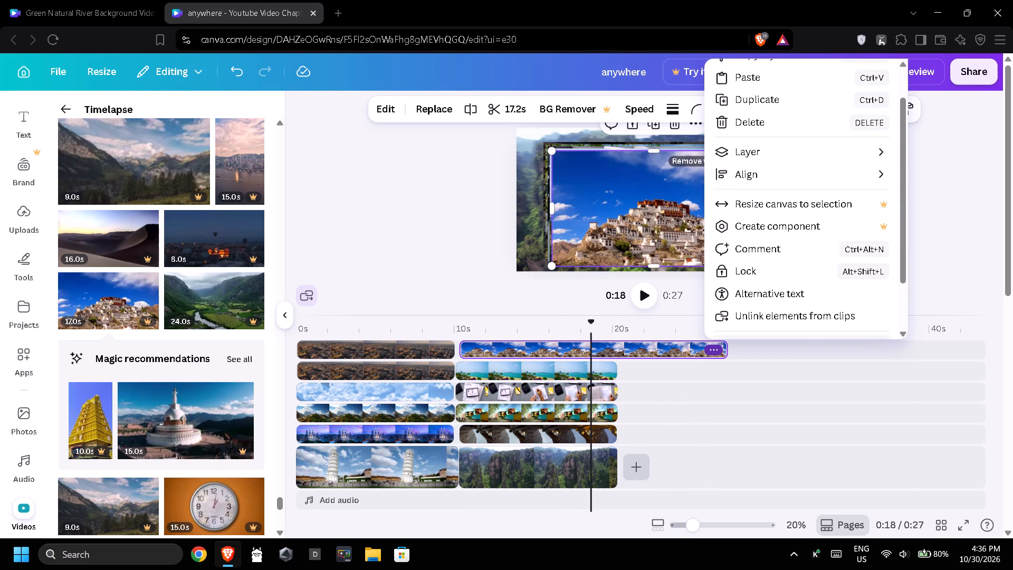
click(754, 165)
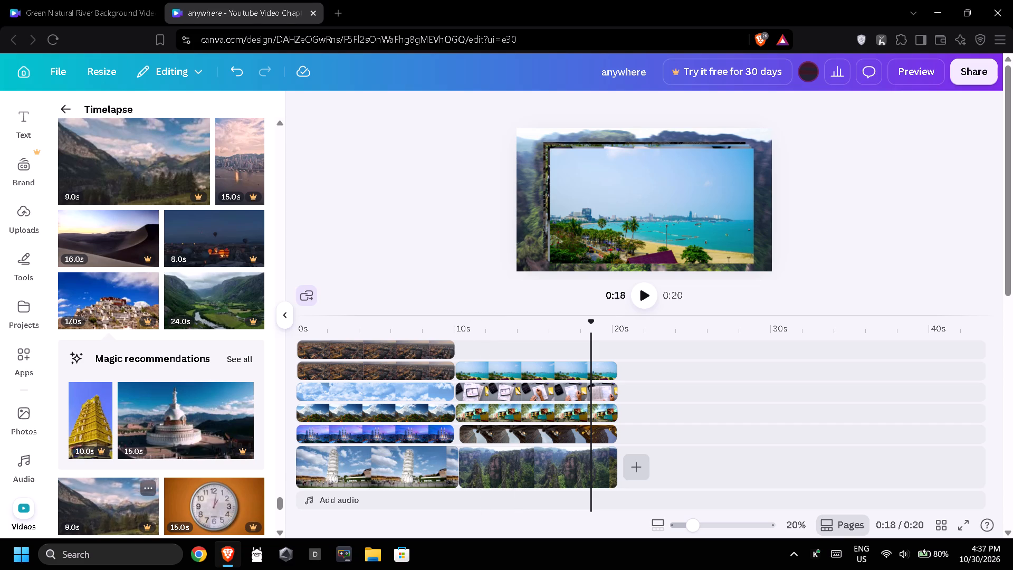
Shrink the beach clip into a small overlay in the lower-left corner of the video frame.
click(556, 376)
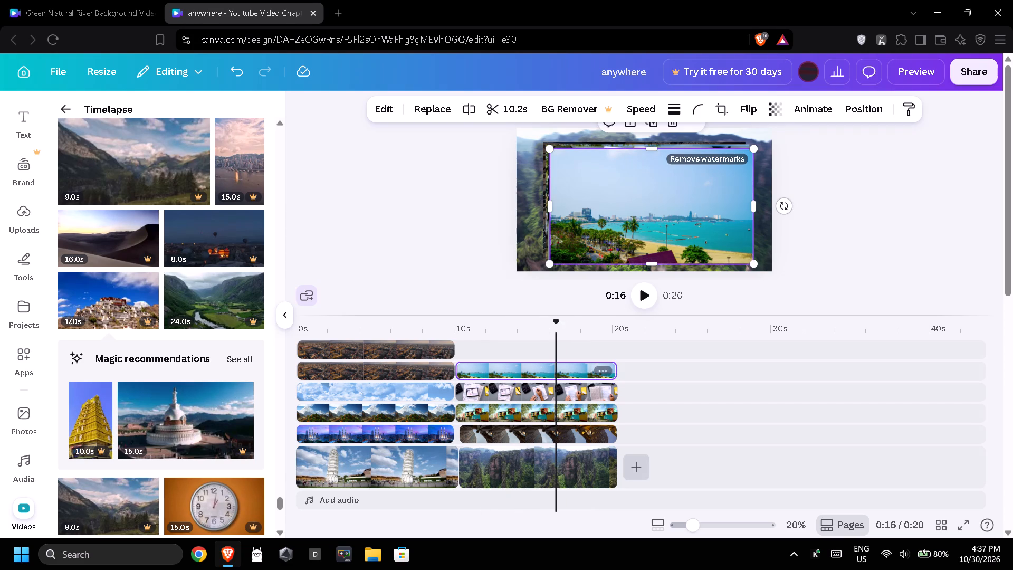
drag(753, 148, 712, 173)
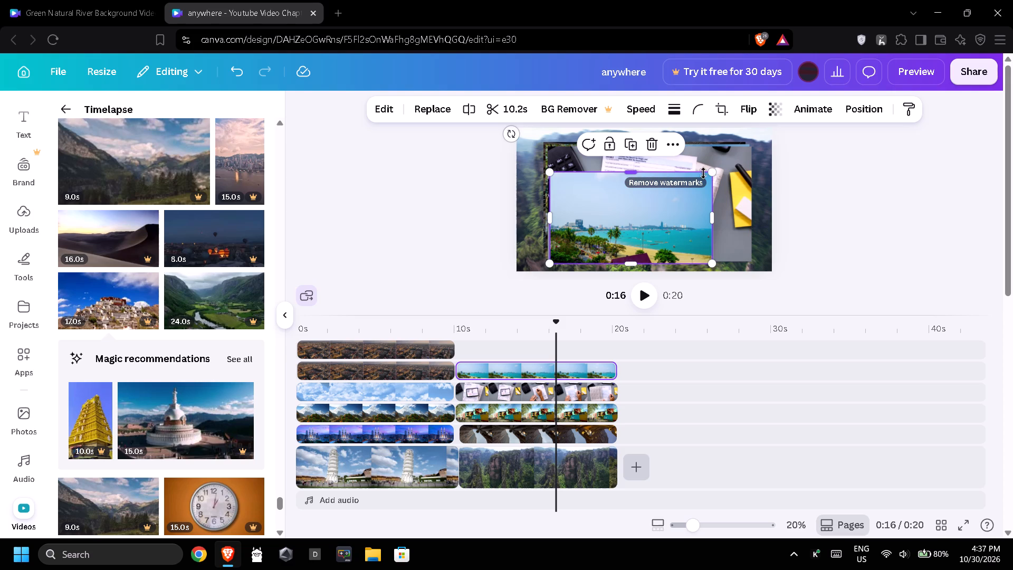
drag(709, 175, 599, 247)
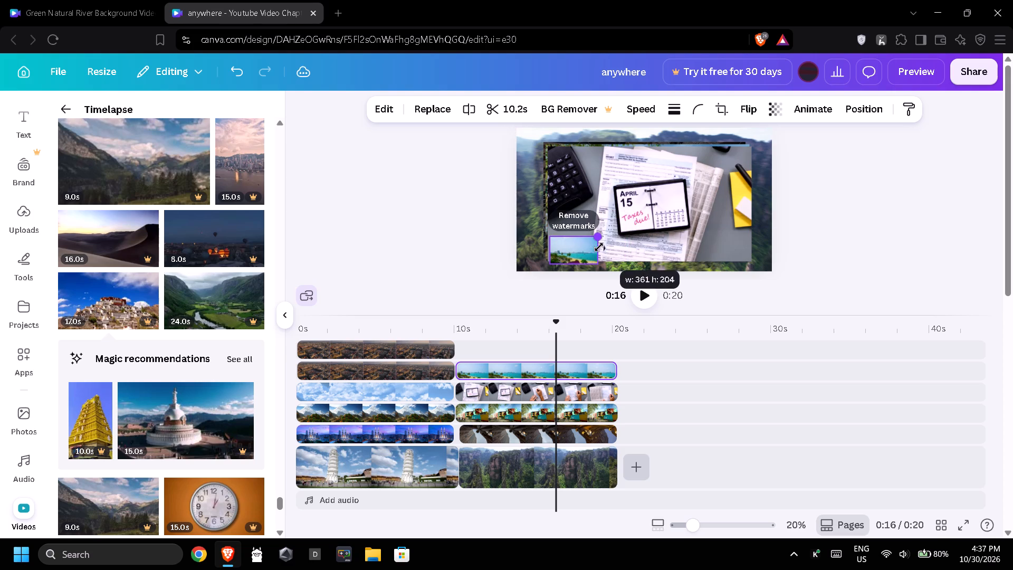
drag(599, 247, 615, 239)
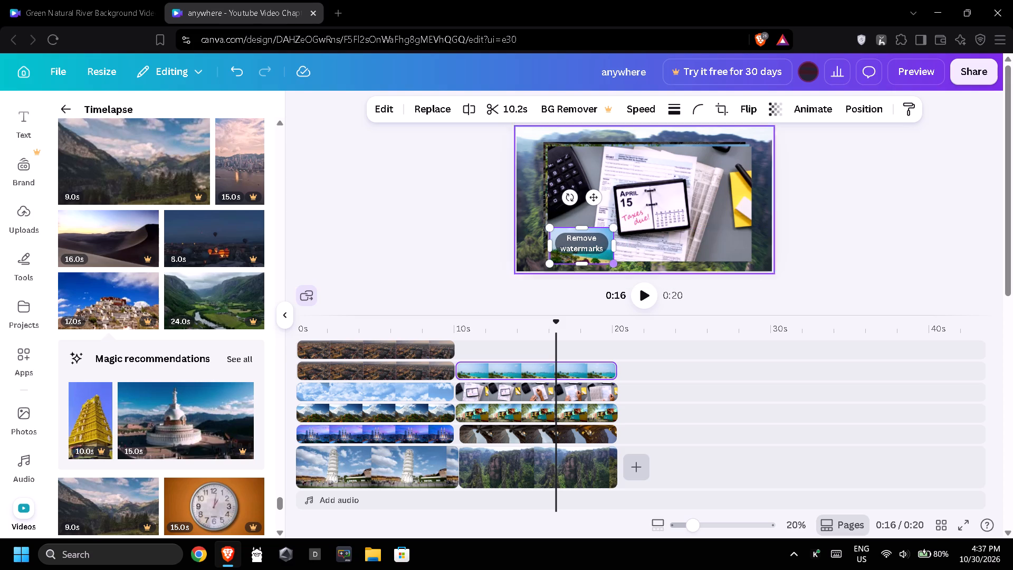
Shrink the tax calendar clip into a small overlay in the upper-right corner of the video frame.
click(570, 390)
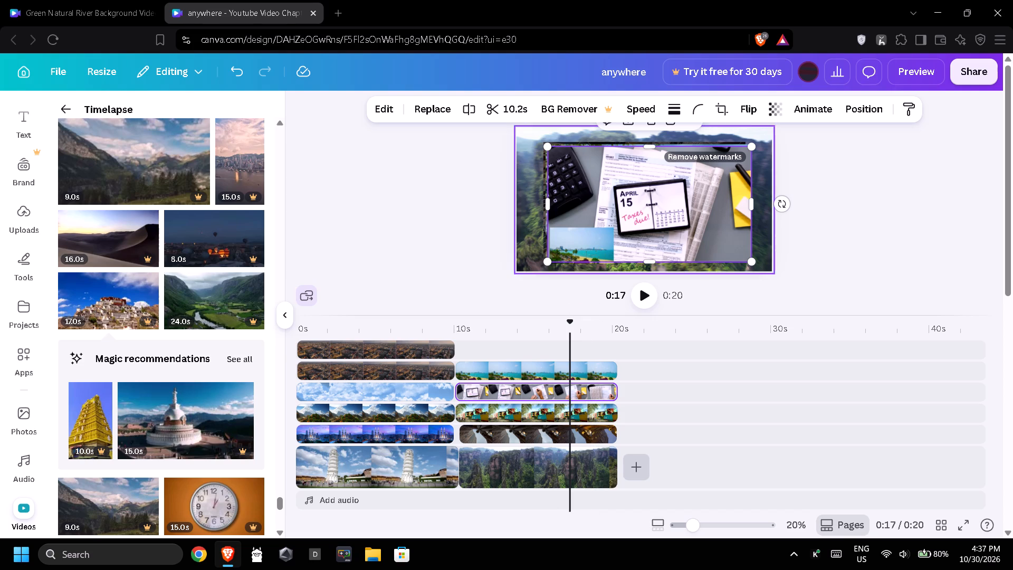
drag(550, 261, 646, 170)
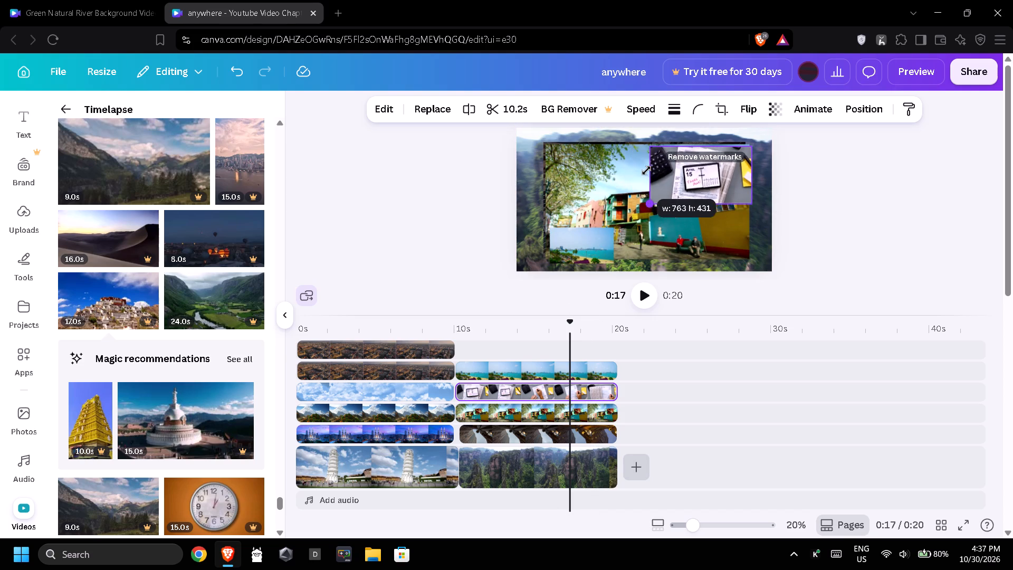
drag(646, 170, 689, 166)
Shrink the colourful houses clip into a small overlay in the lower-right corner of the video frame.
click(643, 176)
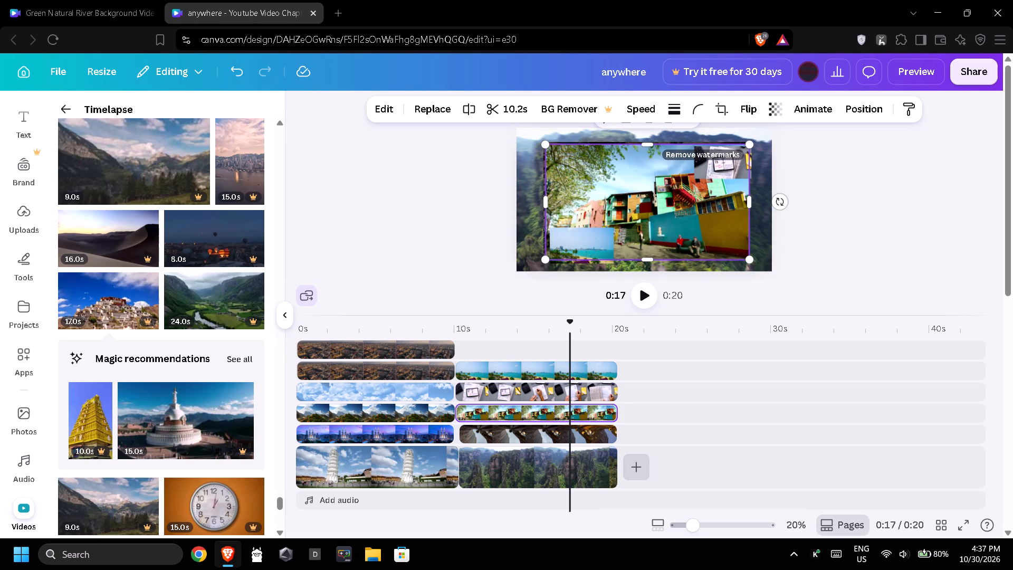
drag(543, 147, 657, 222)
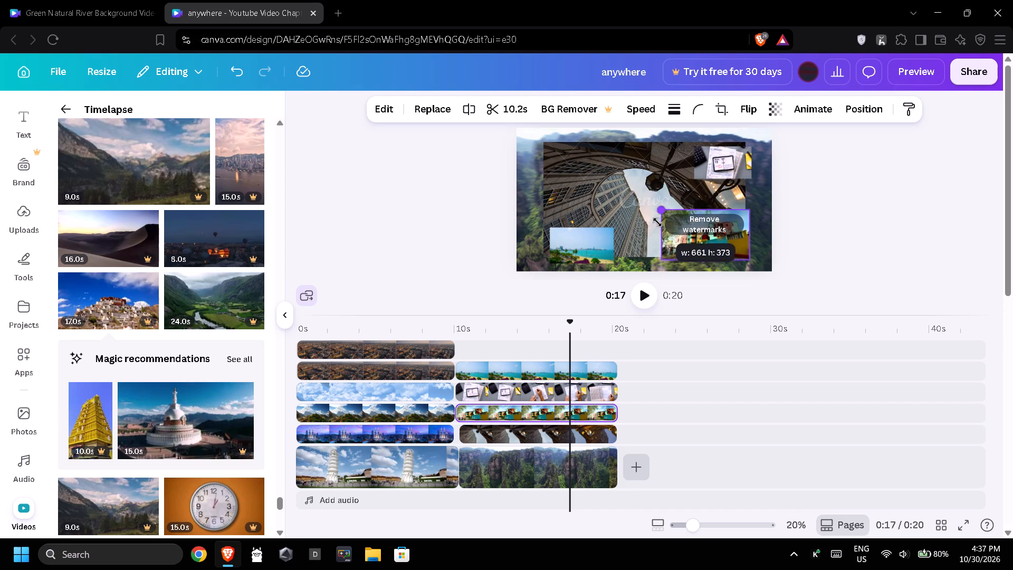
drag(657, 222, 682, 244)
Shrink the skyscraper clip into a small overlay in the upper-left corner of the video frame.
click(638, 222)
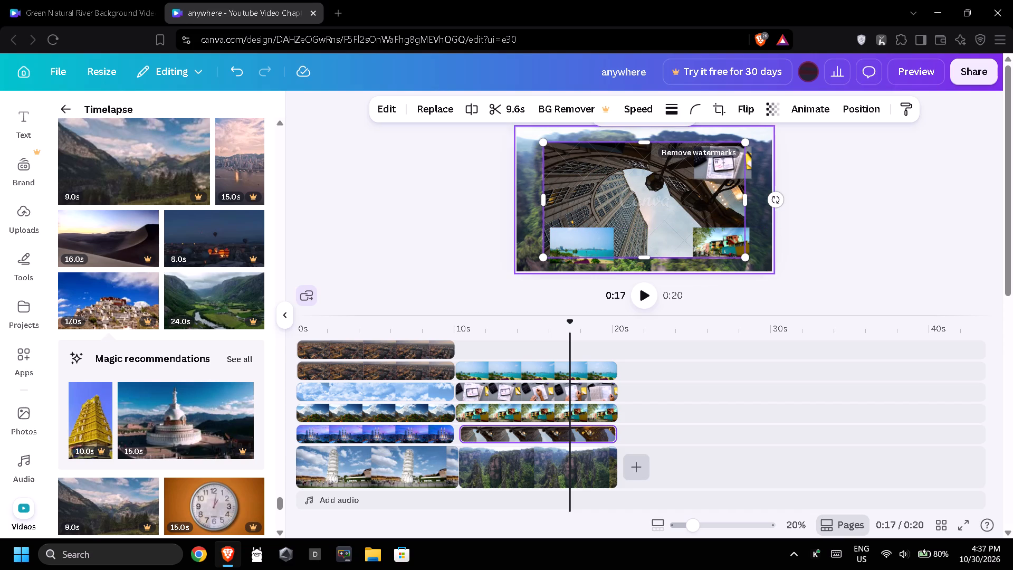
drag(747, 257, 638, 197)
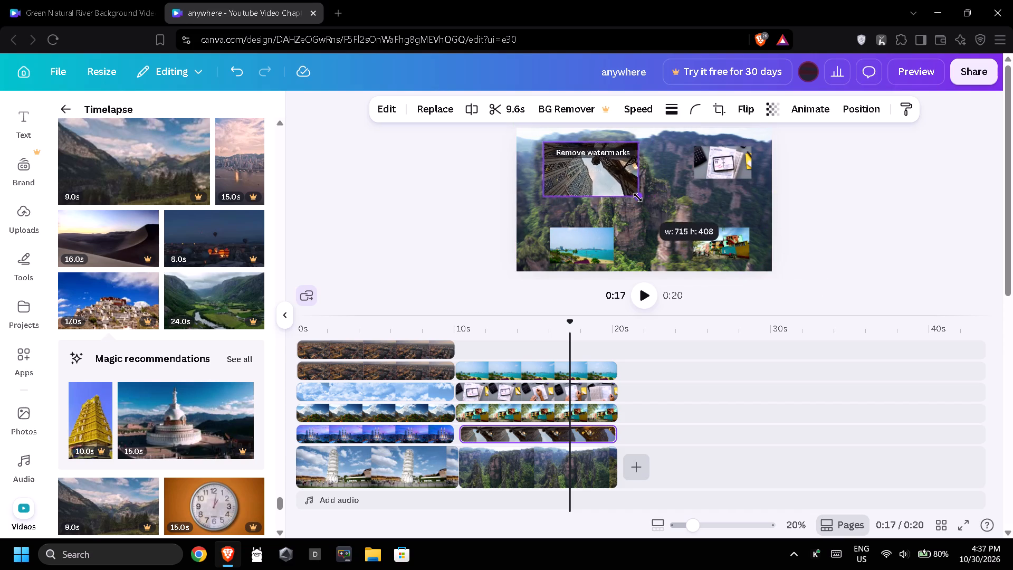
drag(638, 197, 613, 185)
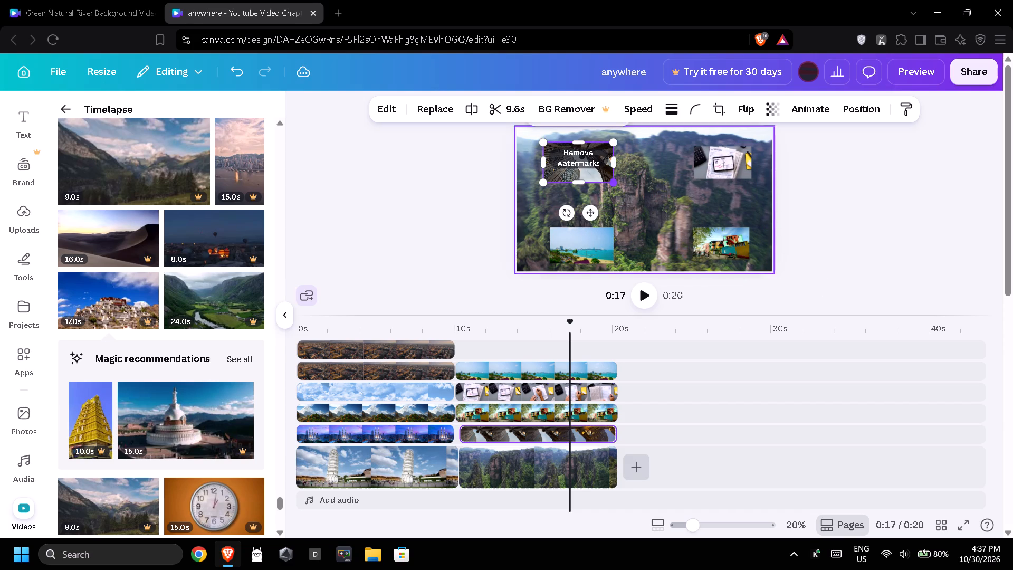
click(643, 229)
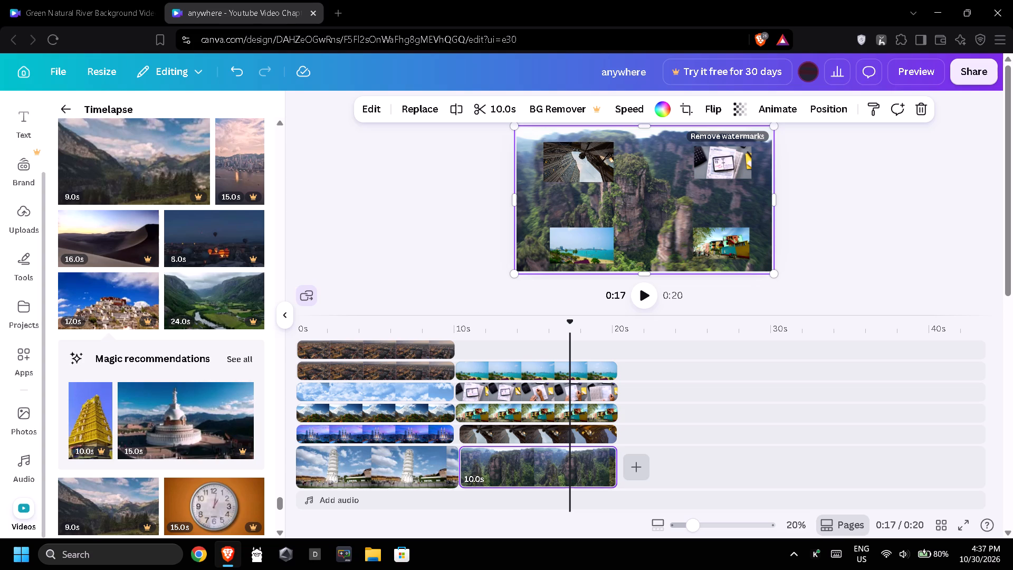
Place the 11-second snowy mountain video on the top layer above the beach clip and trim it to 10.0 s.
scroll(163, 403, down, 3)
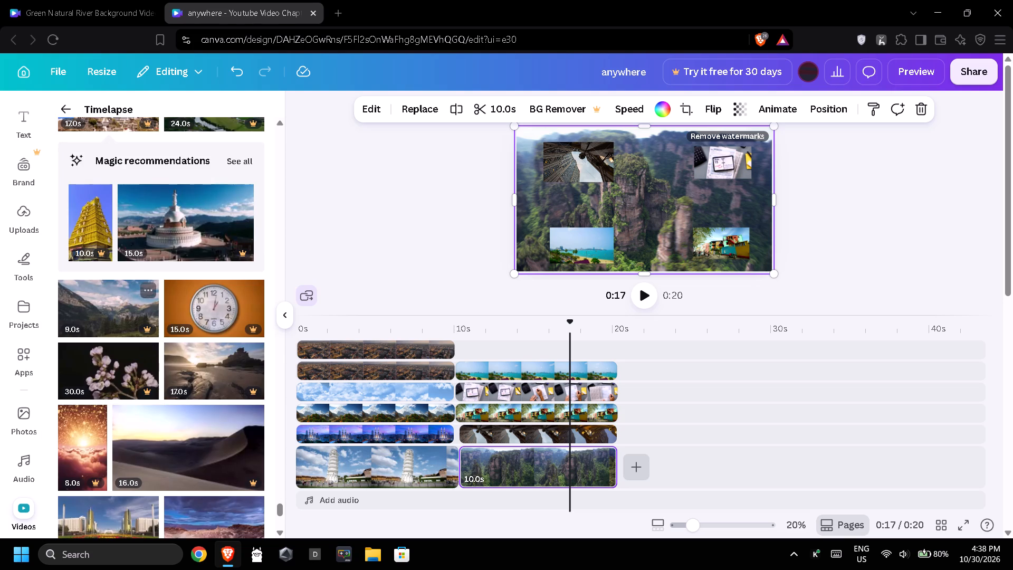
scroll(116, 440, down, 2)
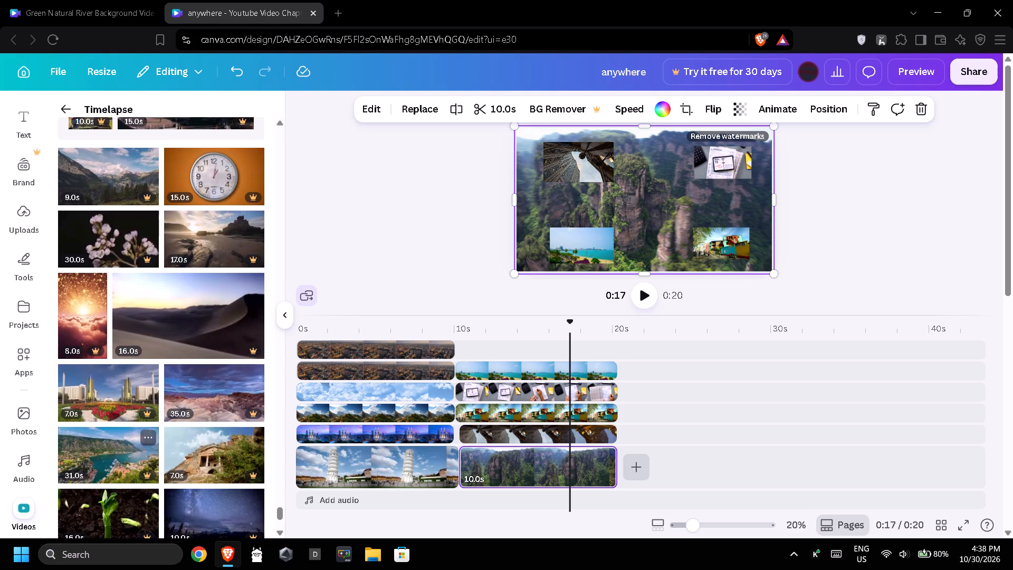
scroll(204, 450, down, 3)
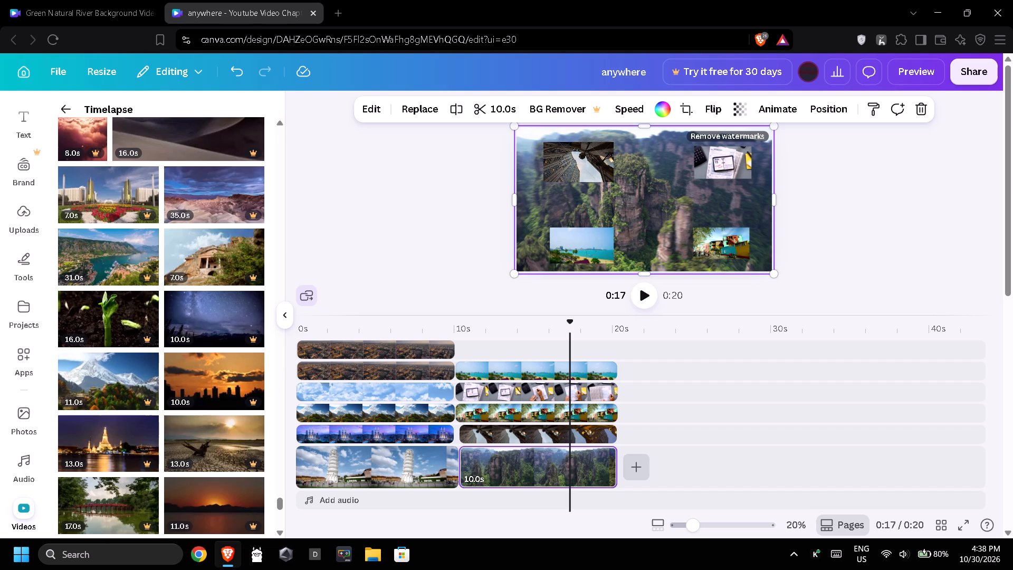
drag(90, 390, 90, 390)
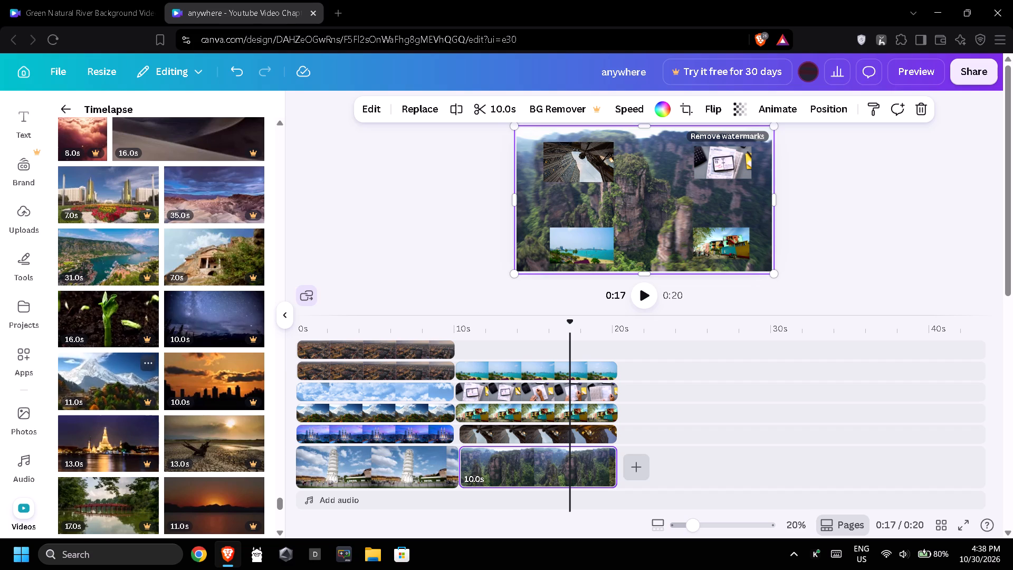
drag(90, 390, 510, 356)
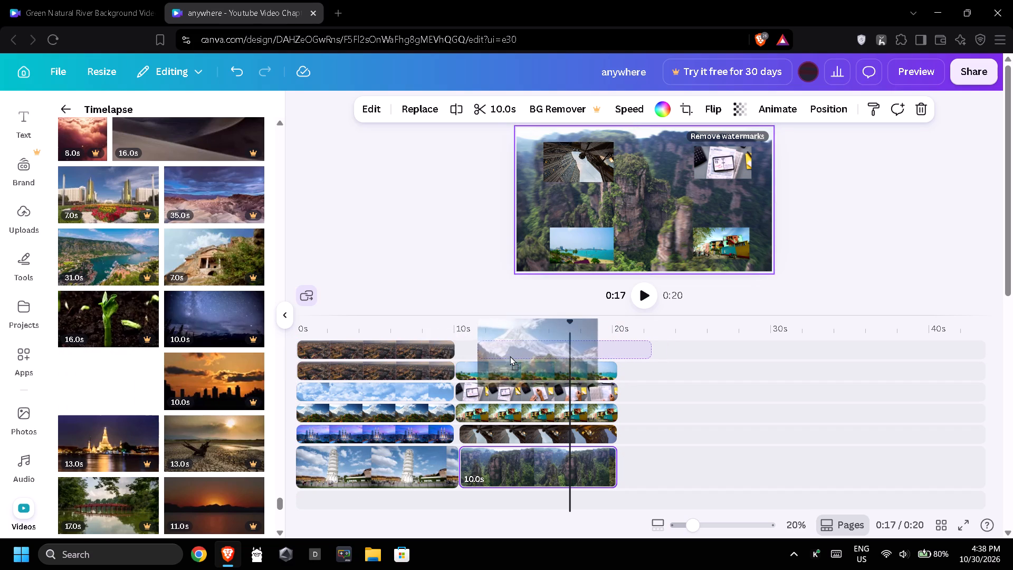
drag(510, 356, 494, 354)
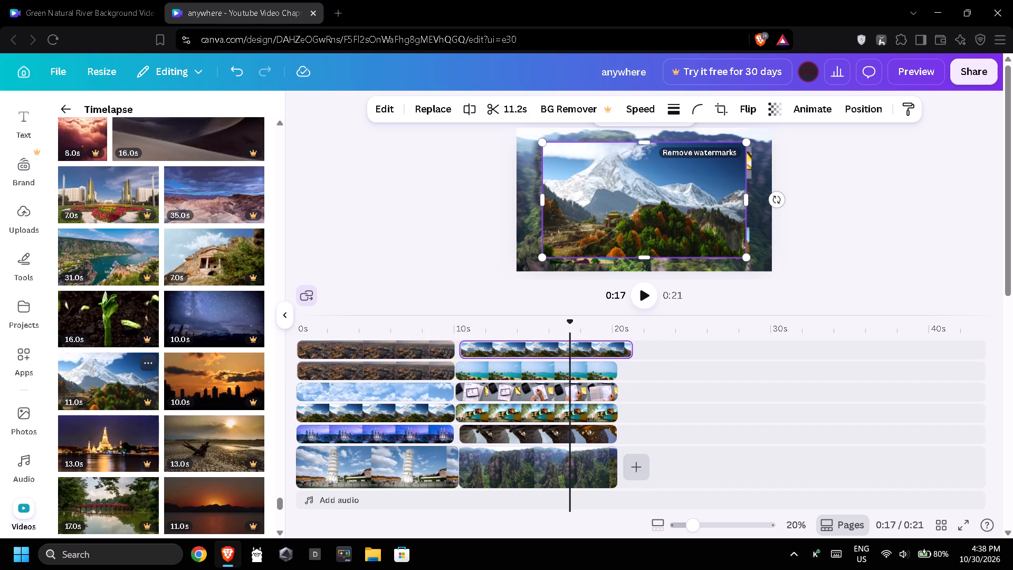
drag(629, 349, 609, 347)
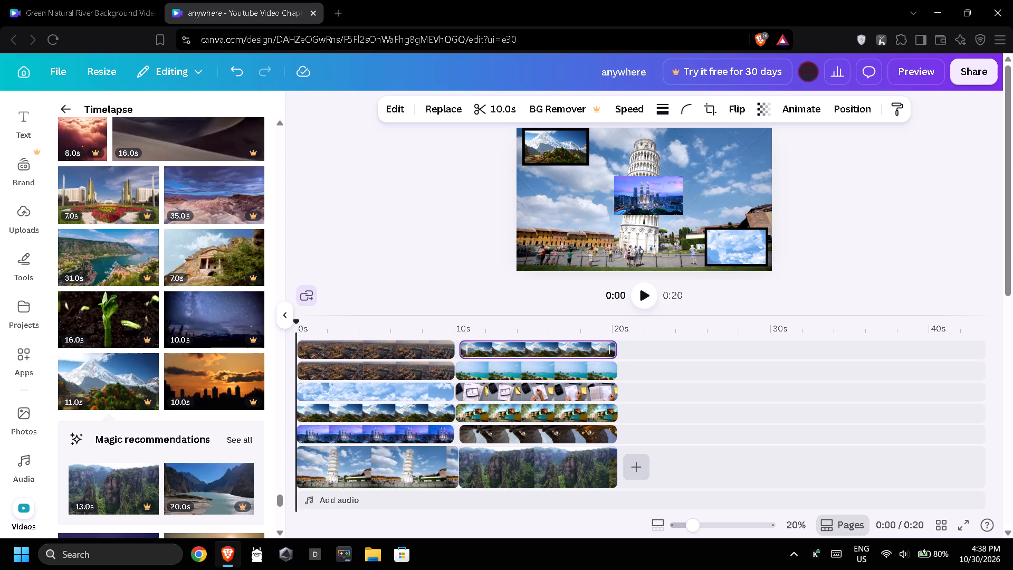
Shrink the new snowy mountain clip to about 629 × 355 in the centre of the forested cliffs frame.
click(520, 429)
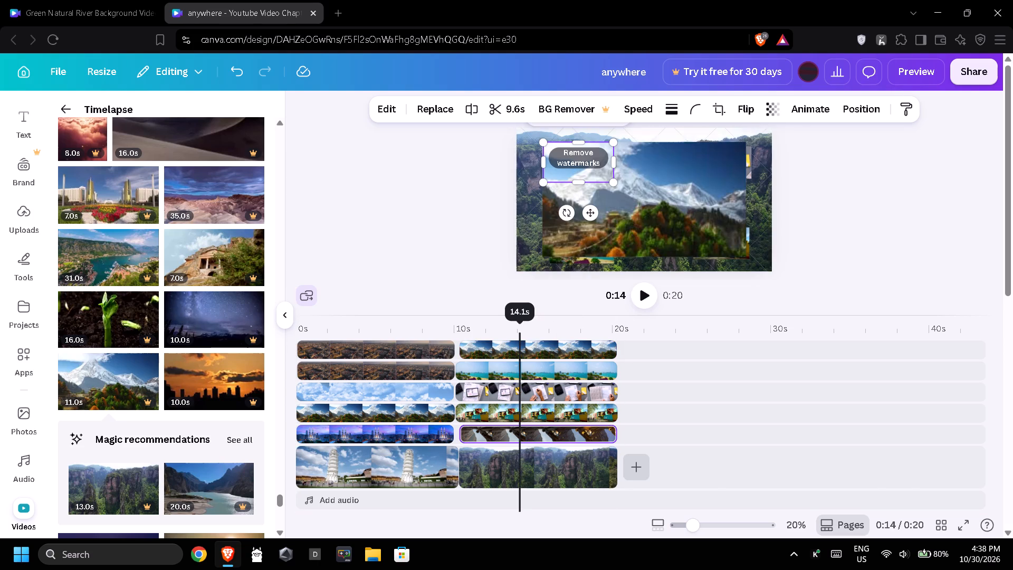
click(643, 218)
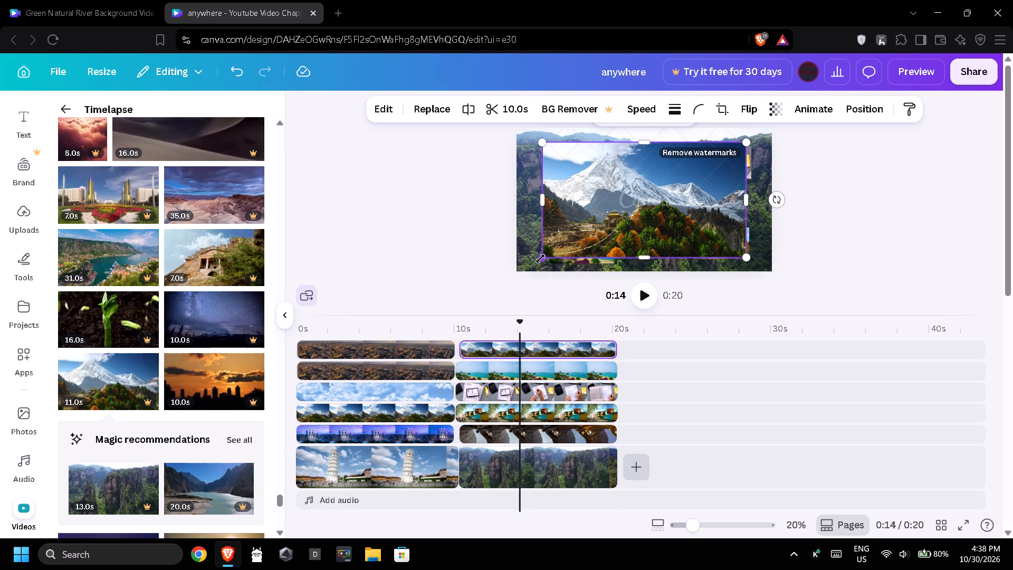
drag(540, 259, 608, 222)
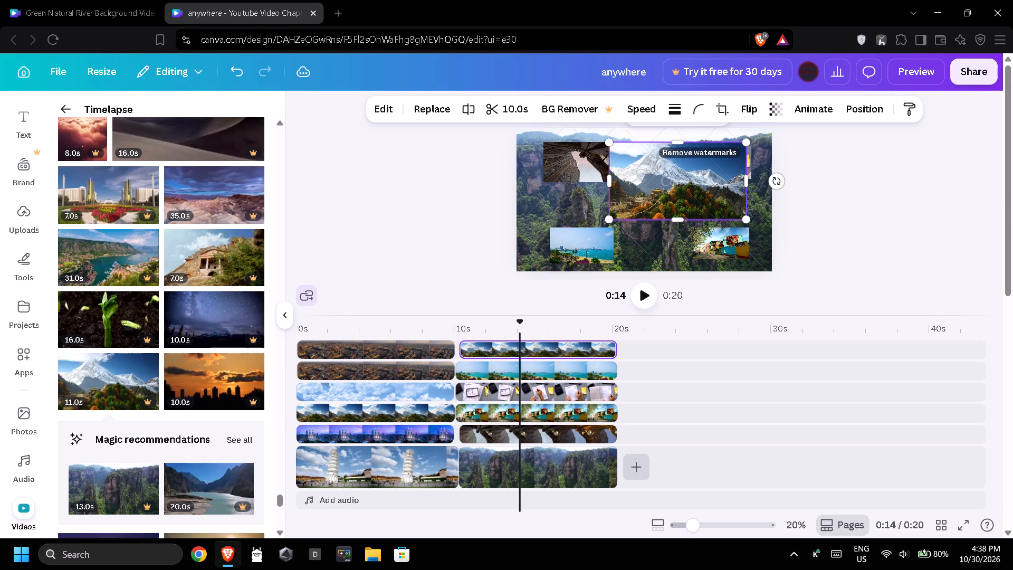
drag(746, 141, 708, 190)
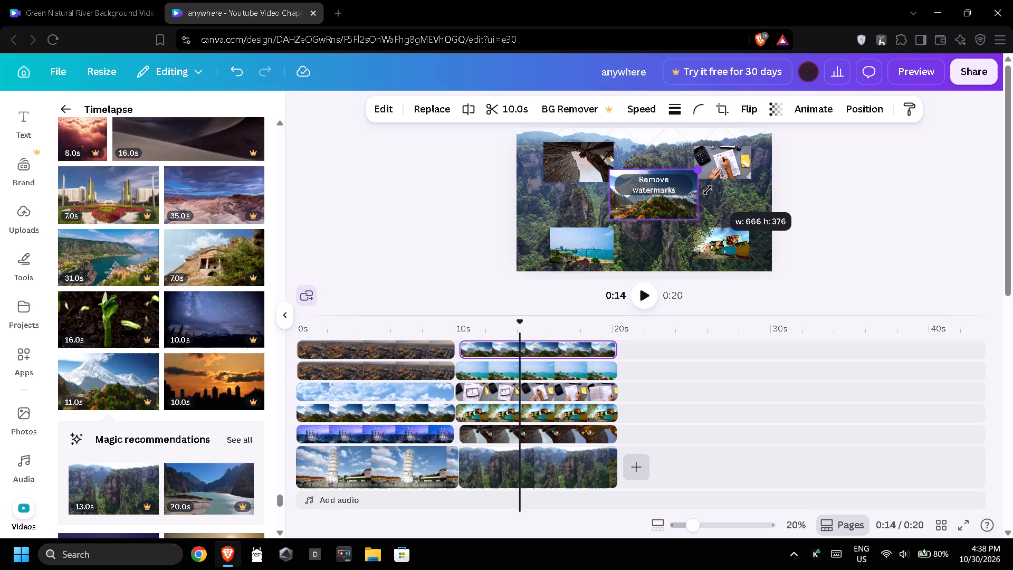
drag(708, 190, 703, 197)
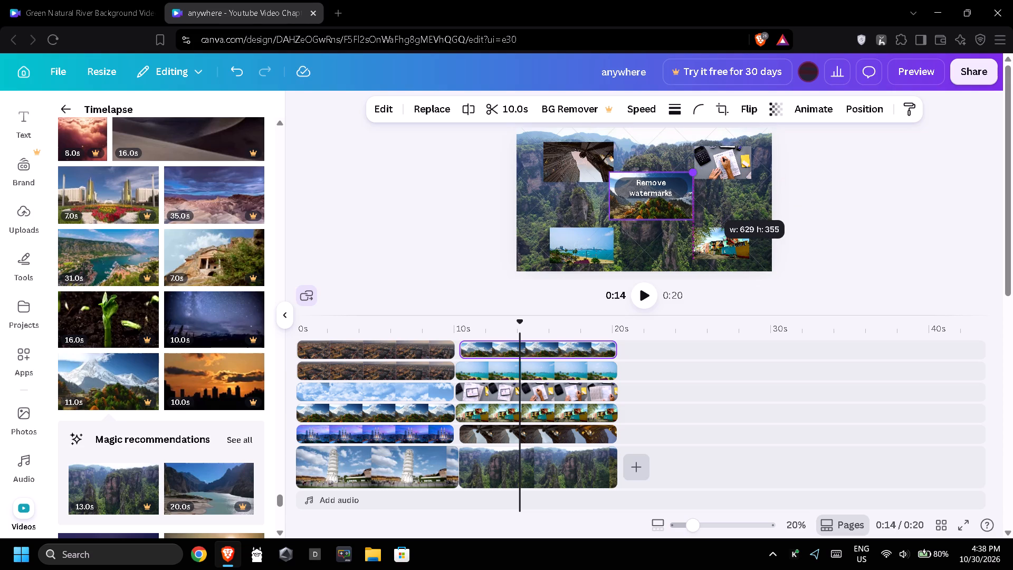
Add a solid border with stroke weight 100 to the central snowy mountain overlay.
click(680, 109)
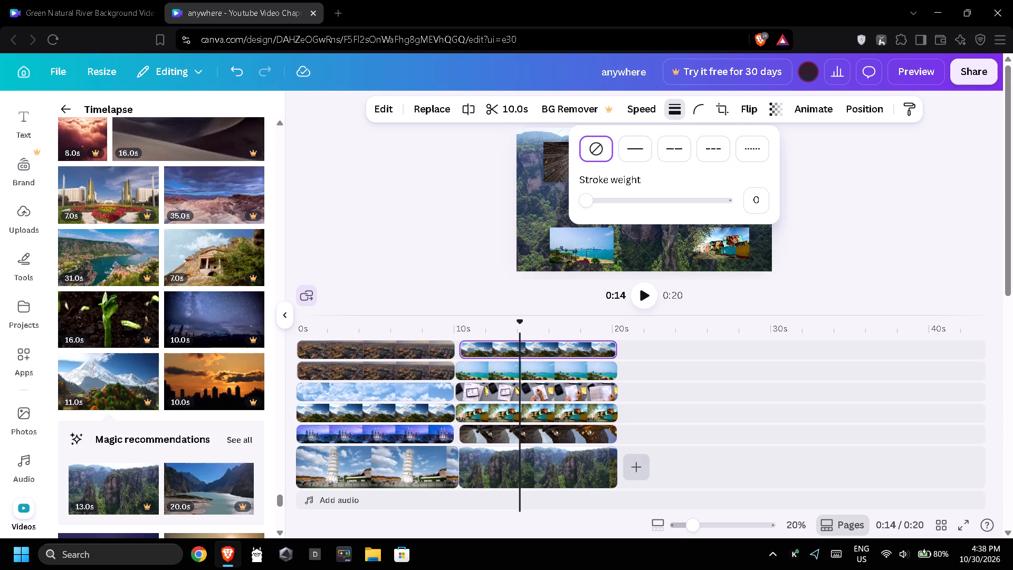
drag(706, 200, 735, 200)
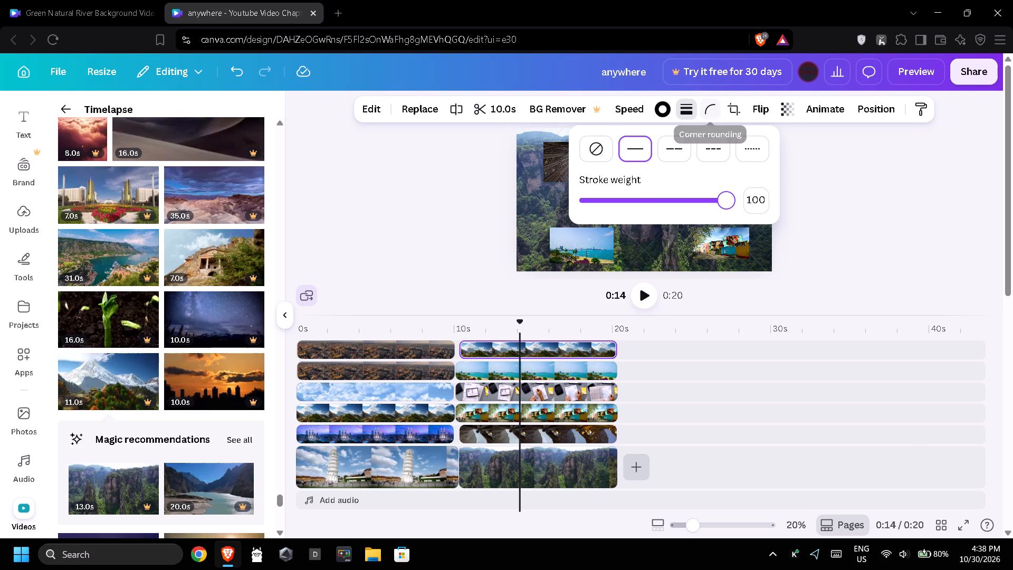
Set the corner rounding of the central snowy mountain overlay to 100.
click(712, 113)
drag(710, 166, 751, 166)
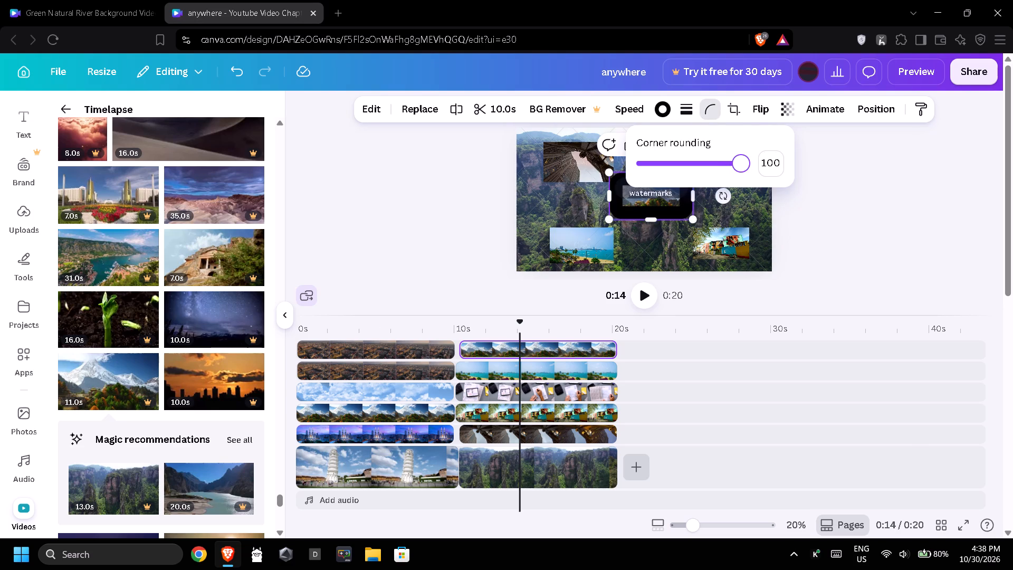
Give the overlay in the lower-right corner of the video frame a solid border with stroke weight 100 and corner rounding 100.
click(721, 253)
click(675, 111)
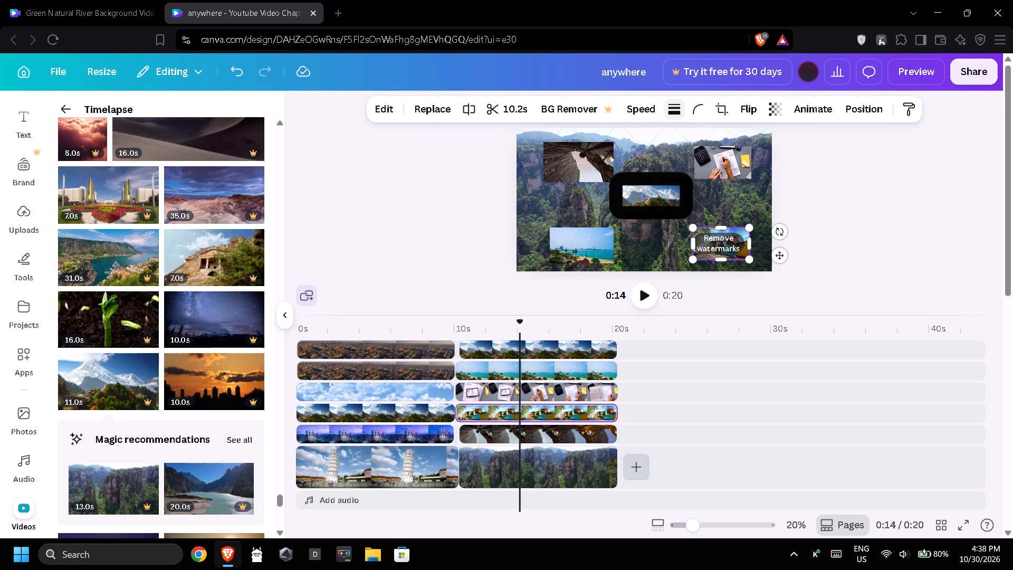
drag(696, 196, 738, 199)
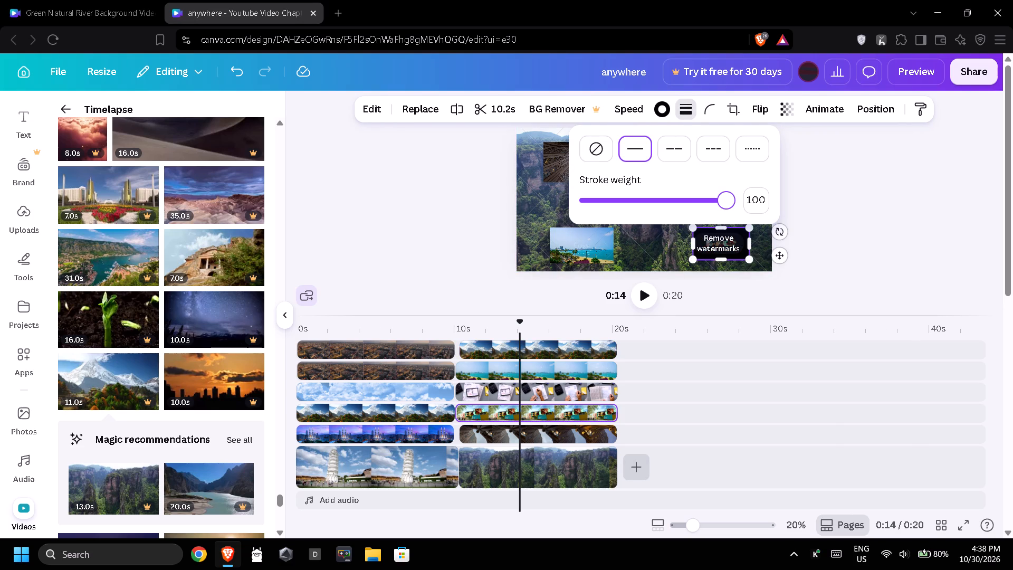
click(705, 106)
drag(711, 165, 752, 163)
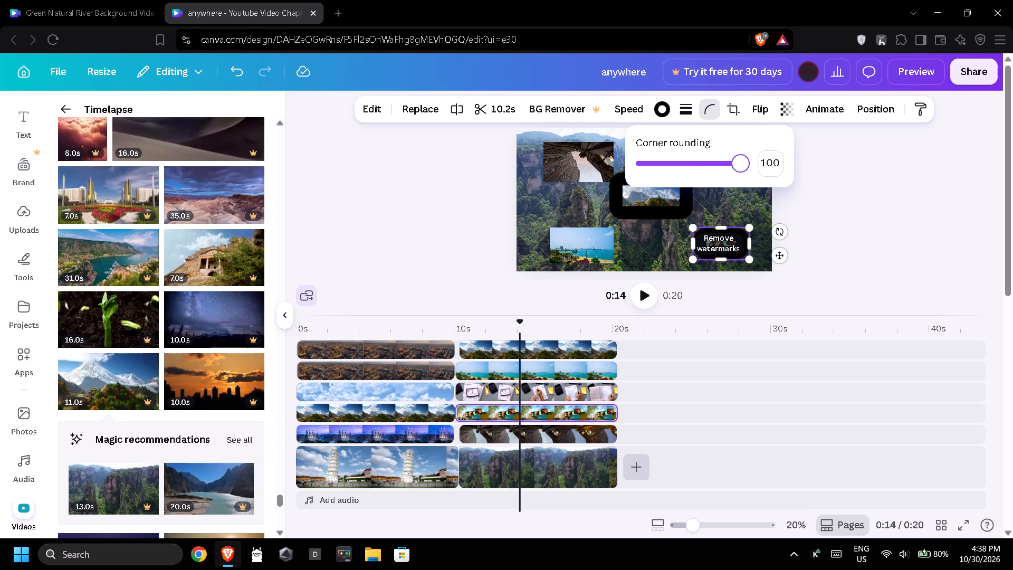
Give the beach overlay in the lower-left corner of the video frame a solid border with stroke weight 97 and corner rounding 100.
click(581, 246)
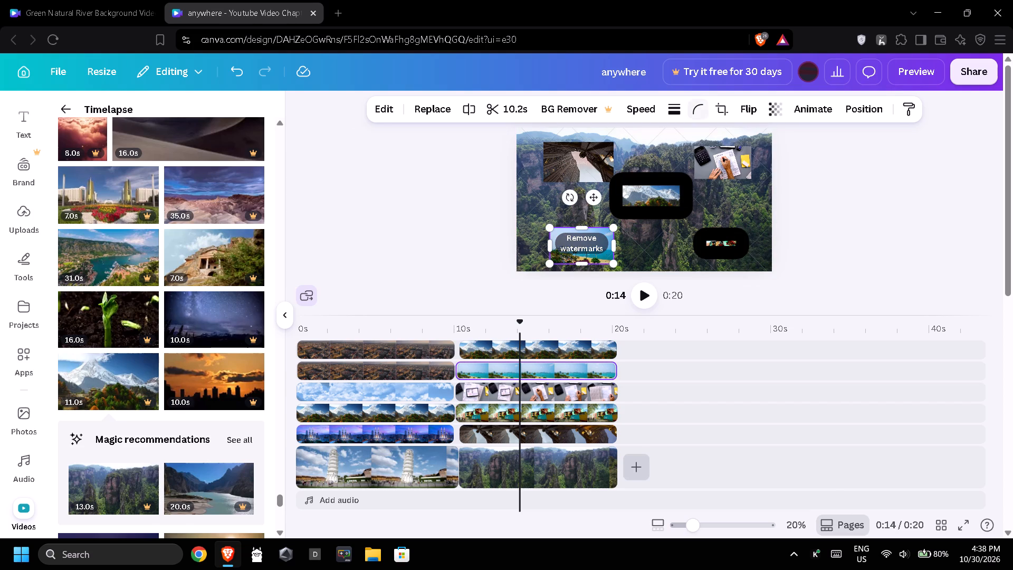
click(684, 112)
drag(715, 196, 723, 198)
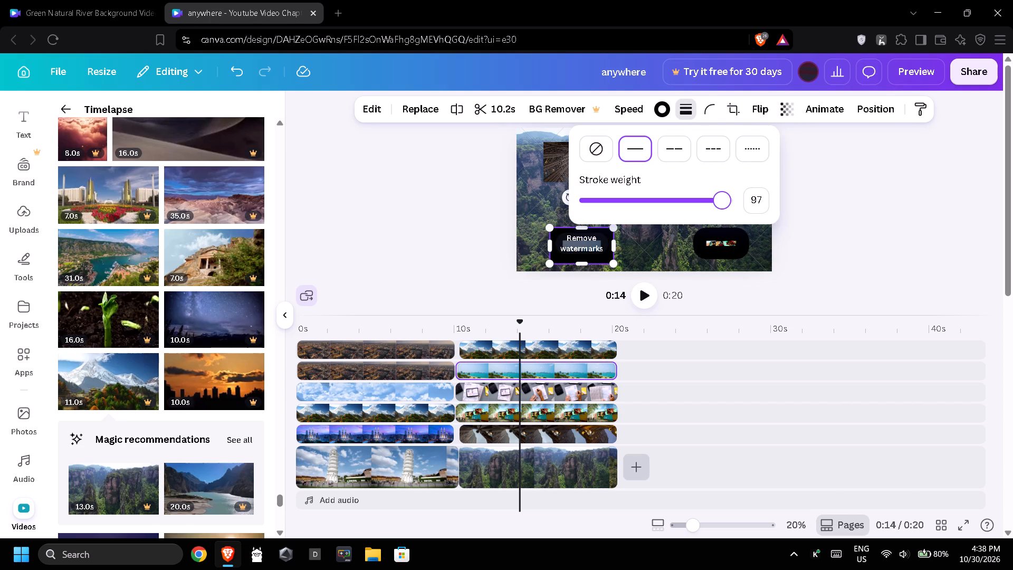
click(709, 113)
drag(704, 151, 766, 169)
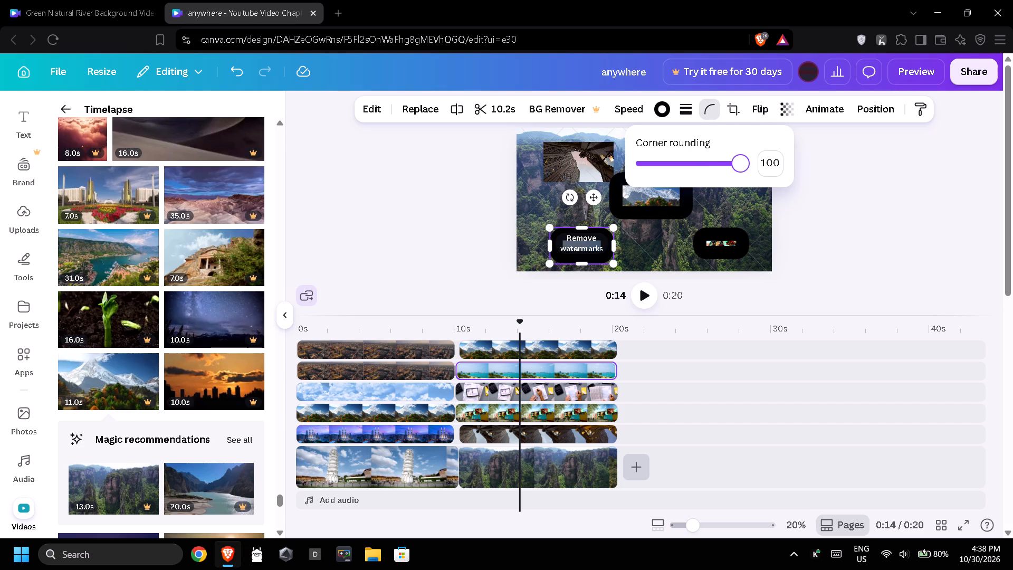
Add a thick solid black border and strongly rounded corners to the skyscraper overlay in the upper-left corner of the video frame.
click(557, 169)
click(676, 112)
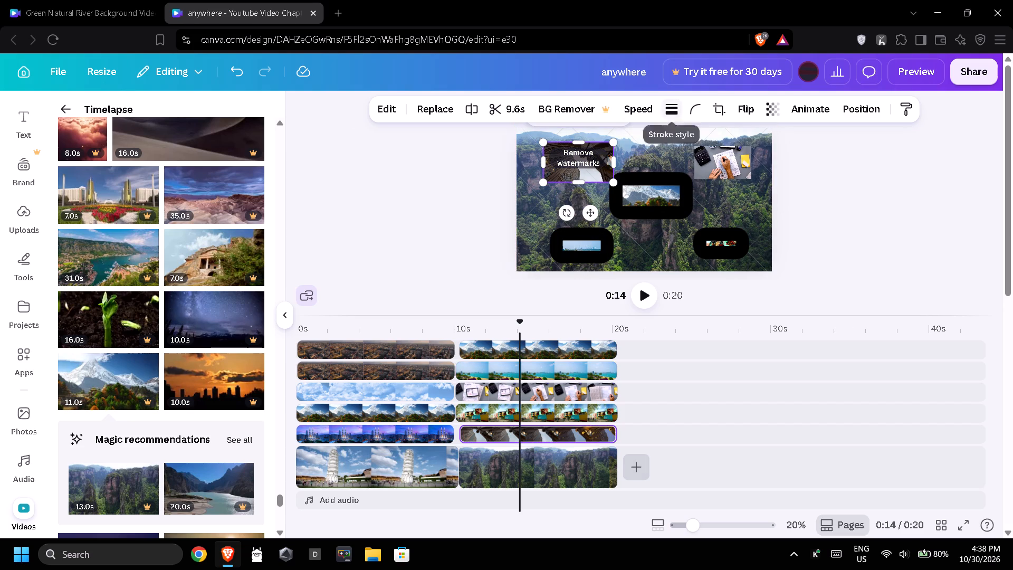
drag(706, 201, 746, 201)
click(708, 117)
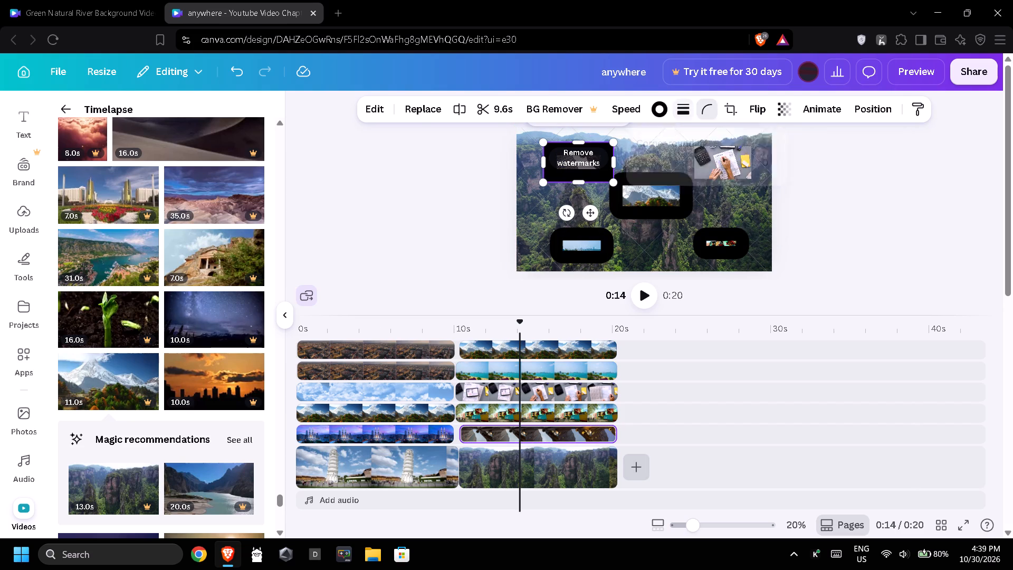
drag(708, 168, 759, 172)
click(814, 212)
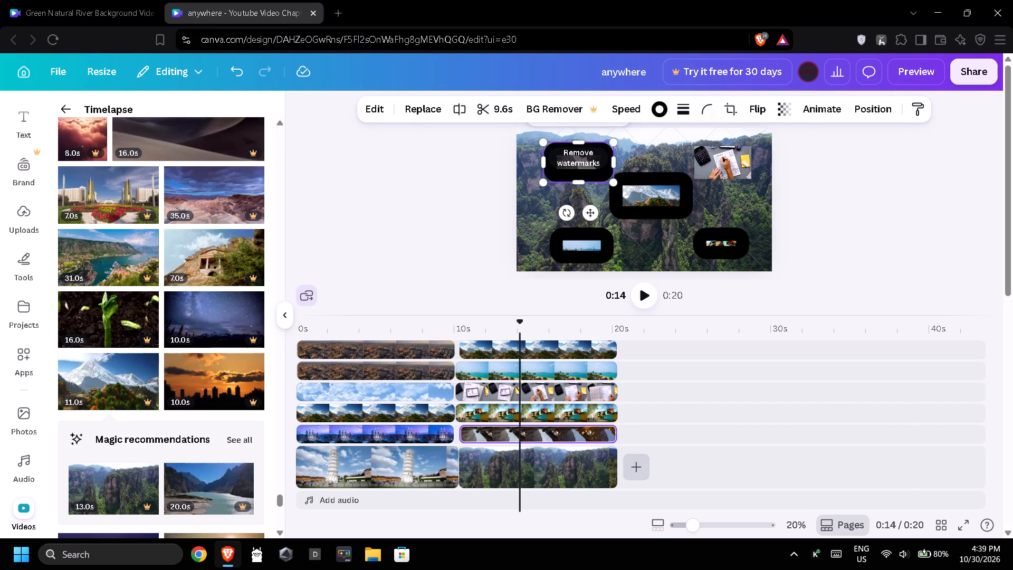
Apply strongly rounded corners and a thick solid black border to the desk-work overlay in the upper-right corner of the video frame.
click(732, 170)
click(703, 115)
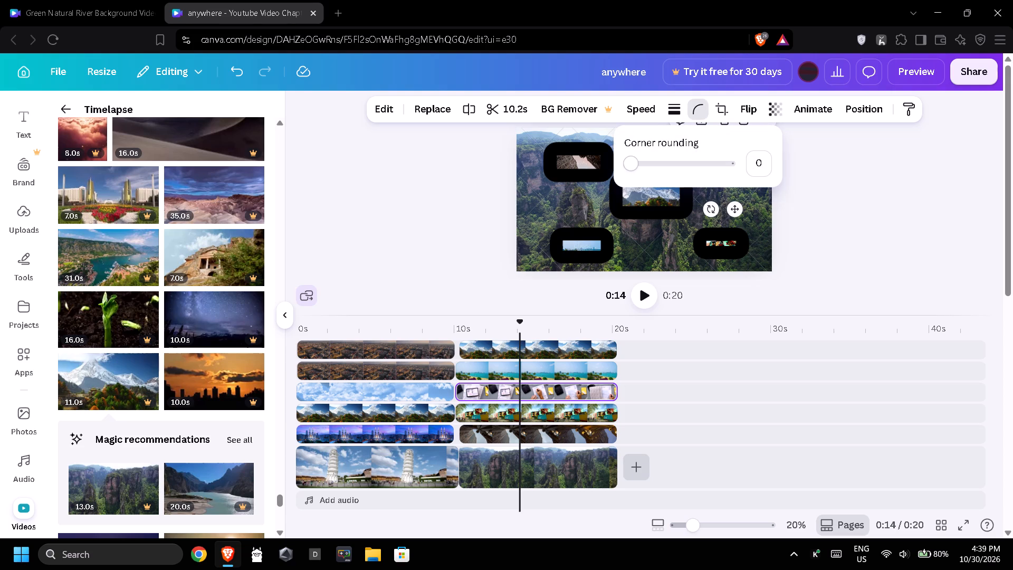
drag(721, 168, 744, 169)
click(681, 116)
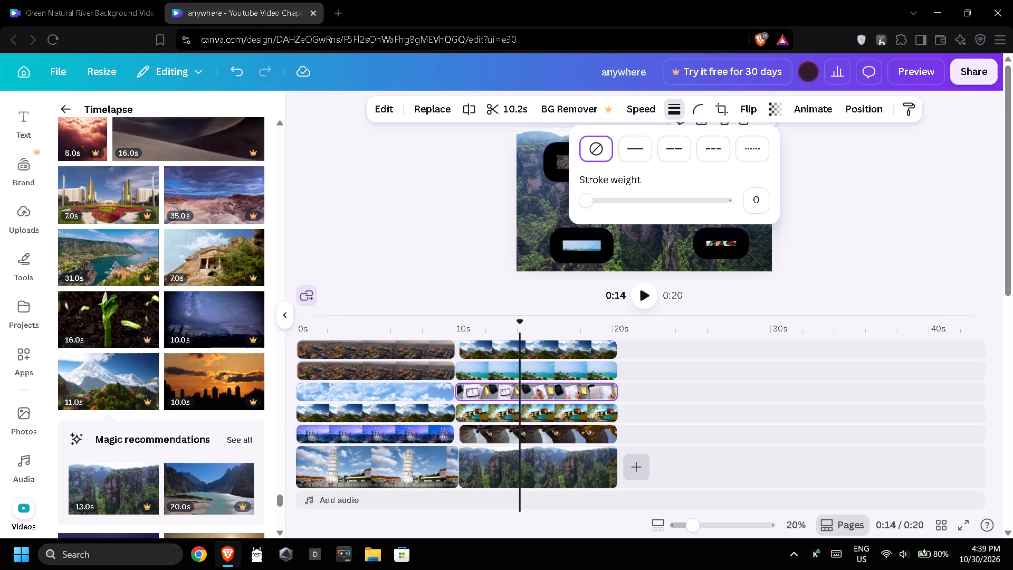
drag(707, 195, 746, 203)
click(796, 204)
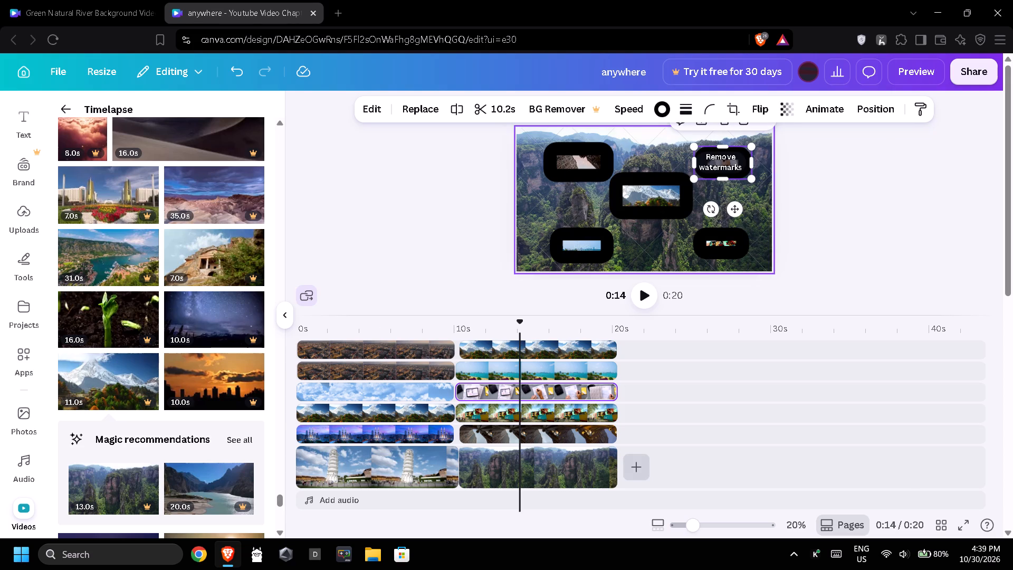
click(770, 221)
click(797, 239)
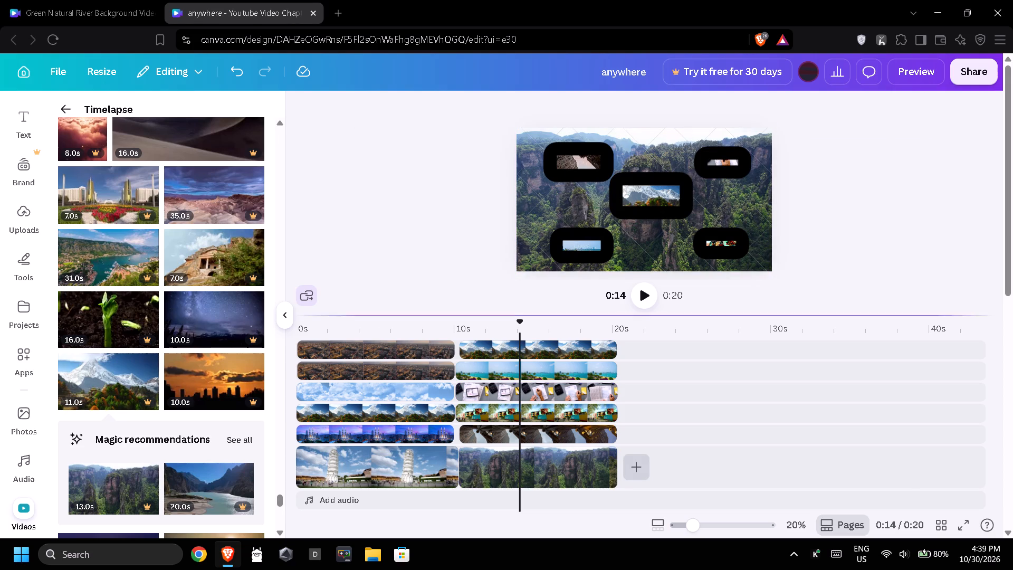
Add the 13-second beach coastline video from the Timelapse collection as the next background clip after the forested cliffs clip.
scroll(157, 443, down, 1)
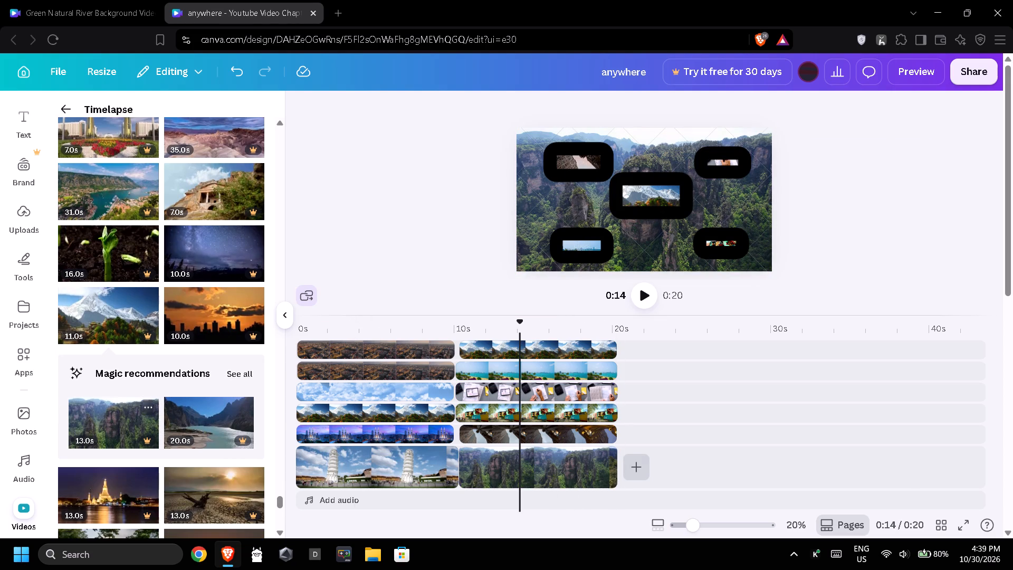
scroll(116, 432, down, 7)
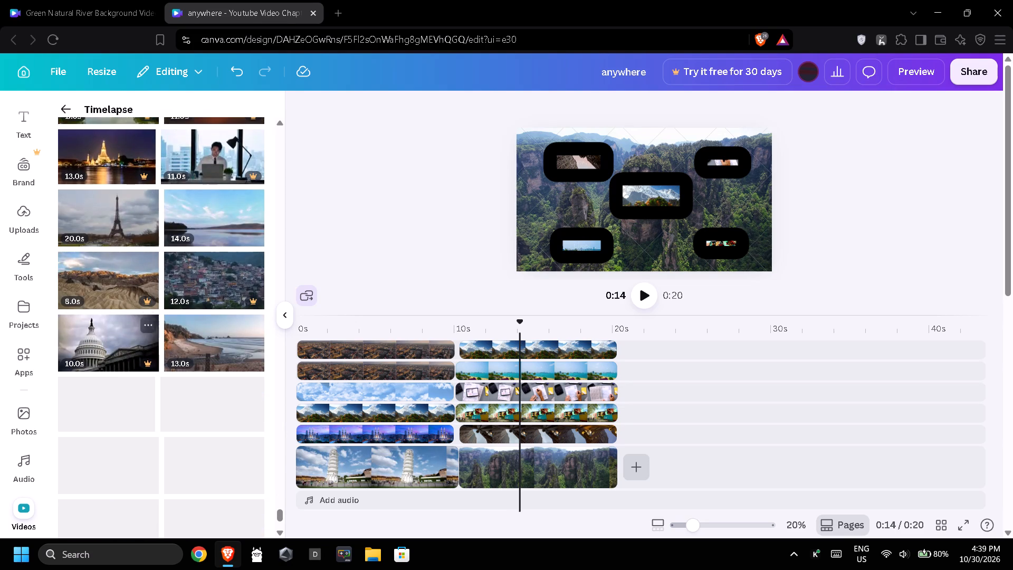
drag(213, 353, 652, 463)
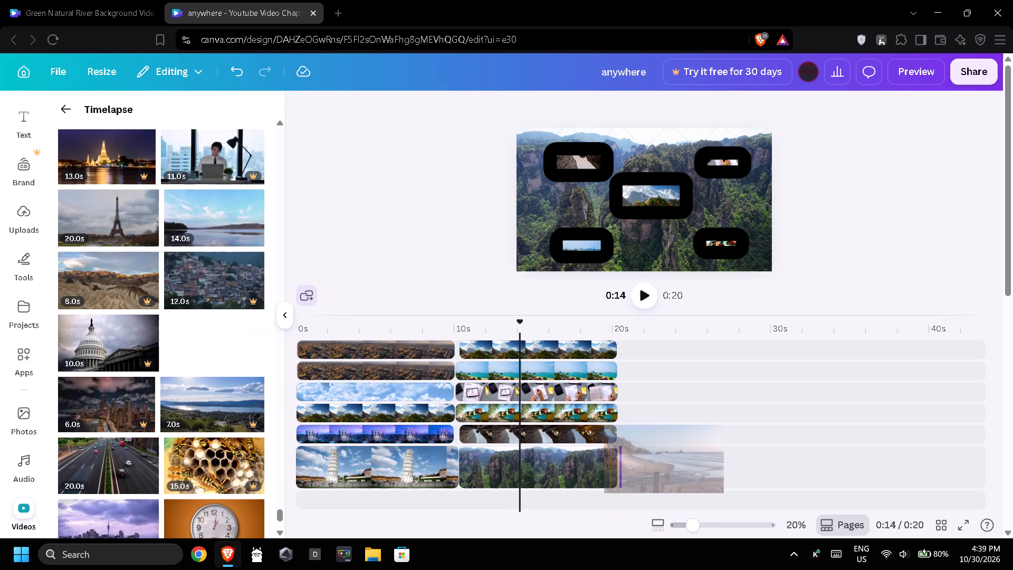
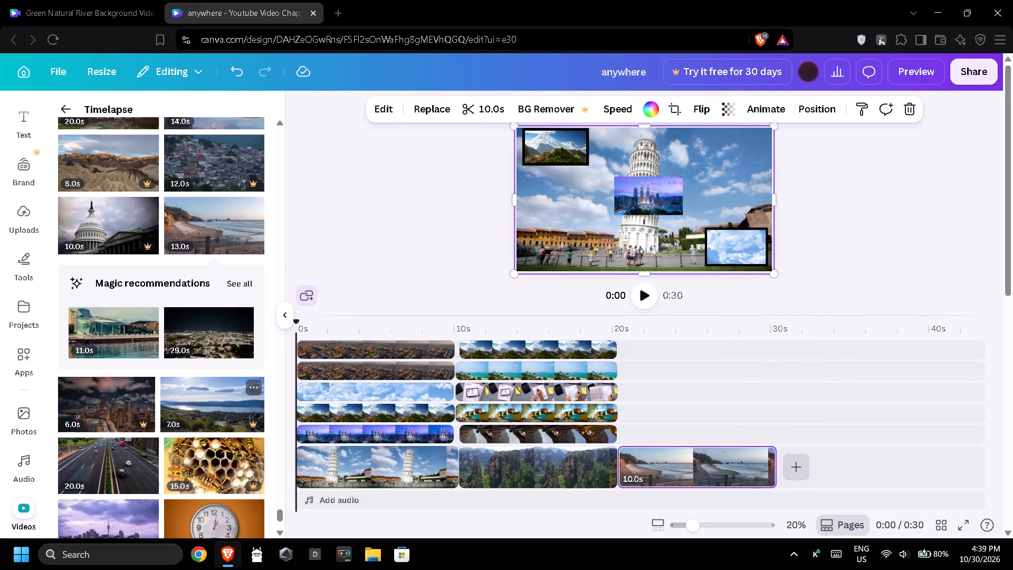
Add the 11-second glass waterfront building video as an overlay above the beach coastline clip, trimmed to 9.9 seconds.
drag(126, 332, 241, 355)
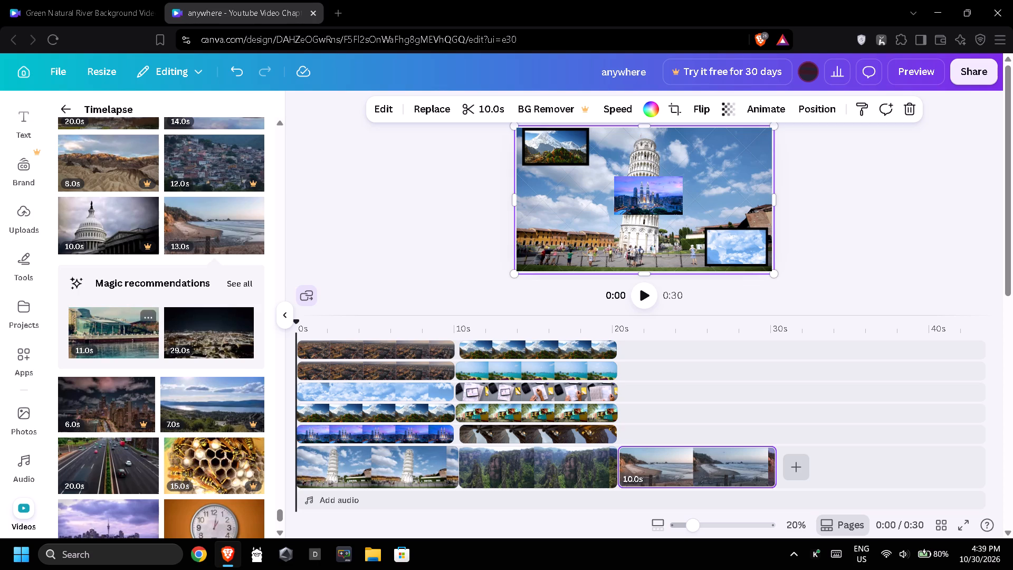
drag(241, 355, 658, 434)
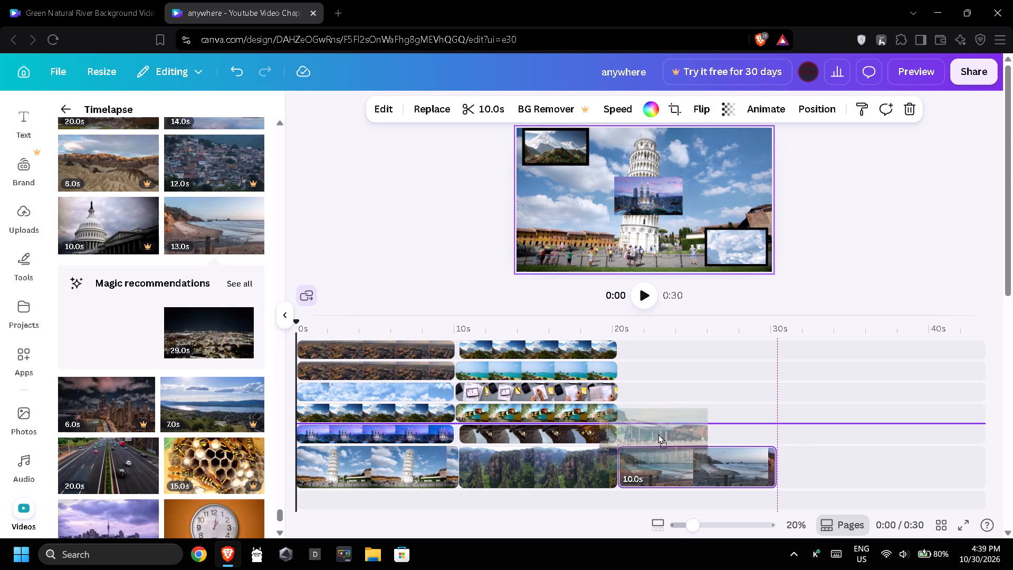
drag(658, 434, 676, 436)
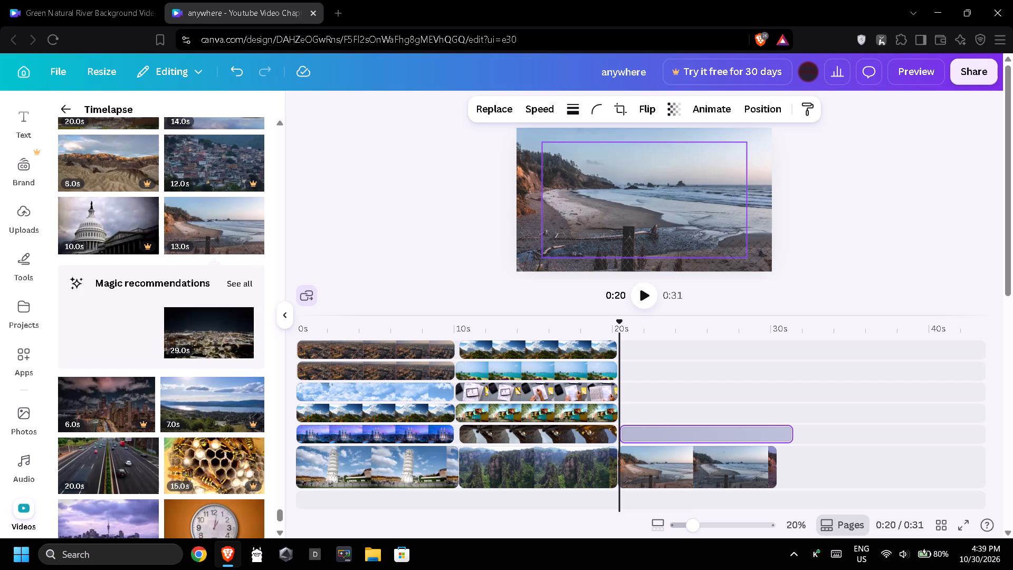
drag(791, 434, 785, 434)
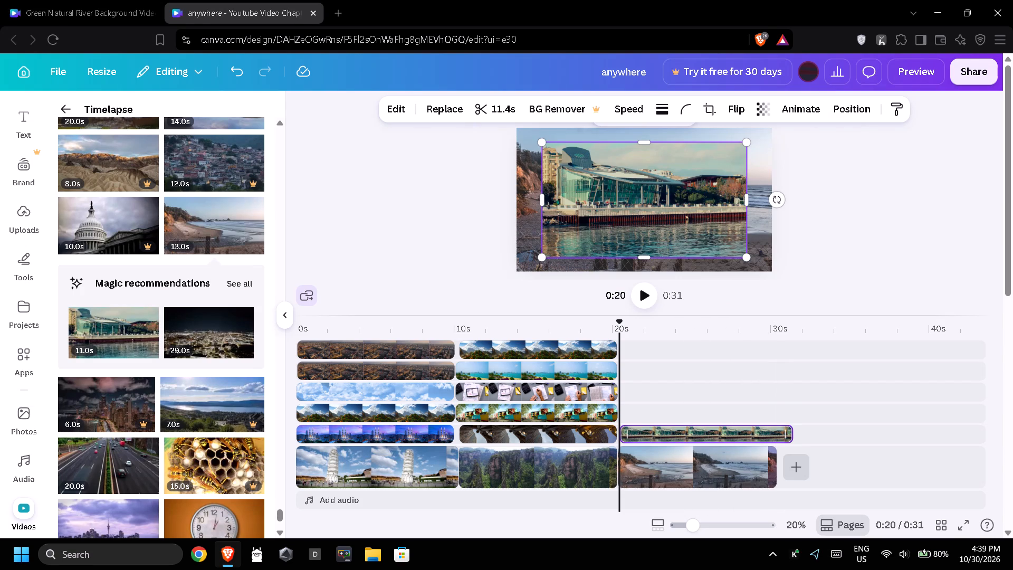
drag(785, 434, 772, 433)
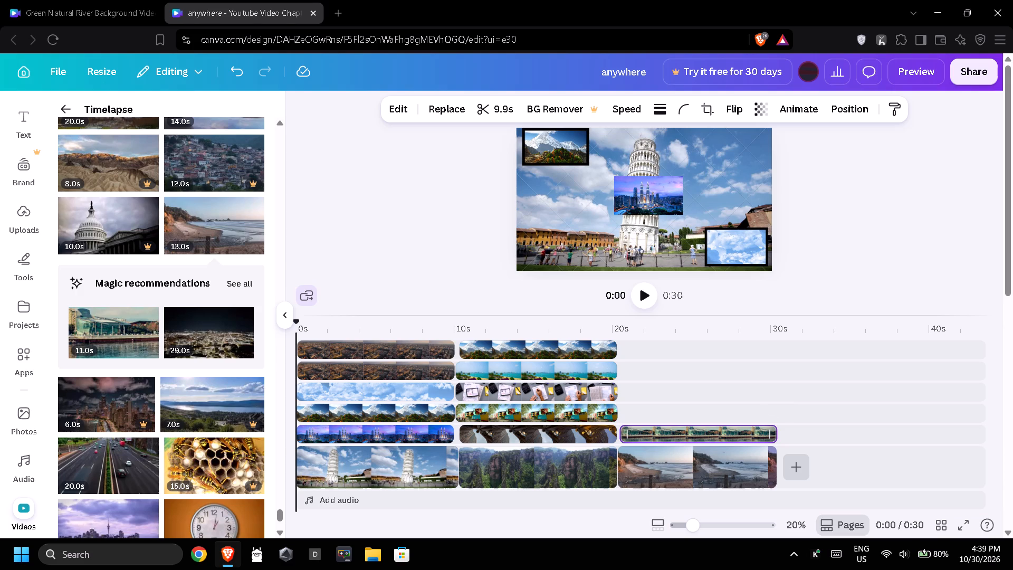
Add the 15-second purple city skyline video as a second overlay above the beach coastline clip, trimmed to 9.9 seconds.
scroll(114, 484, down, 2)
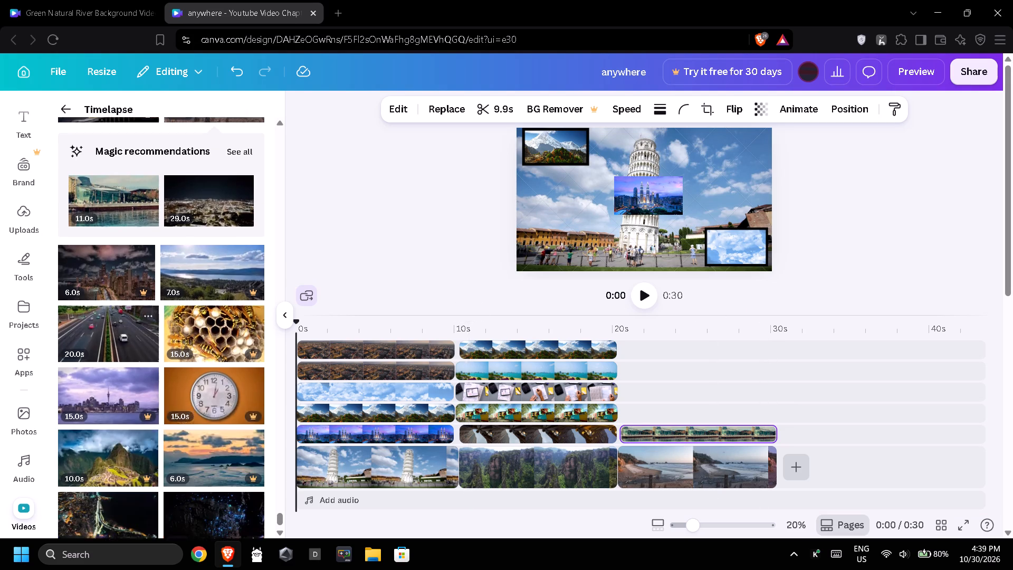
scroll(114, 484, down, 1)
drag(103, 385, 697, 402)
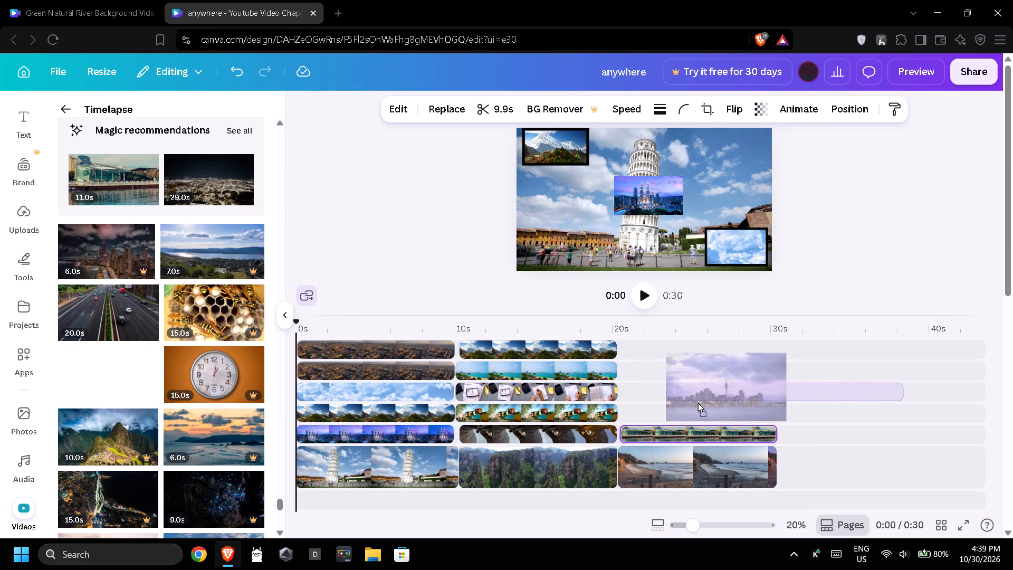
drag(697, 402, 664, 409)
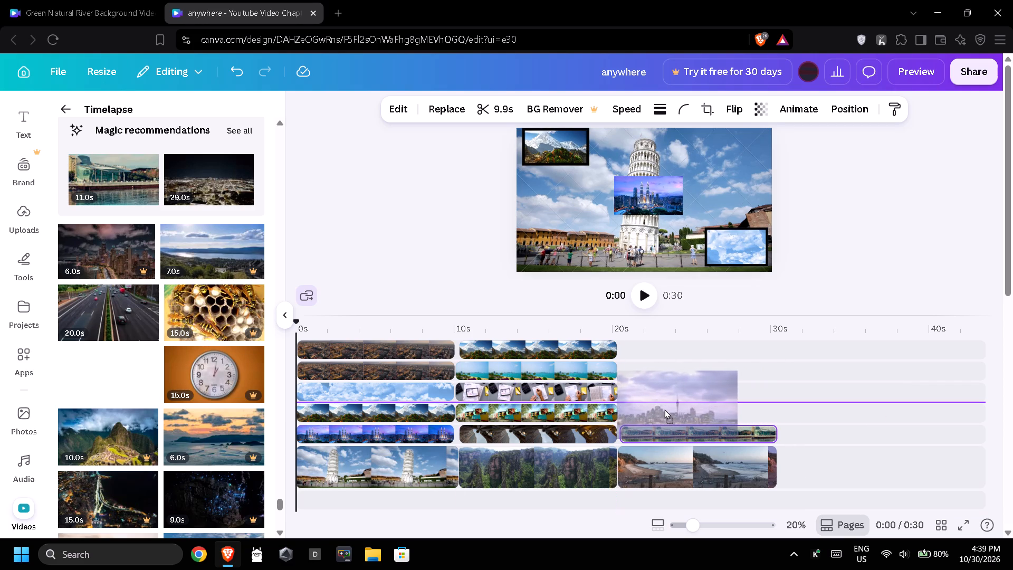
drag(664, 409, 666, 409)
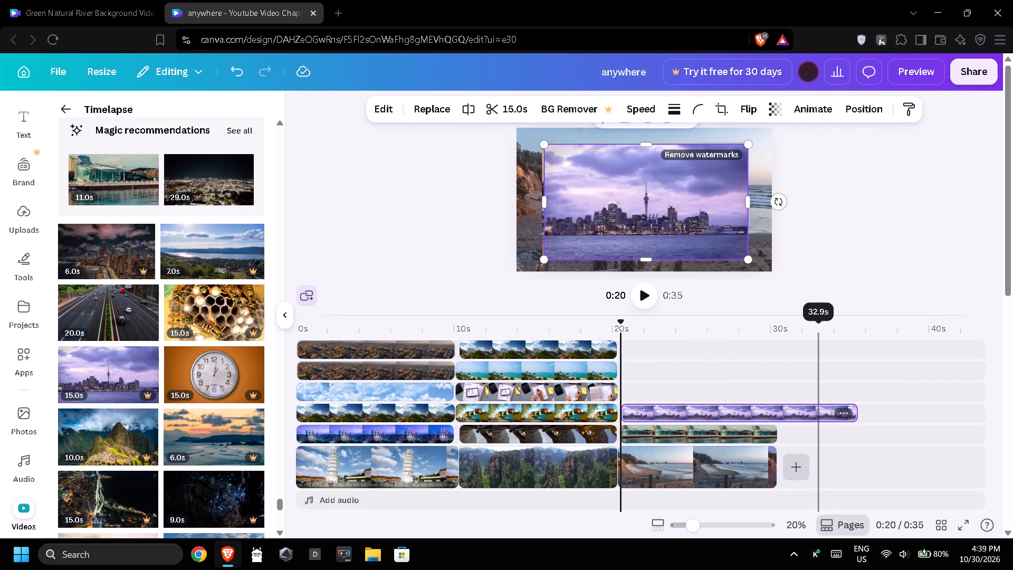
drag(853, 412, 802, 411)
drag(797, 411, 782, 410)
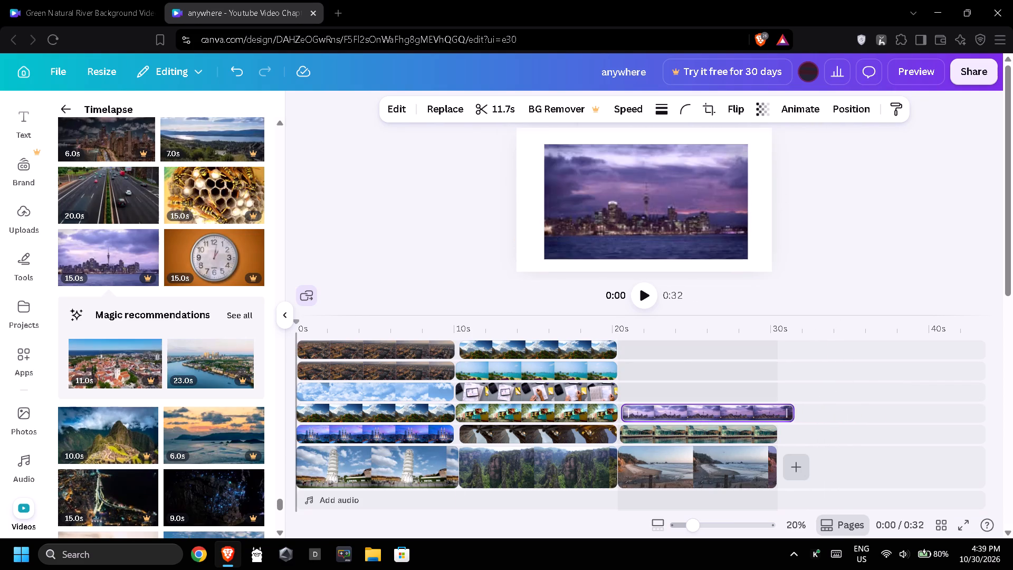
drag(782, 410, 770, 410)
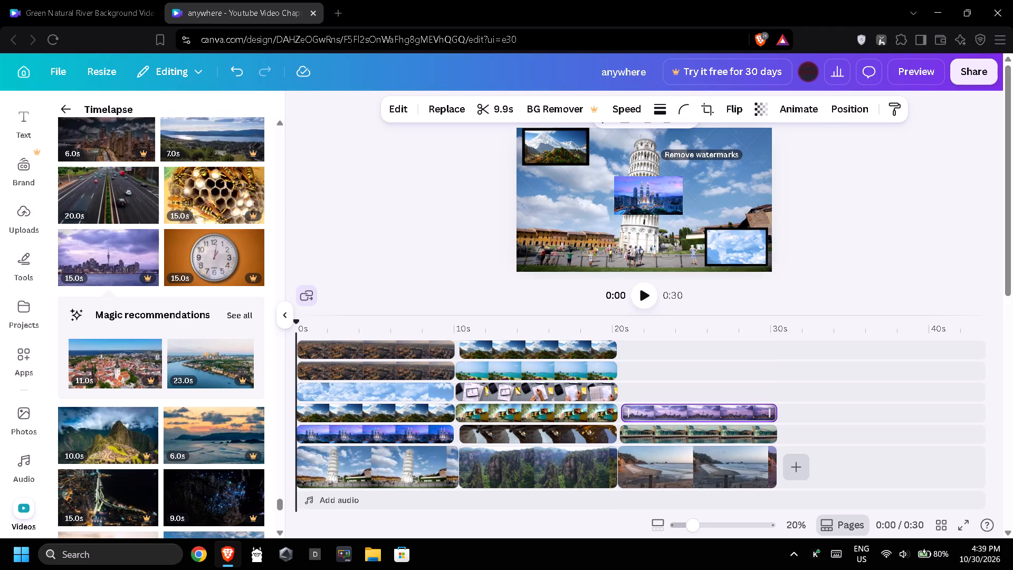
Add the 13-second hilltop pagoda video as a third overlay above the beach coastline clip, trimmed to 9.9 seconds.
scroll(165, 435, down, 1)
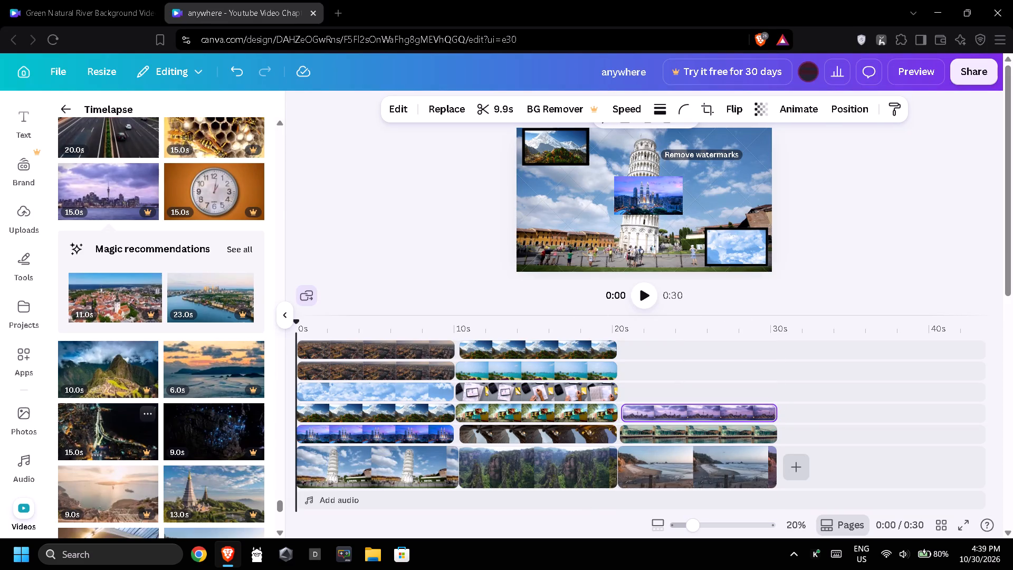
drag(189, 484, 595, 399)
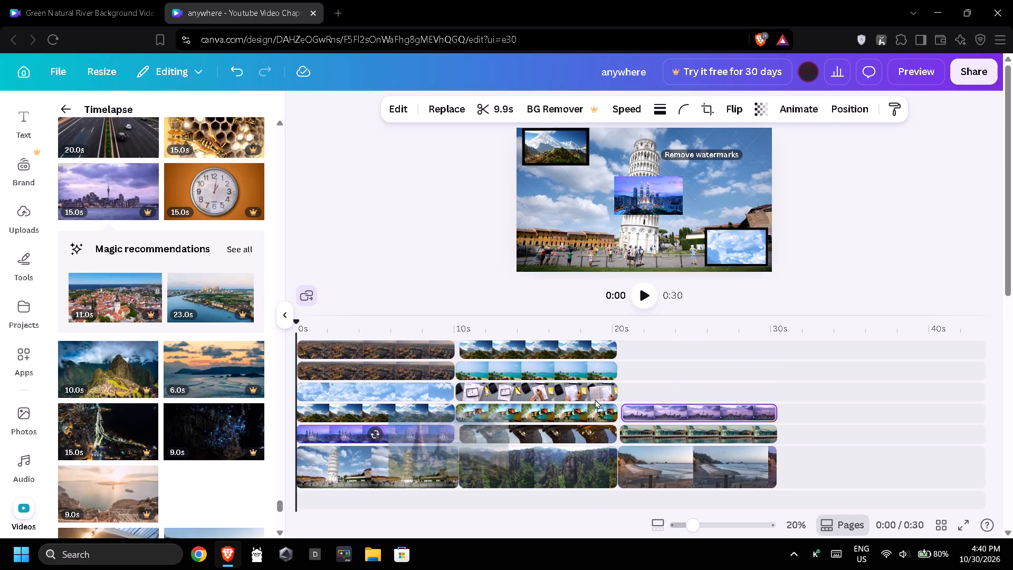
drag(595, 399, 654, 390)
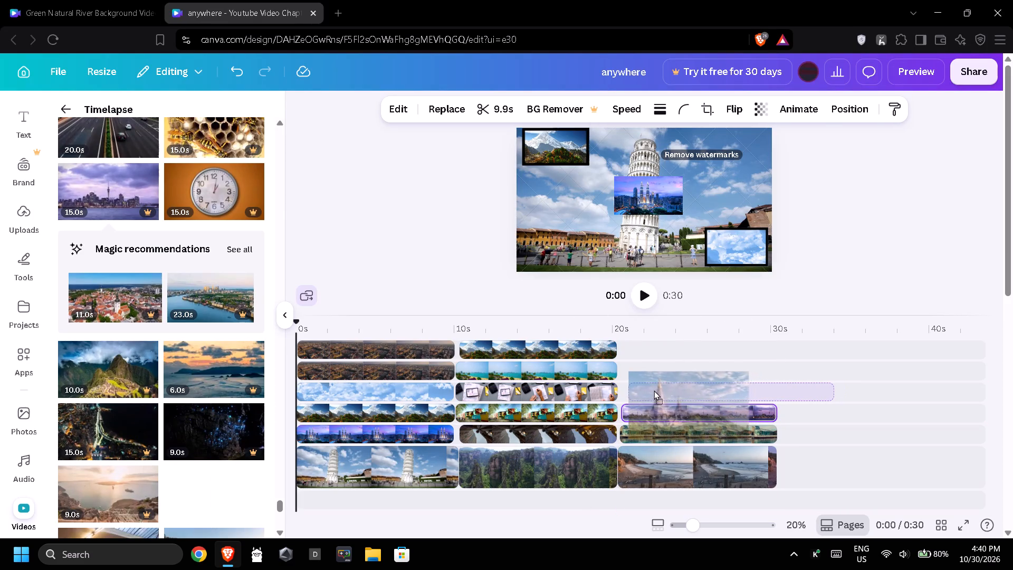
drag(654, 390, 651, 389)
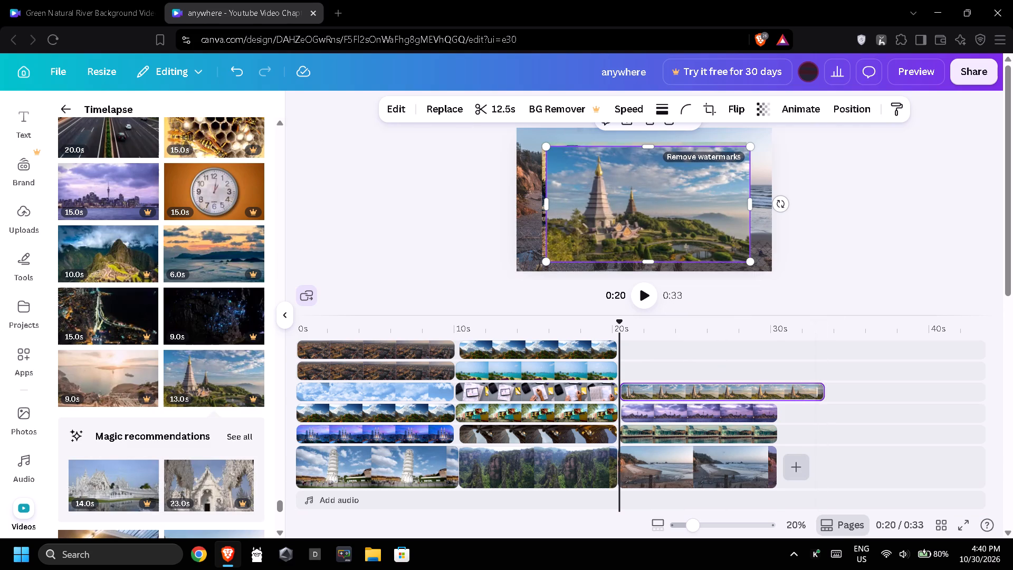
drag(816, 390, 773, 391)
Add the 14-second white temple video as a fourth overlay above the beach coastline clip, aligned with its start and trimmed to 9.9 seconds.
scroll(162, 378, down, 2)
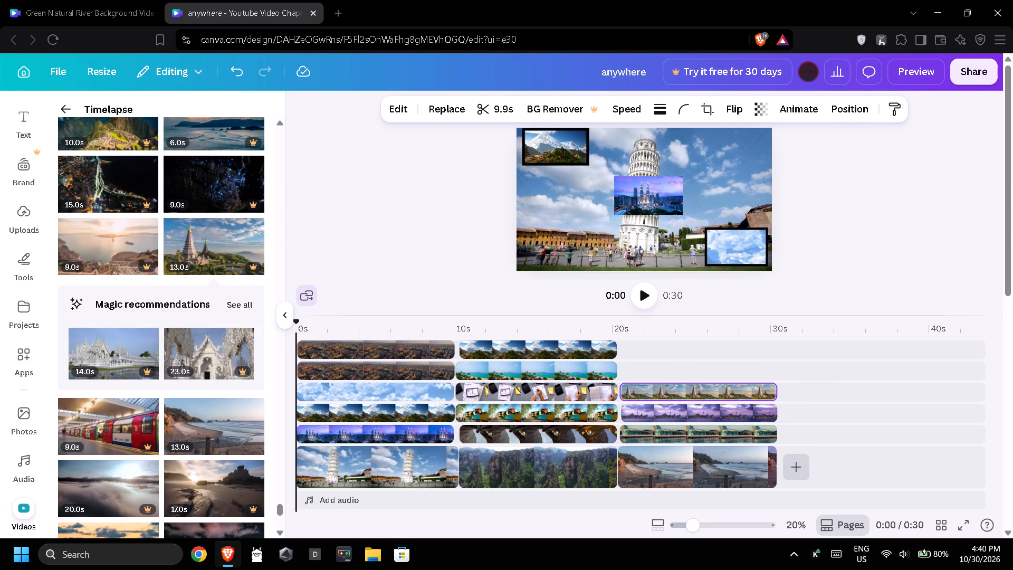
drag(89, 357, 537, 373)
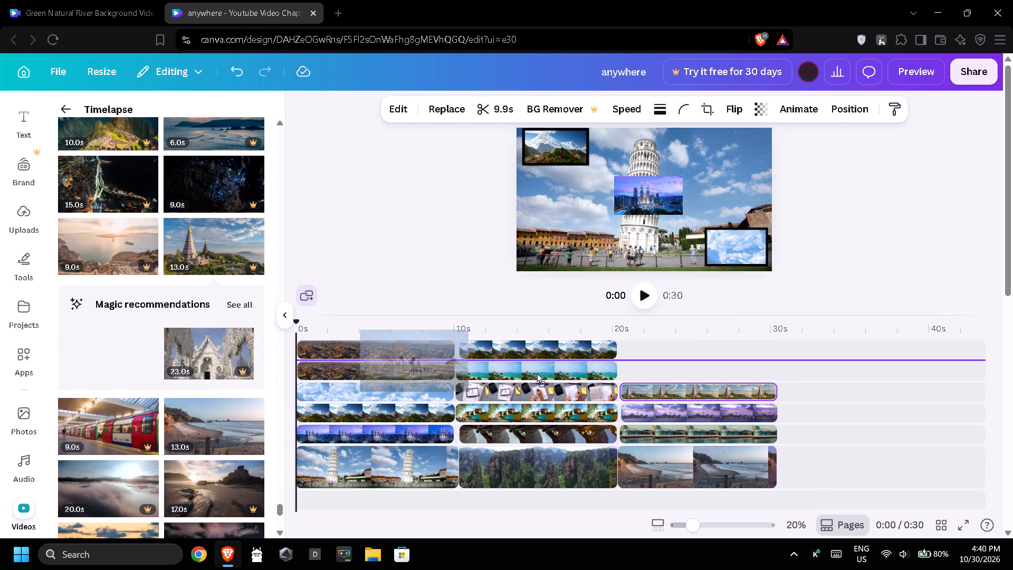
drag(537, 373, 655, 368)
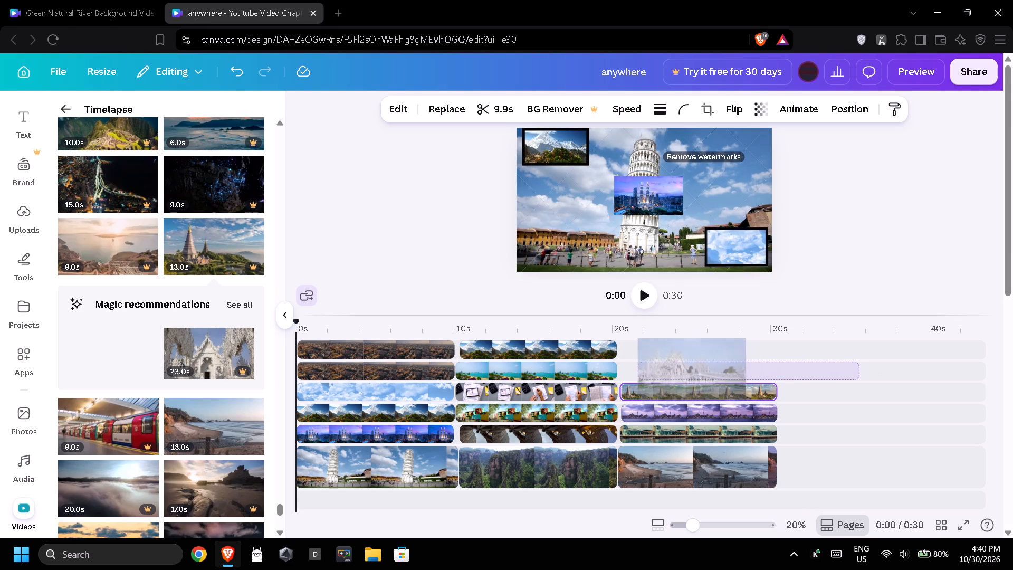
drag(643, 366, 638, 366)
drag(670, 369, 648, 368)
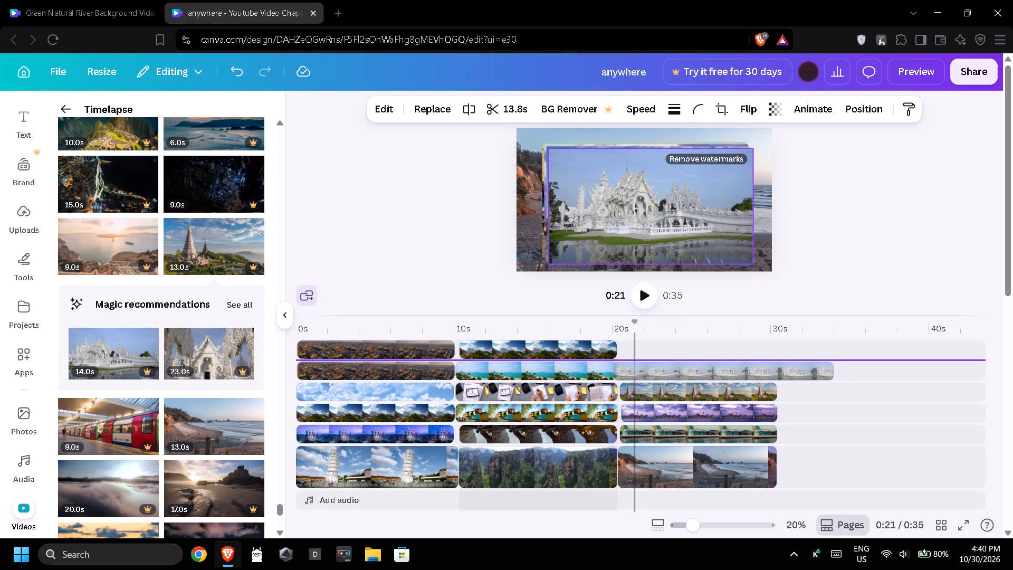
drag(648, 368, 654, 368)
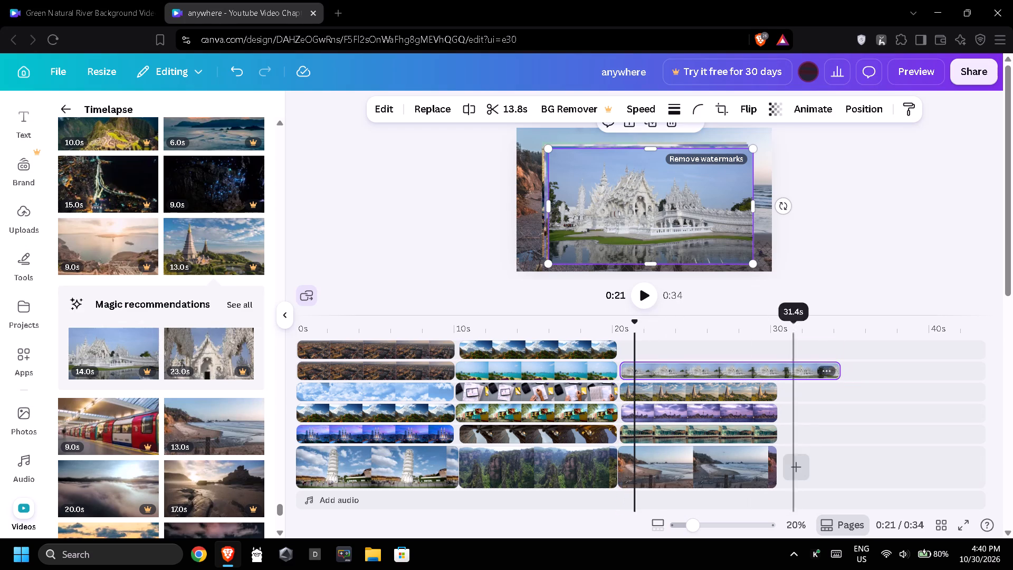
drag(838, 370, 781, 369)
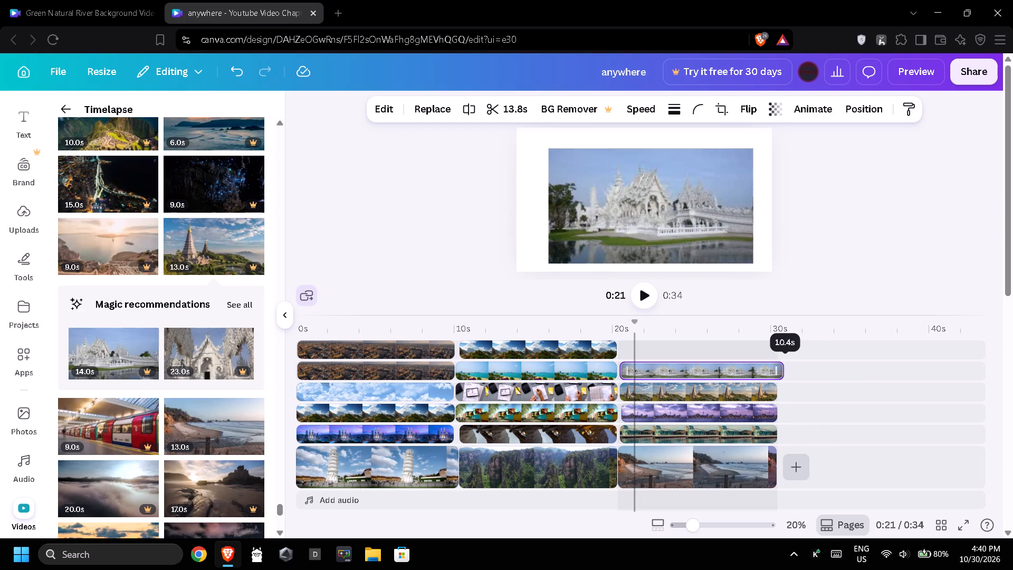
drag(781, 369, 779, 369)
Add the 10-second green plain with temples video as the topmost overlay above the beach coastline clip, aligned with its start.
scroll(202, 401, down, 1)
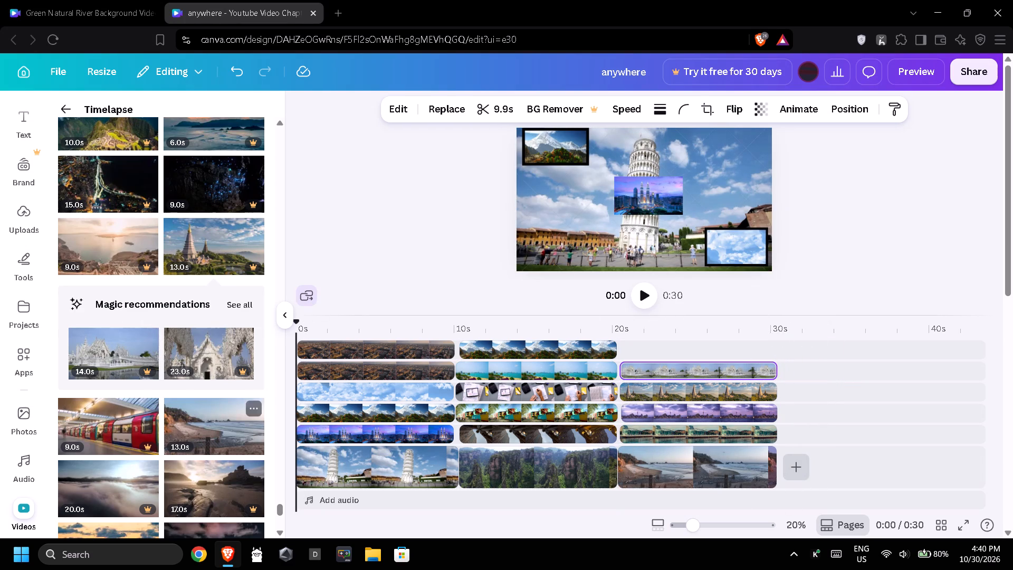
scroll(173, 431, down, 1)
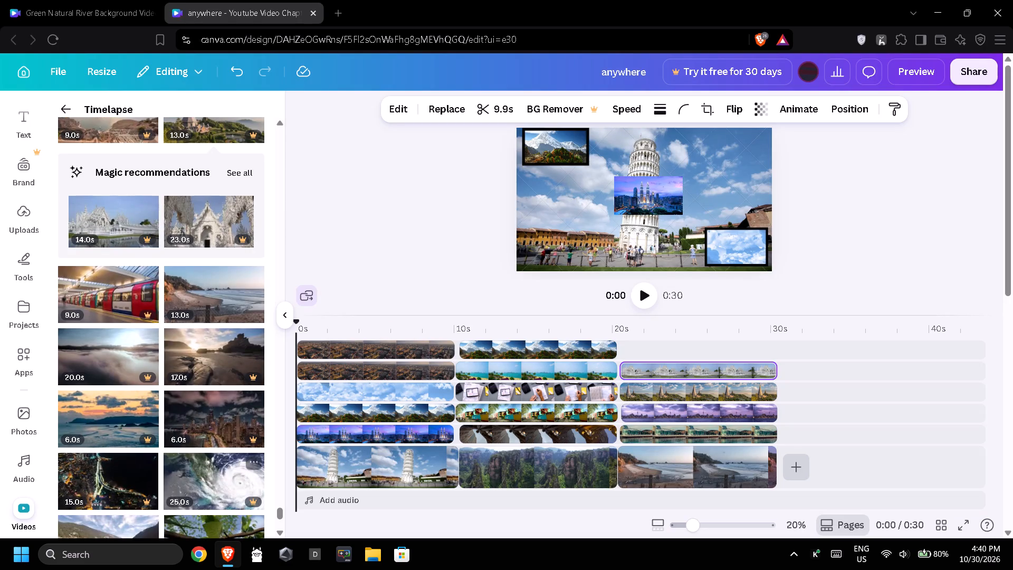
scroll(160, 477, down, 1)
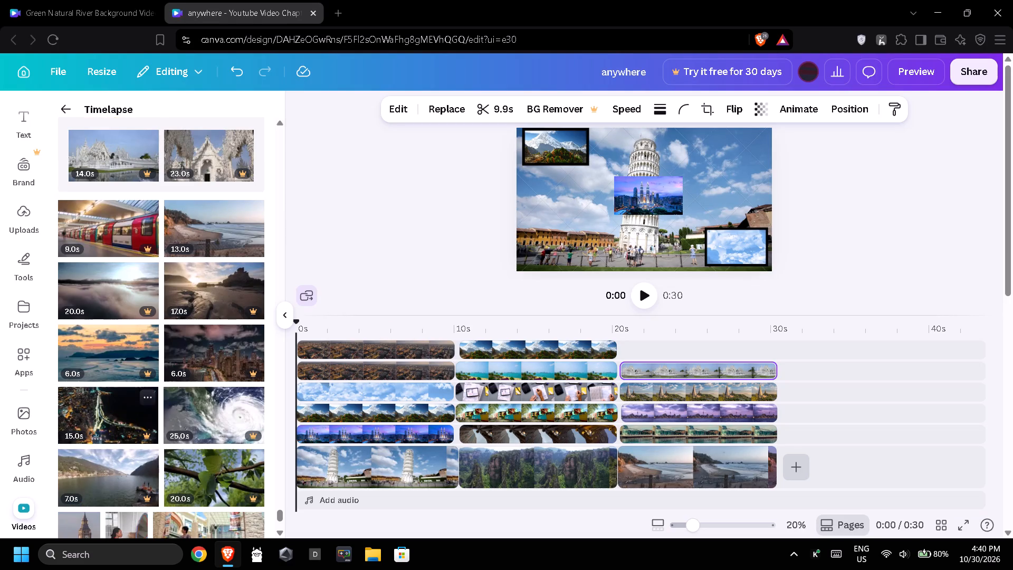
scroll(110, 431, down, 1)
click(190, 468)
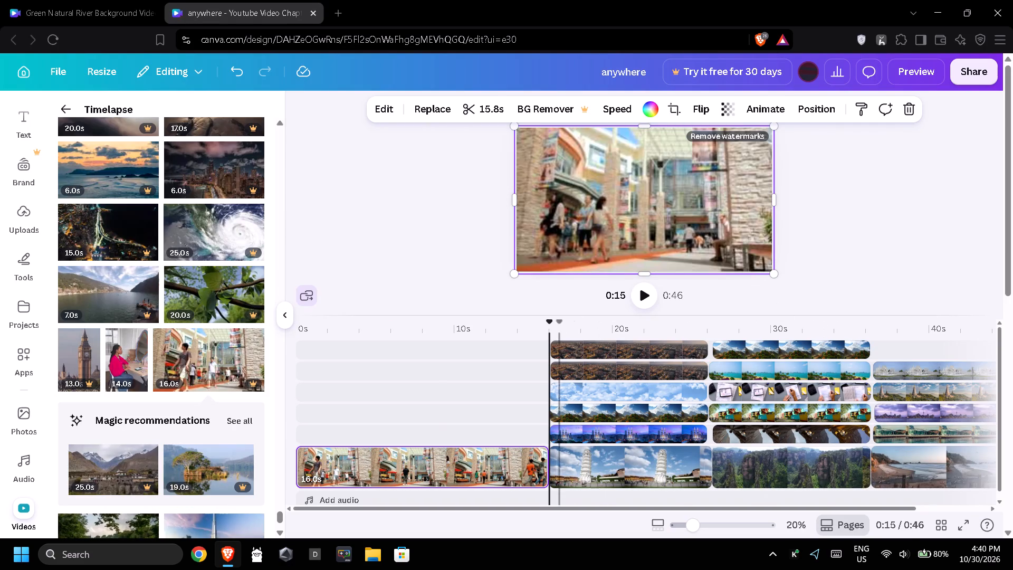
key(BackSpace)
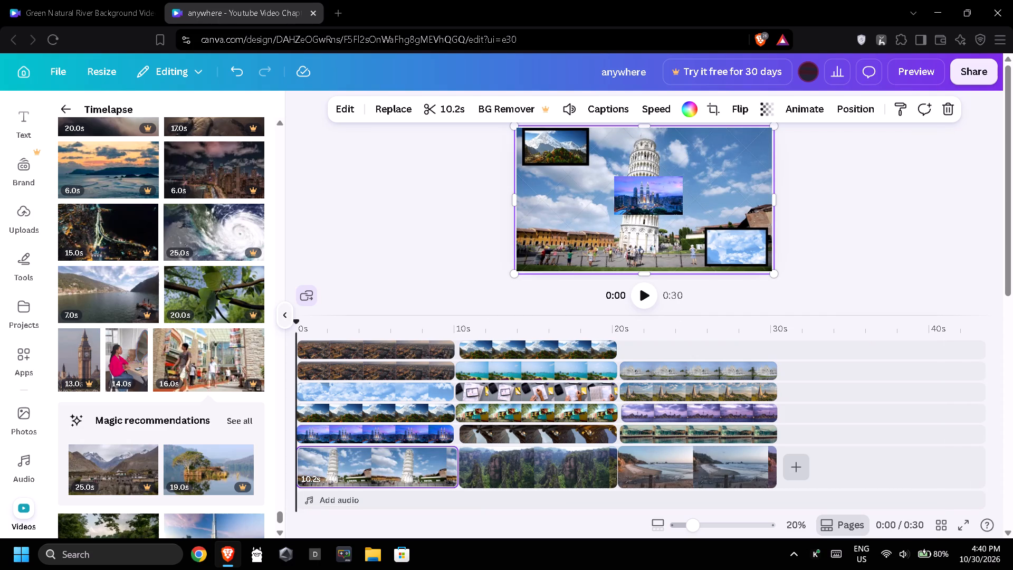
scroll(175, 427, down, 4)
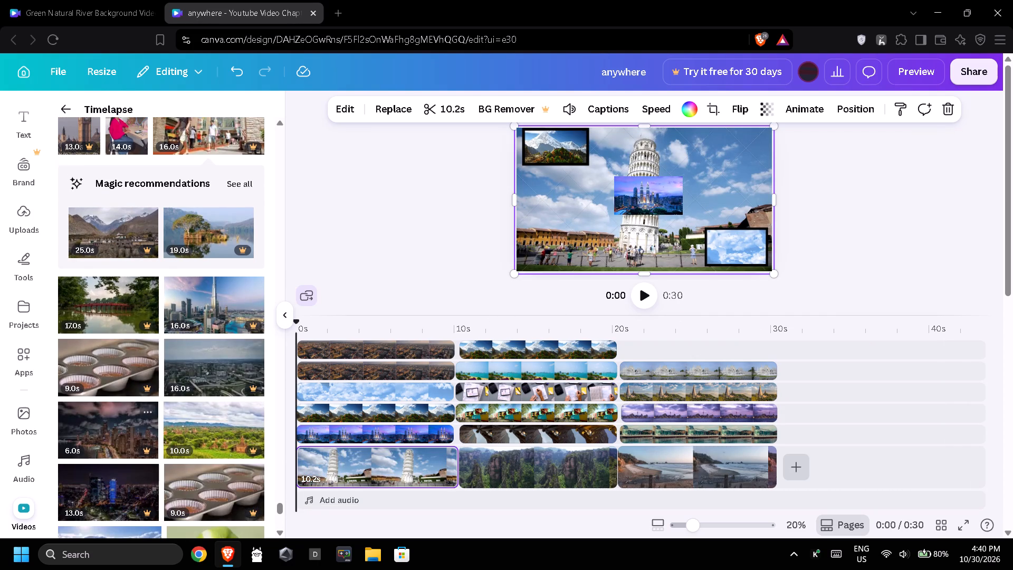
drag(193, 436, 682, 359)
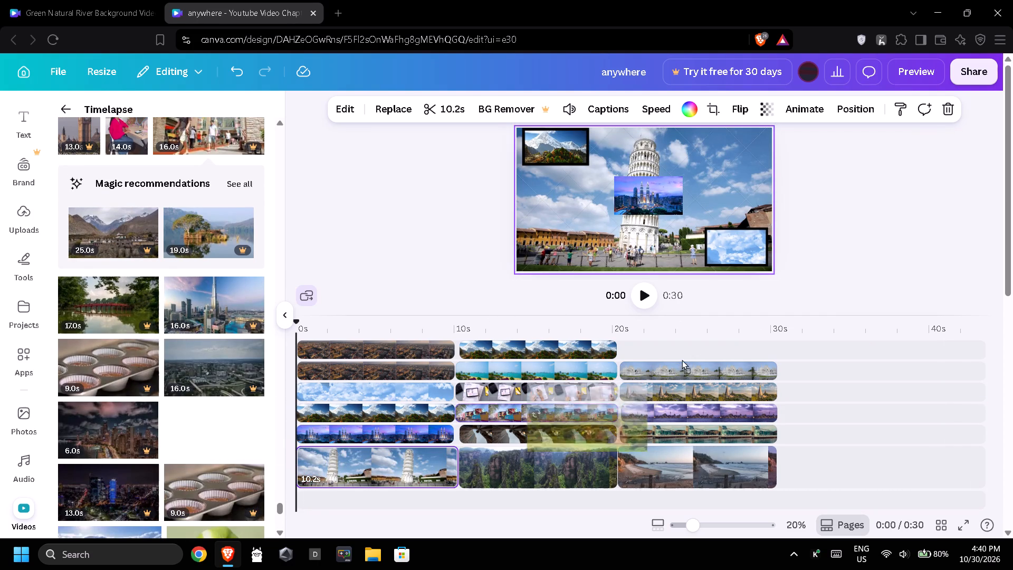
drag(682, 359, 647, 354)
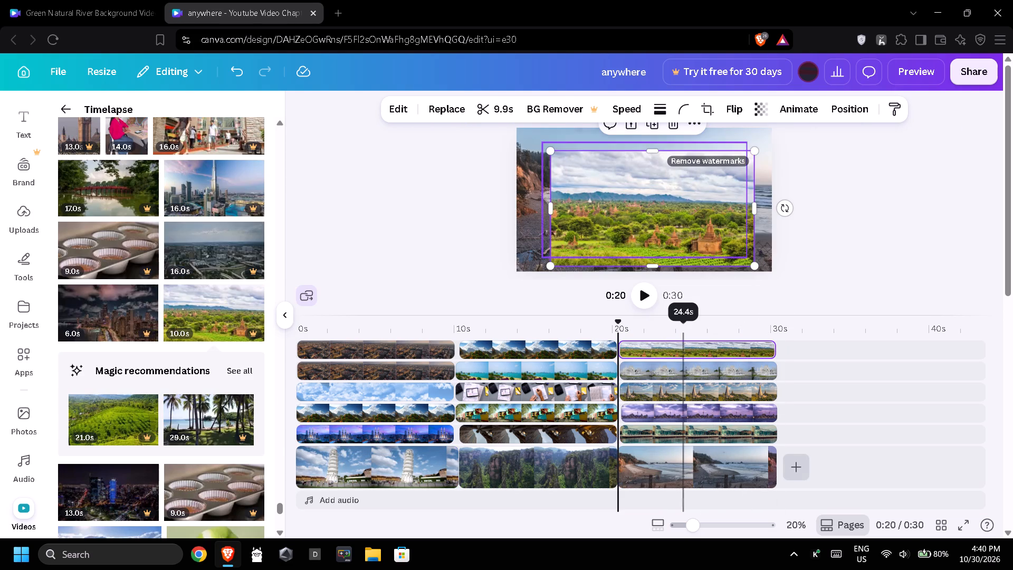
Shrink the glass waterfront building overlay toward the lower-left corner of the video frame.
click(682, 433)
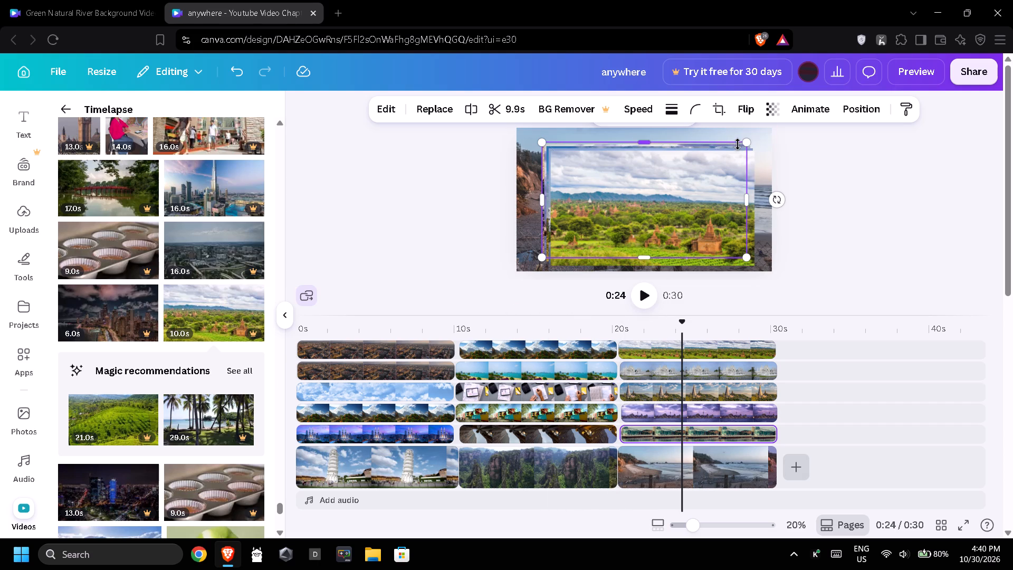
drag(744, 146, 591, 217)
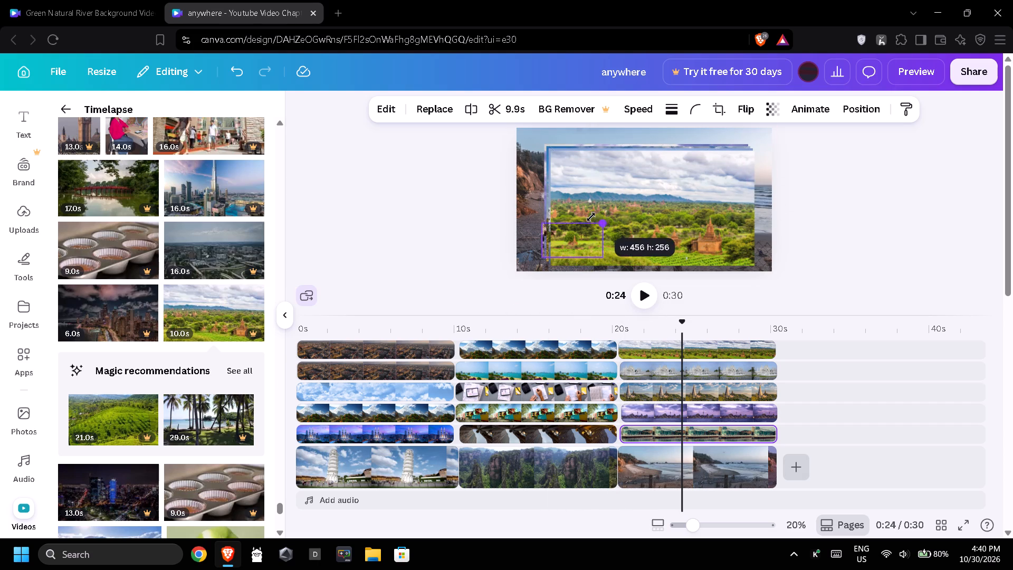
drag(591, 217, 587, 221)
Shrink the green plain overlay toward the lower-right corner of the video frame.
click(577, 164)
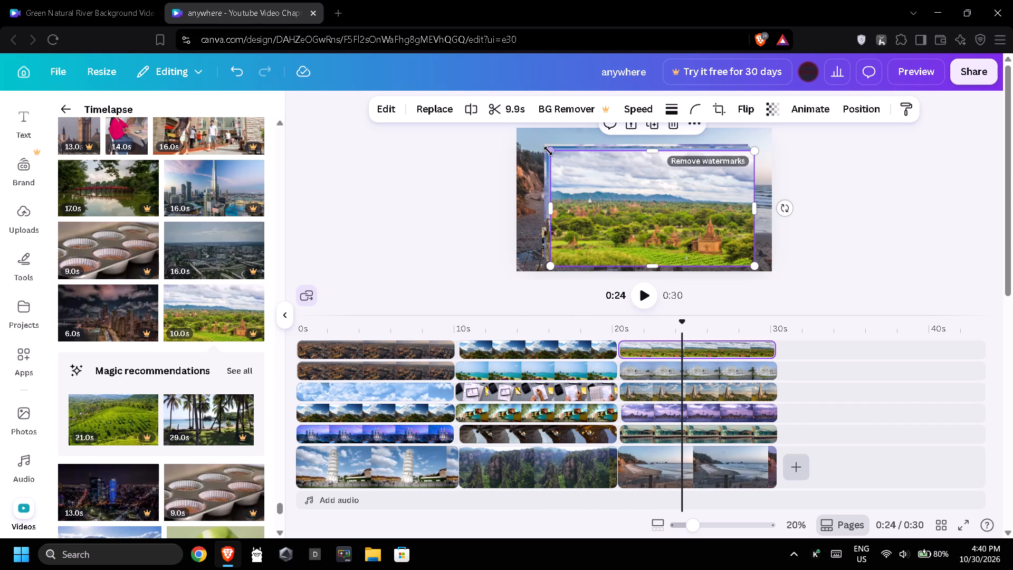
drag(548, 150, 683, 210)
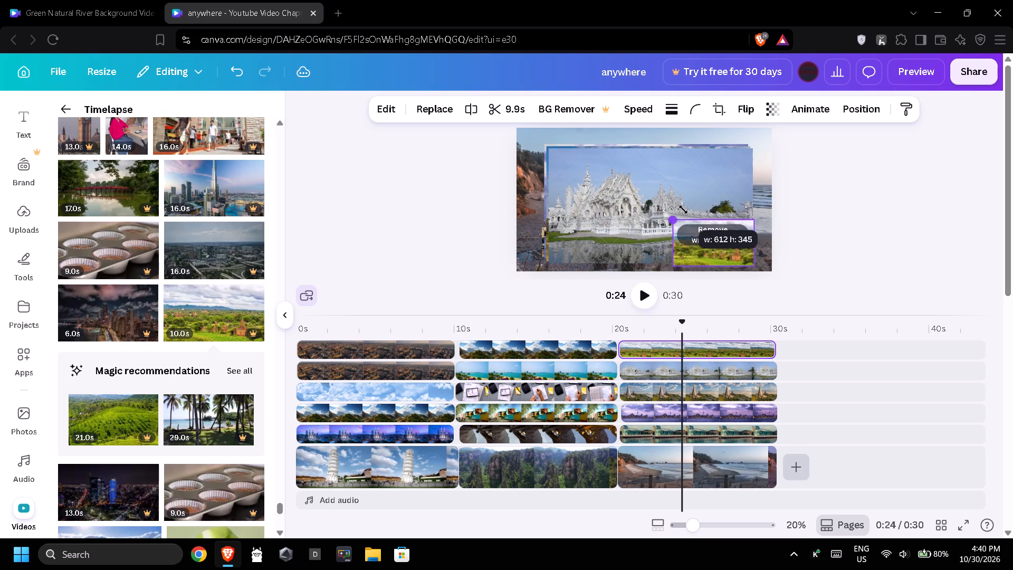
drag(683, 210, 692, 213)
Shrink the white temple overlay toward the upper-right corner of the video frame.
click(627, 199)
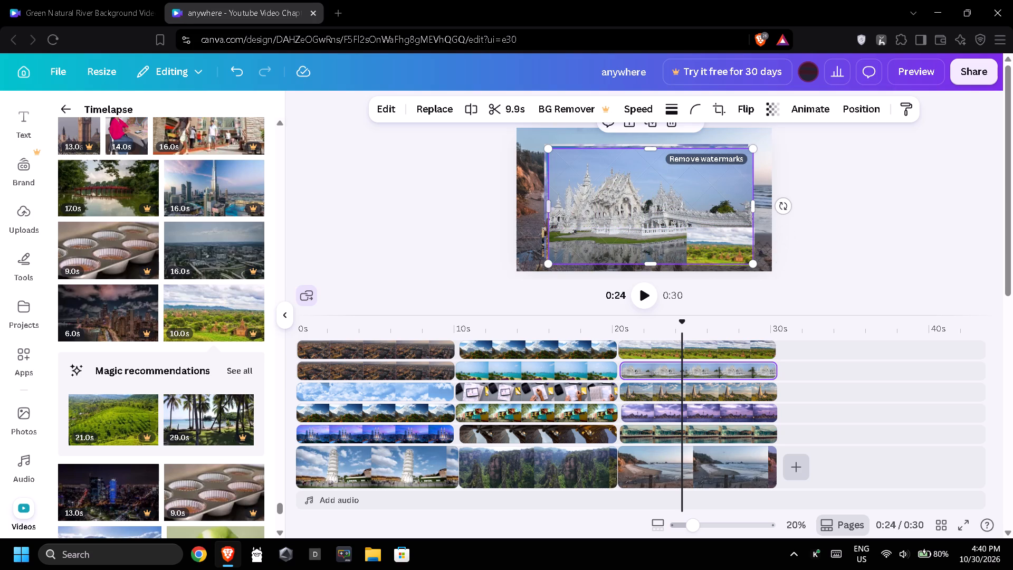
drag(548, 262, 641, 212)
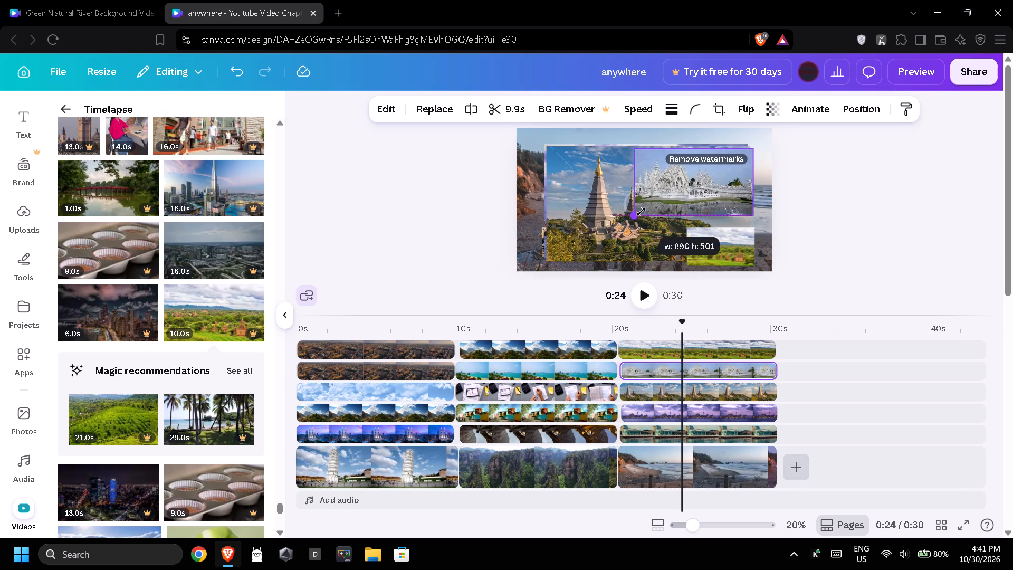
drag(641, 212, 690, 193)
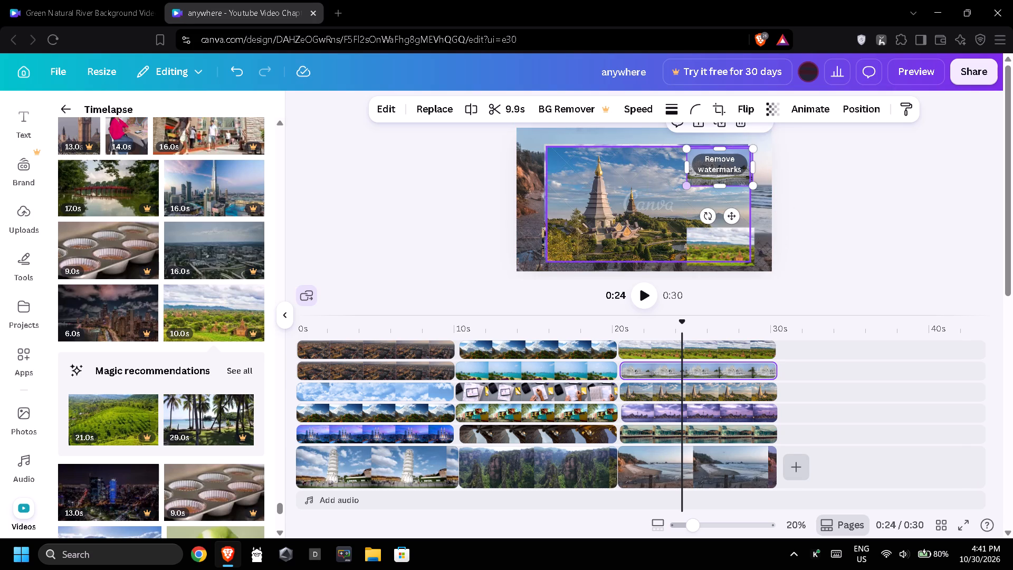
Shrink the mountain pagoda overlay toward the upper-left corner of the video frame.
click(590, 195)
drag(751, 259, 697, 217)
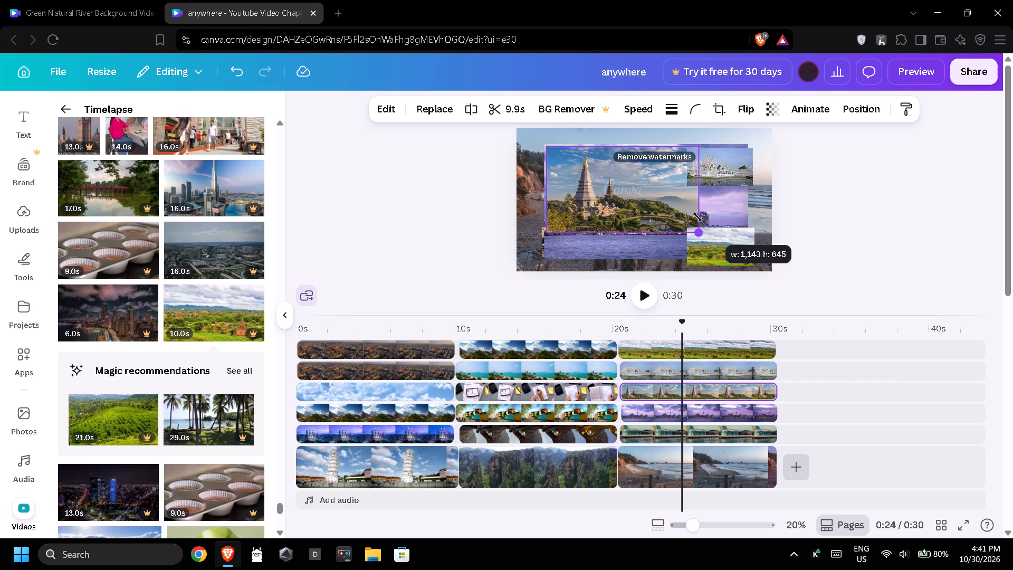
drag(697, 217, 608, 185)
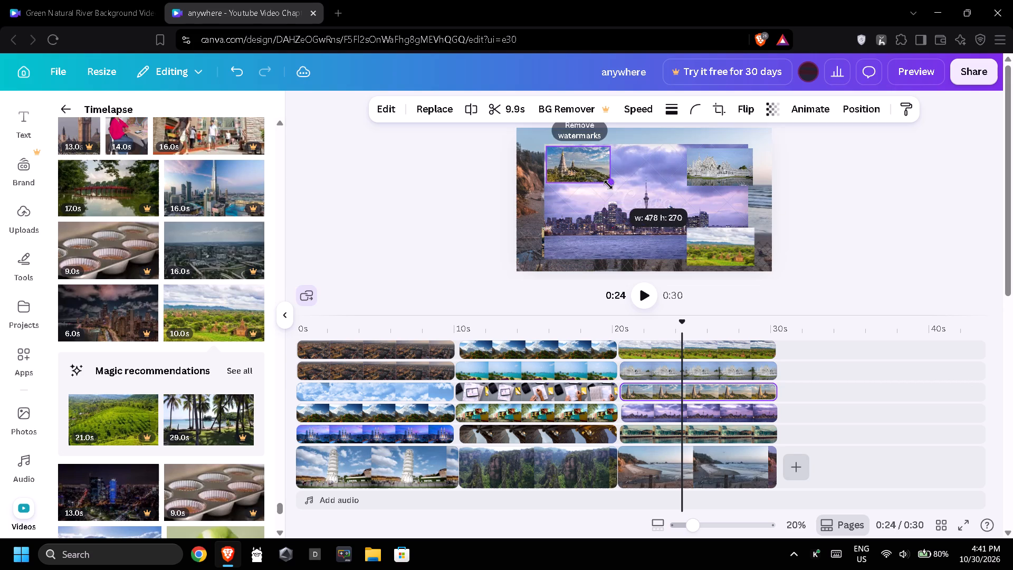
drag(608, 185, 595, 179)
Shrink the purple city skyline overlay into the center of the video frame, between the four corner overlays.
click(645, 212)
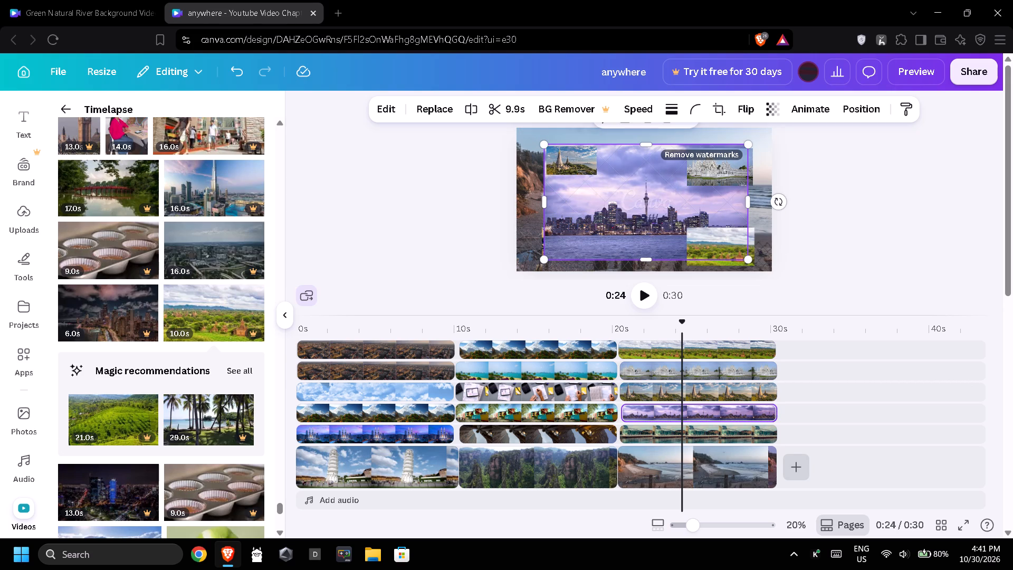
drag(547, 259, 598, 217)
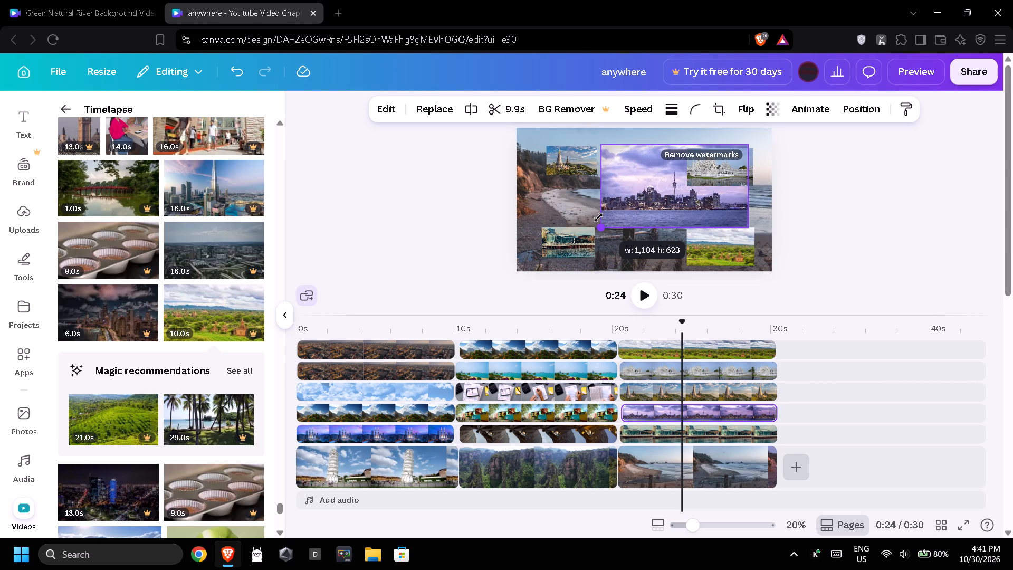
drag(598, 217, 596, 218)
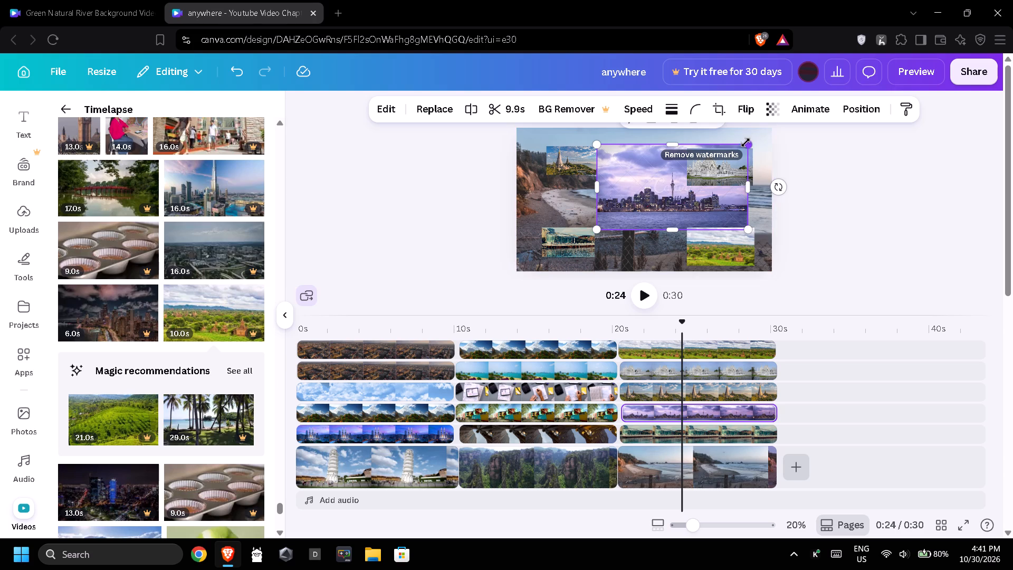
drag(746, 144, 681, 180)
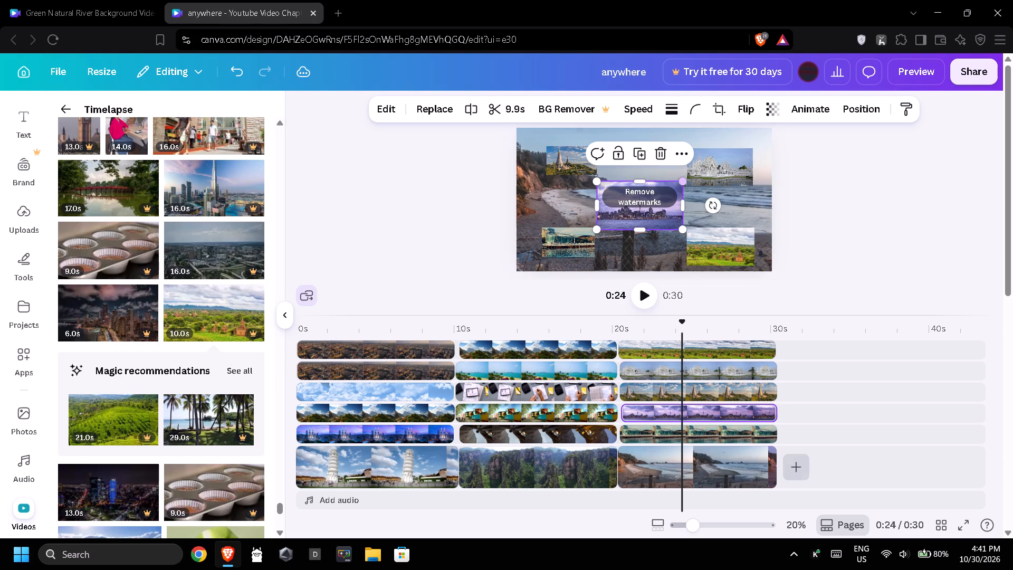
Give the central purple city skyline overlay a thick solid black border and rounded corners.
click(677, 108)
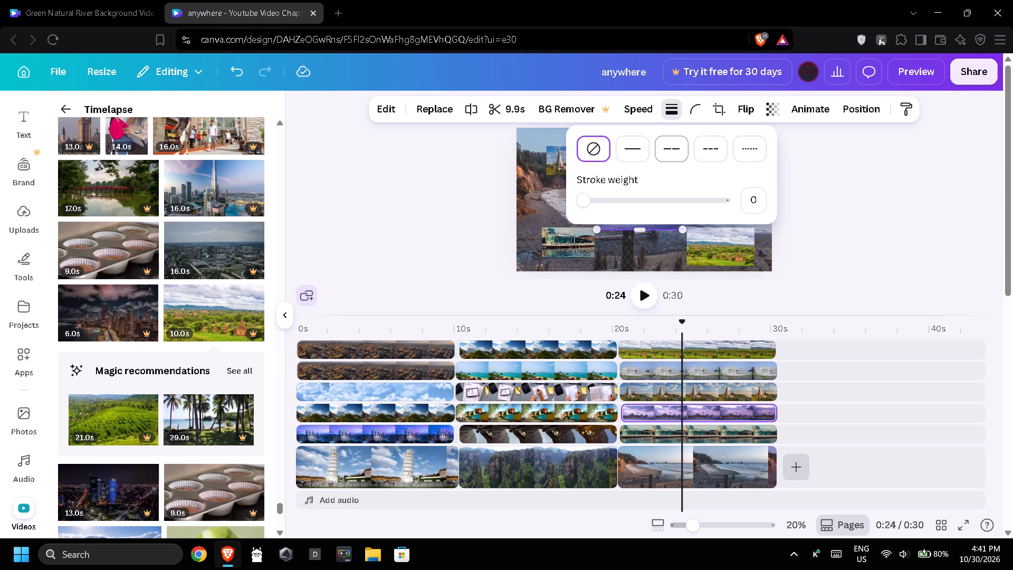
drag(674, 201, 736, 204)
click(710, 114)
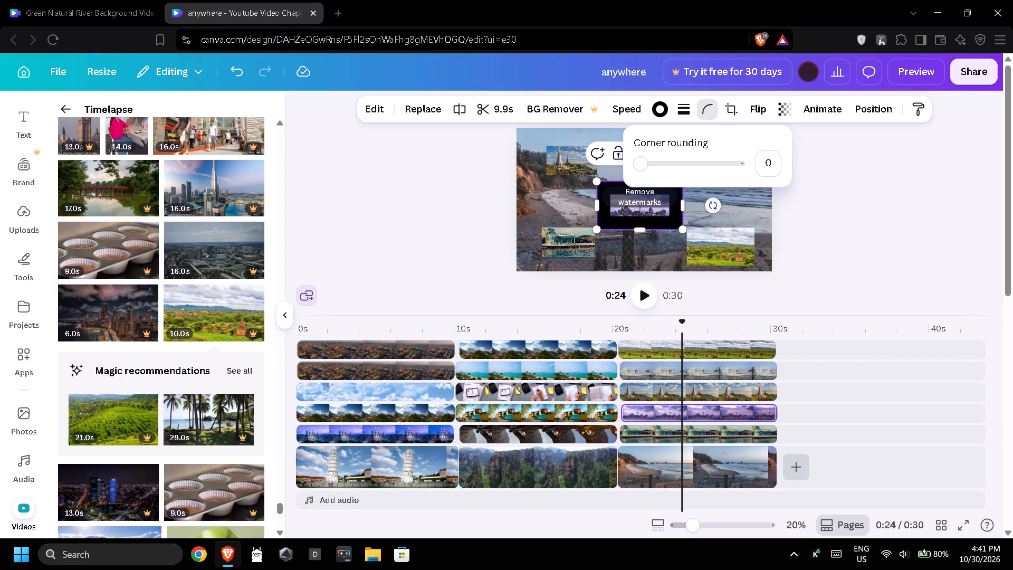
drag(724, 166, 747, 167)
Give the green plain overlay a solid black border with stroke weight 100 and corner rounding 100.
click(709, 253)
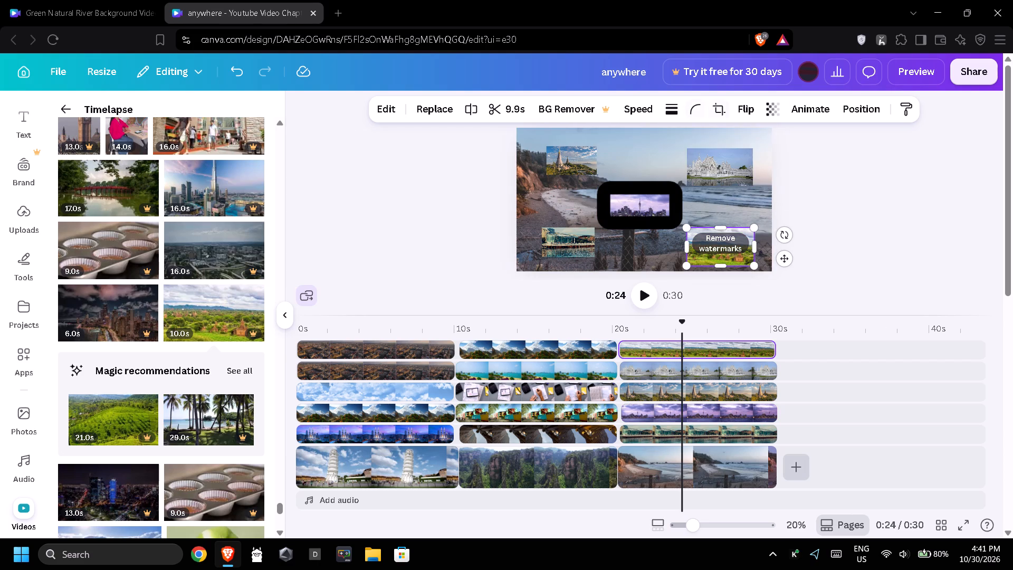
click(676, 113)
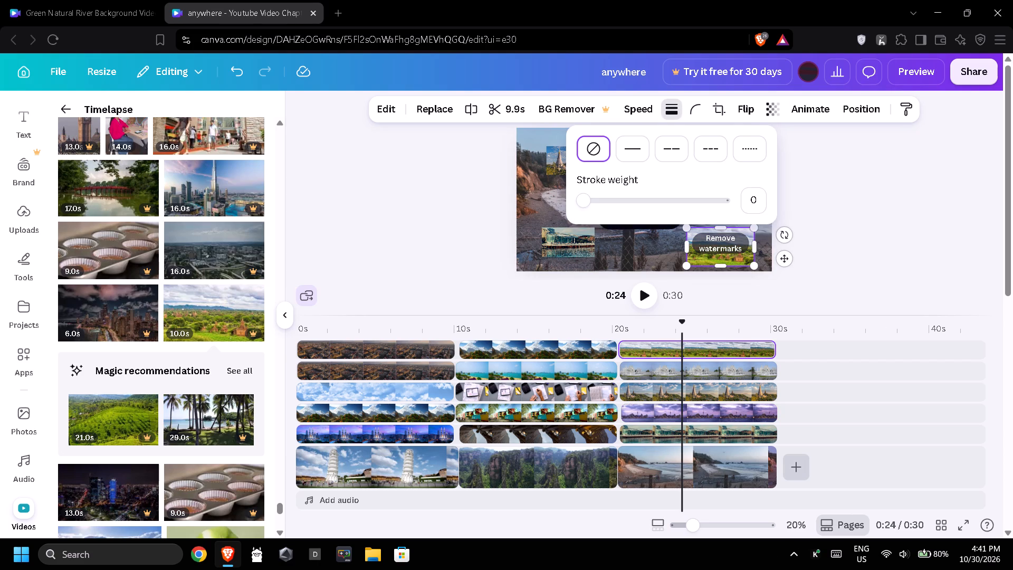
drag(722, 201, 730, 202)
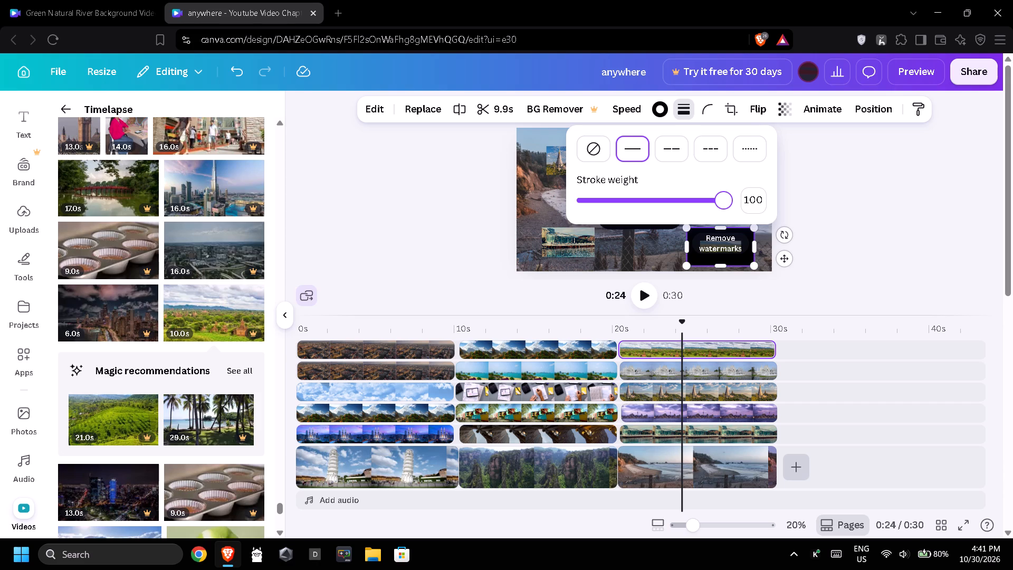
click(706, 115)
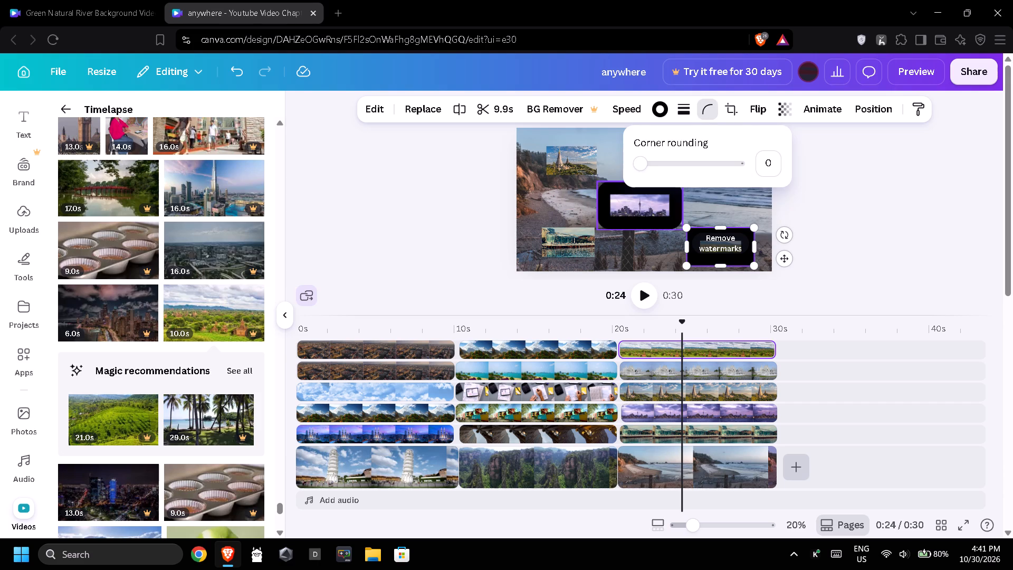
drag(721, 166, 742, 168)
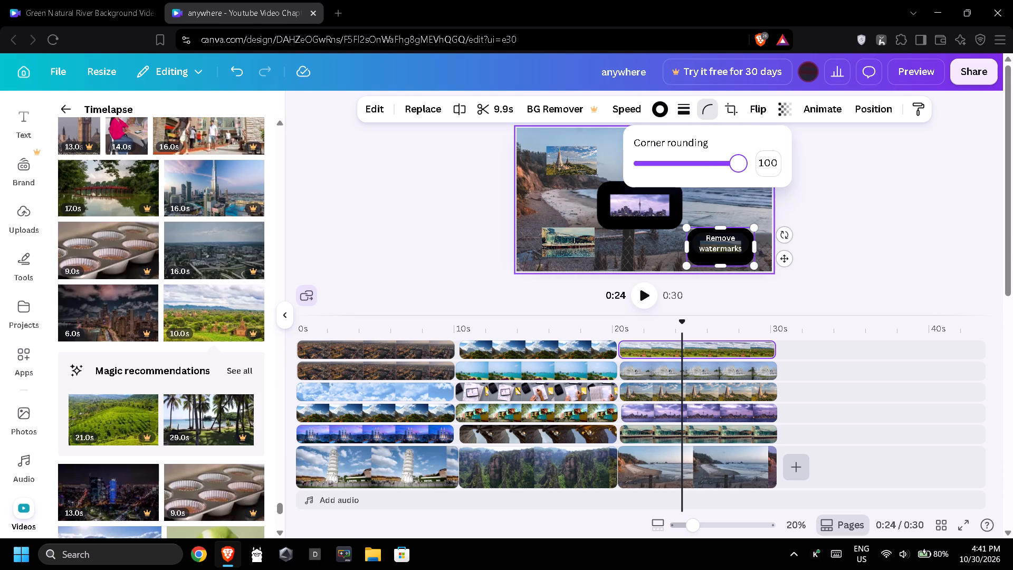
Give the mountain pagoda overlay a solid black border with stroke weight 100 and rounded corners.
click(571, 159)
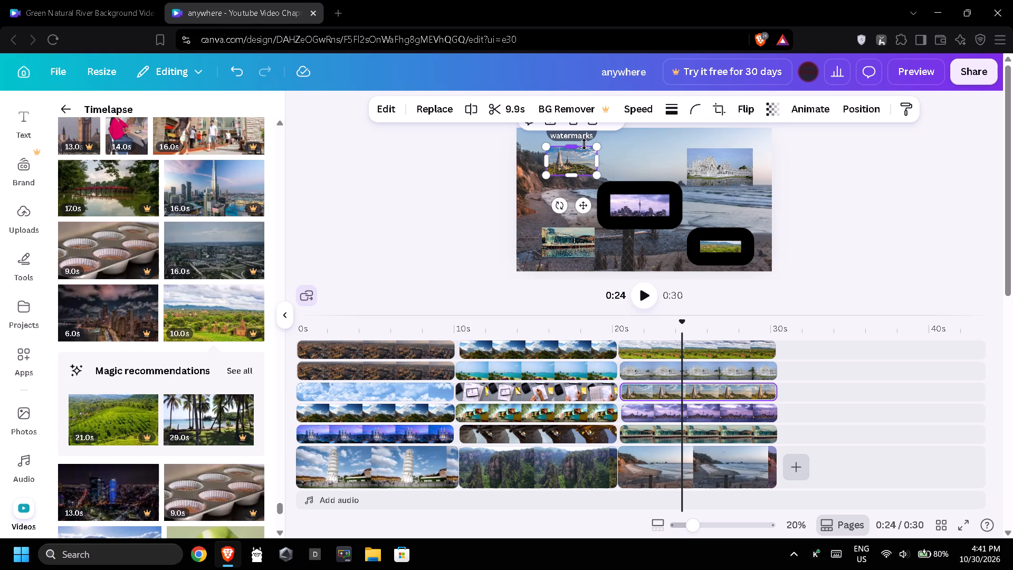
click(673, 108)
drag(703, 202, 735, 202)
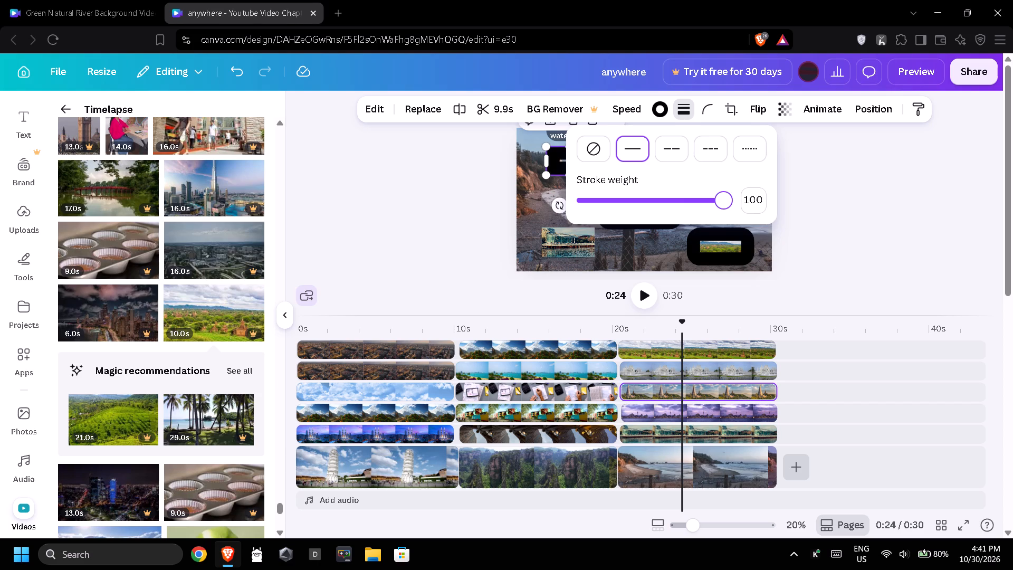
click(709, 116)
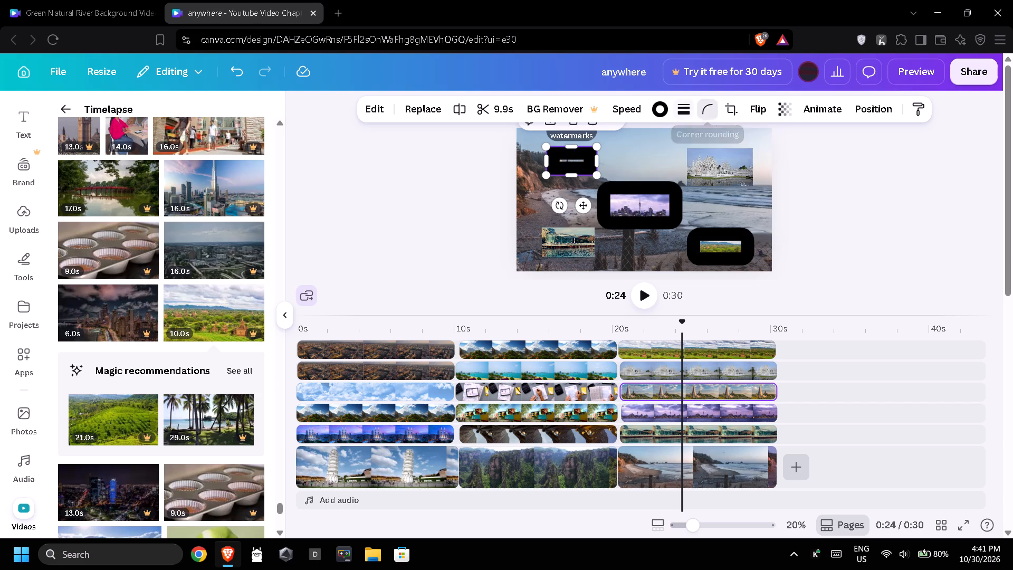
drag(714, 170, 741, 170)
click(817, 218)
Give the white temple overlay corner rounding 100 and a solid black border with stroke weight 100.
click(737, 163)
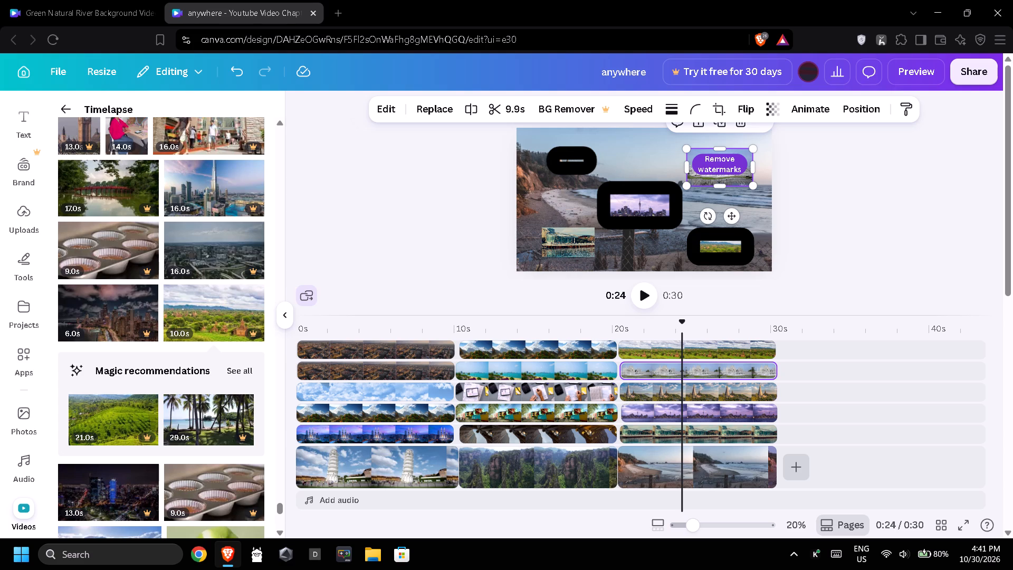
click(692, 112)
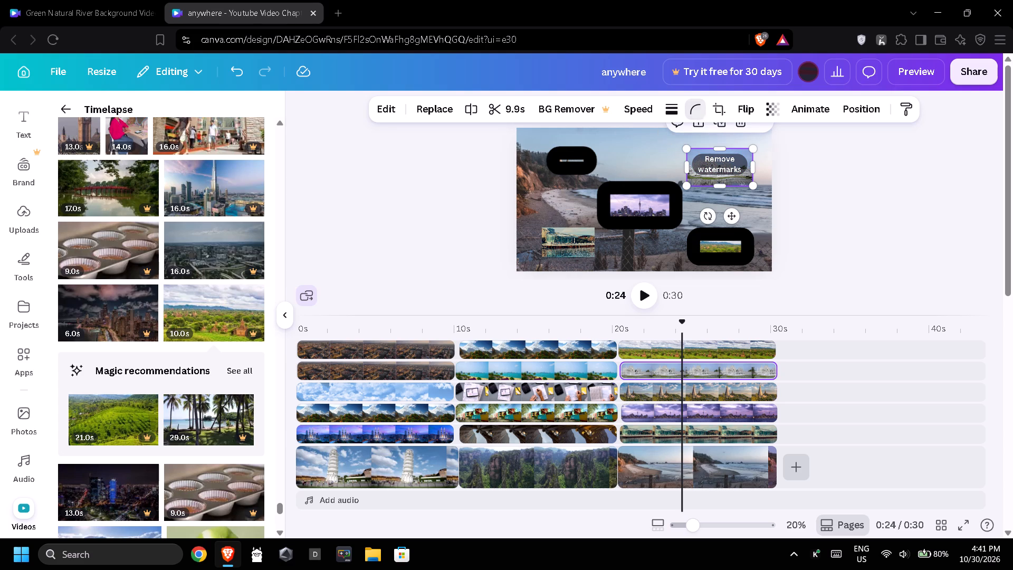
drag(703, 163, 742, 163)
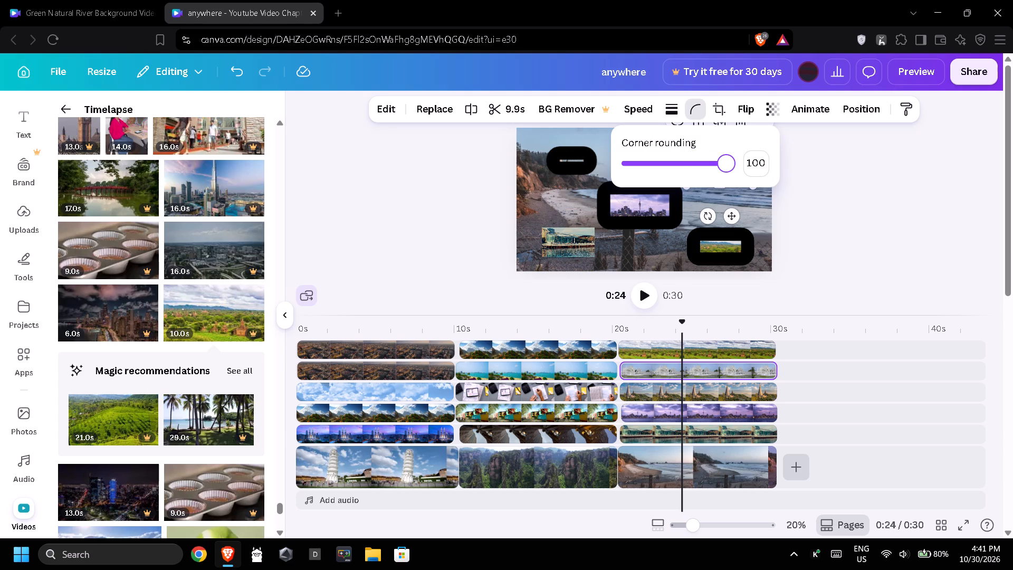
click(672, 115)
drag(717, 196, 742, 198)
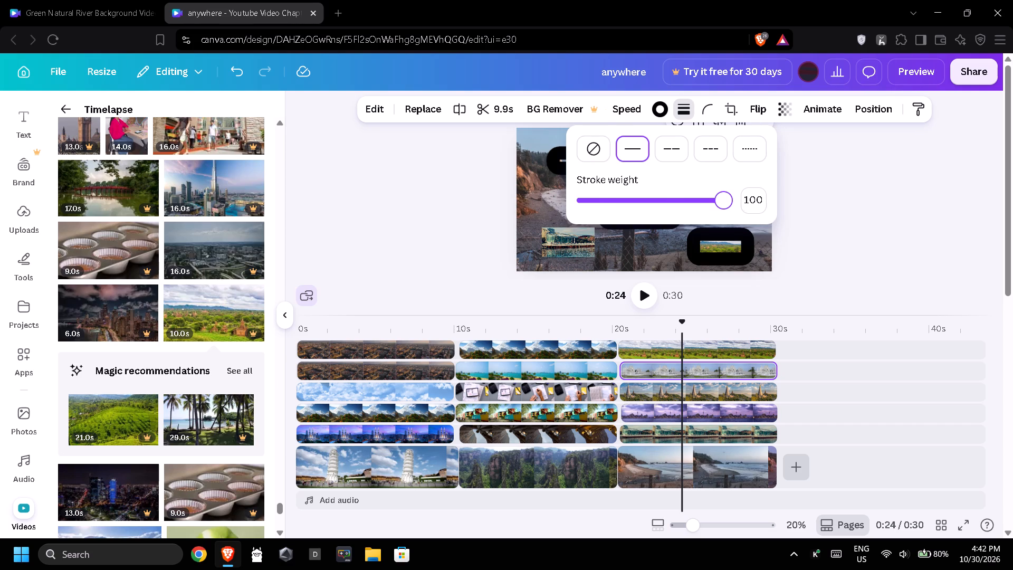
click(842, 205)
Give the glass waterfront building overlay a thick solid black border and rounded corners.
click(559, 239)
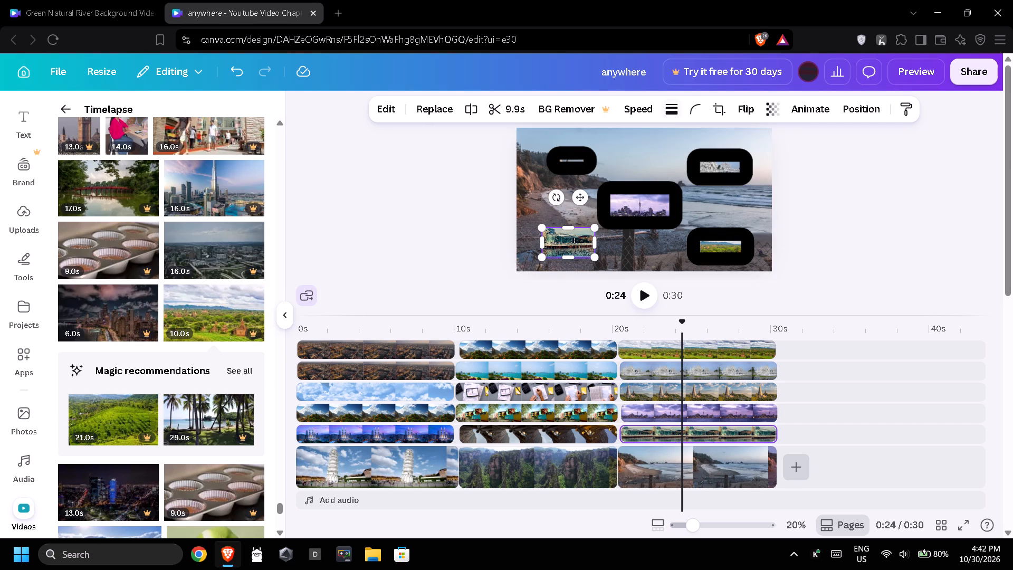
click(668, 117)
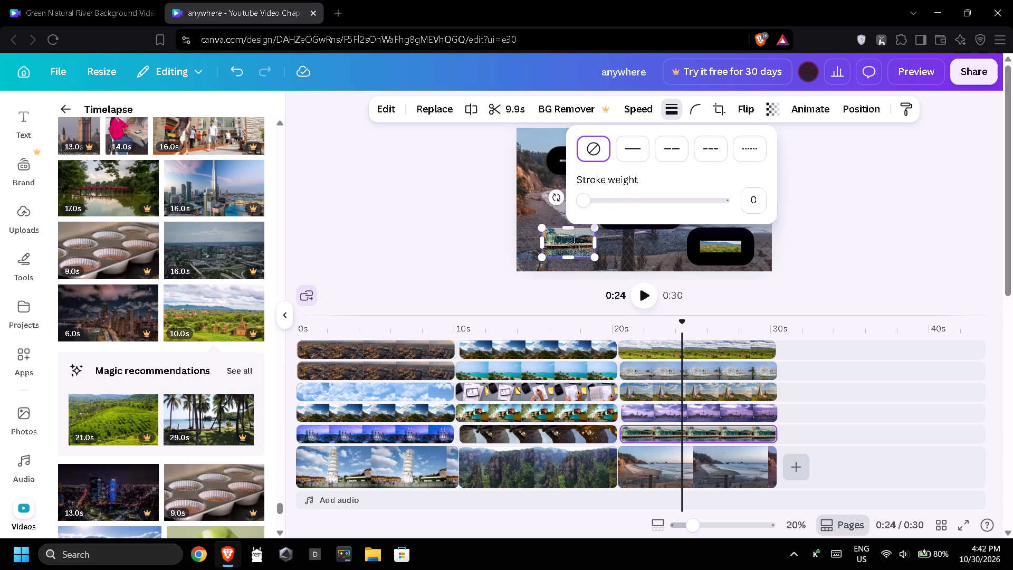
drag(724, 203, 757, 203)
click(811, 184)
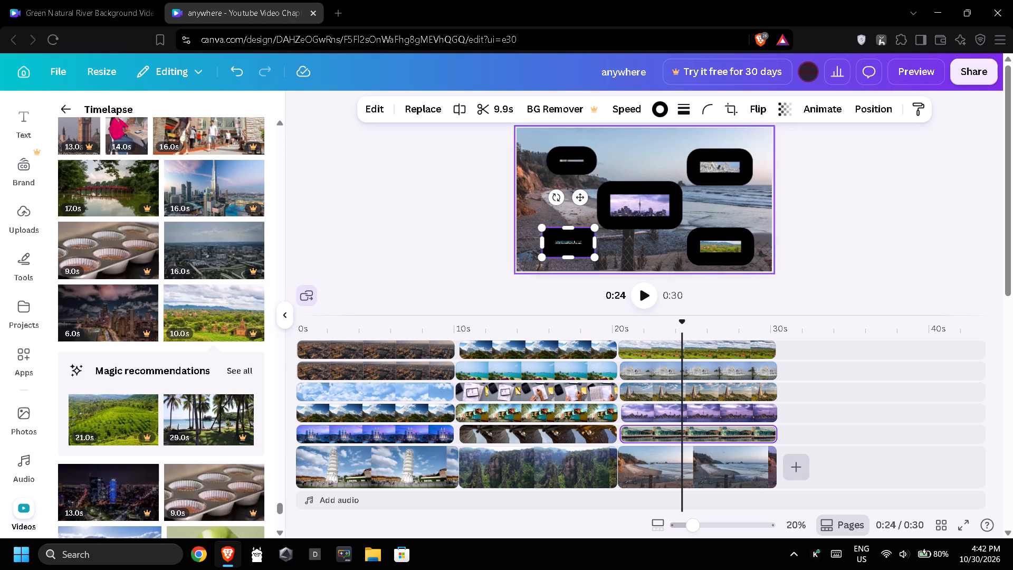
click(704, 112)
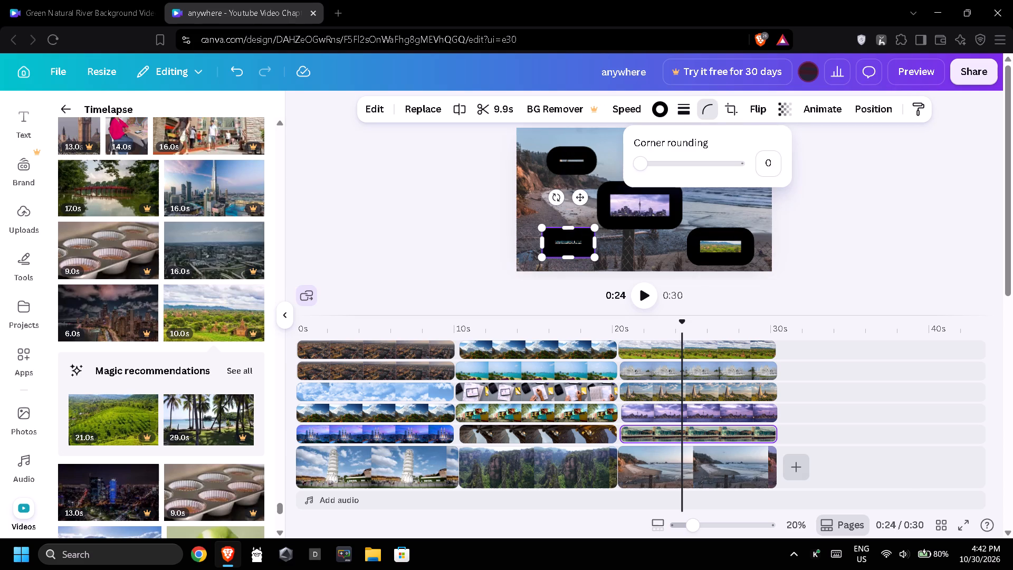
drag(717, 165, 770, 165)
click(872, 254)
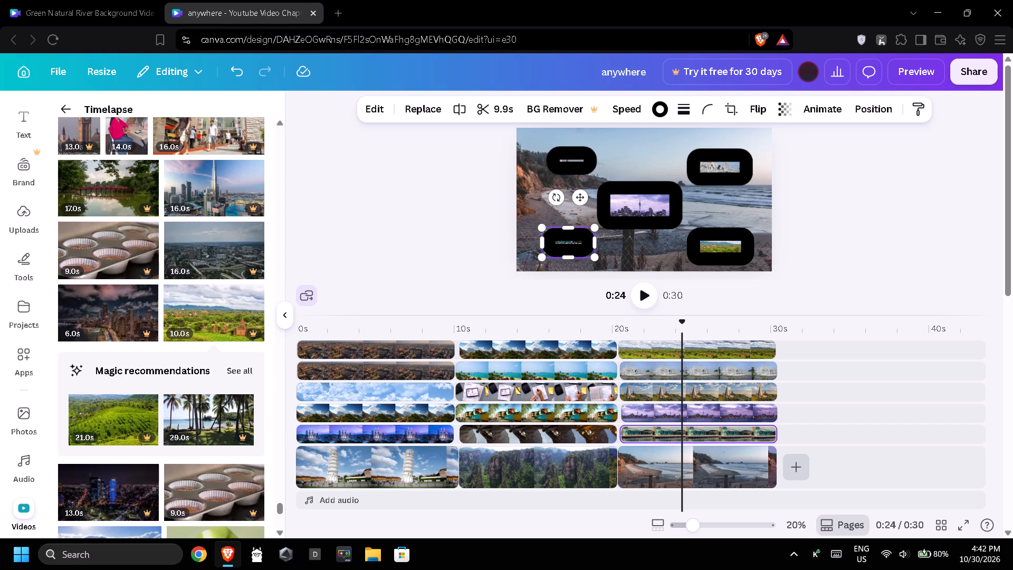
click(855, 249)
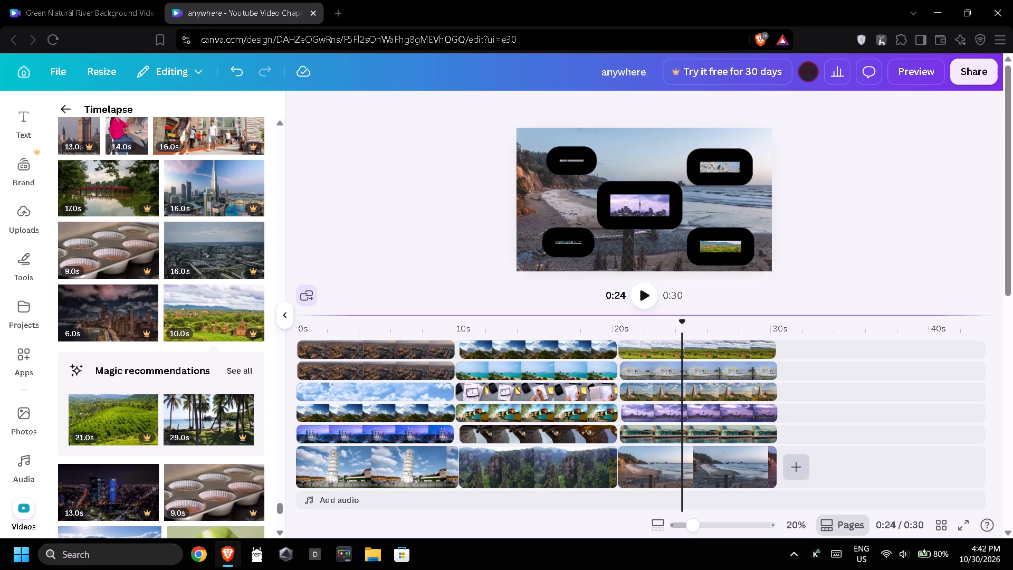
Delete the first two background clips, the leaning tower and forested cliffs, together with all their overlay clips.
drag(566, 495, 494, 424)
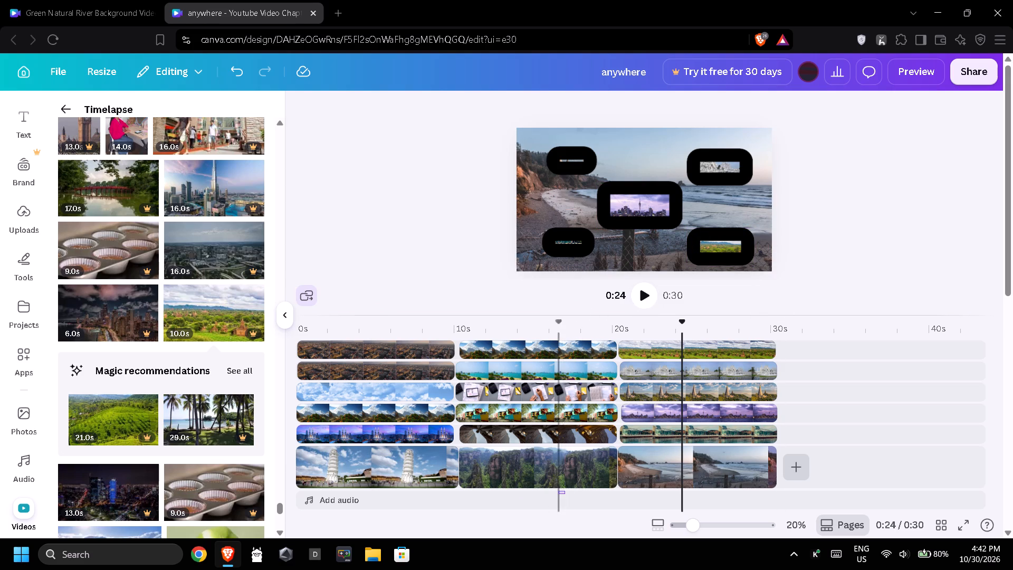
drag(494, 424, 400, 339)
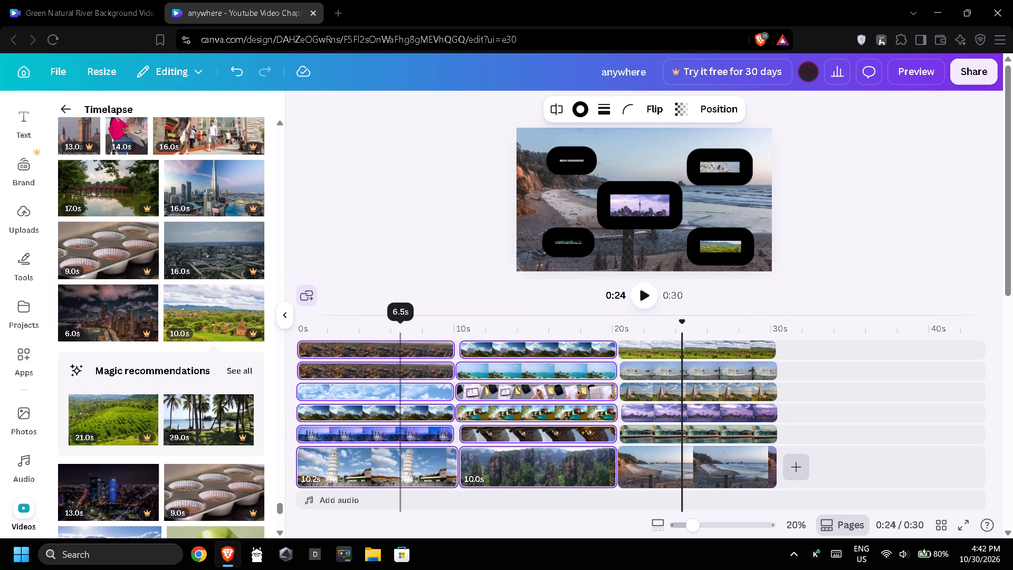
key(BackSpace)
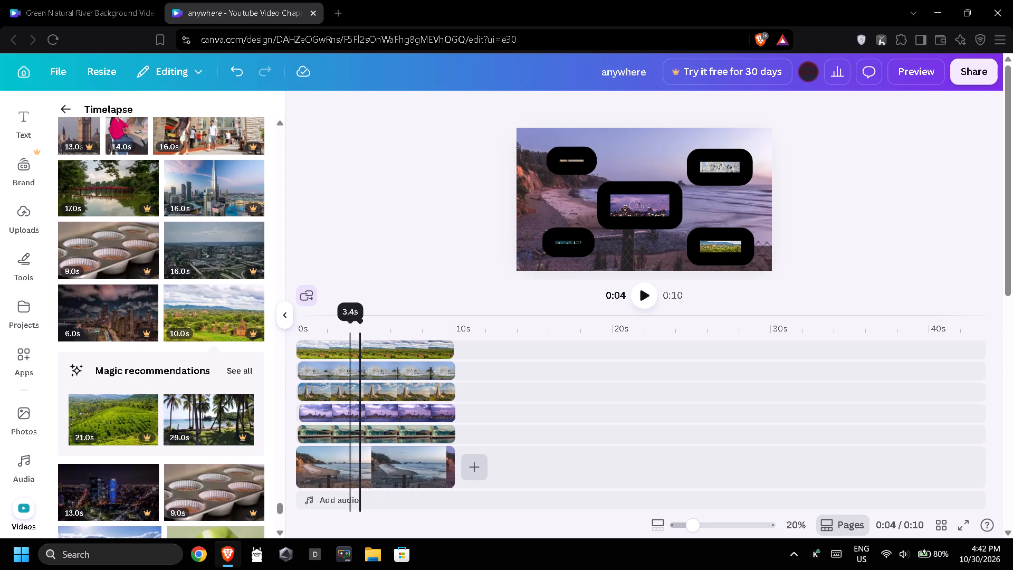
Duplicate the 10-second beach coastline clip together with its five overlays, placing the copy after the original.
drag(464, 486, 398, 345)
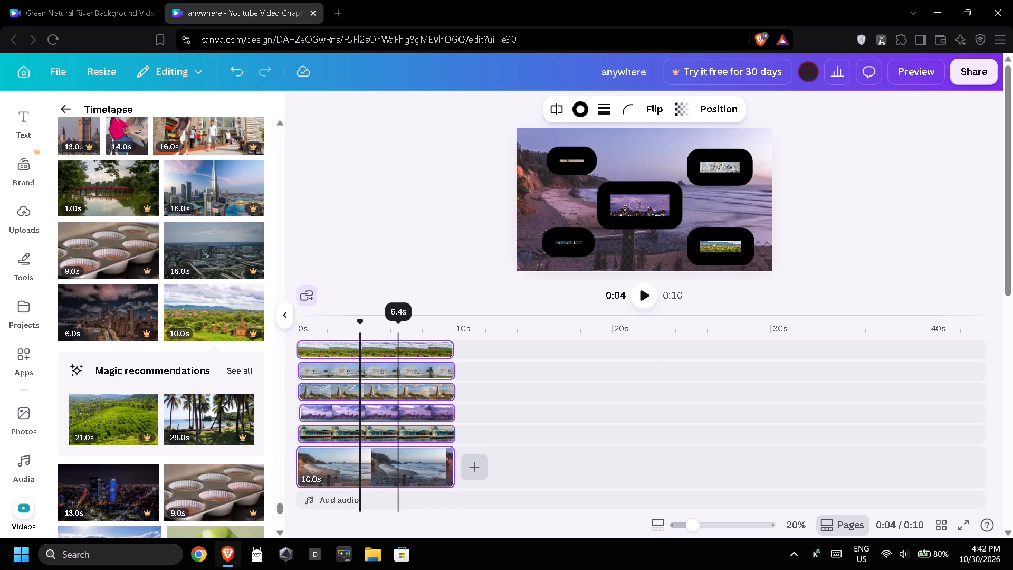
key(ctrl+c)
key(ctrl+v)
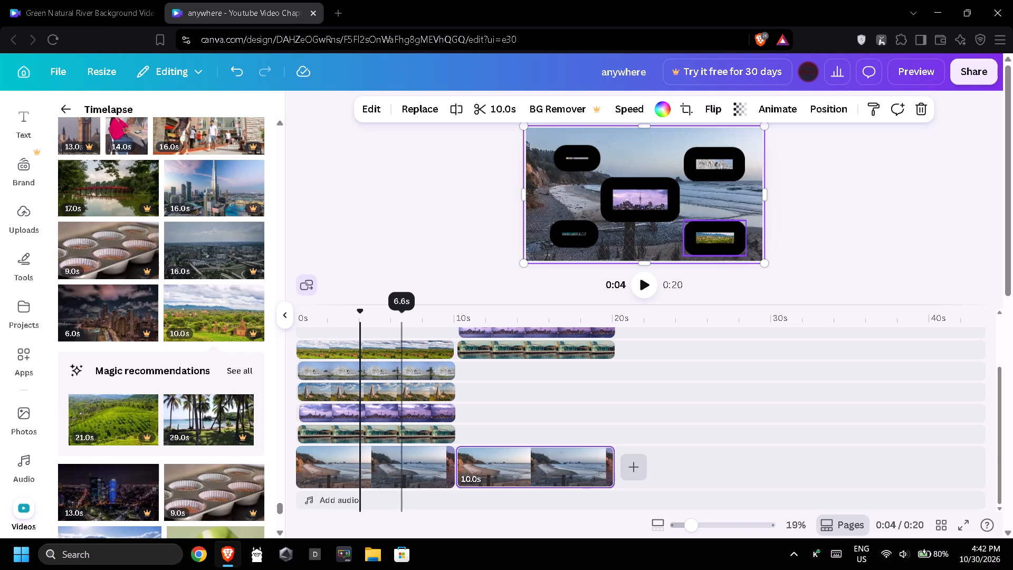
scroll(523, 383, up, 4)
scroll(524, 382, down, 1)
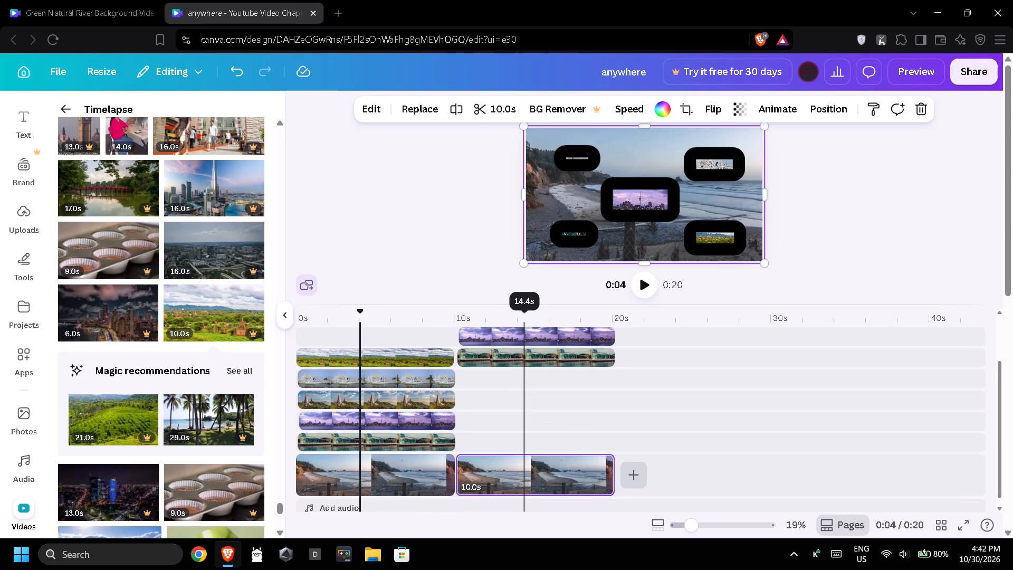
Move the five duplicated overlays onto the same tracks as their originals, aligned above the second beach clip from 10 s to 20 s.
drag(518, 352, 528, 437)
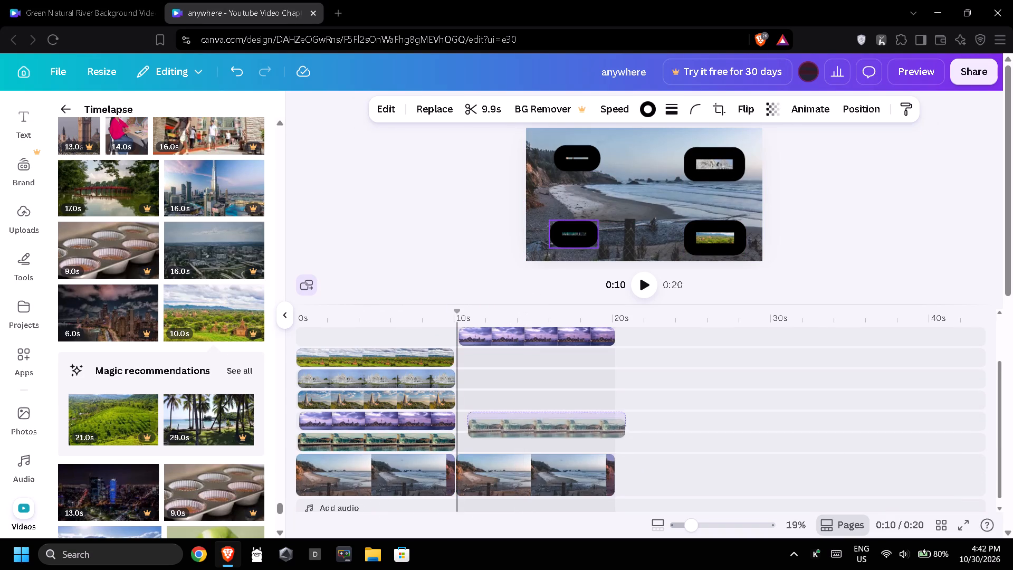
drag(528, 437, 517, 435)
drag(519, 350, 521, 353)
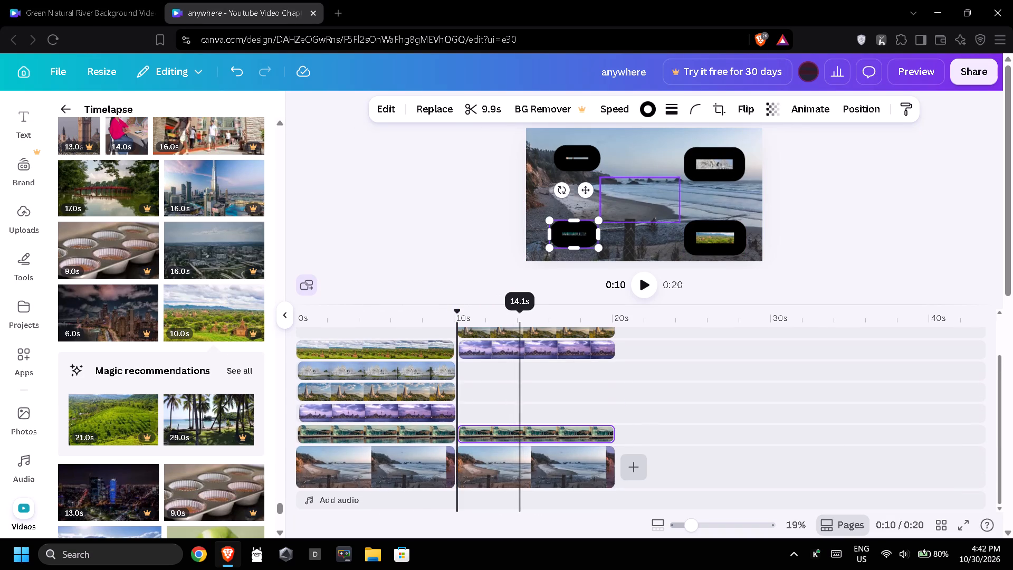
drag(521, 353, 515, 414)
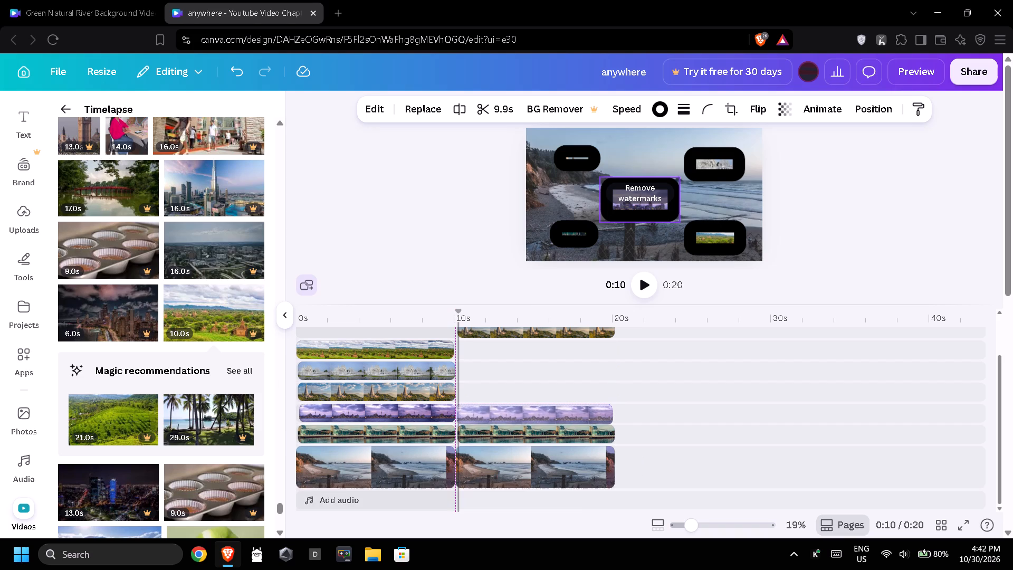
drag(515, 414, 520, 413)
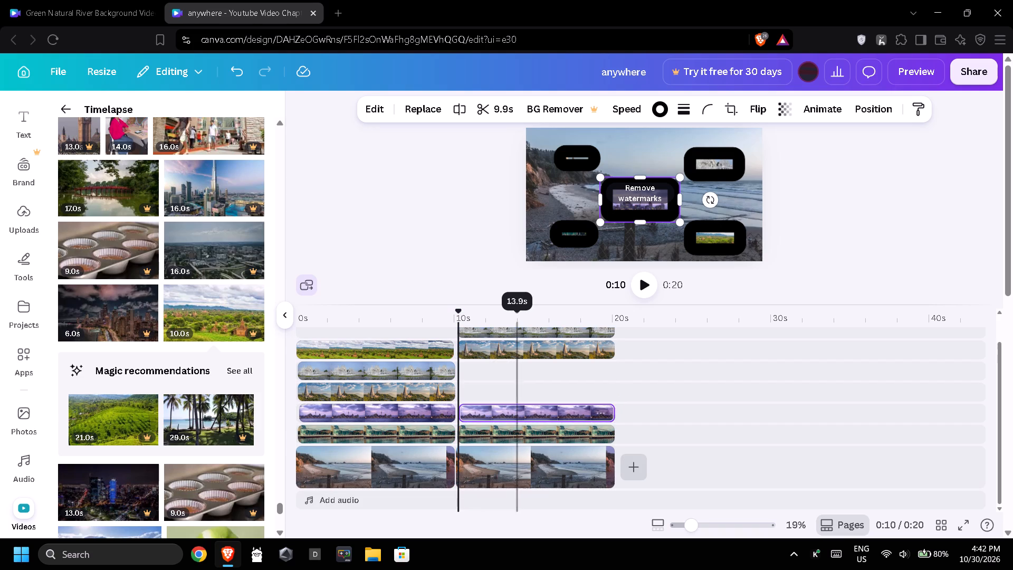
drag(514, 345, 519, 381)
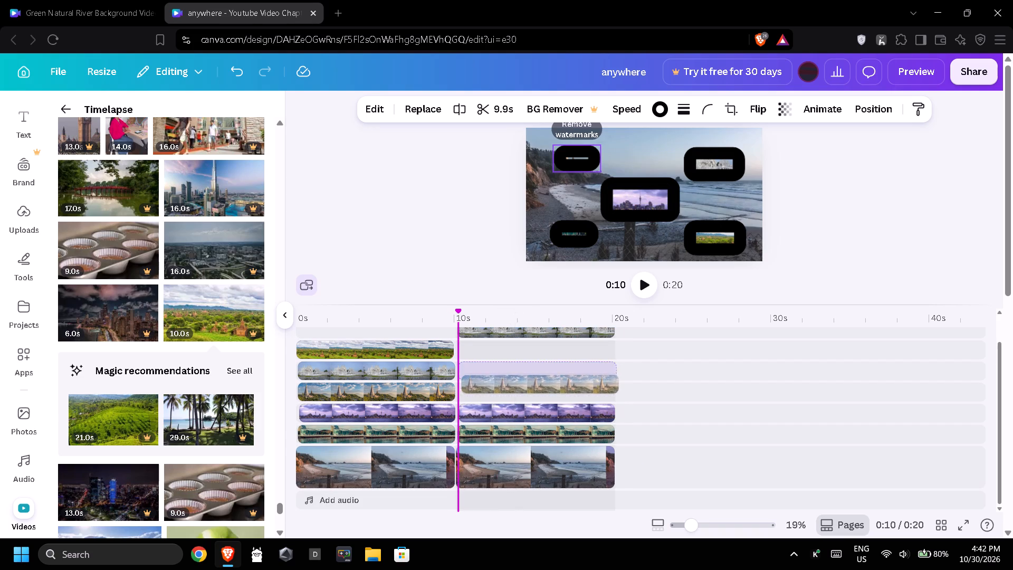
drag(519, 381, 514, 385)
drag(524, 342, 526, 359)
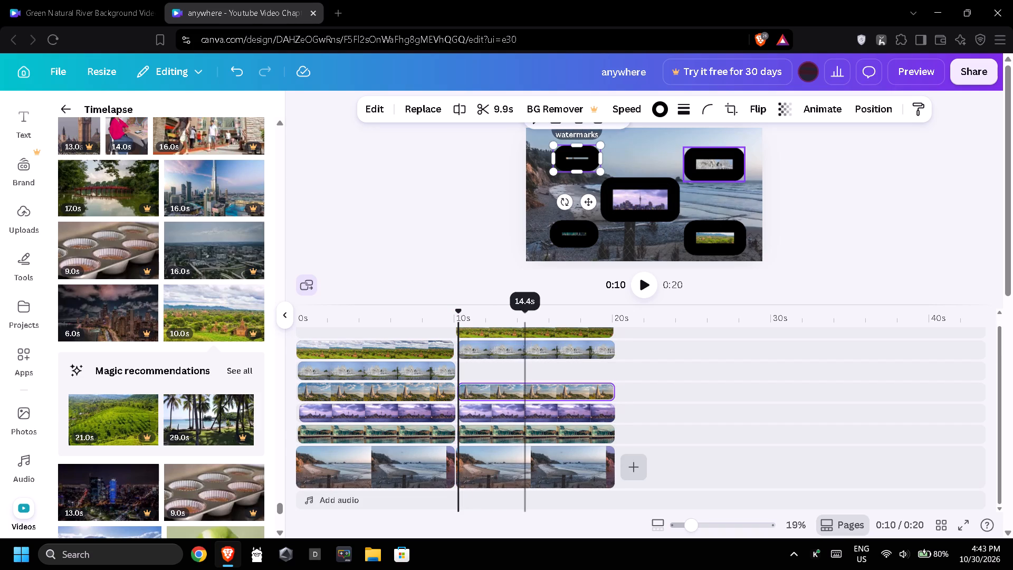
drag(526, 359, 525, 365)
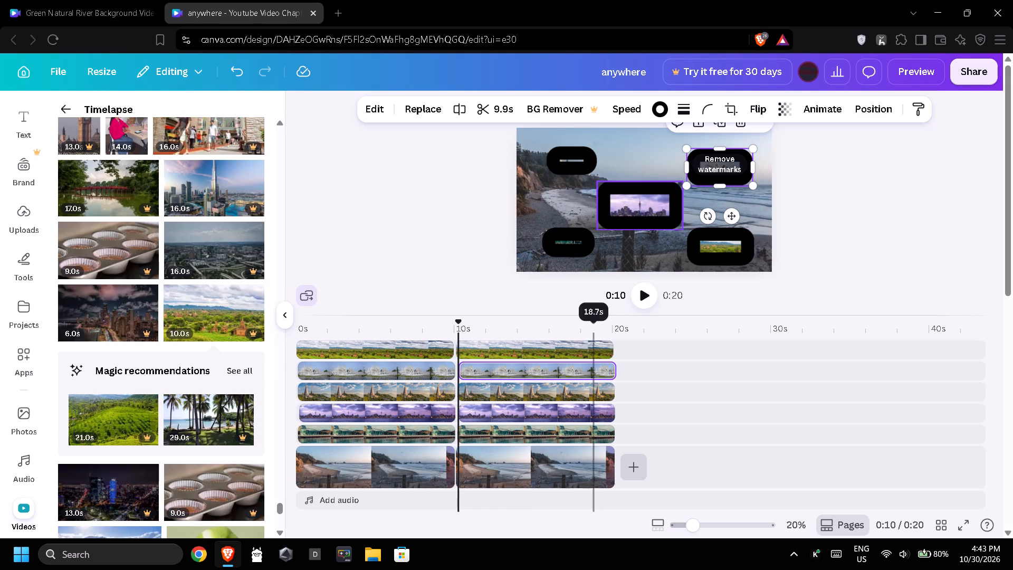
click(652, 427)
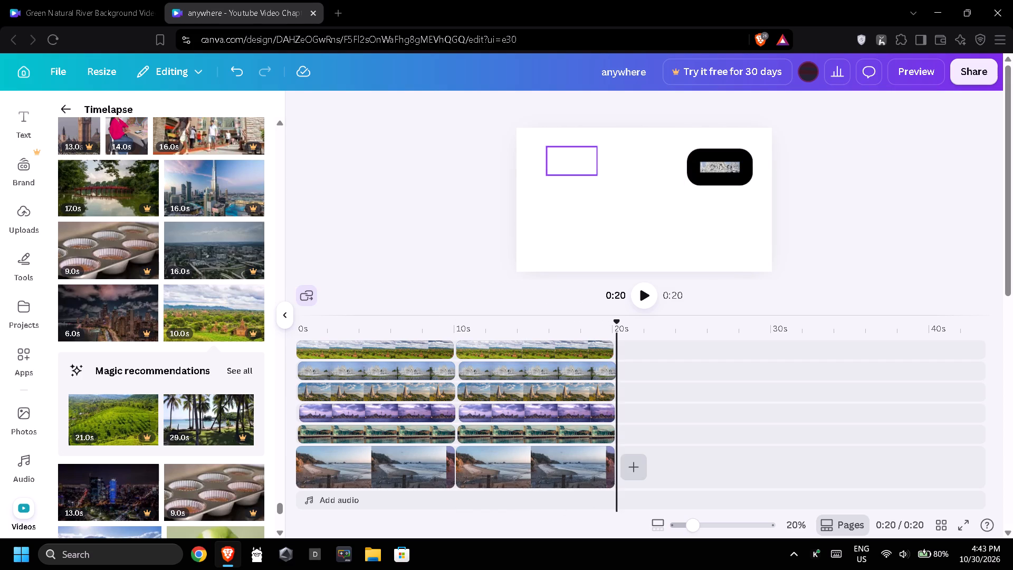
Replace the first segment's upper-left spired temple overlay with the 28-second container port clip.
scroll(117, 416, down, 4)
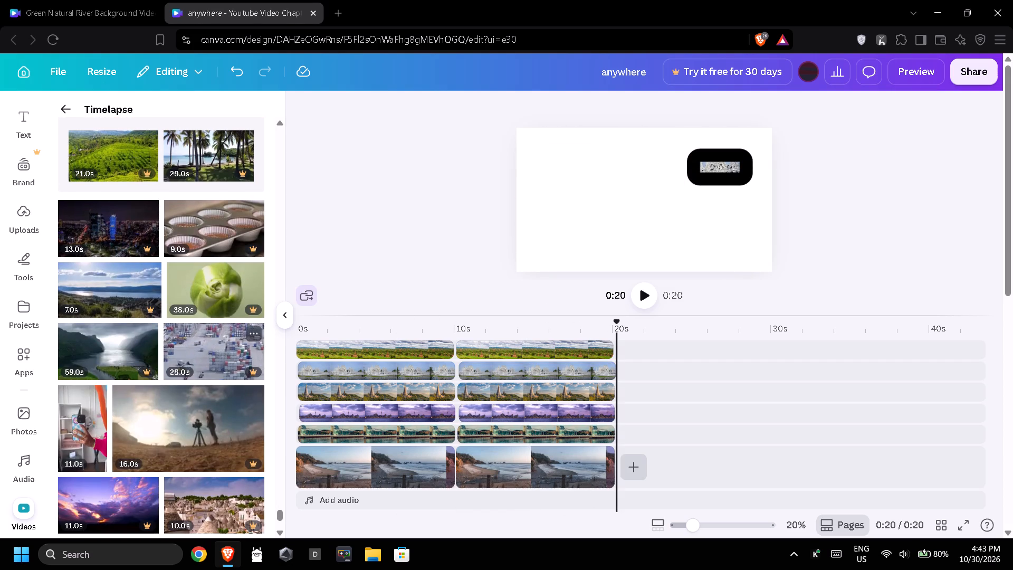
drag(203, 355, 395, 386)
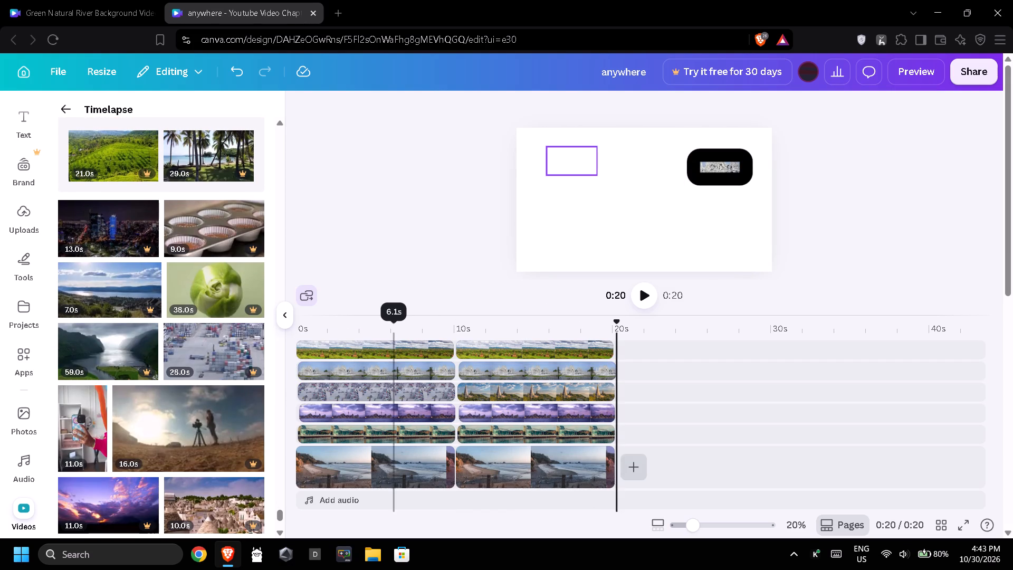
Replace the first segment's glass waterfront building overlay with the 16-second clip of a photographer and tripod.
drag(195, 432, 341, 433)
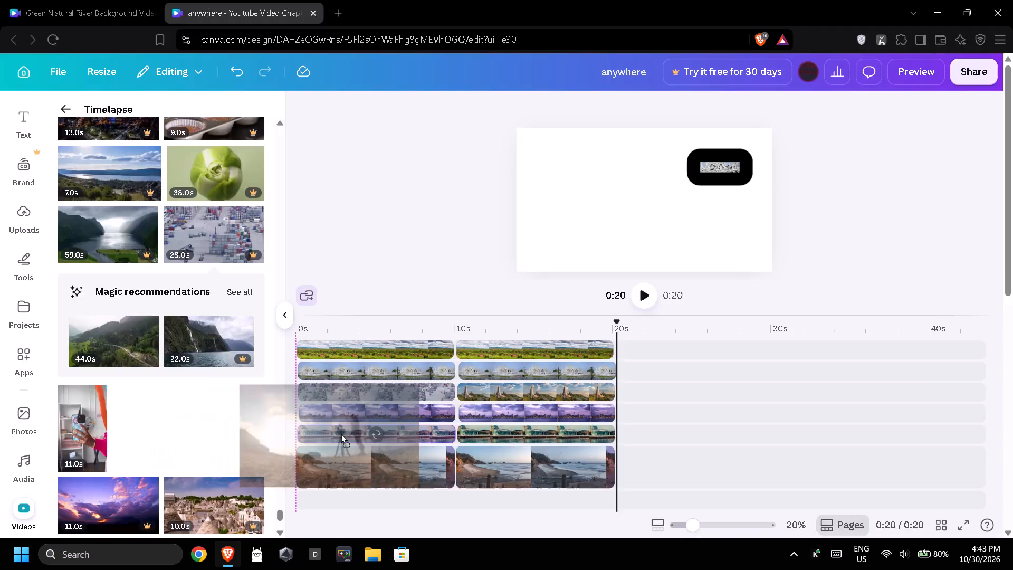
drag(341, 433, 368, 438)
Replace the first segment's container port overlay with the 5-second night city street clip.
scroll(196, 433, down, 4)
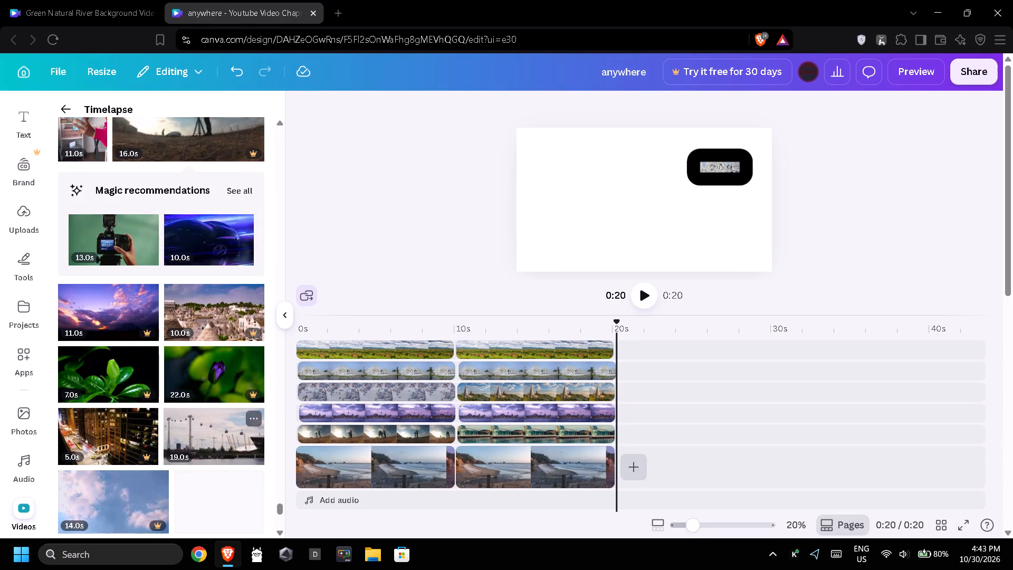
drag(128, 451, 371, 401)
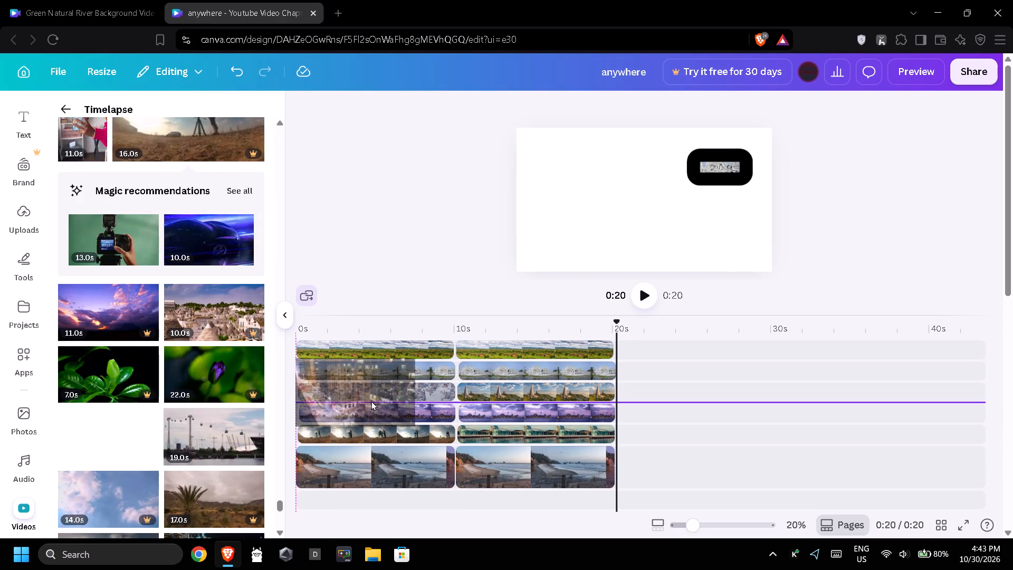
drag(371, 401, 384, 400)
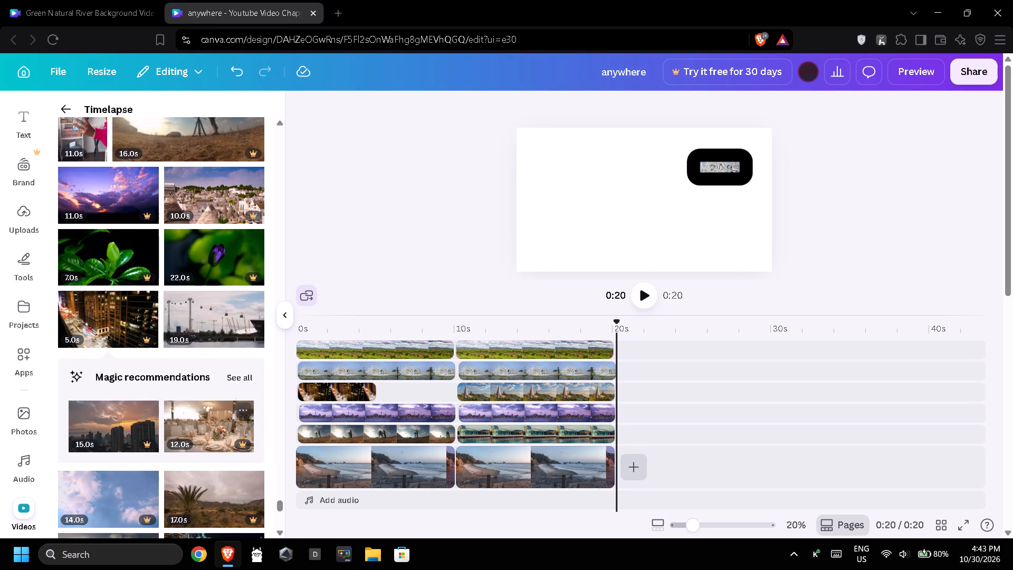
Replace the first segment's night city street overlay with the 12-second banquet table clip and extend it to 10 seconds.
drag(203, 434, 337, 400)
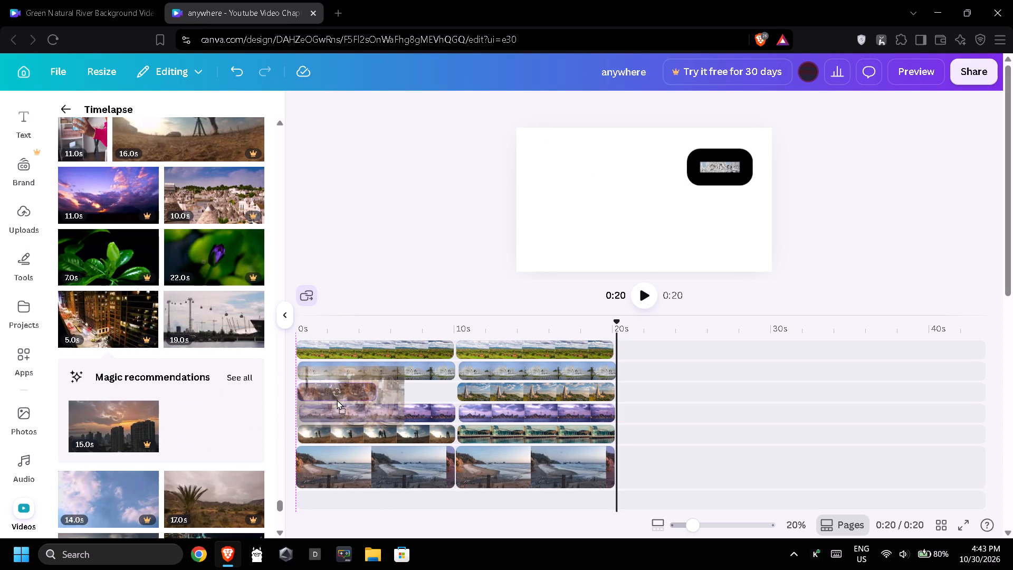
drag(337, 400, 340, 397)
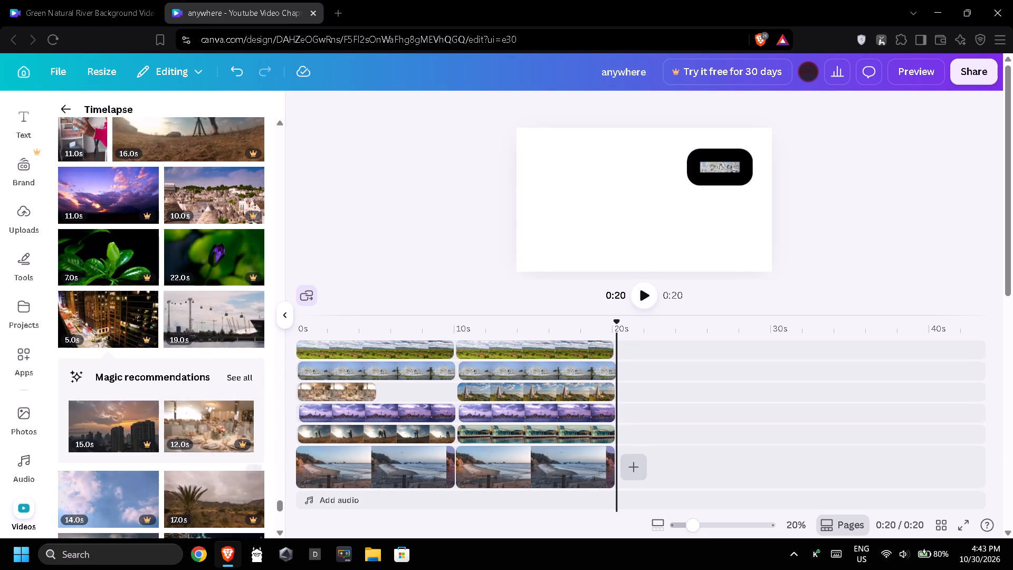
drag(371, 393, 389, 393)
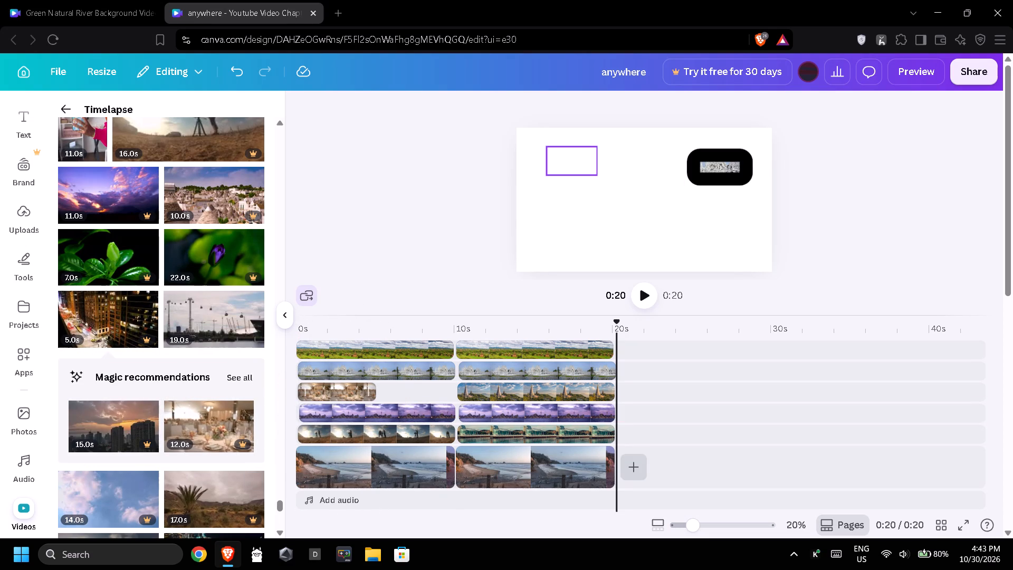
drag(389, 393, 452, 393)
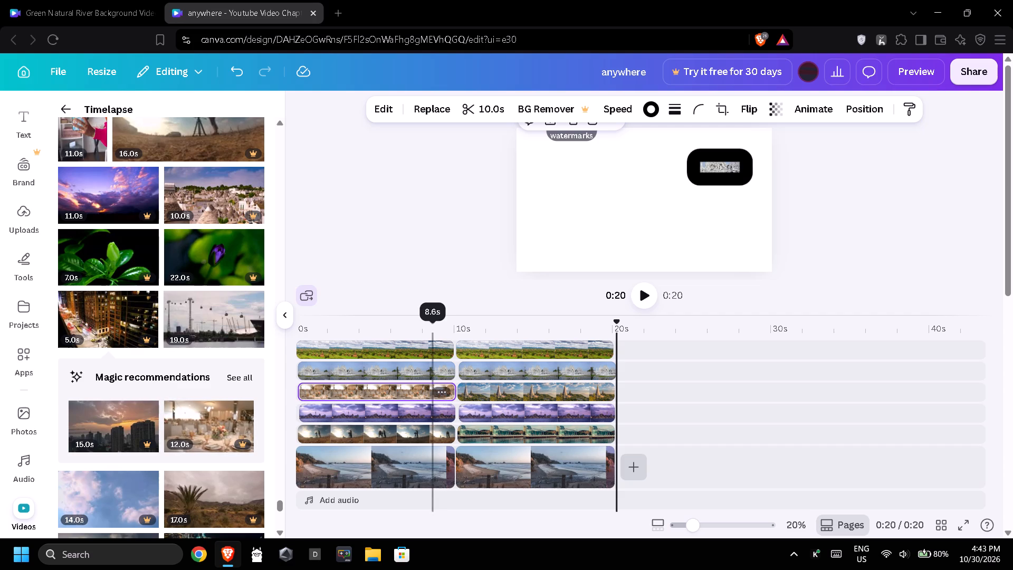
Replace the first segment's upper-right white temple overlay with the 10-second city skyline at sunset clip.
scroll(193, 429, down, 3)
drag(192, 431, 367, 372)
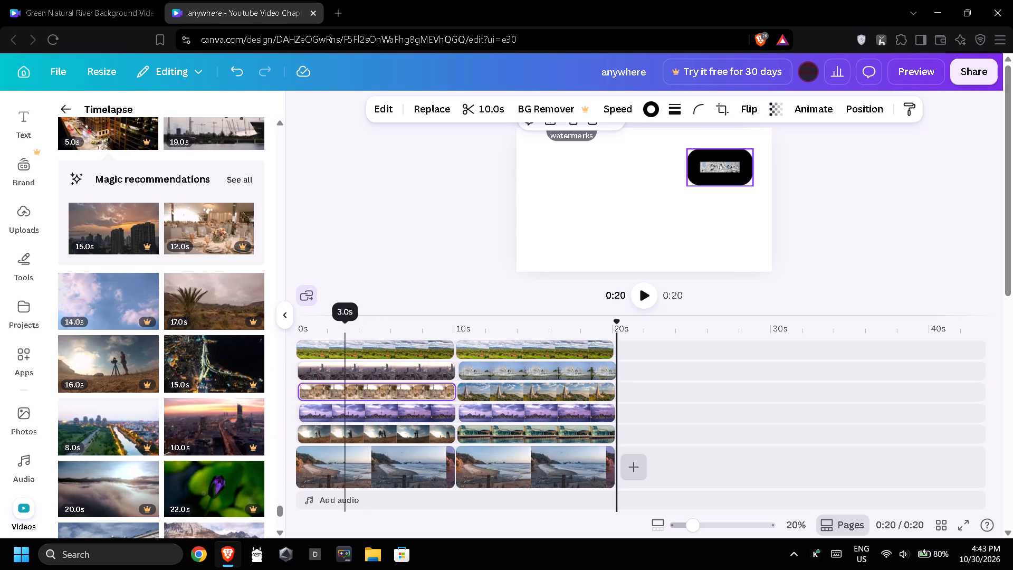
Replace the first segment's sunset skyline overlay with the 20-second misty clouds clip.
drag(78, 502, 339, 372)
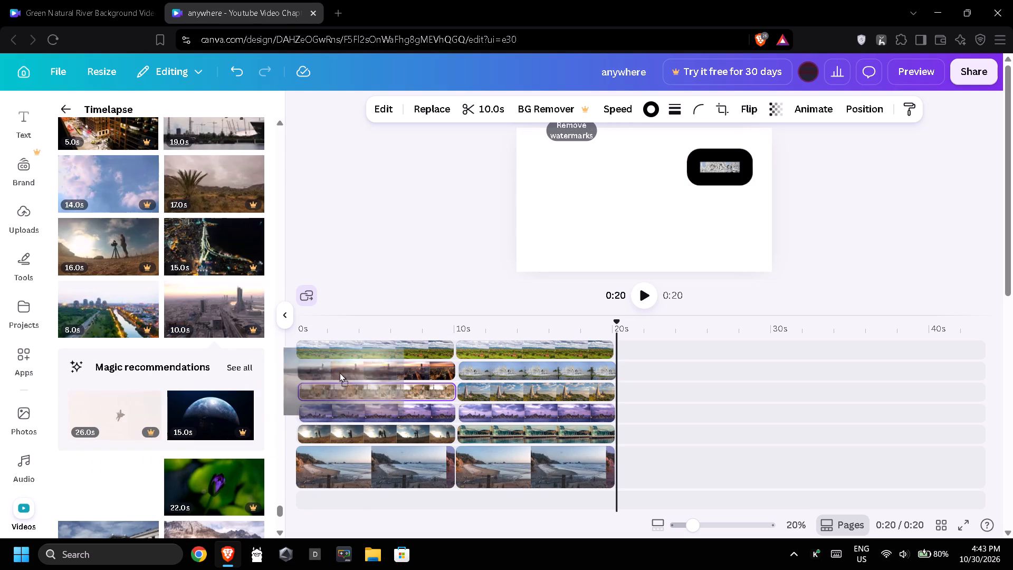
drag(339, 372, 378, 367)
Replace the first segment's green fields overlay with the 36-second night traffic and lit office building clip.
scroll(176, 438, down, 4)
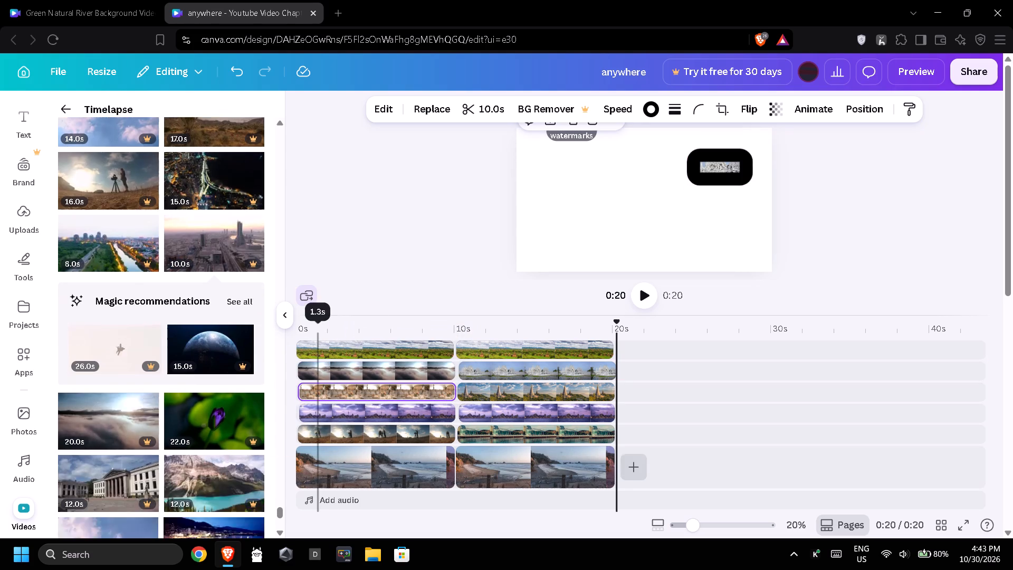
drag(187, 412, 381, 354)
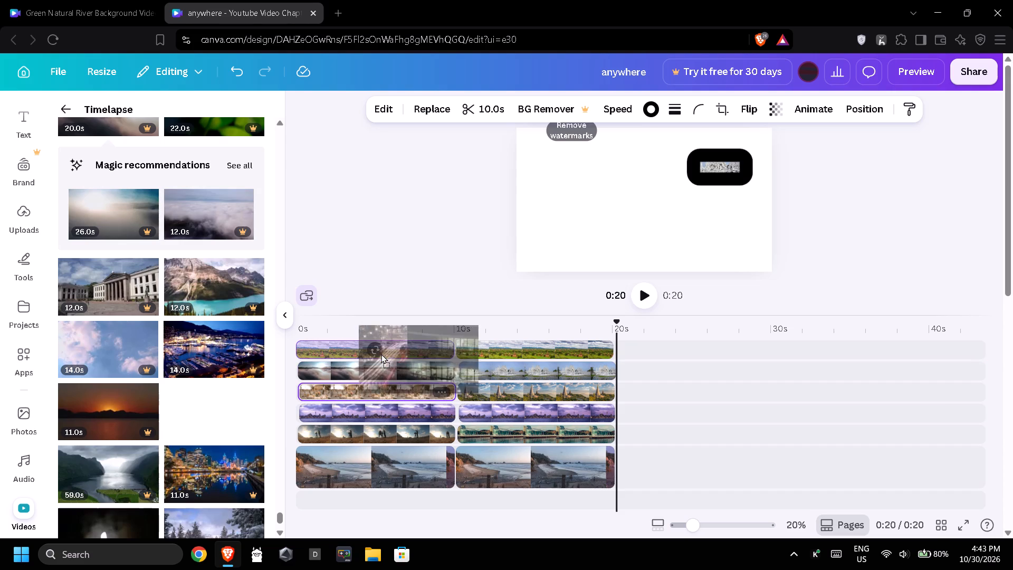
drag(381, 354, 382, 351)
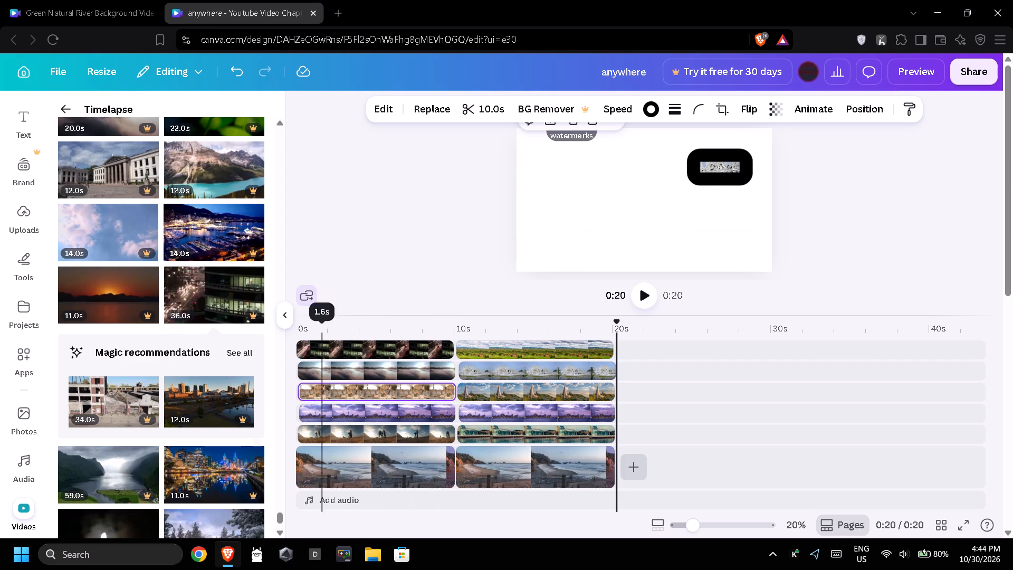
Replace the first beach coastline background clip with the 45-second moon in a dark sky clip.
scroll(165, 429, down, 4)
drag(120, 438, 215, 436)
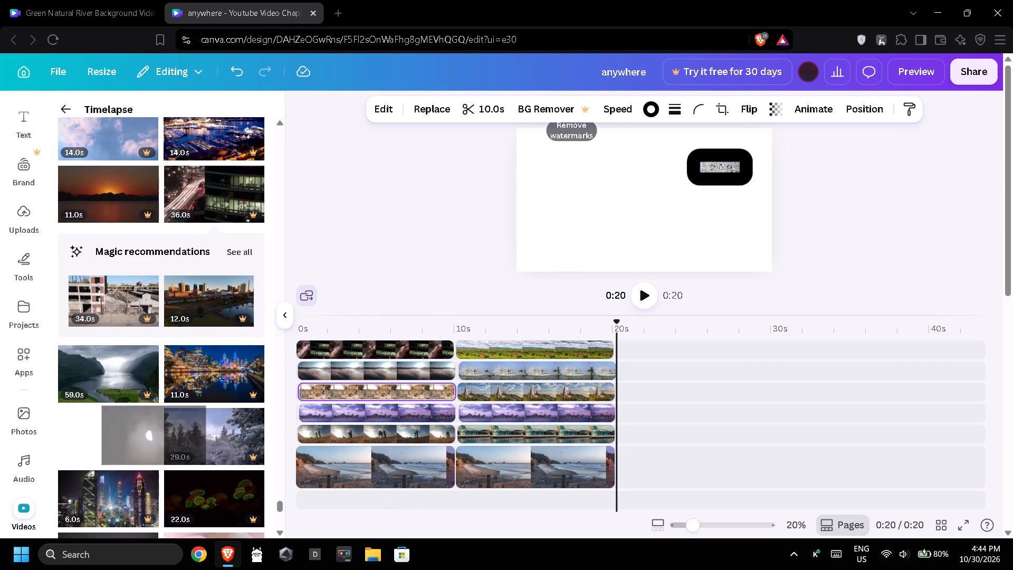
drag(215, 436, 374, 468)
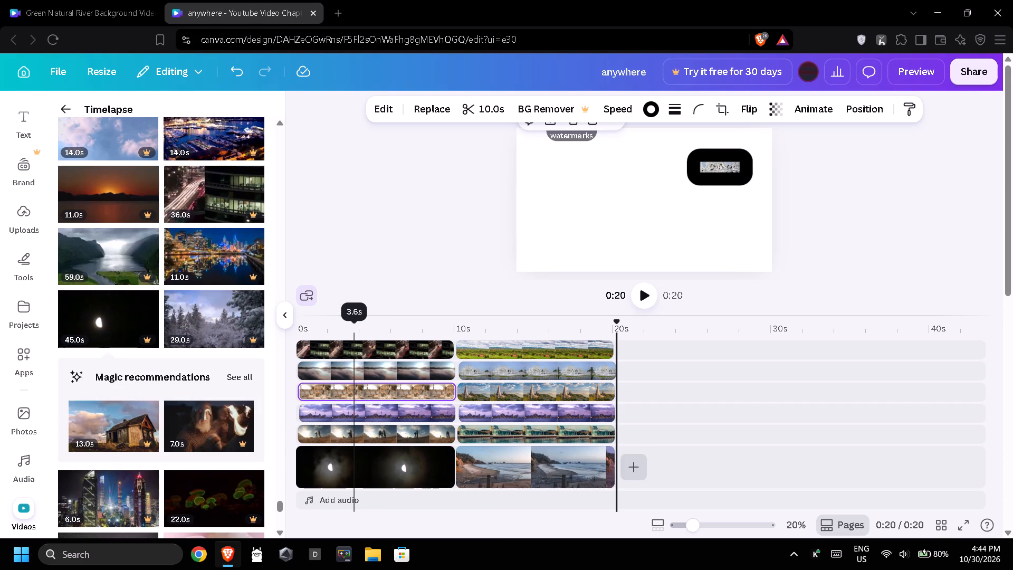
Replace the first segment's photographer overlay with the 20-second pink rose clip.
scroll(142, 533, down, 3)
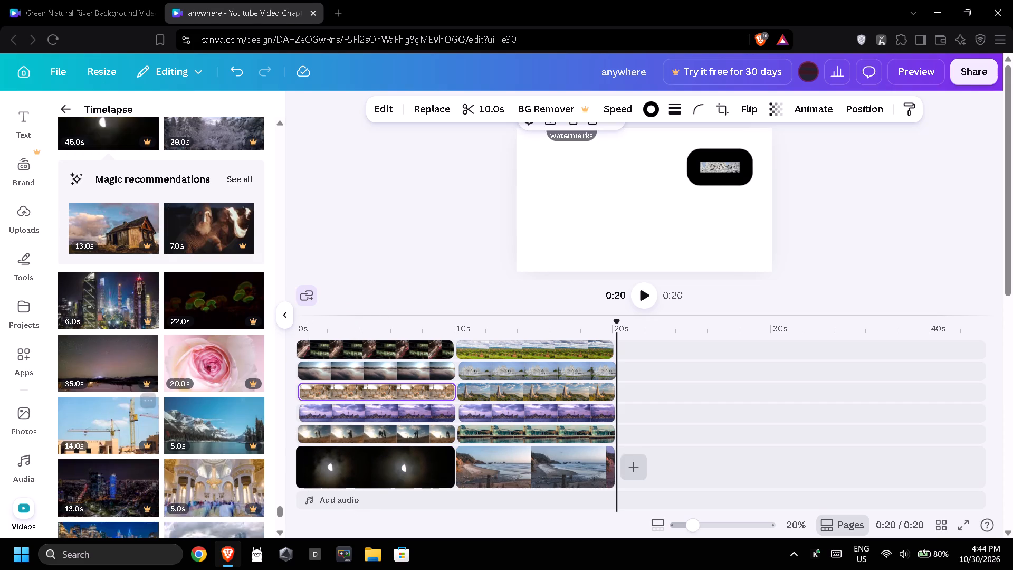
drag(187, 377, 272, 416)
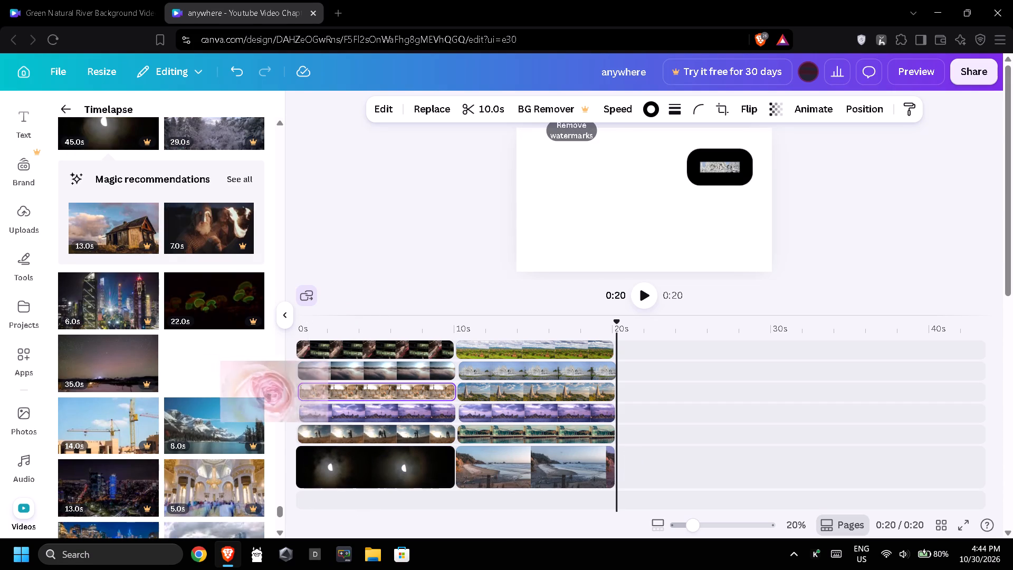
drag(272, 416, 360, 433)
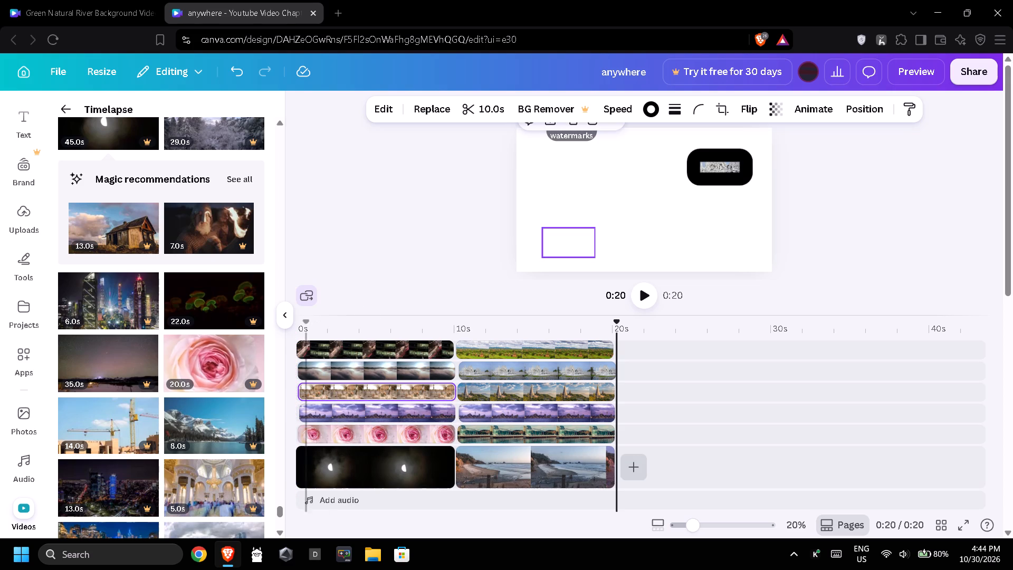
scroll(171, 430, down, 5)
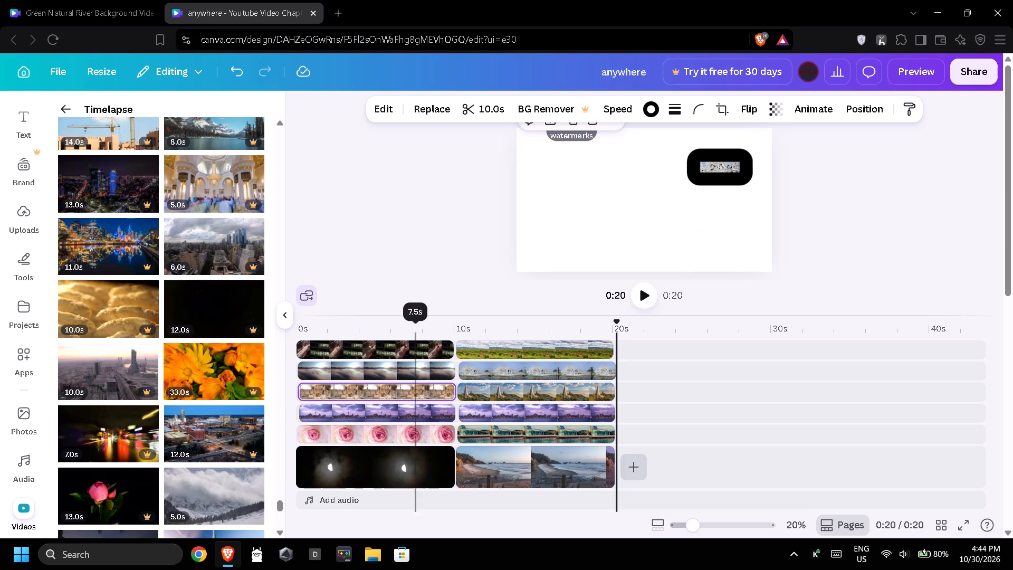
Reduce the border stroke weight of the first segment's misty clouds overlay to roughly half.
click(376, 371)
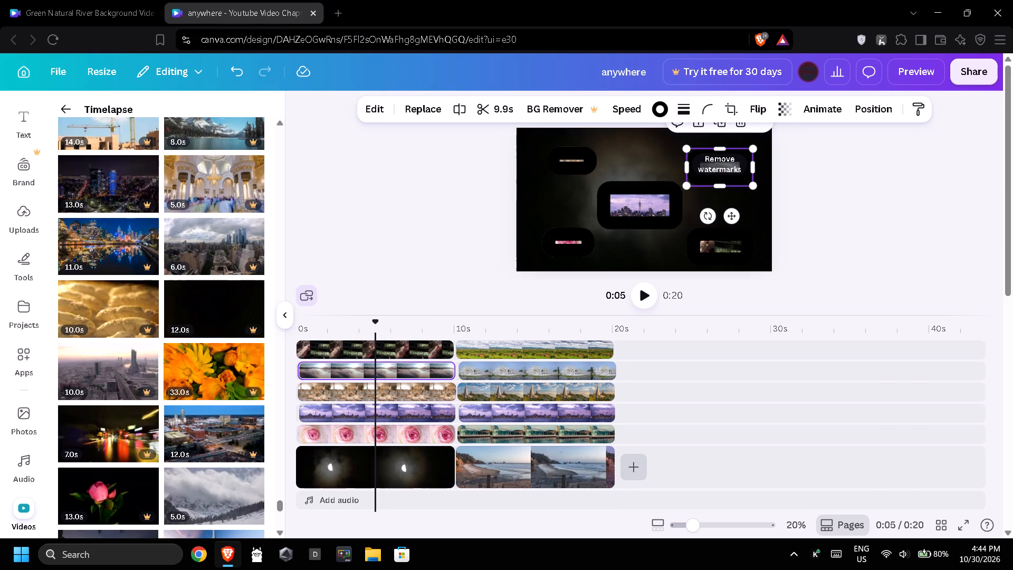
click(687, 111)
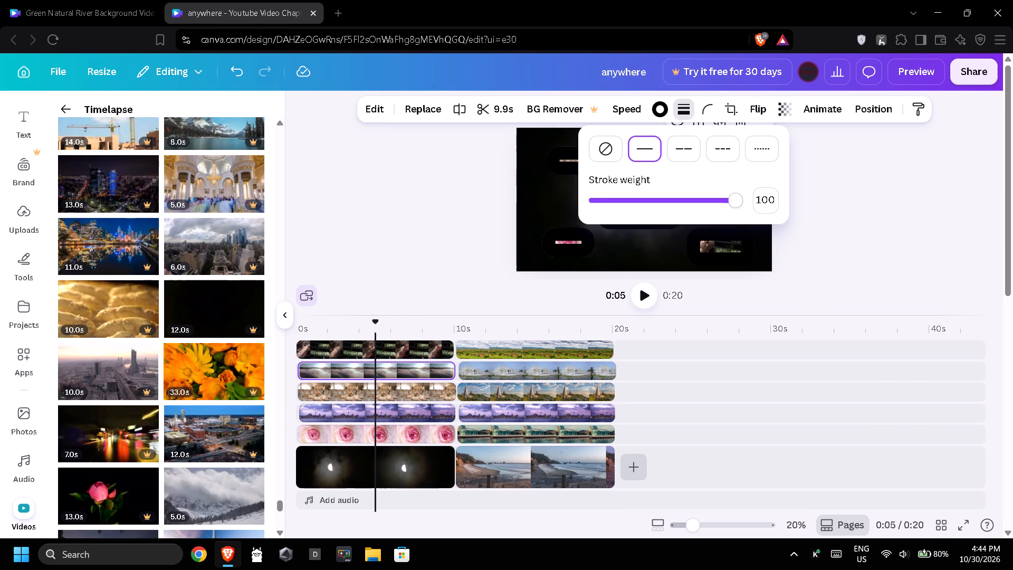
click(672, 204)
Set the border stroke weight of the first segment's night traffic overlay to 54.
click(713, 241)
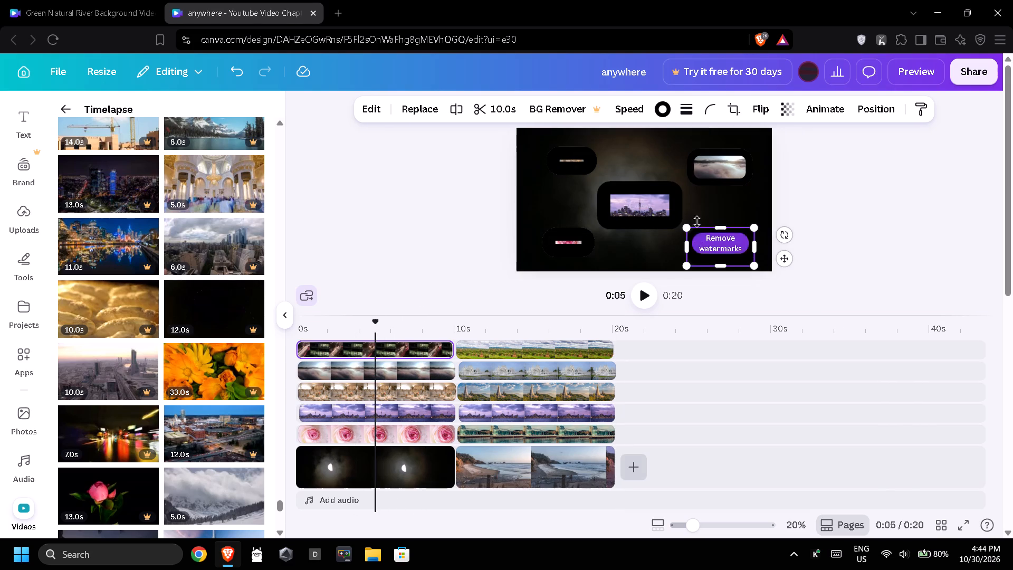
click(686, 118)
click(674, 201)
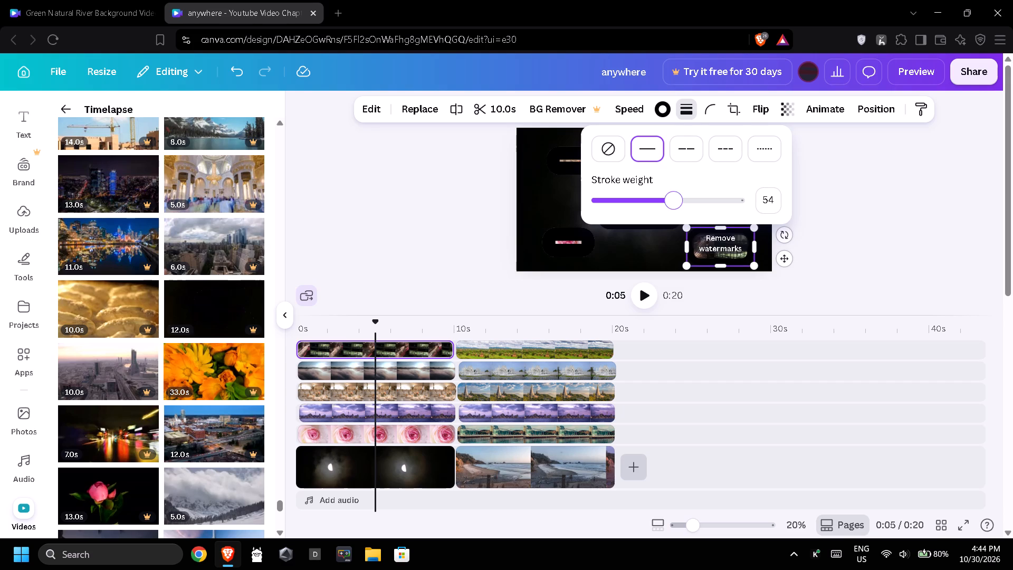
Reduce the corner rounding of the first segment's pink rose overlay.
click(570, 243)
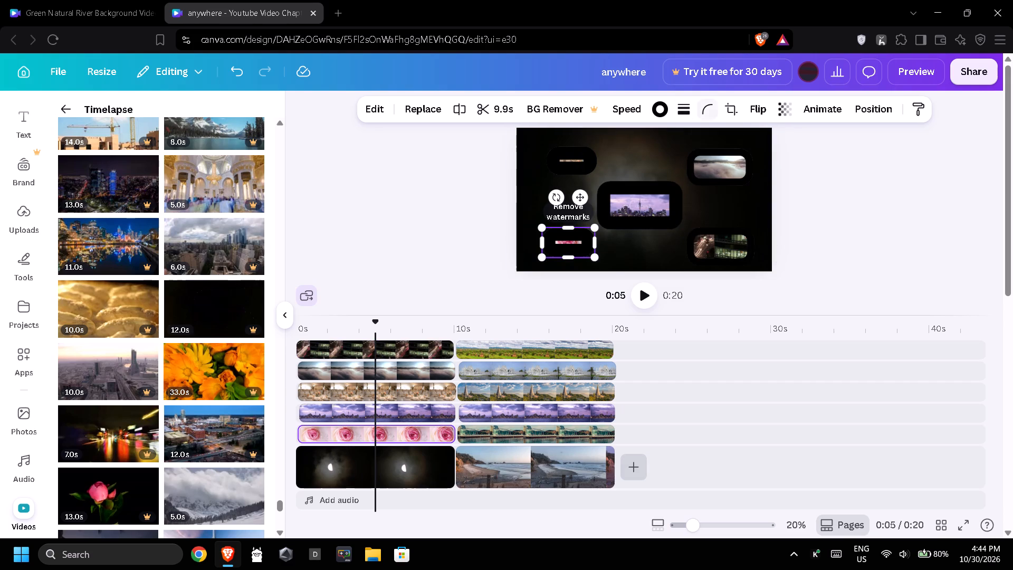
click(702, 116)
drag(673, 169, 648, 165)
Set the border stroke weight of the first segment's upper-left overlay in the video frame to 50.
click(574, 161)
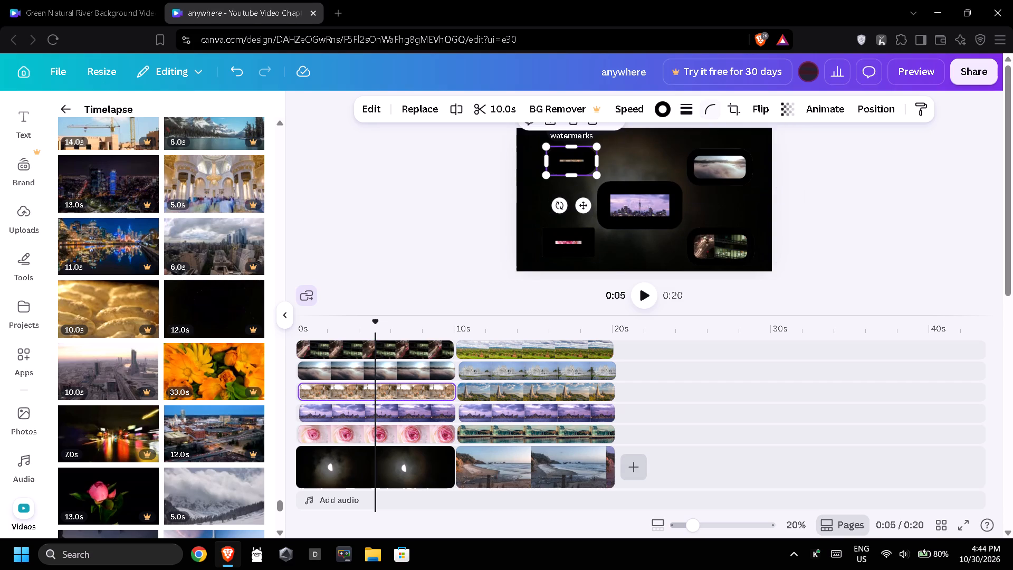
click(689, 107)
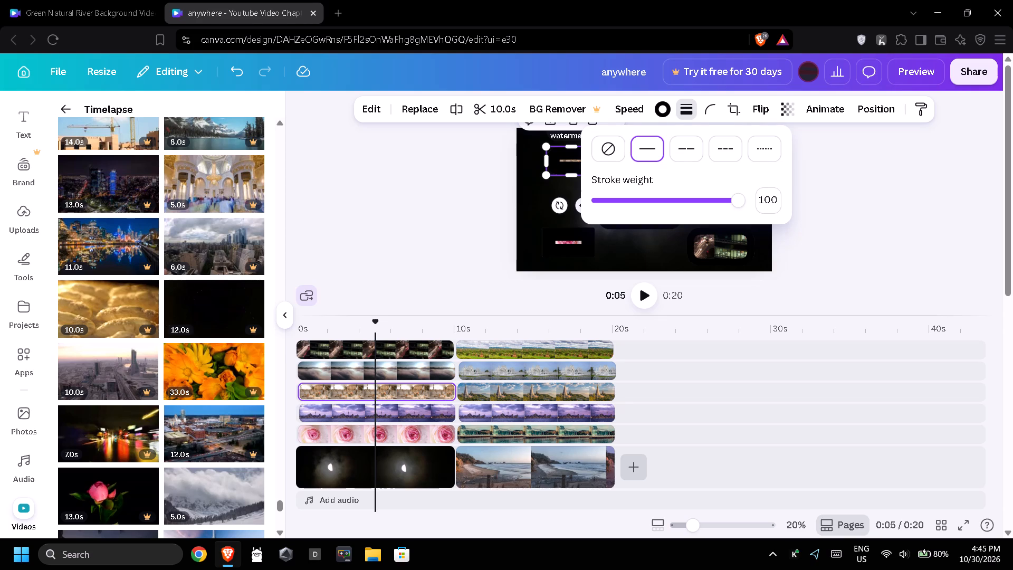
click(668, 199)
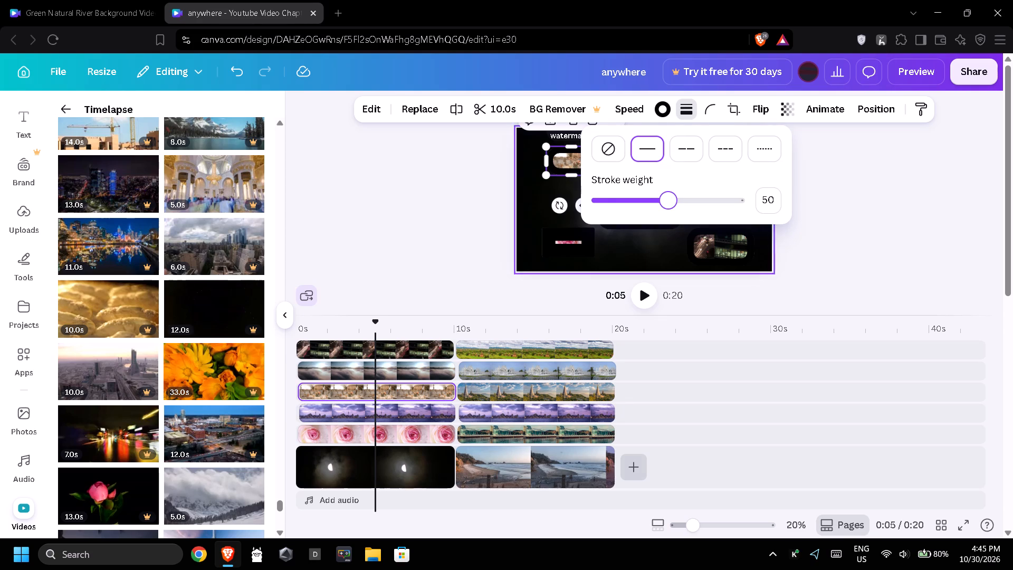
Set the border stroke weight of the second segment's central purple skyline overlay to 53.
click(539, 396)
double_click(642, 202)
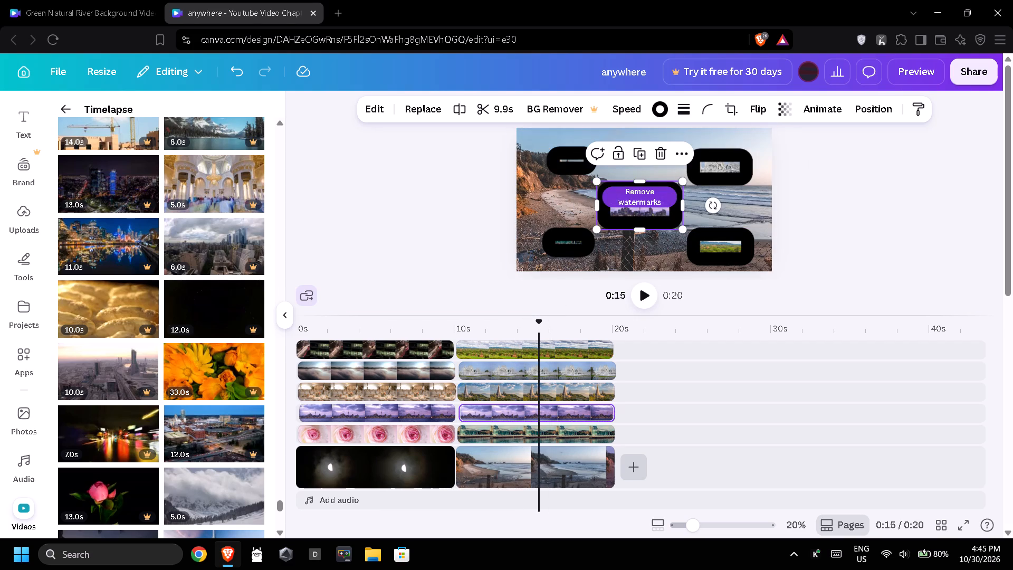
click(686, 106)
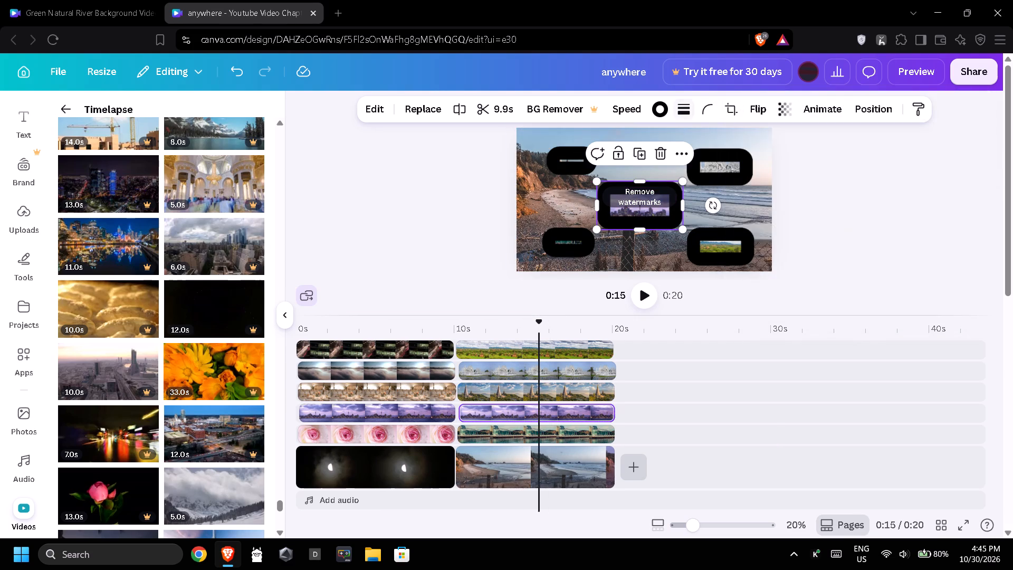
click(686, 106)
click(670, 205)
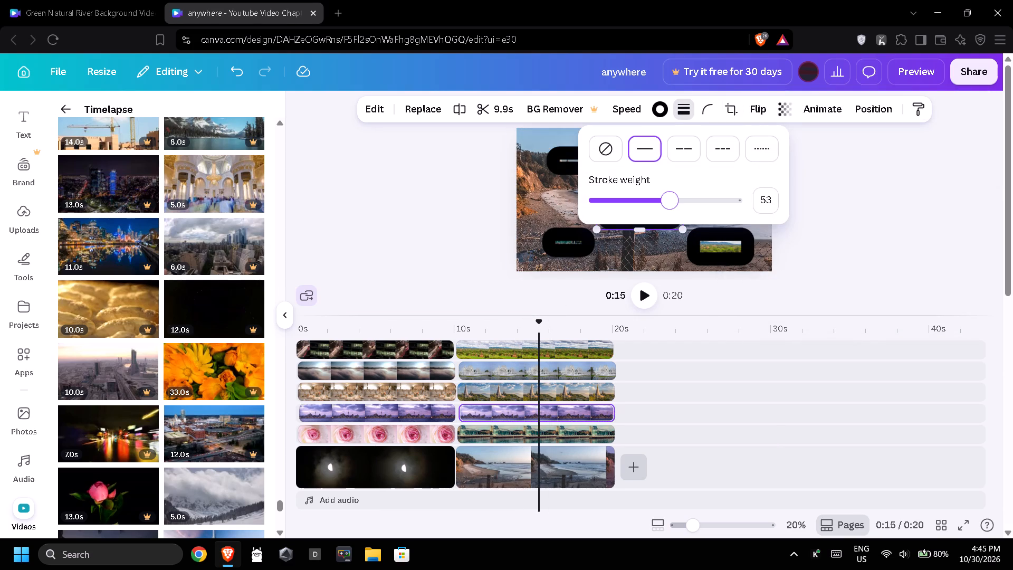
Set the border stroke weight of the second segment's green field overlay to 58.
click(569, 350)
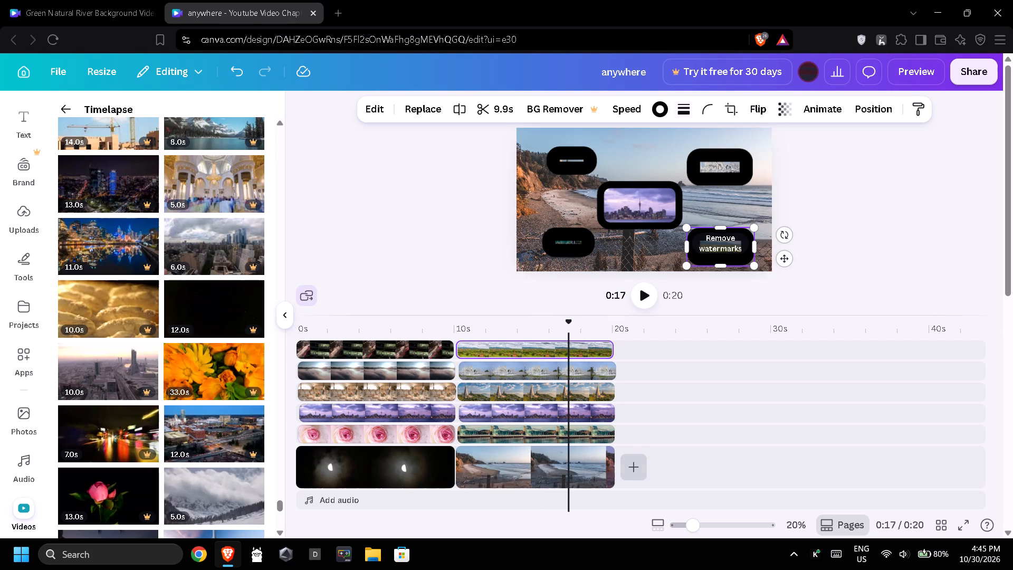
click(692, 105)
click(677, 202)
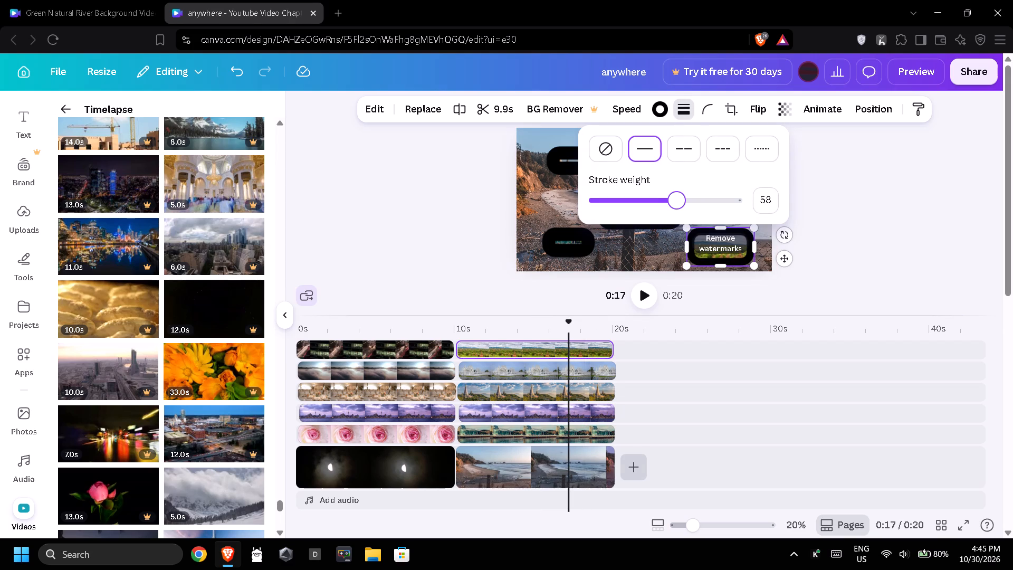
Set the border stroke weight of the second segment's upper-right overlay in the video frame to 55.
click(567, 369)
click(687, 108)
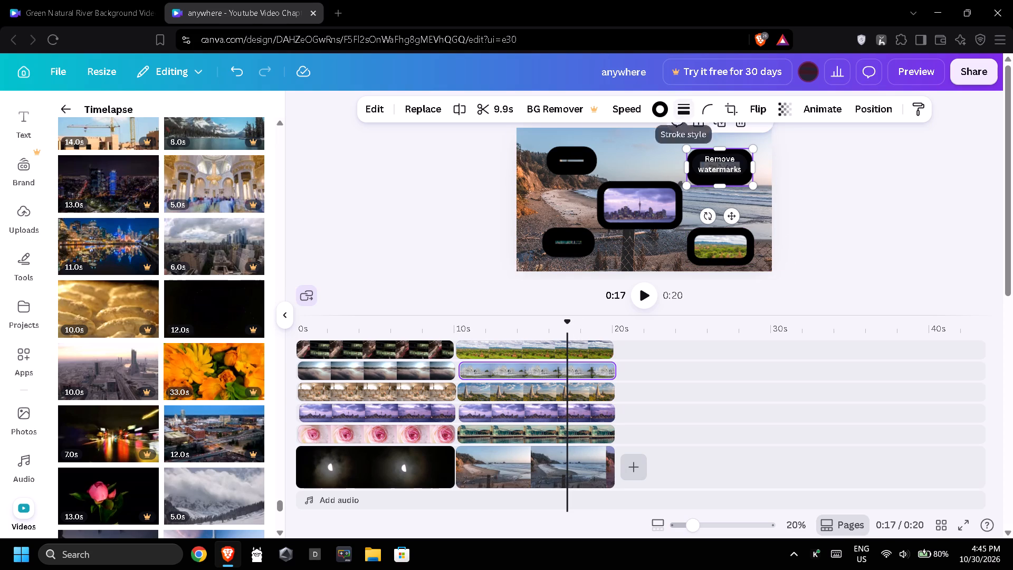
click(673, 199)
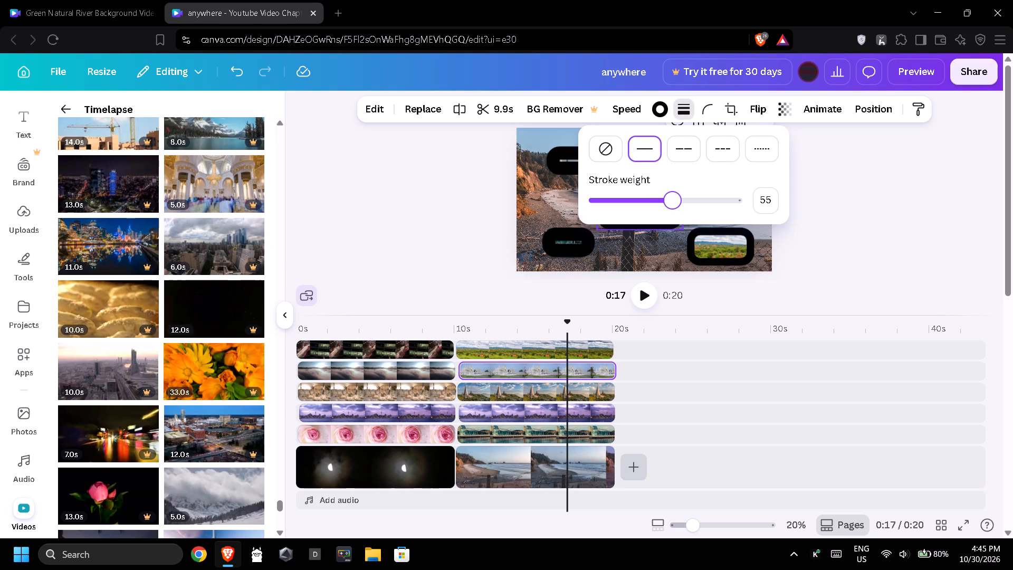
Reduce the border stroke weight of the second segment's lower-left overlay in the video frame to roughly half.
click(580, 251)
click(685, 103)
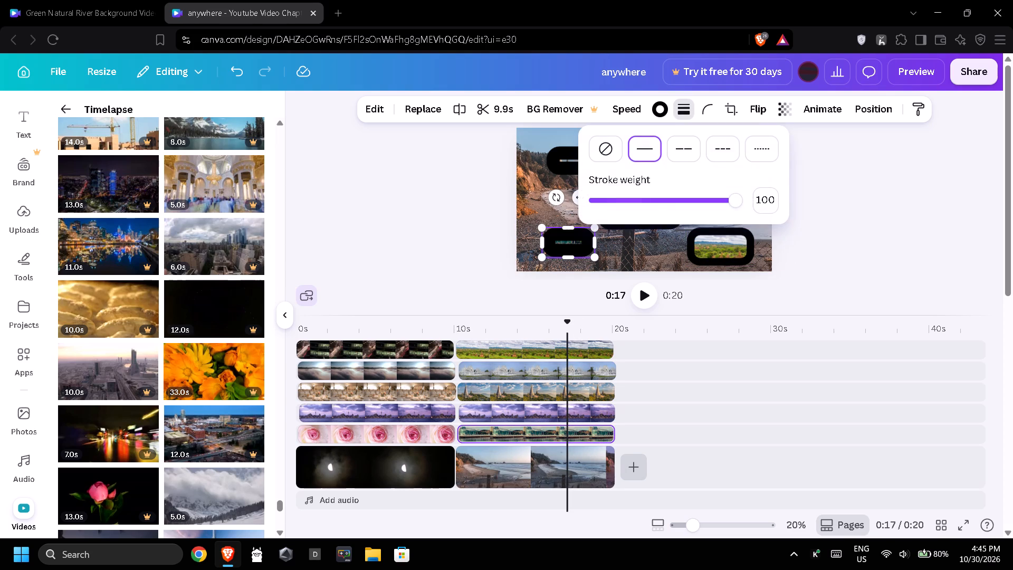
click(667, 201)
click(649, 252)
Reduce the border stroke weight of the second segment's upper-left overlay in the video frame to roughly half.
click(572, 157)
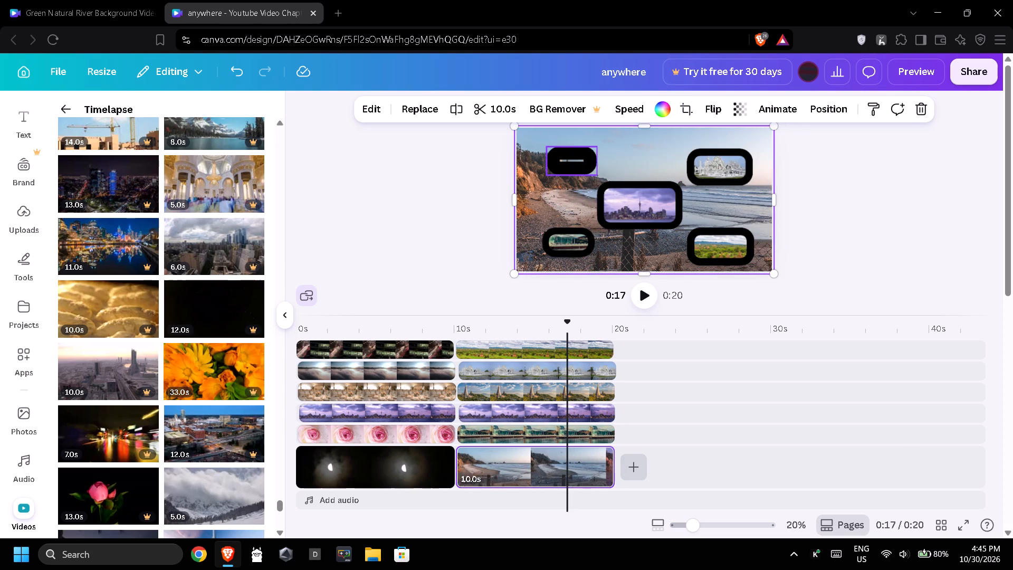
click(680, 110)
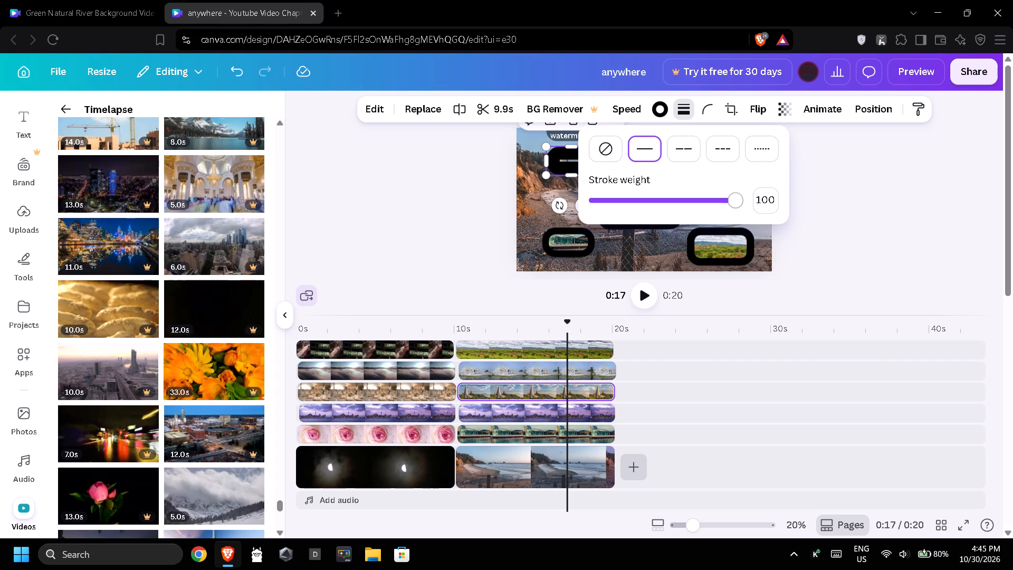
click(662, 203)
click(653, 240)
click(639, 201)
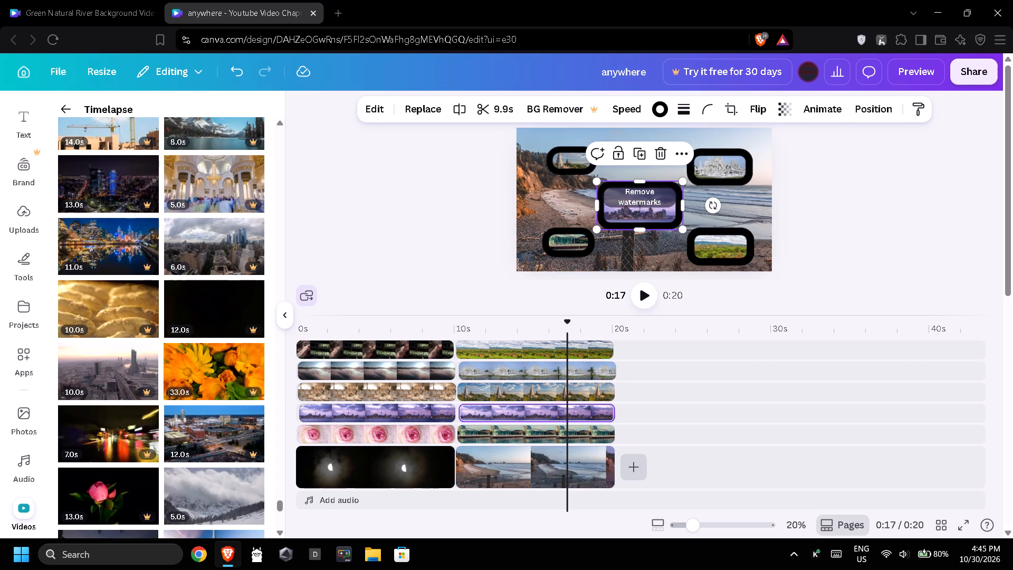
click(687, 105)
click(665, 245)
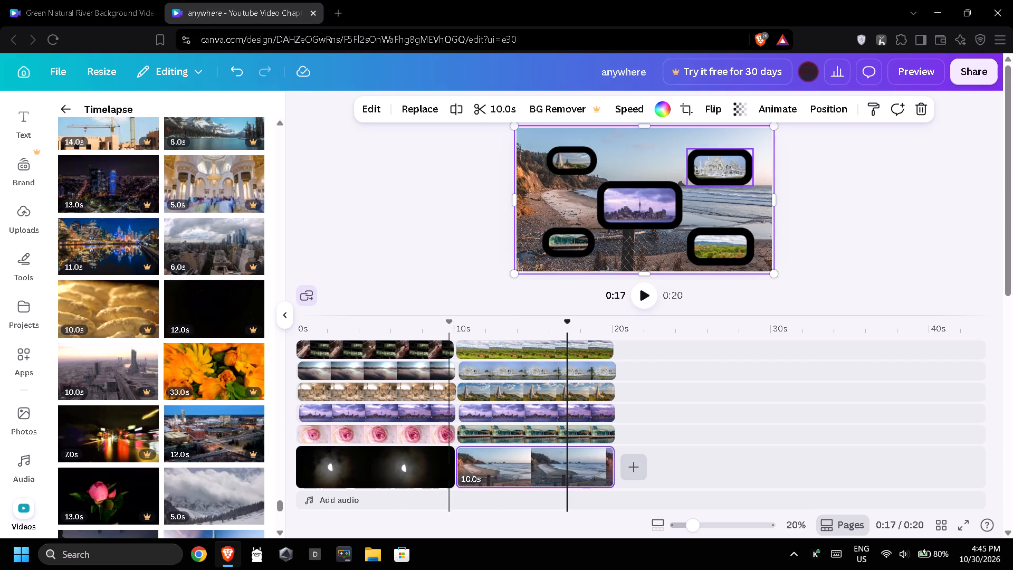
Set the border stroke weight of the first segment's central purple skyline overlay to 50.
click(397, 418)
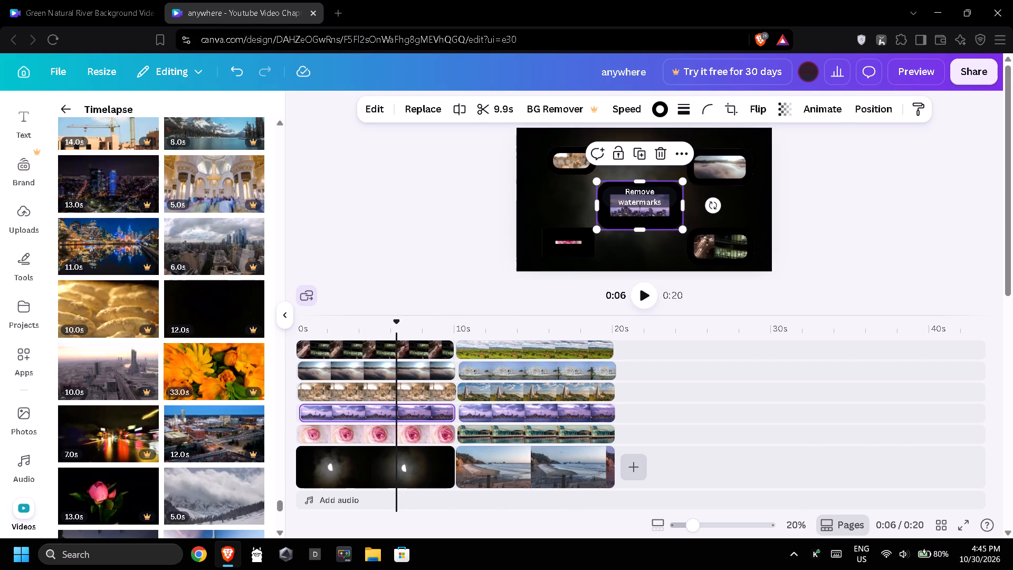
click(684, 117)
click(666, 205)
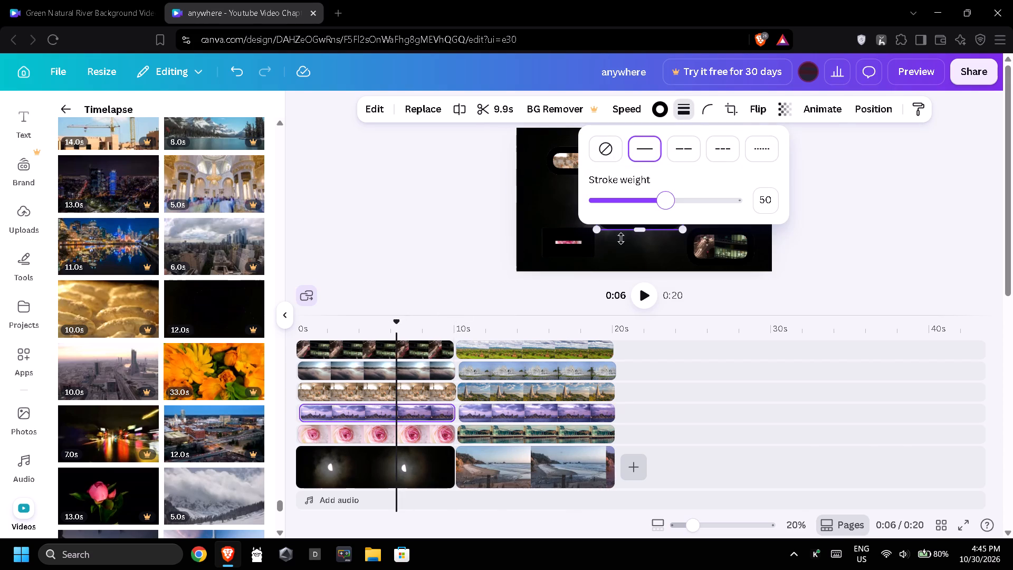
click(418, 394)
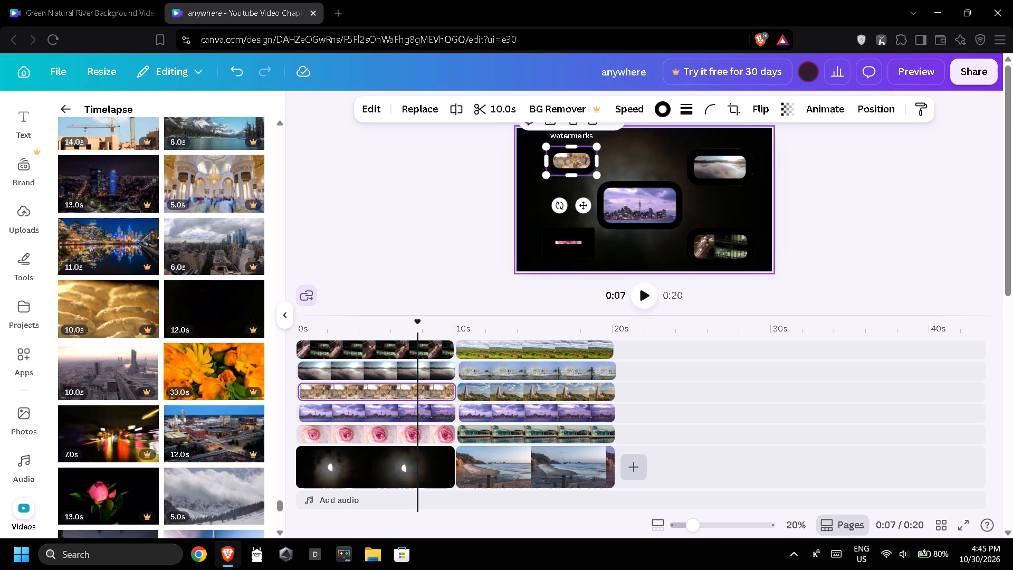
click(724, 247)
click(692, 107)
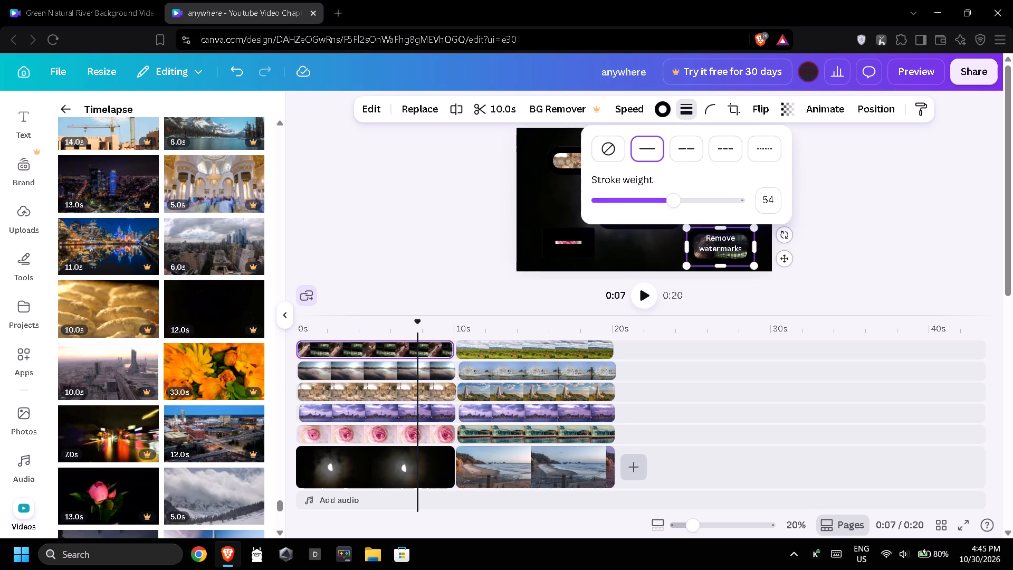
Reduce the border stroke weight of the first segment's pink rose overlay to roughly half.
click(561, 245)
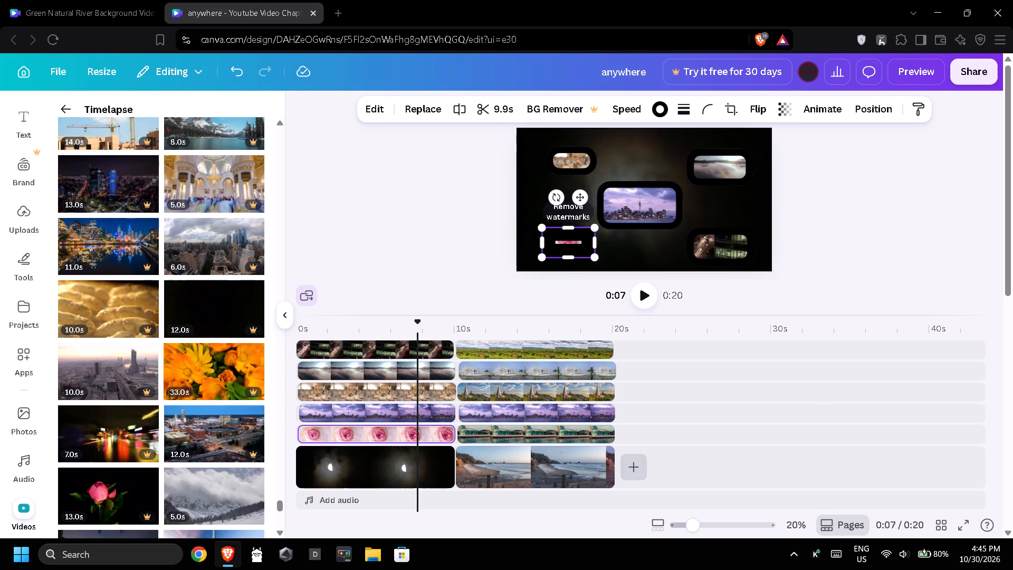
click(682, 115)
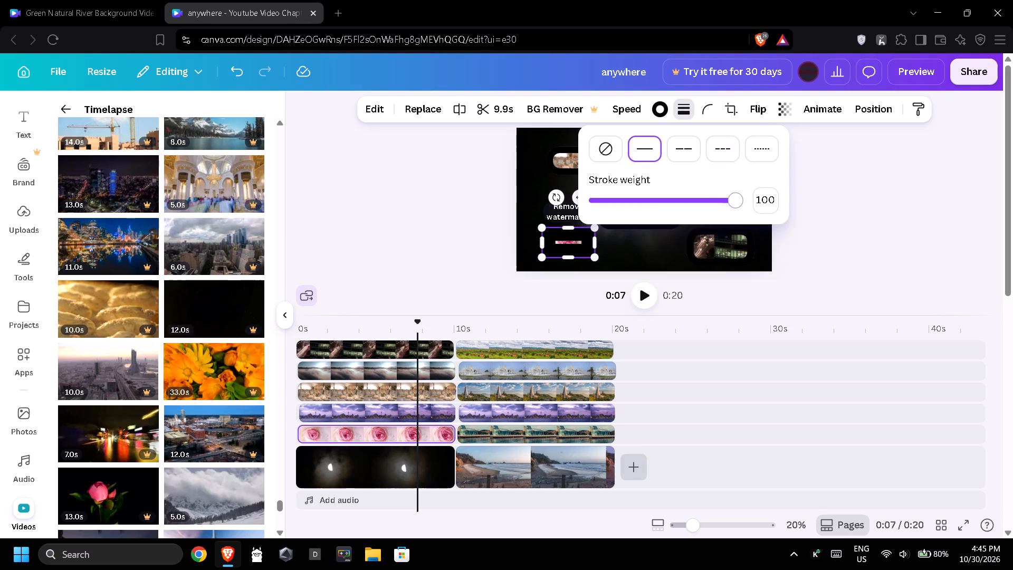
click(663, 202)
click(856, 224)
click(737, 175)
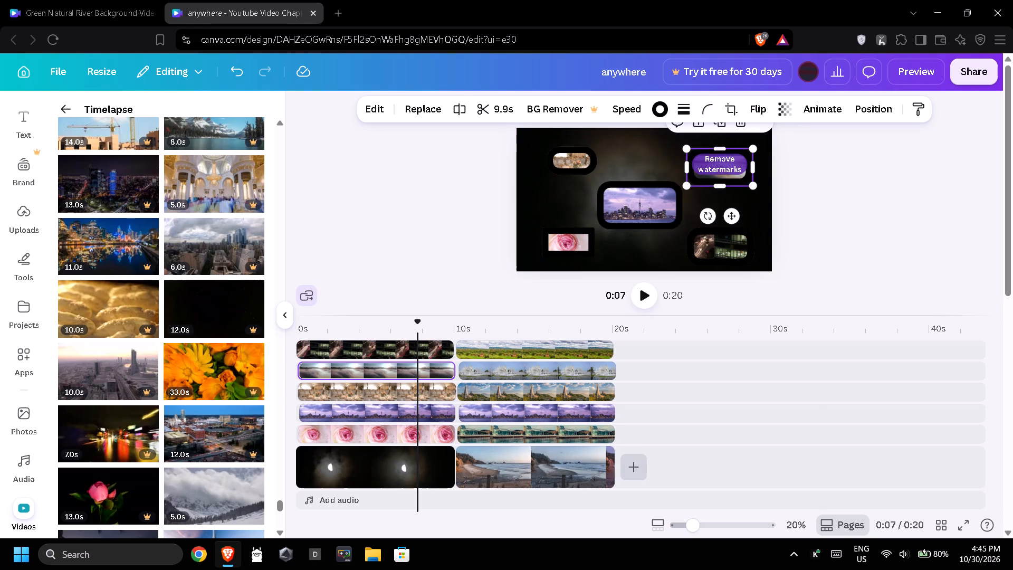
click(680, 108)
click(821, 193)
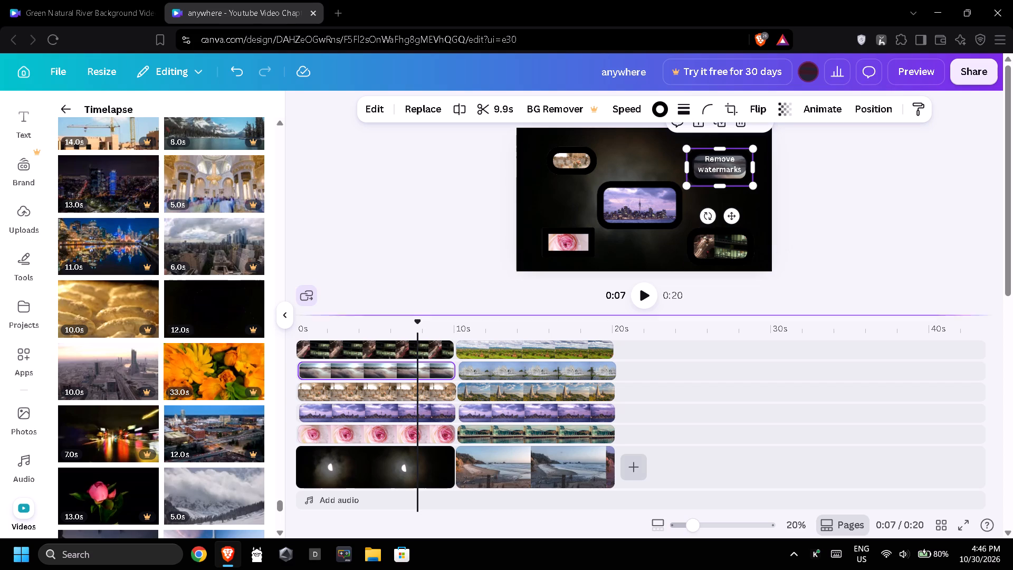
Replace the first segment's upper-left overlay with the 22-second dusk hills timelapse clip.
scroll(215, 405, down, 4)
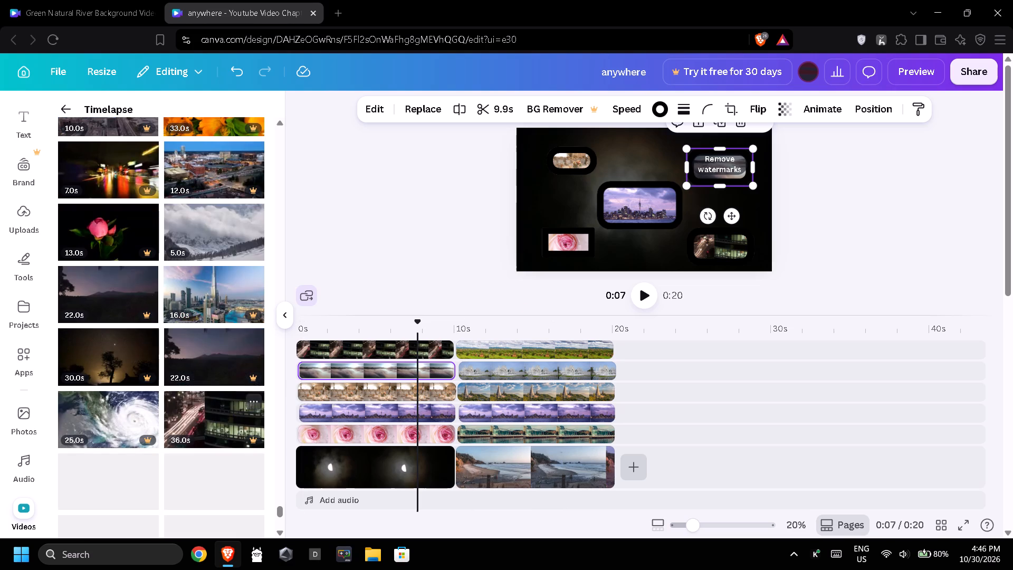
drag(202, 362, 386, 387)
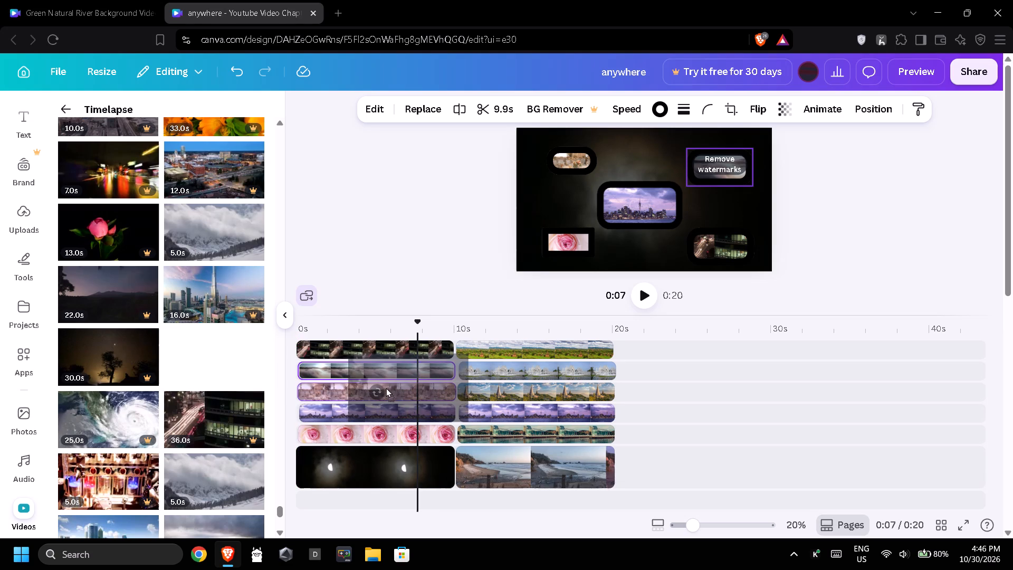
drag(386, 387, 381, 388)
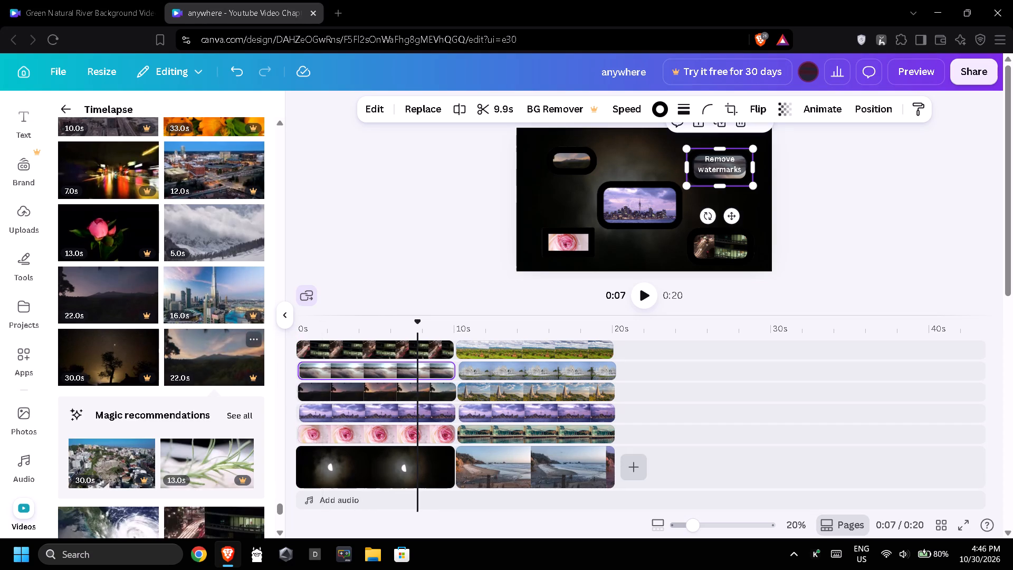
Replace the first segment's night traffic overlay with the 30-second night sky clip with a silhouetted tree.
drag(82, 365, 126, 365)
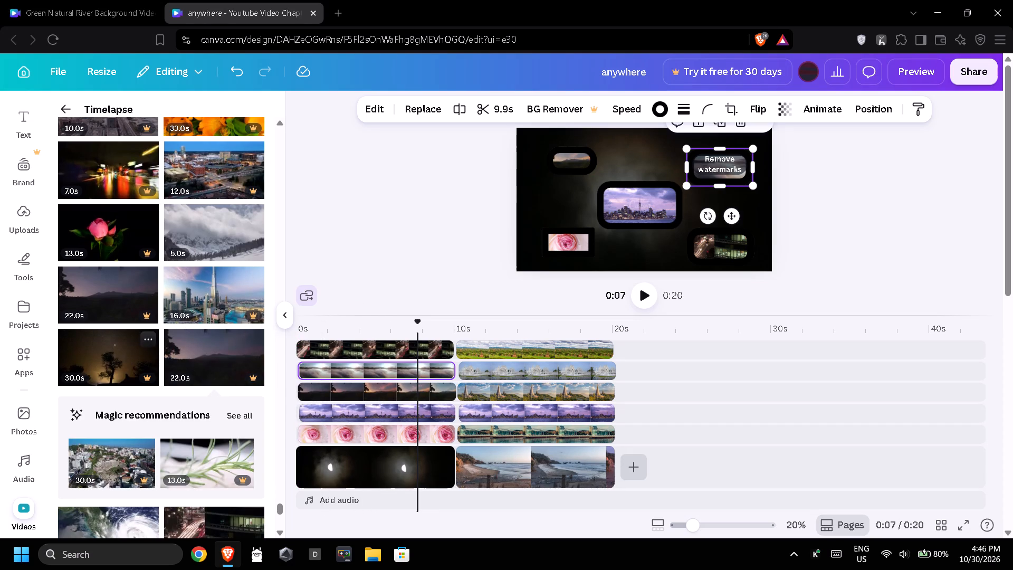
drag(126, 365, 374, 348)
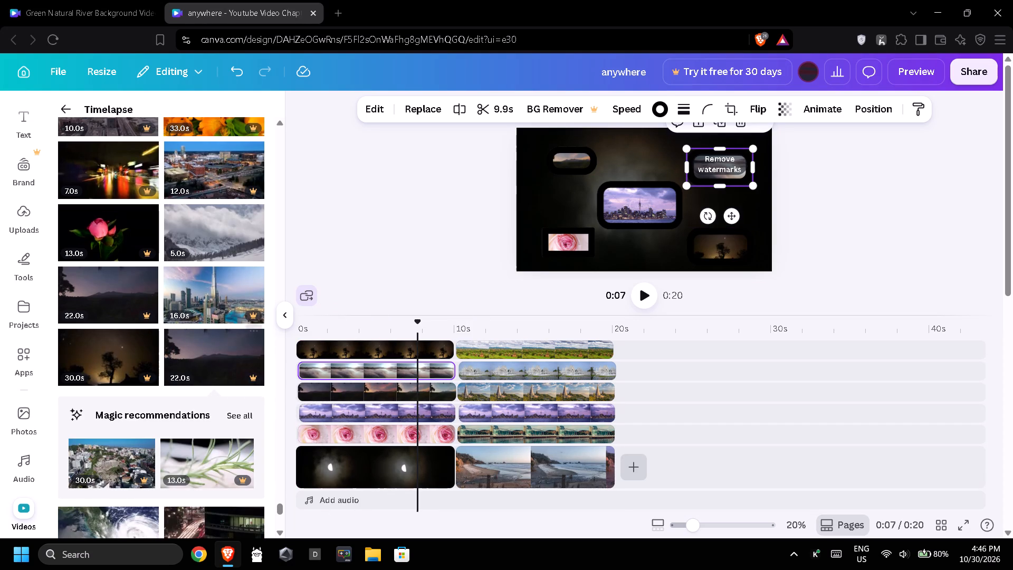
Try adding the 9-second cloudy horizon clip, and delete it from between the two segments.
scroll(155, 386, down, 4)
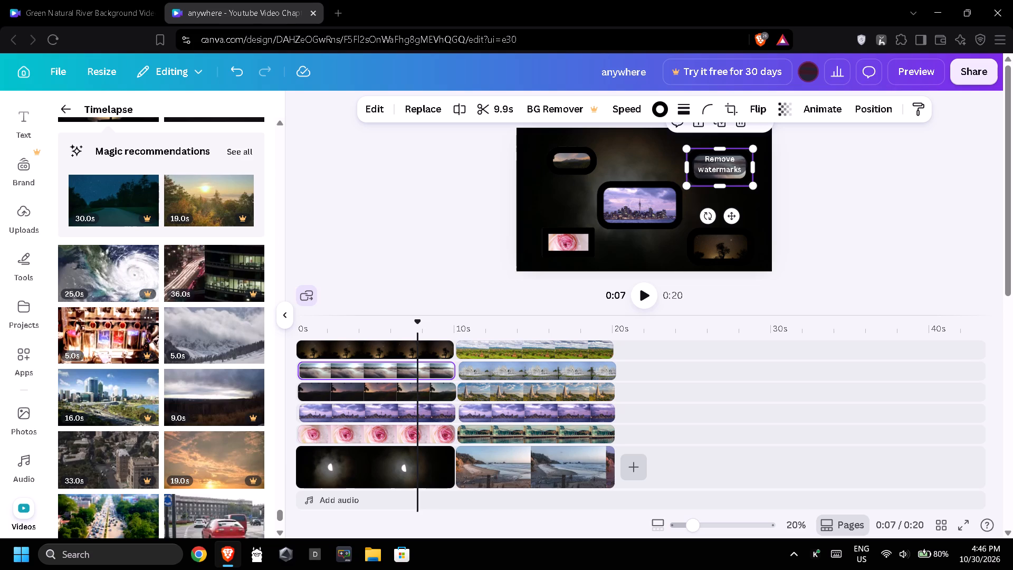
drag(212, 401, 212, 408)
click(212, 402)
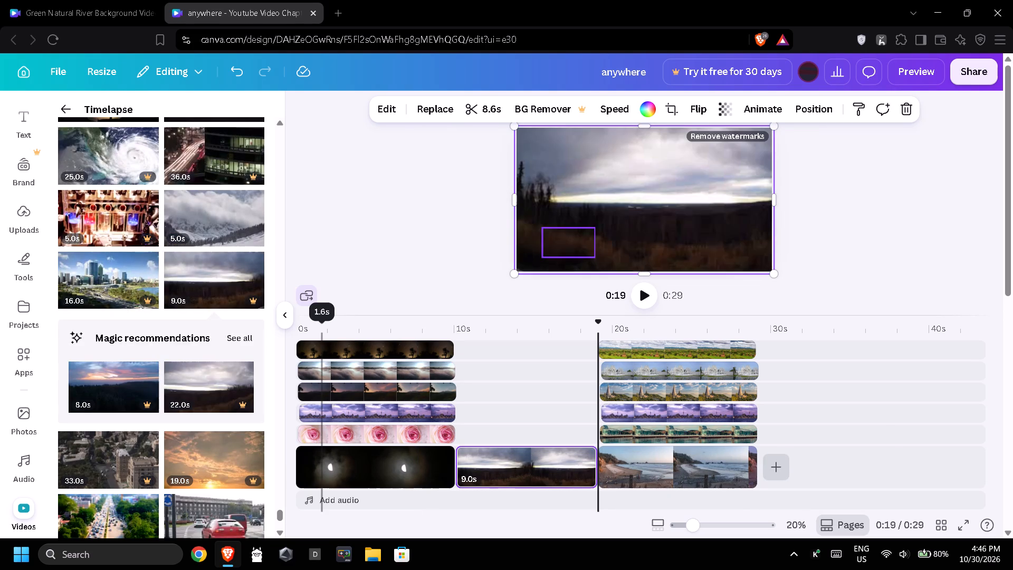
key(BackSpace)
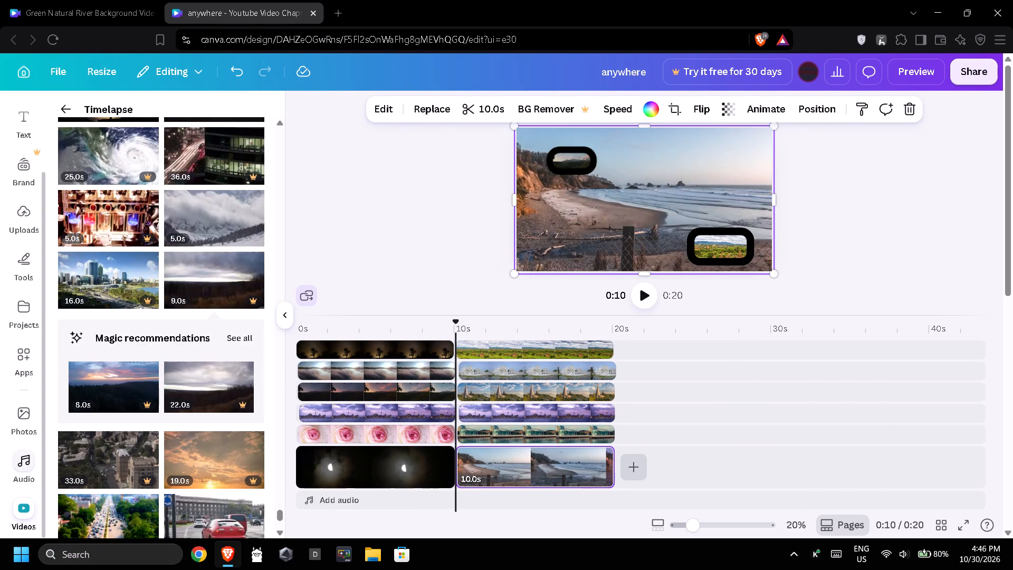
Replace the first segment's pink rose overlay with the 33-second dark aerial city clip.
drag(95, 465, 163, 452)
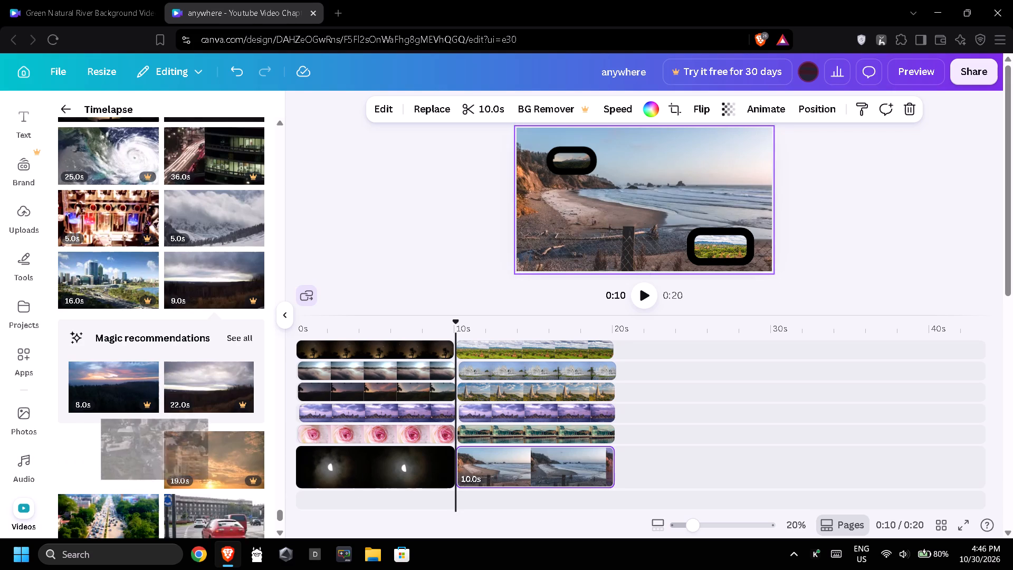
drag(163, 452, 377, 438)
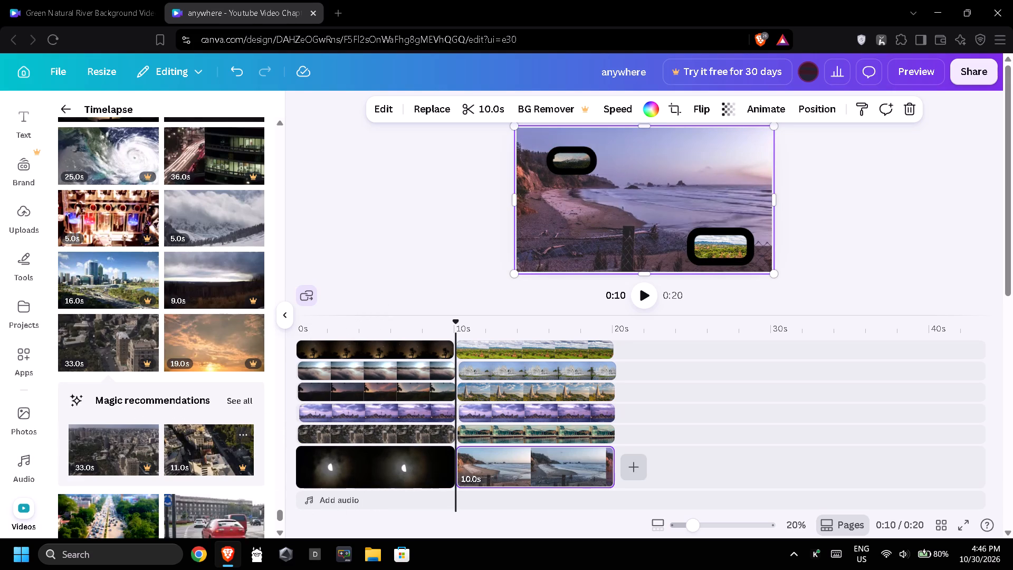
Replace the first segment's dark moon background with the recommended 11-second aerial city clip.
drag(200, 462, 373, 473)
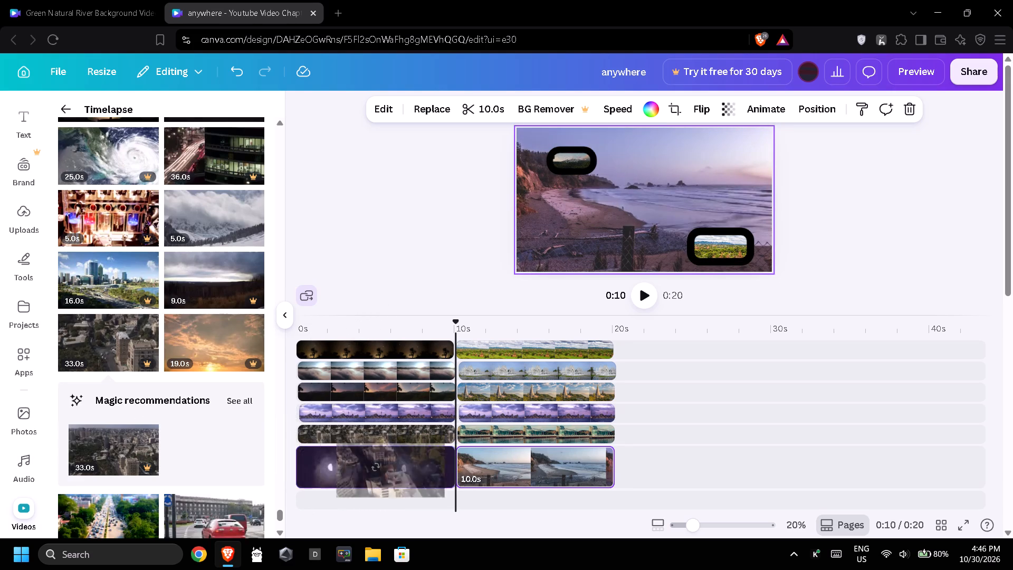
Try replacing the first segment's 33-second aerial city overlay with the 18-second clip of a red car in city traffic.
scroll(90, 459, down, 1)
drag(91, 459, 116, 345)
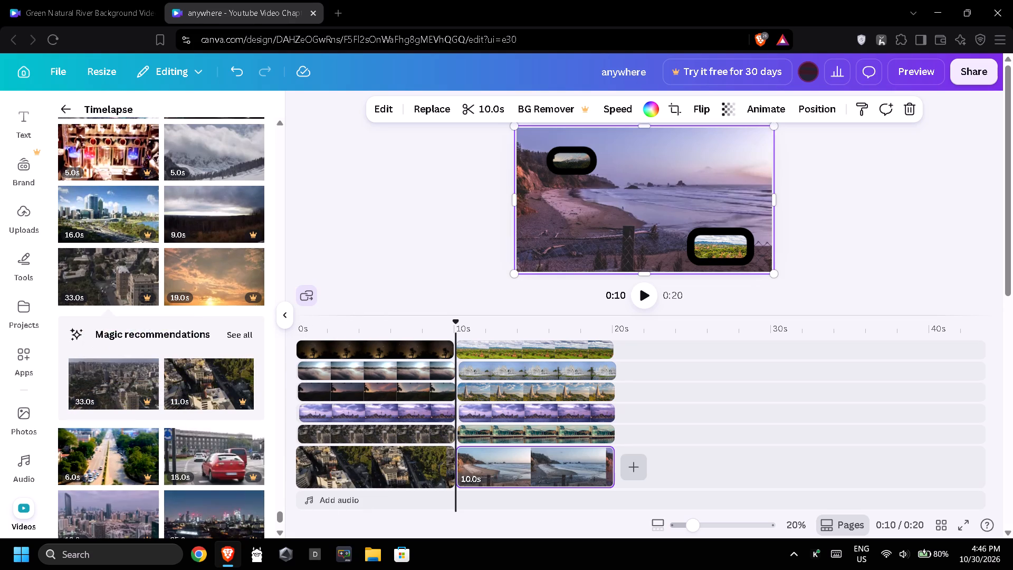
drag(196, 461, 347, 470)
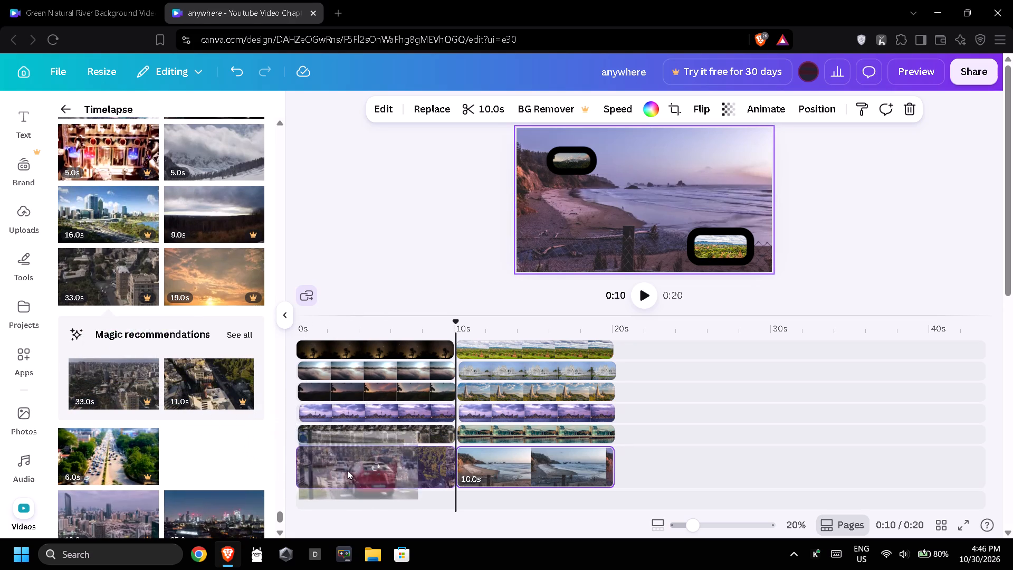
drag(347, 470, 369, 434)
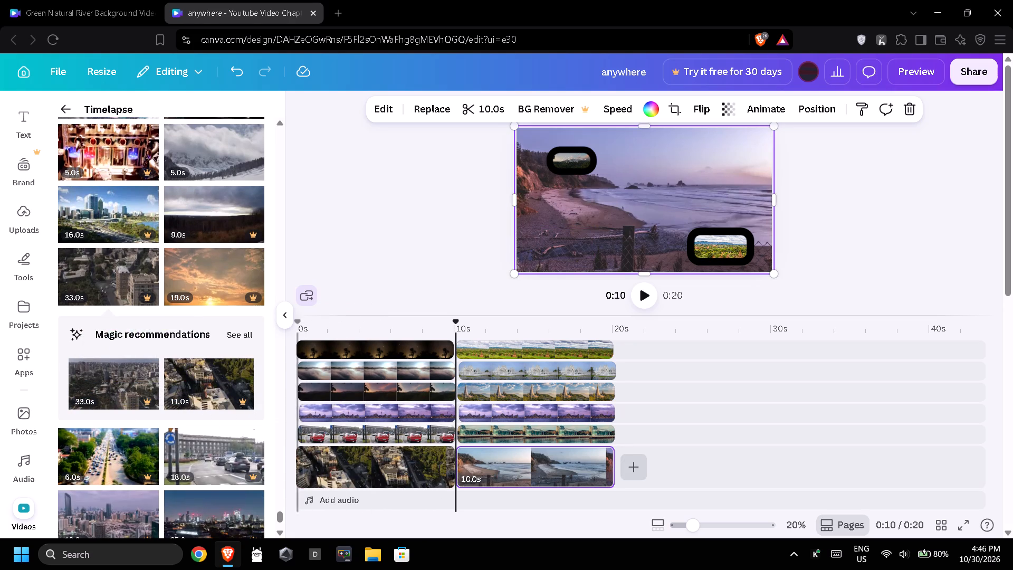
Replace the first segment's lowest overlay, the red car clip, with the 25-second city skyline clip at dusk.
scroll(199, 454, down, 2)
drag(223, 395, 224, 395)
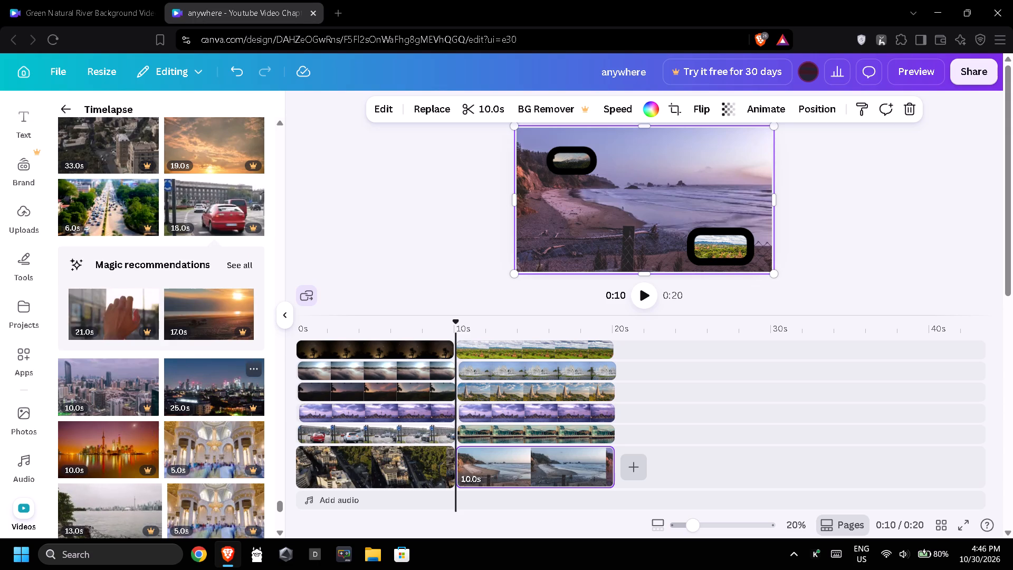
drag(224, 395, 382, 437)
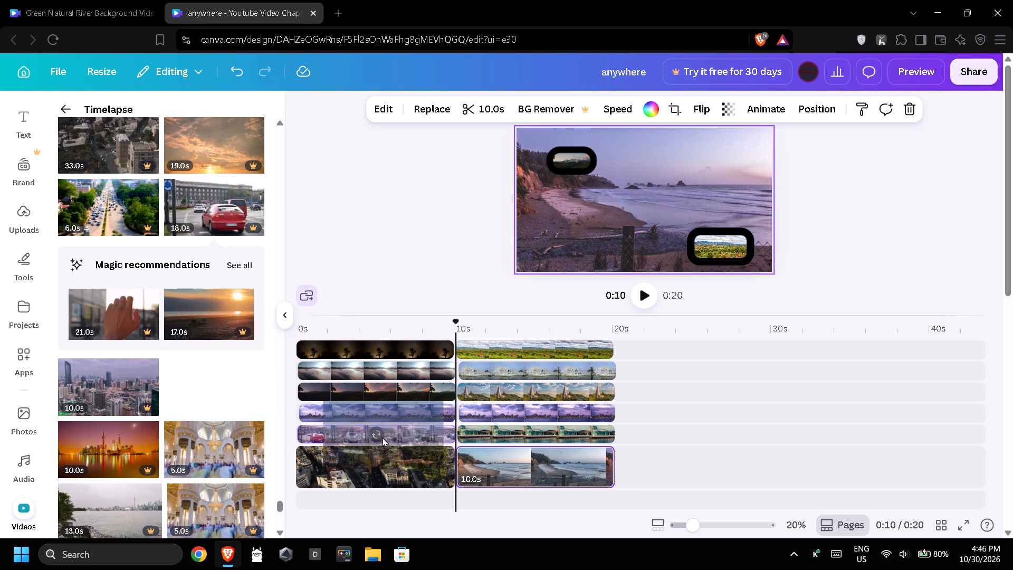
drag(382, 437, 380, 436)
click(380, 436)
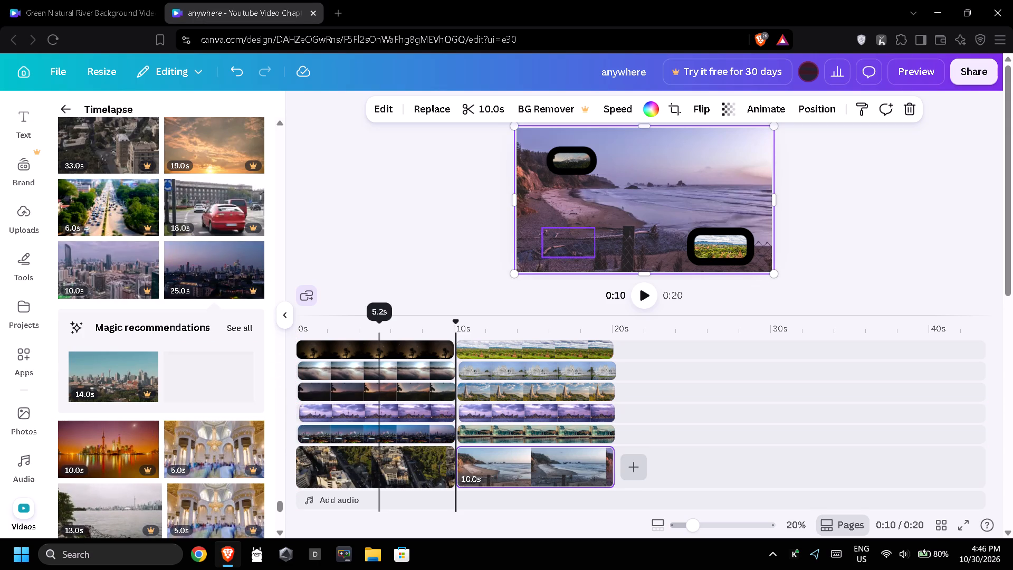
Replace the first segment's purple city skyline overlay with the 15-second clip of a street with traditional Chinese buildings.
scroll(211, 455, down, 3)
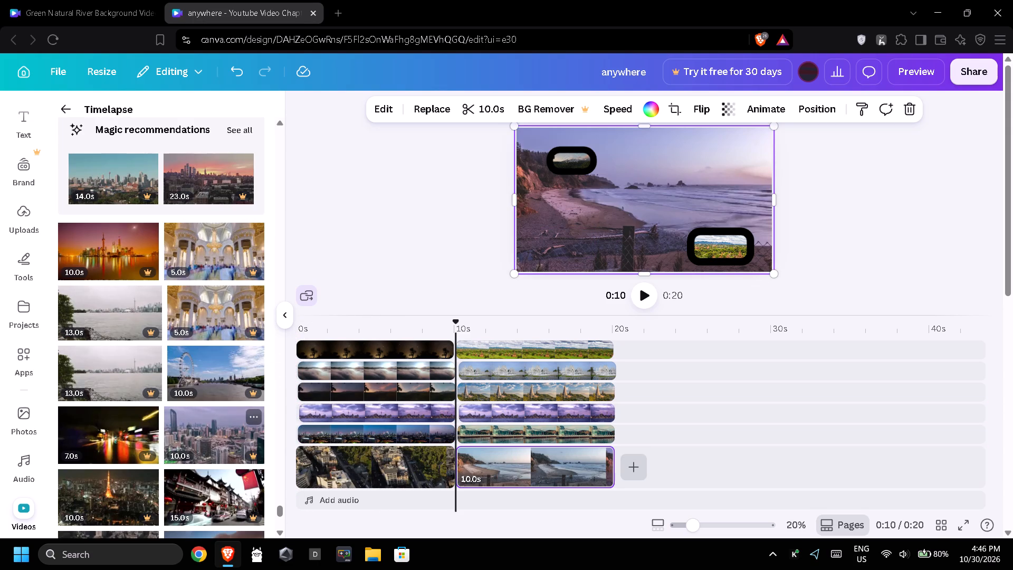
drag(196, 496, 348, 419)
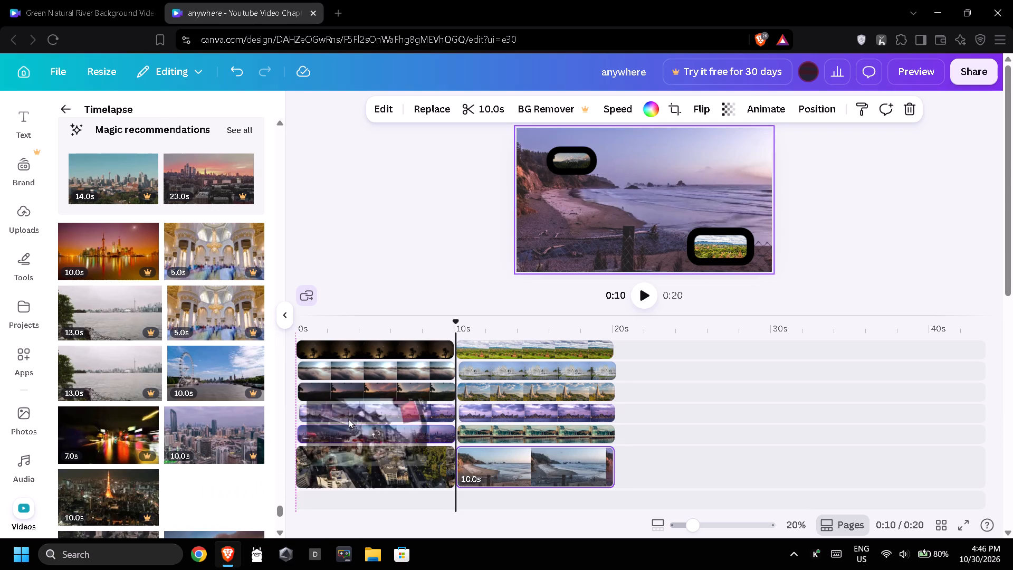
drag(348, 419, 374, 411)
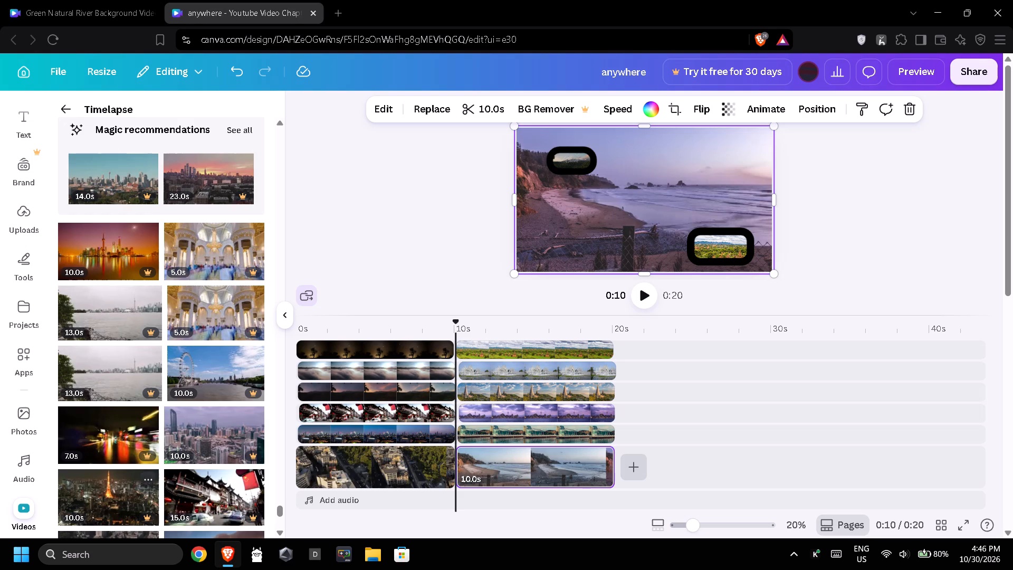
Replace the first segment's dark sunset landscape overlay with the 29-second clip of a river bend in a canyon.
scroll(96, 473, down, 4)
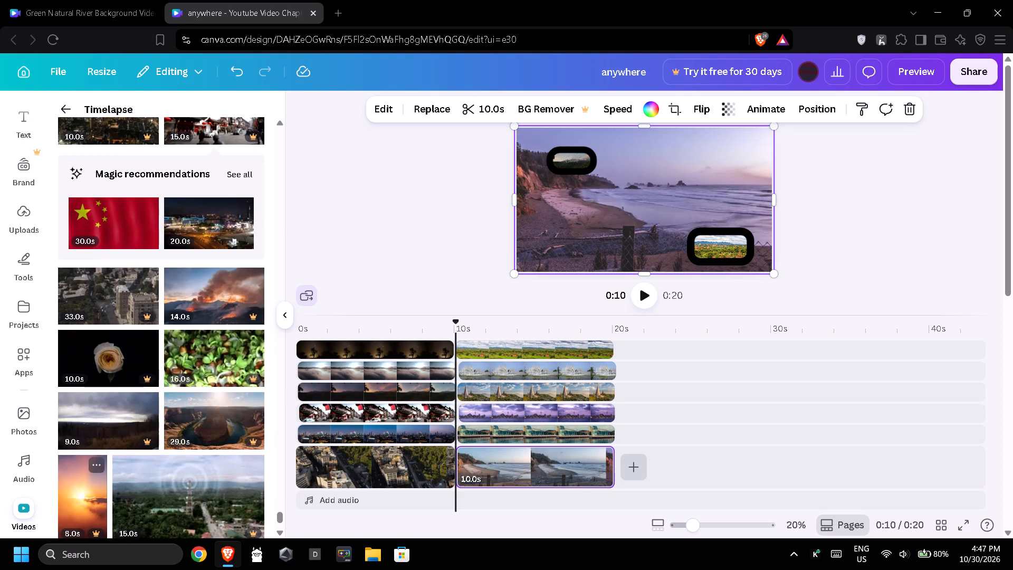
drag(199, 435, 362, 397)
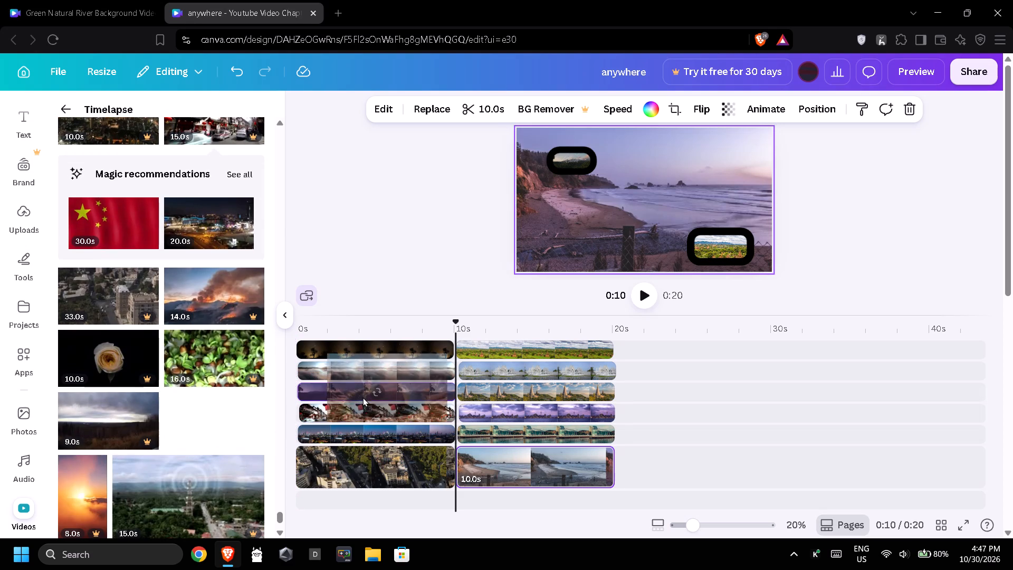
drag(362, 397, 374, 394)
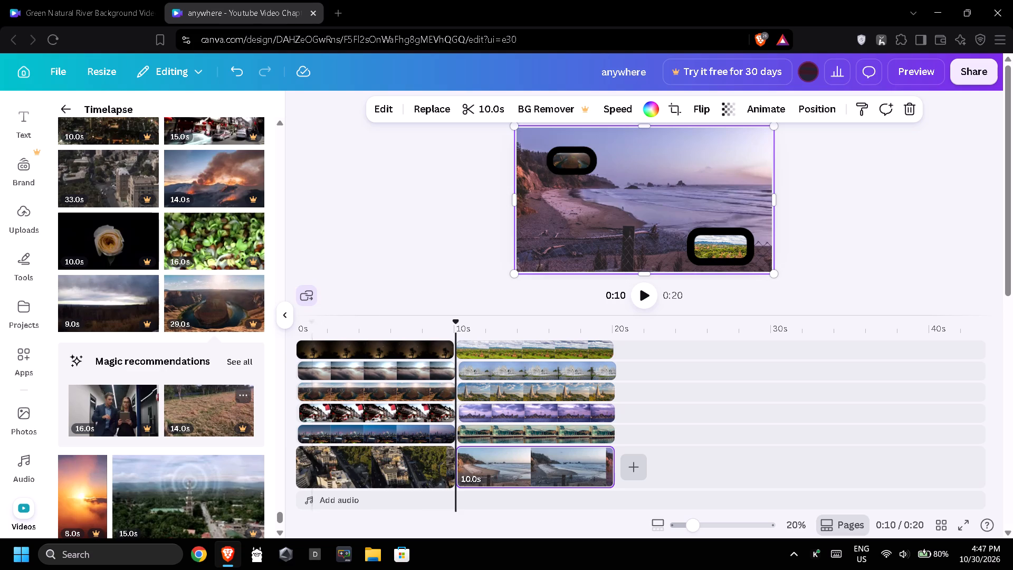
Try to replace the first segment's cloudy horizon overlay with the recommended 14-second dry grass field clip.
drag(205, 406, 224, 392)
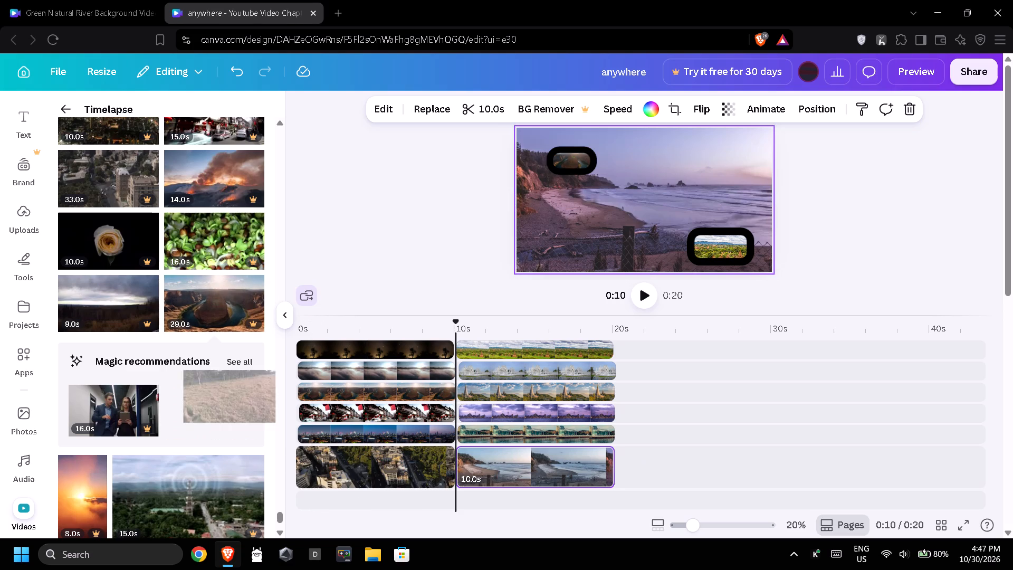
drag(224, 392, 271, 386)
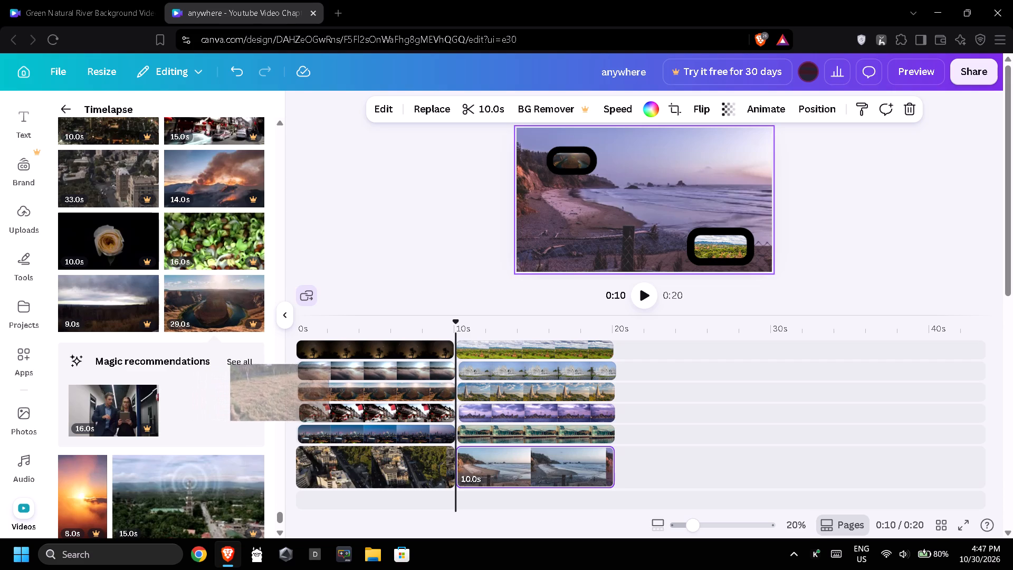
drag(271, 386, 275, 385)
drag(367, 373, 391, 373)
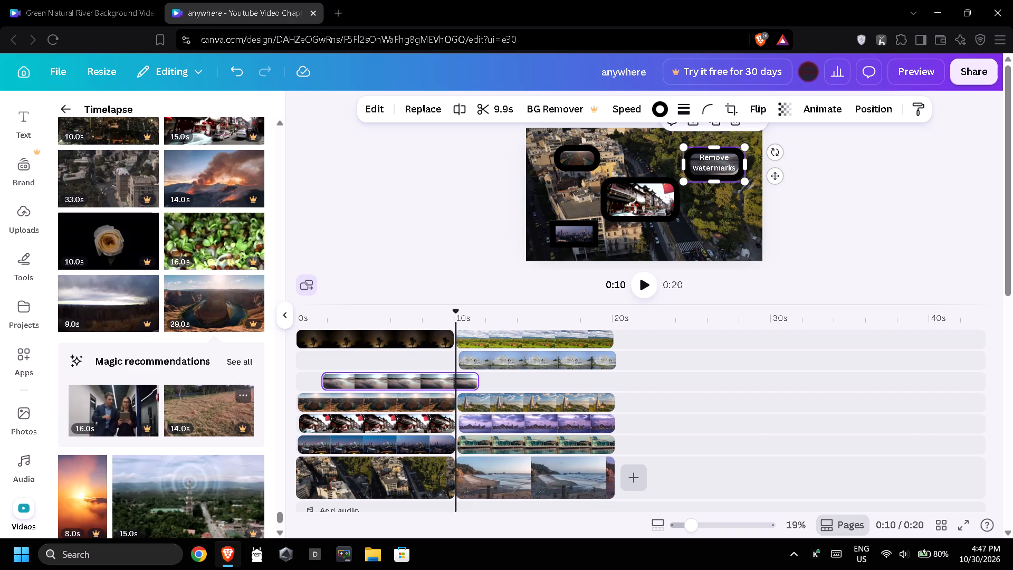
Replace the second segment's pale blue sky overlay with the recommended 14-second dry grass field clip.
drag(209, 406, 554, 365)
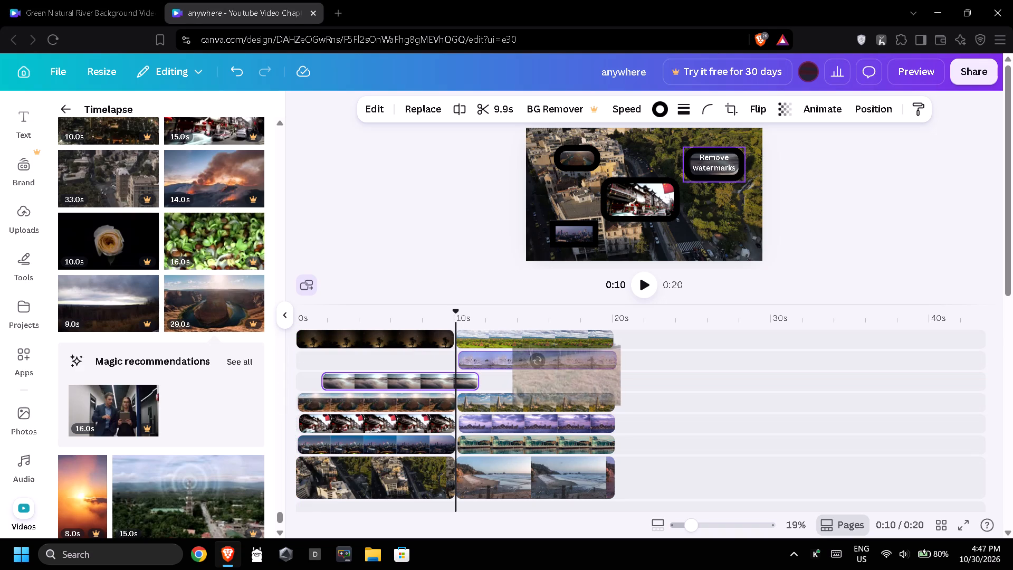
Realign the cloudy horizon overlay with the first segment and the dry grass field overlay with the second segment on one shared layer.
drag(553, 367, 699, 358)
drag(403, 373, 393, 374)
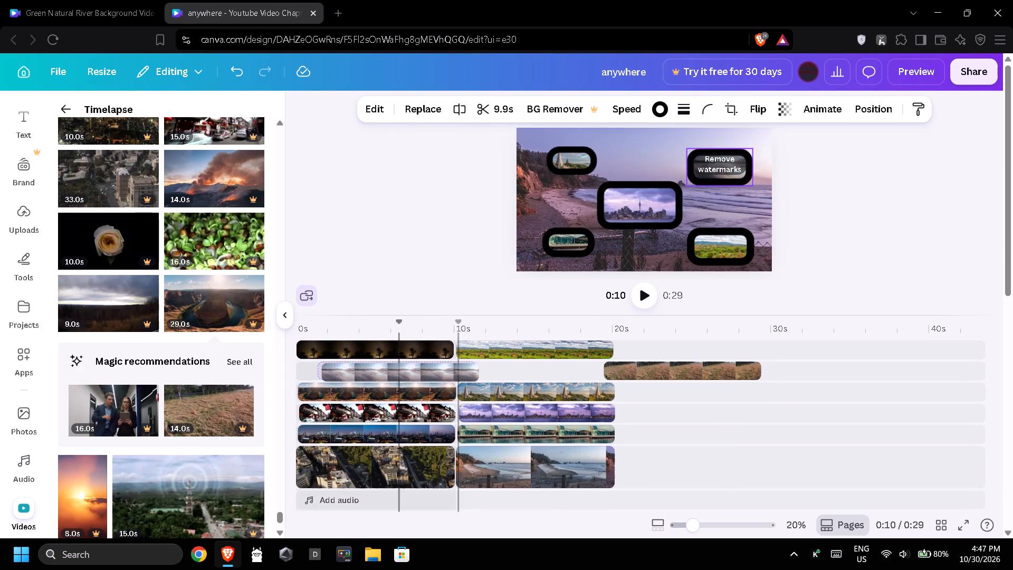
drag(393, 374, 377, 374)
drag(719, 376, 593, 373)
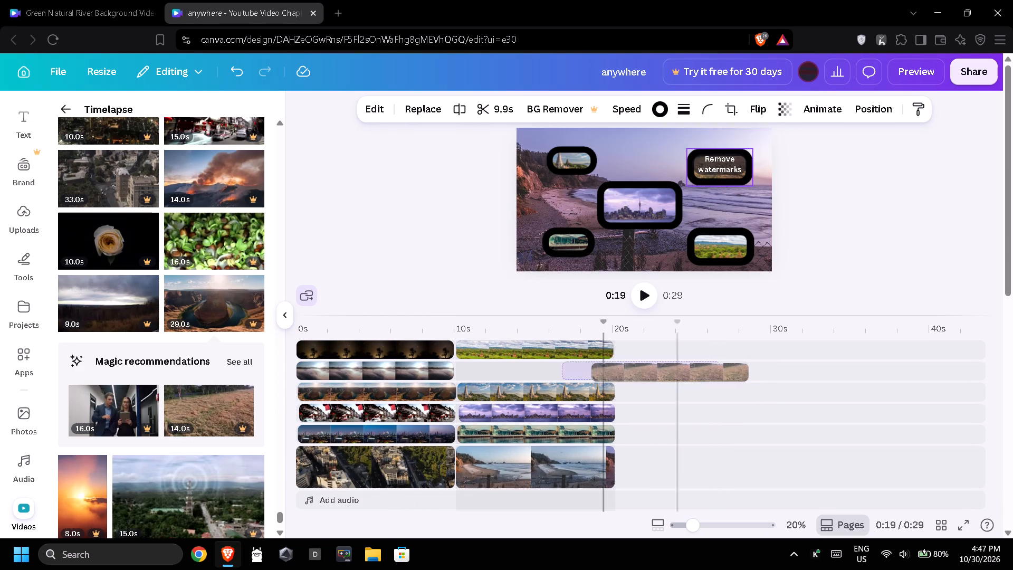
drag(593, 373, 578, 372)
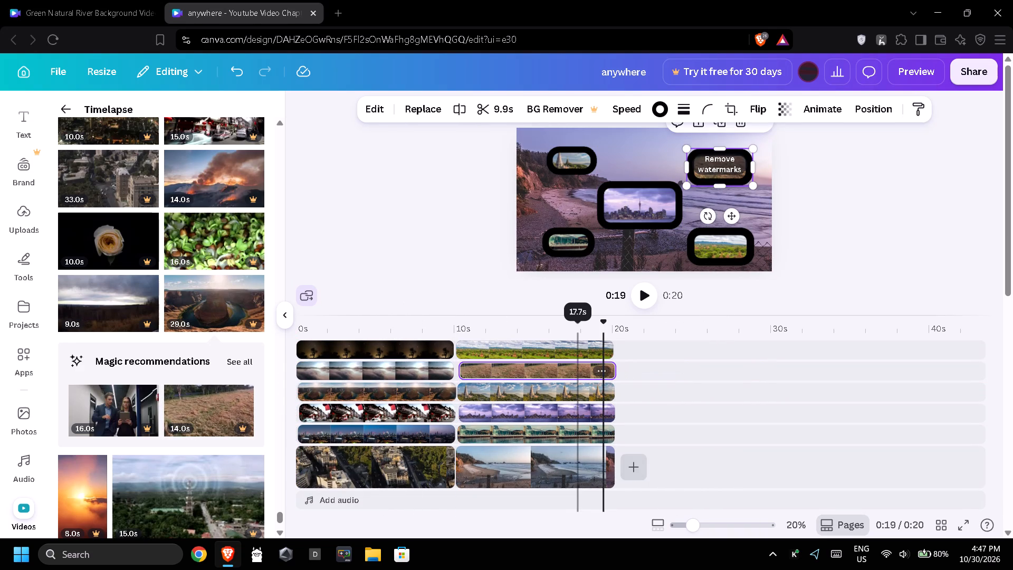
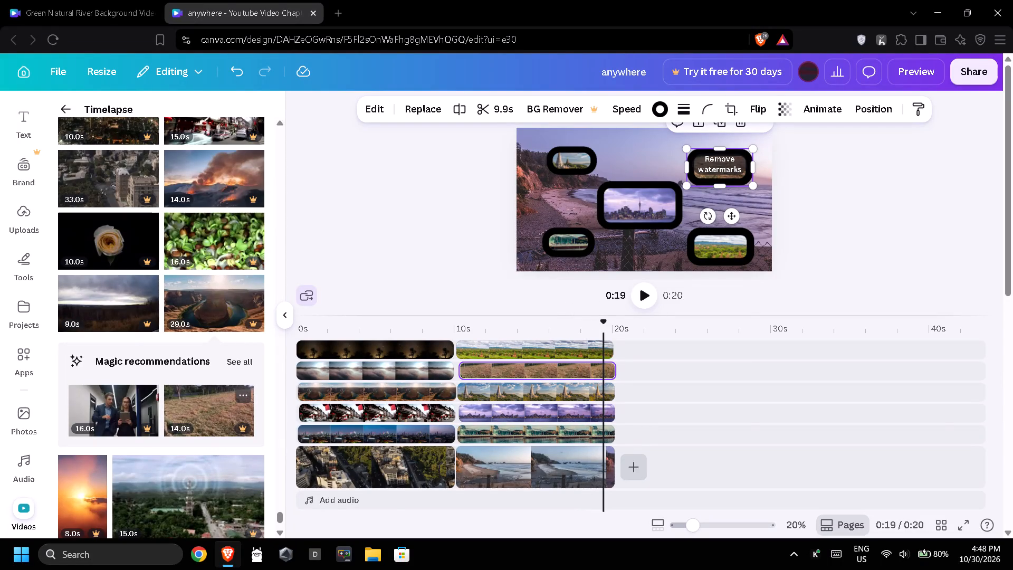
Replace the second segment's coastal beach background with the recommended 14-second dry grass field clip.
drag(185, 421, 528, 466)
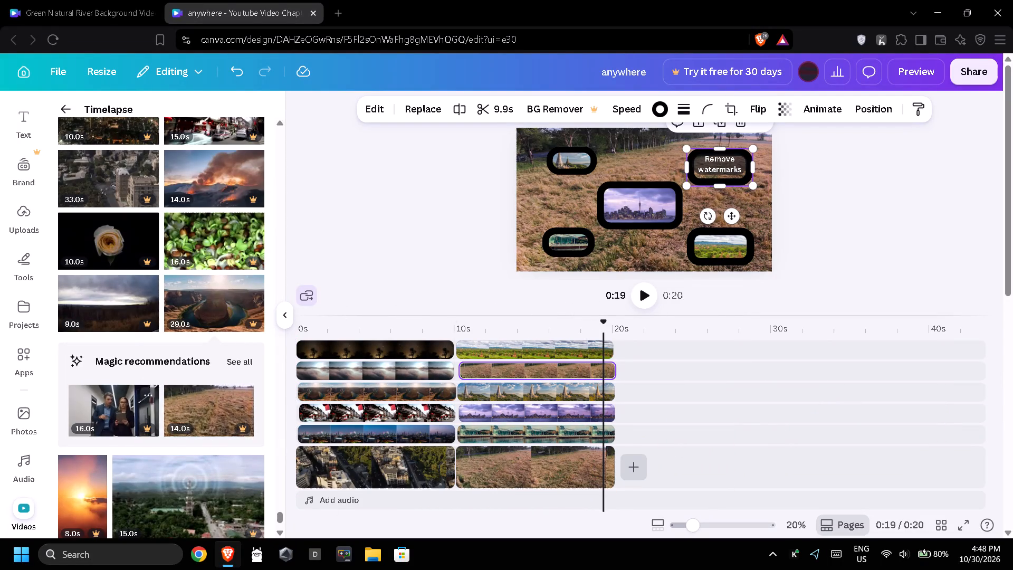
Replace the second segment's waterfront building overlay with the recommended 16-second clip of two people in business attire.
drag(111, 422, 524, 436)
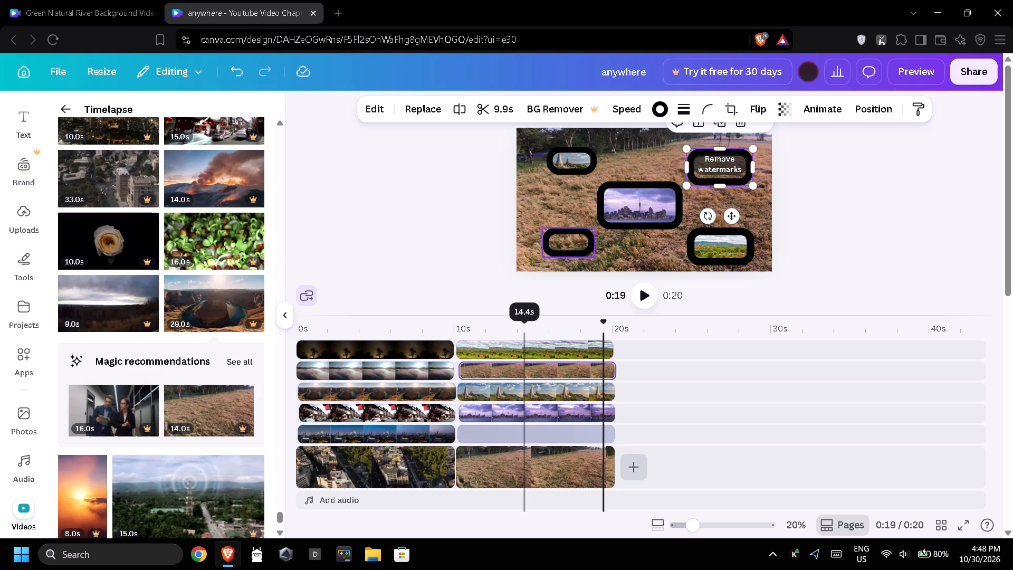
Replace the second segment's temple overlay with the 15-second clip of a signal tower above a green town.
scroll(146, 410, down, 2)
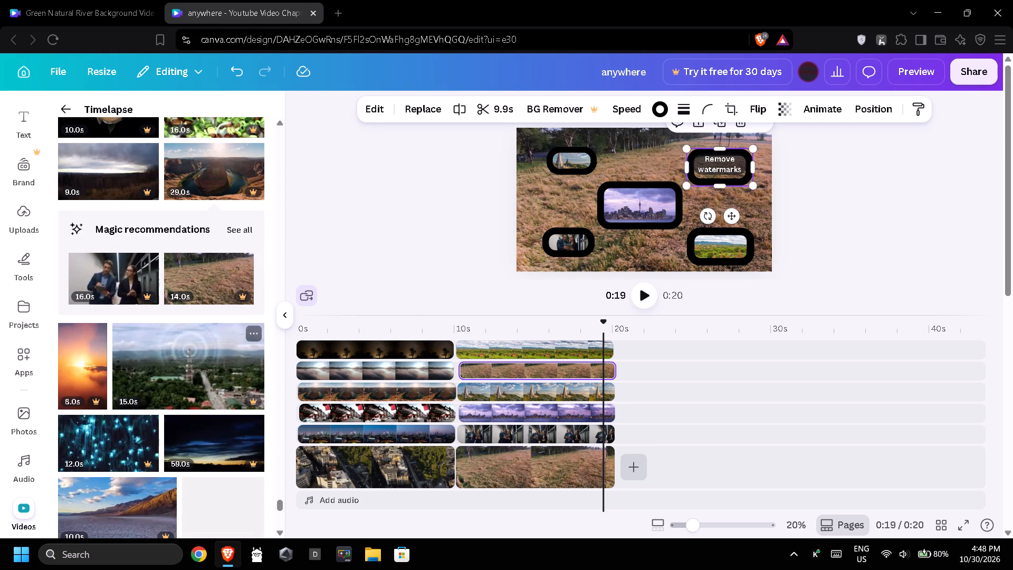
drag(186, 384, 493, 390)
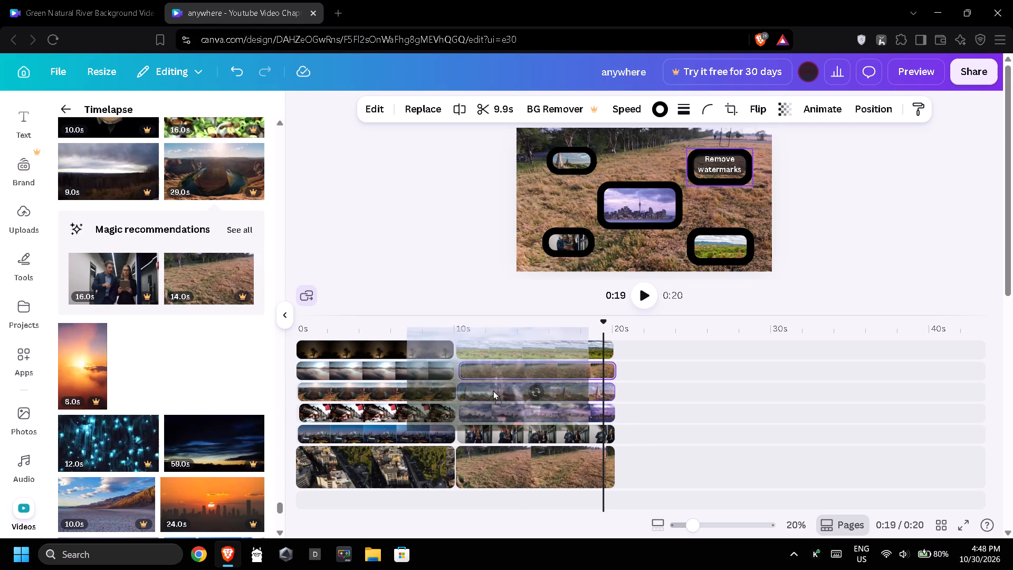
drag(493, 390, 520, 394)
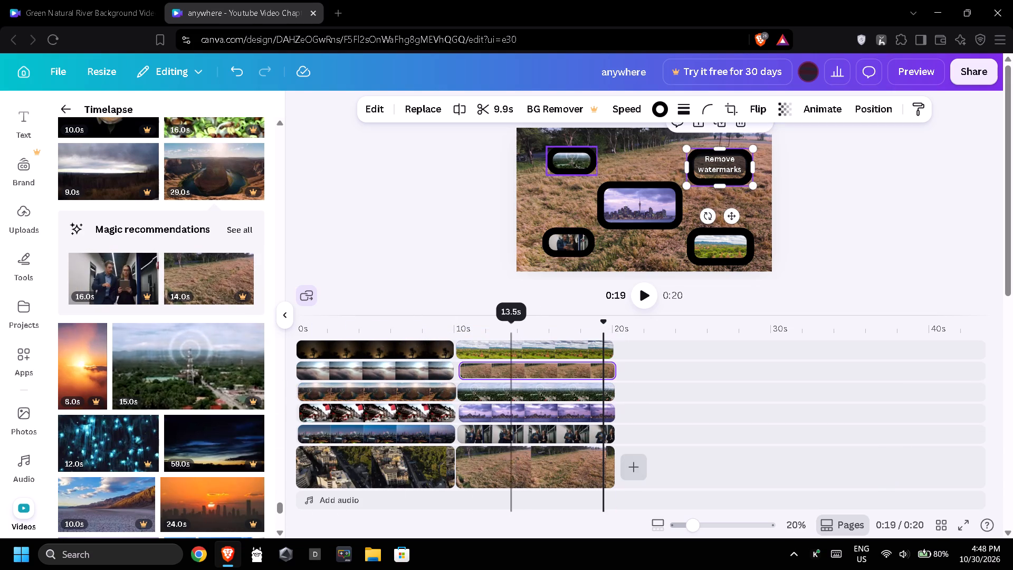
Replace the second segment's dry grass field overlay with the recommended 22-second signal tower clip.
drag(118, 383, 539, 375)
Replace the second segment's green field overlay with the 24-second orange sunset city skyline clip.
scroll(181, 444, down, 1)
drag(196, 453, 519, 354)
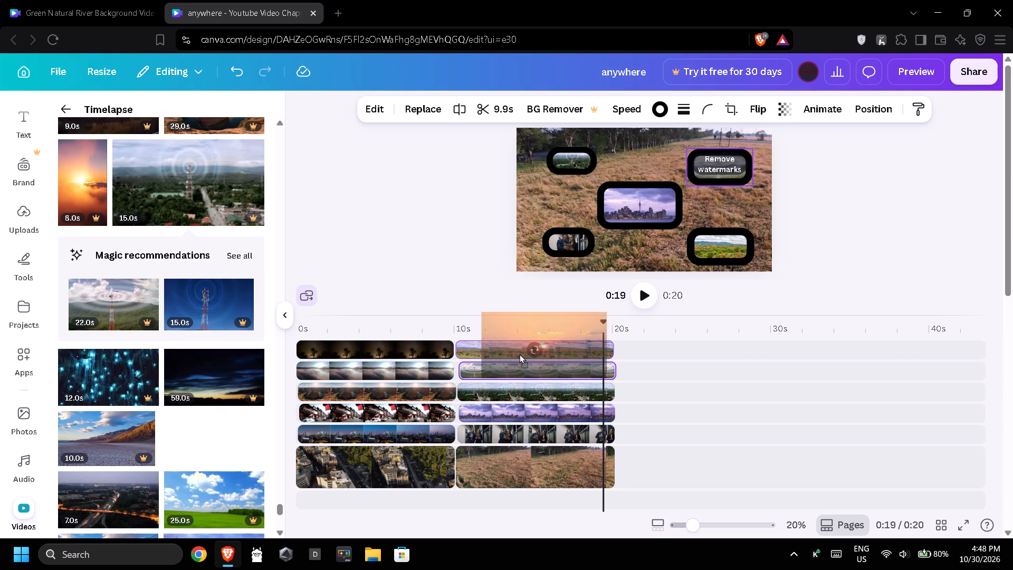
drag(519, 354, 531, 350)
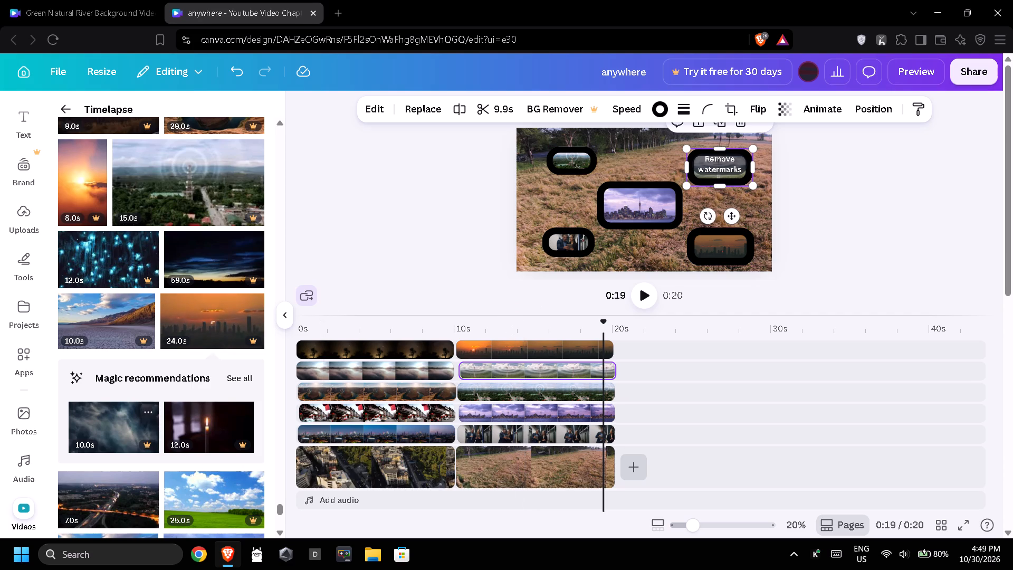
Add the 10-second purple-toned city skyline clip after the dry grass field as the third segment's background.
scroll(149, 456, down, 3)
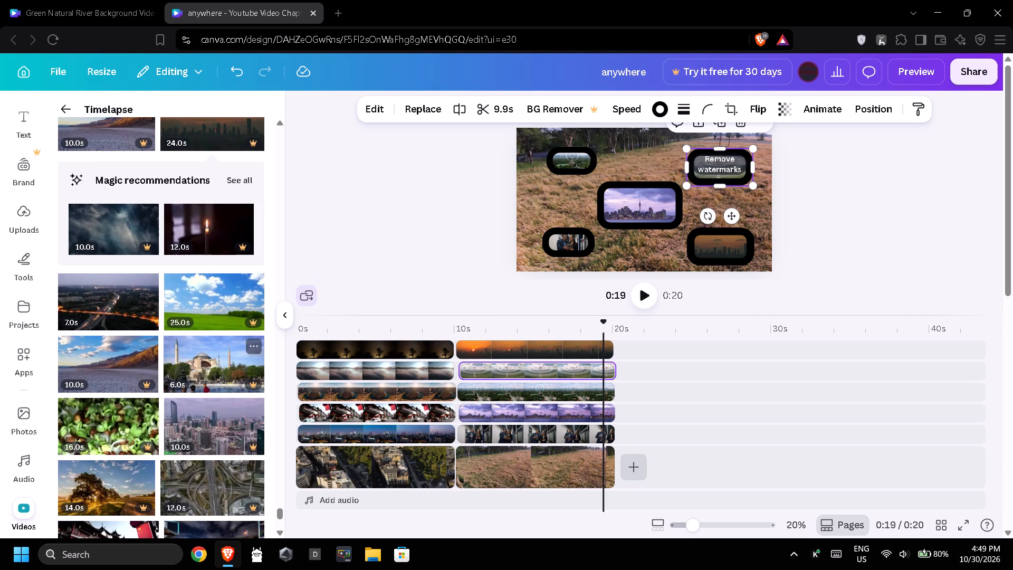
drag(202, 419, 647, 454)
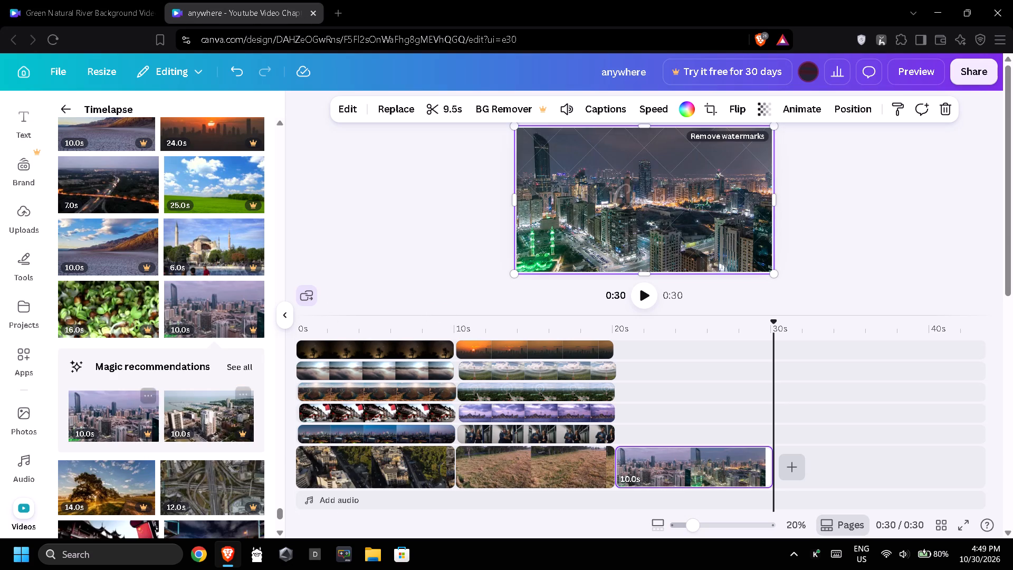
Add the recommended 10-second city skyline clip over the third segment, on the same layer as the purple skyline overlay.
drag(129, 414, 673, 422)
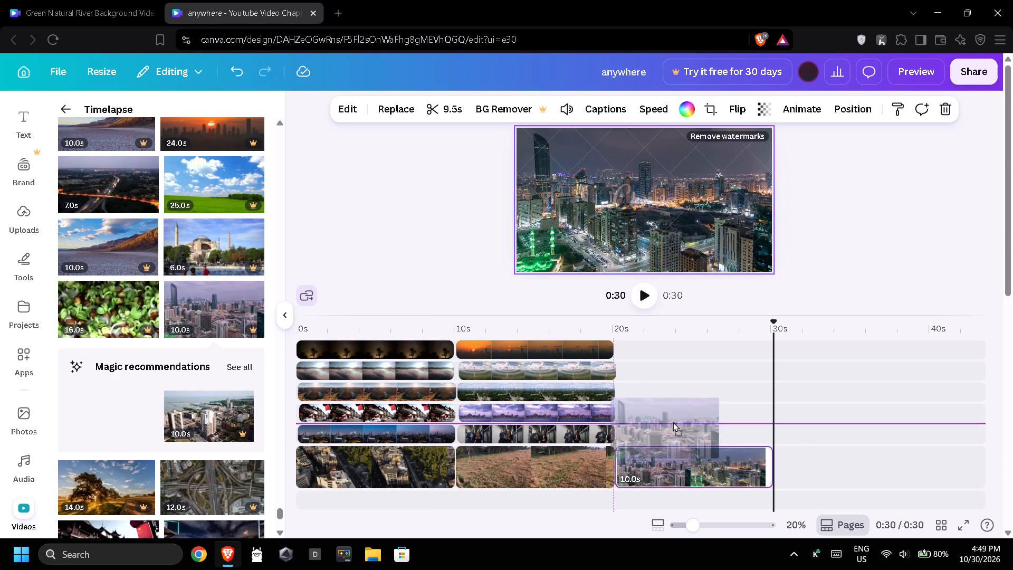
drag(673, 422, 680, 424)
drag(680, 424, 670, 431)
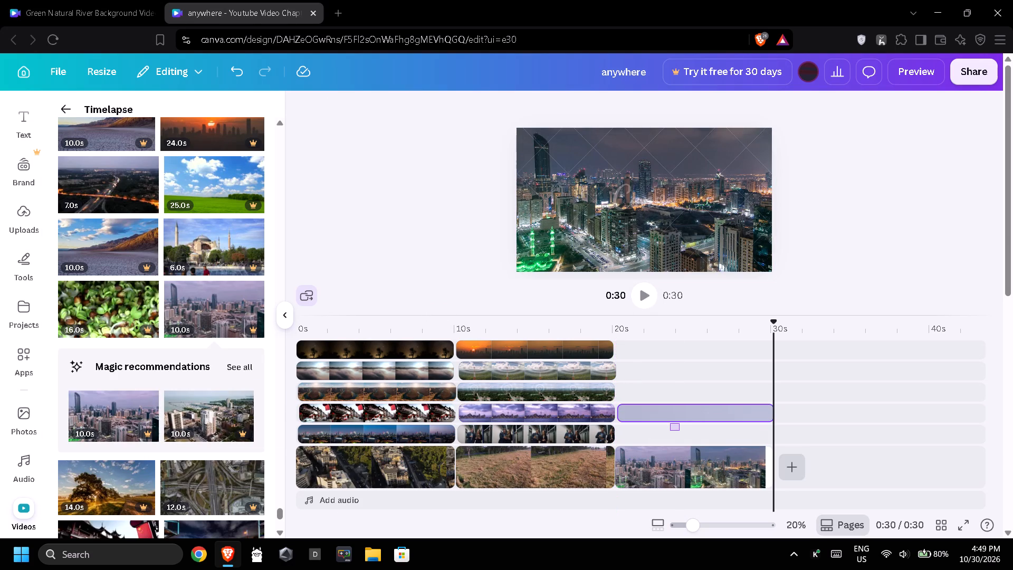
Add the 14-second golden tree clip on the third segment's lowest overlay layer and trim it to 9.8 s.
drag(120, 483, 361, 451)
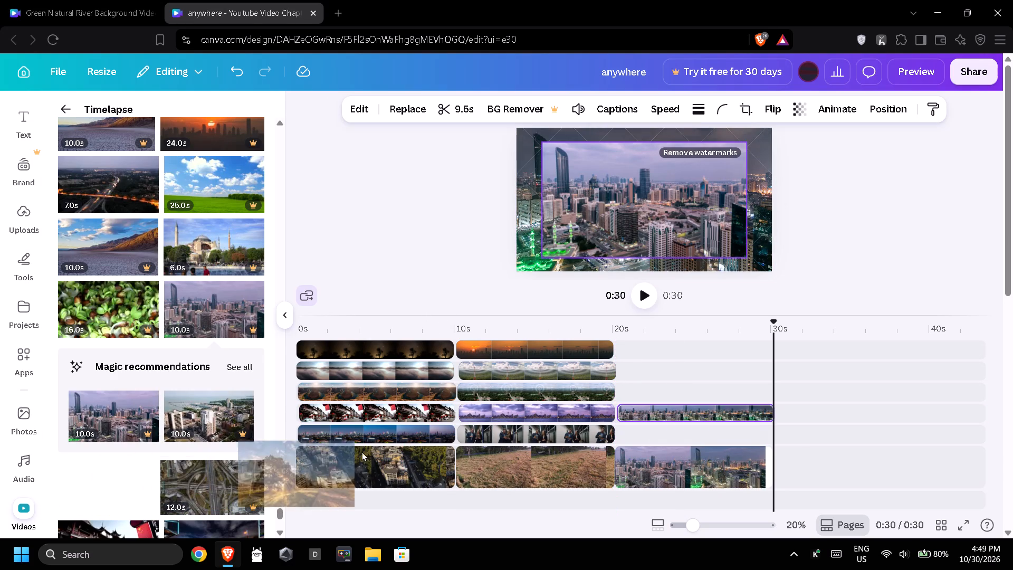
drag(361, 451, 674, 430)
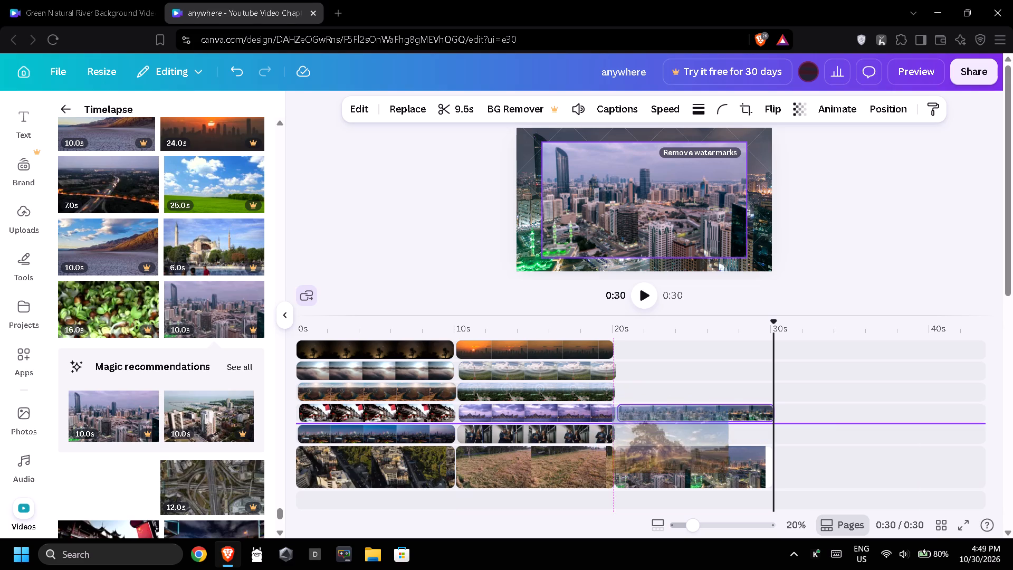
drag(679, 423, 686, 434)
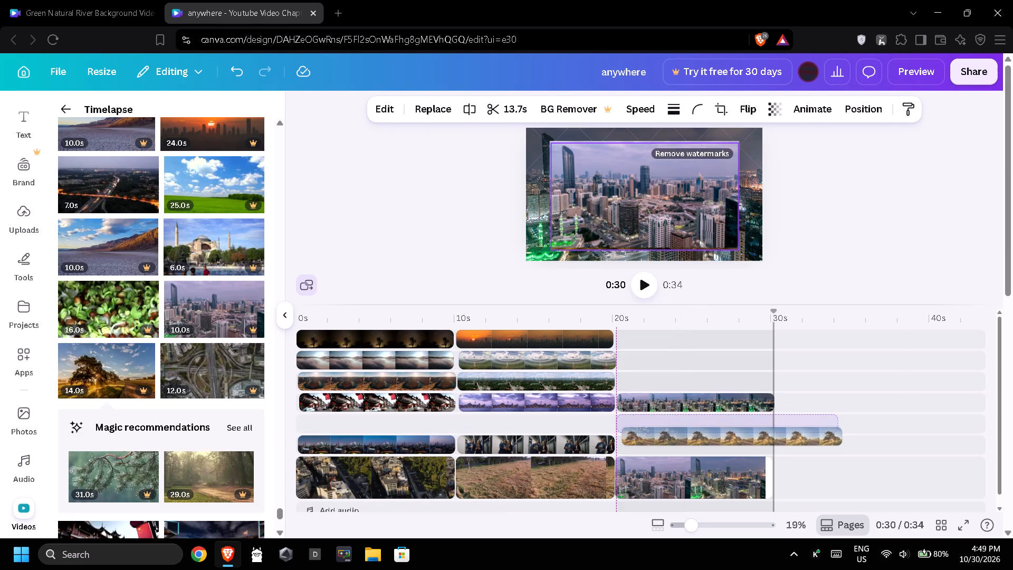
drag(686, 434, 683, 435)
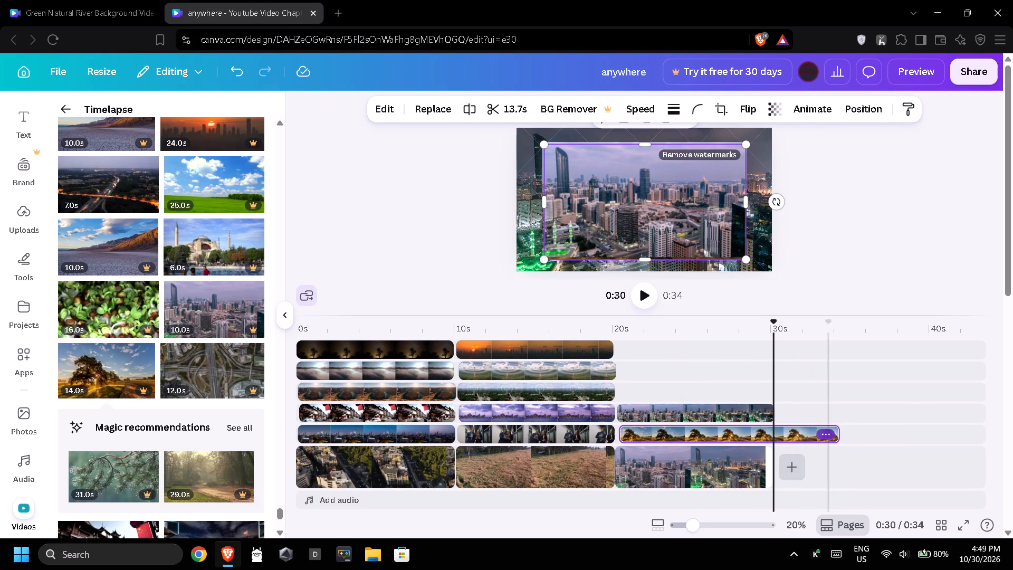
drag(837, 436, 772, 439)
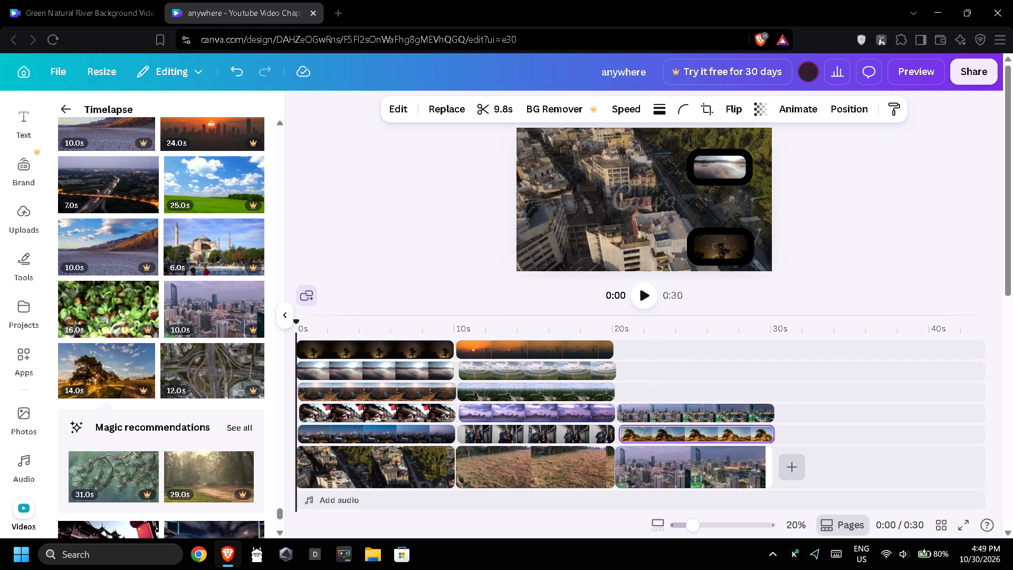
Add the 9-second mountain lake clip at the third segment's start, on the layer above its city skyline overlay.
scroll(148, 473, down, 2)
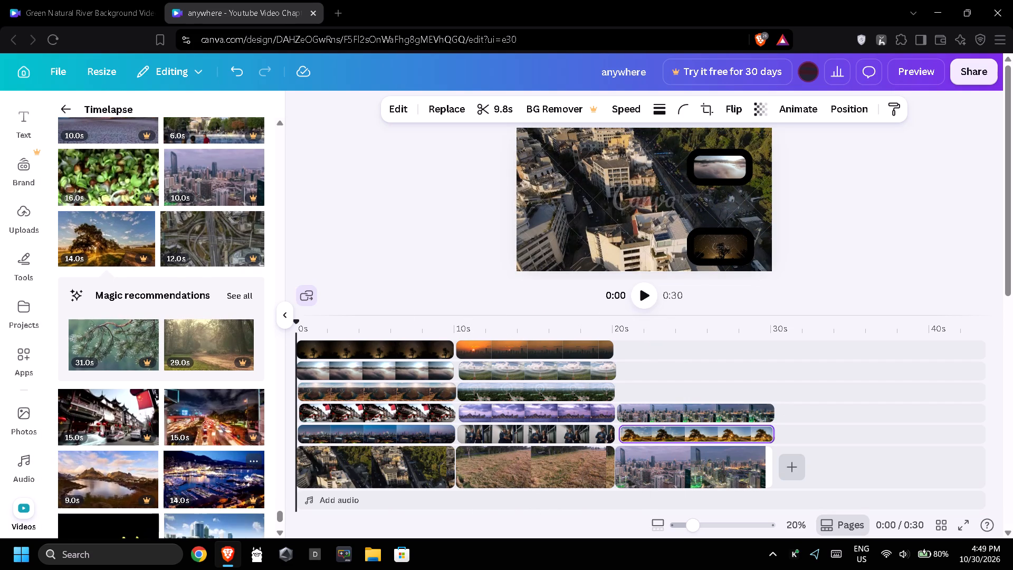
drag(83, 479, 332, 436)
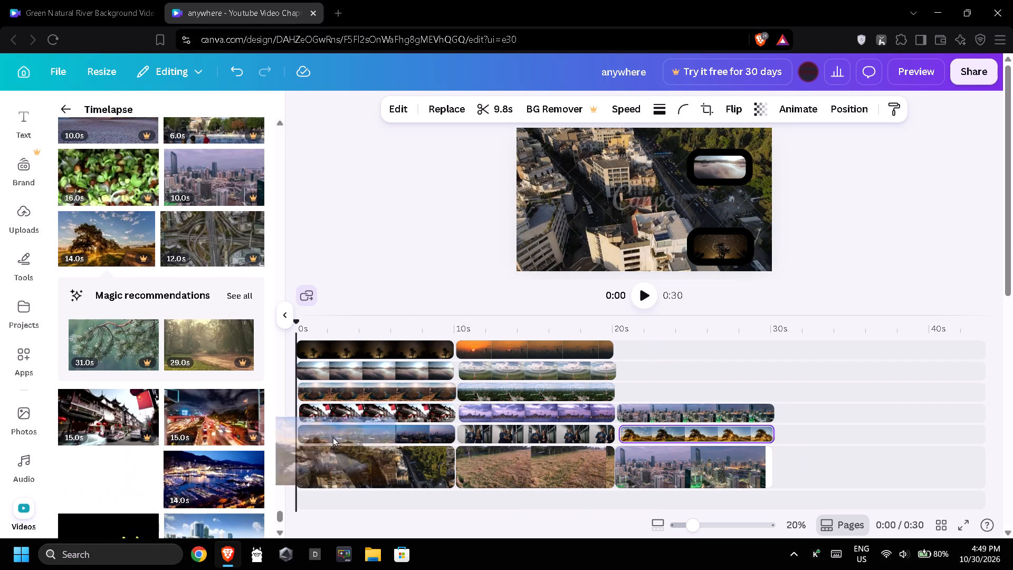
drag(332, 436, 654, 389)
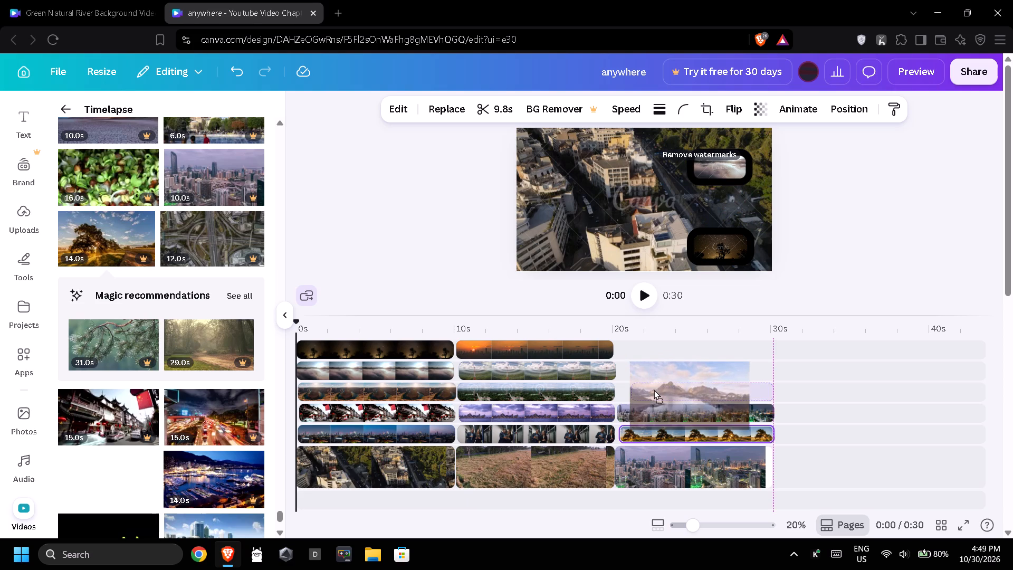
drag(654, 389, 645, 389)
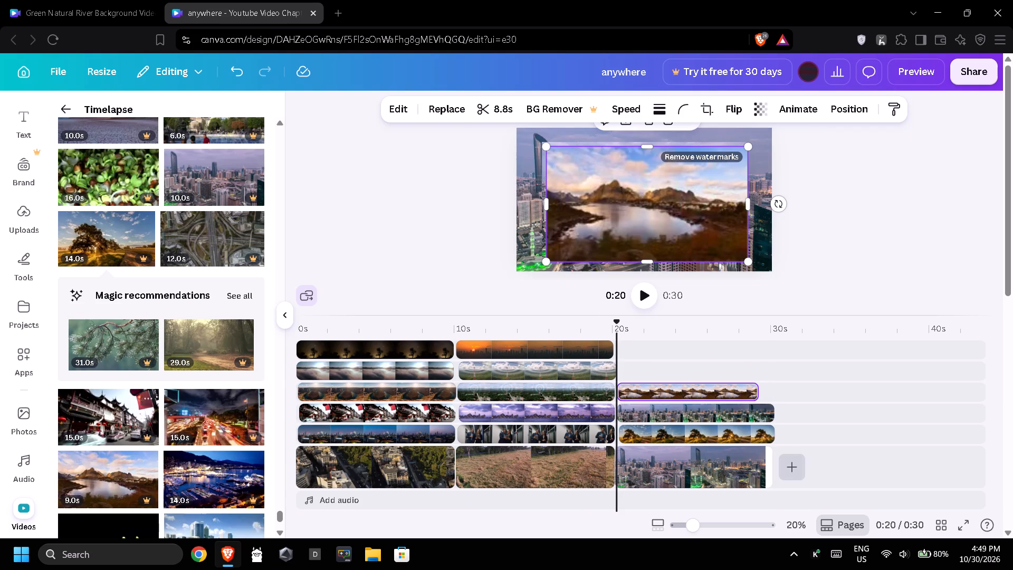
Add the recommended 10-second dark clip with white streaks at the third segment's start, on the layer above the mountain lake.
scroll(144, 433, down, 2)
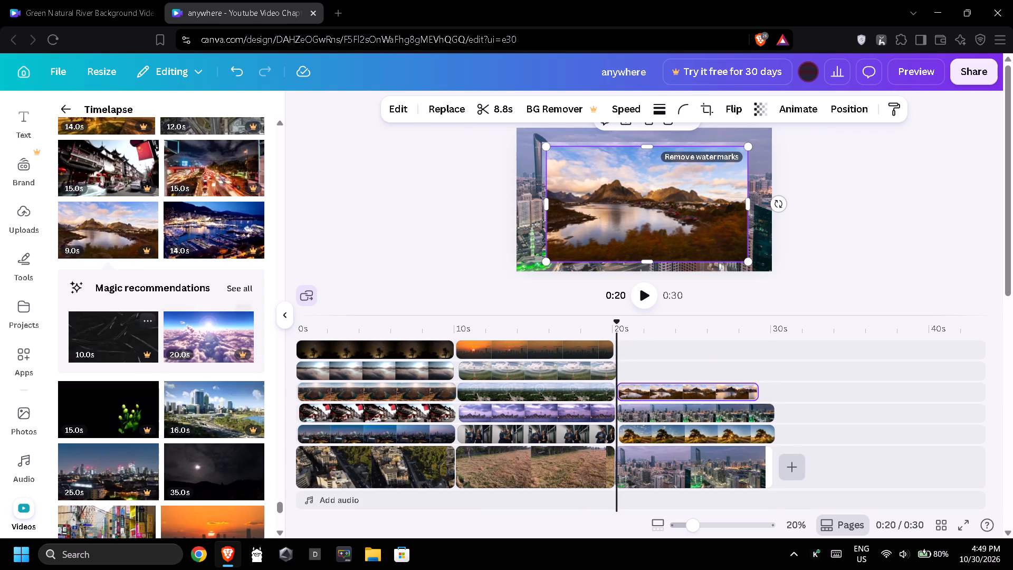
drag(118, 338, 611, 373)
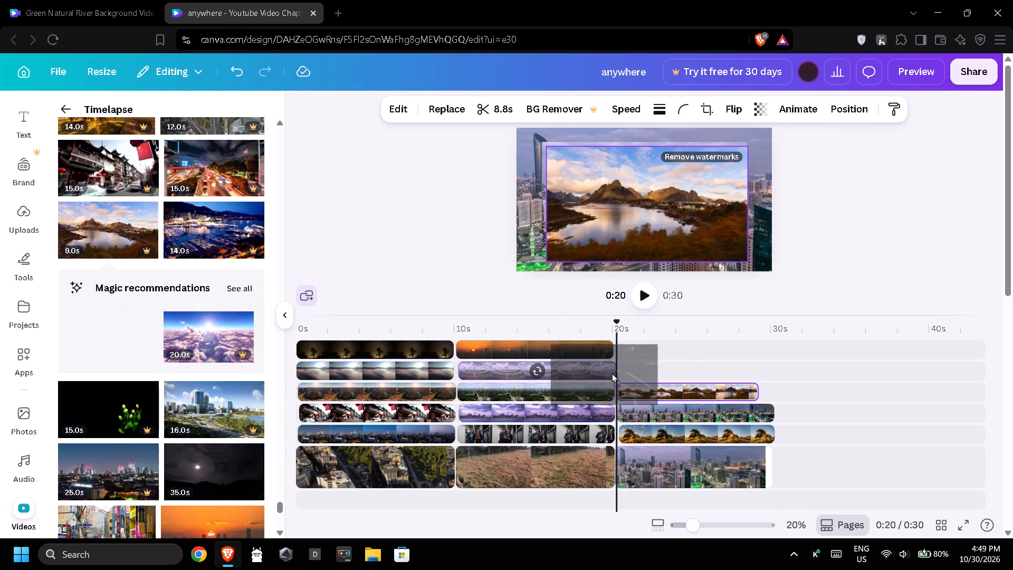
drag(611, 373, 669, 371)
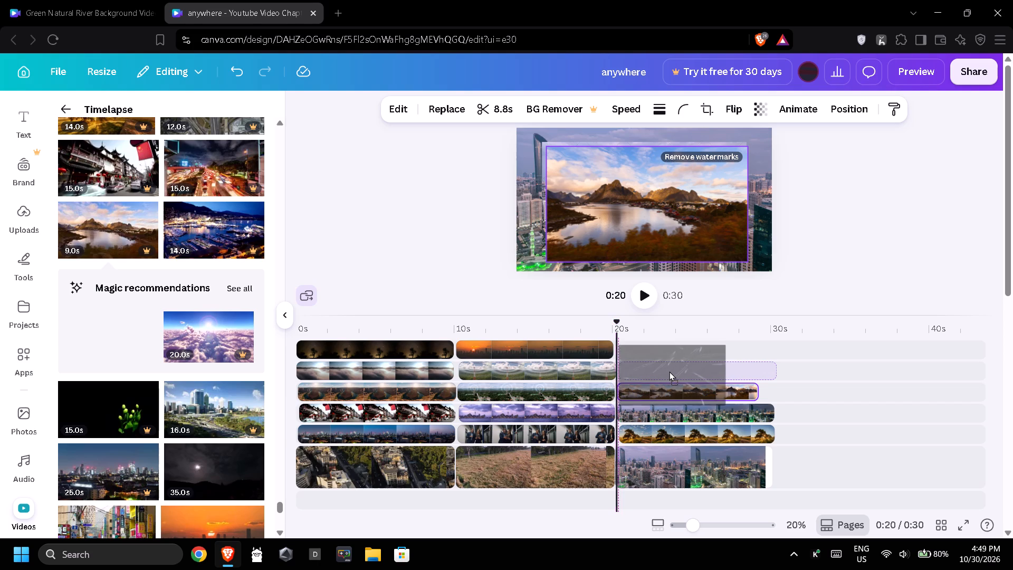
drag(669, 371, 668, 370)
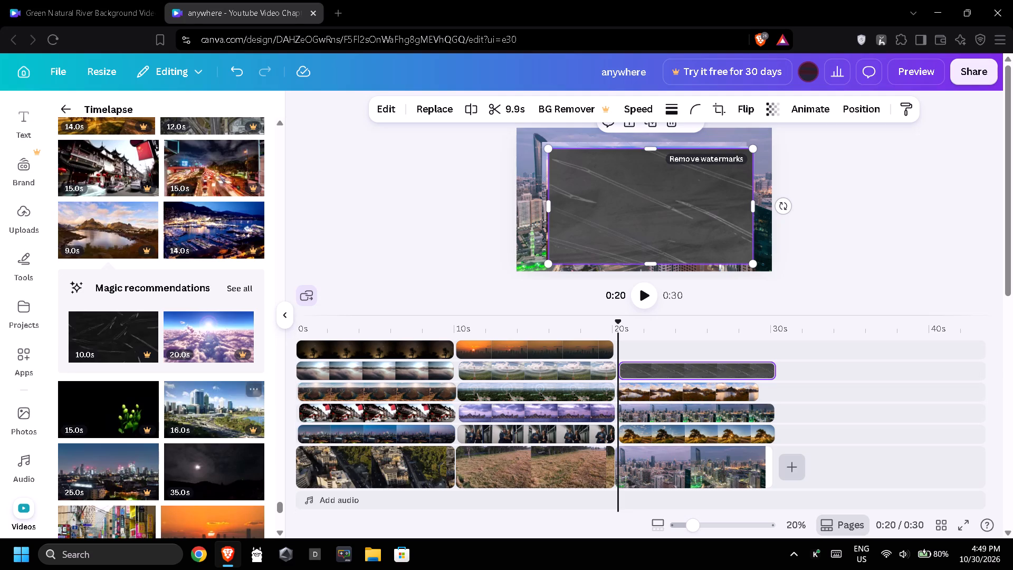
Add the 10-second clip of a street with colourful shop signs at the third segment's start, on the top layer.
scroll(218, 407, down, 4)
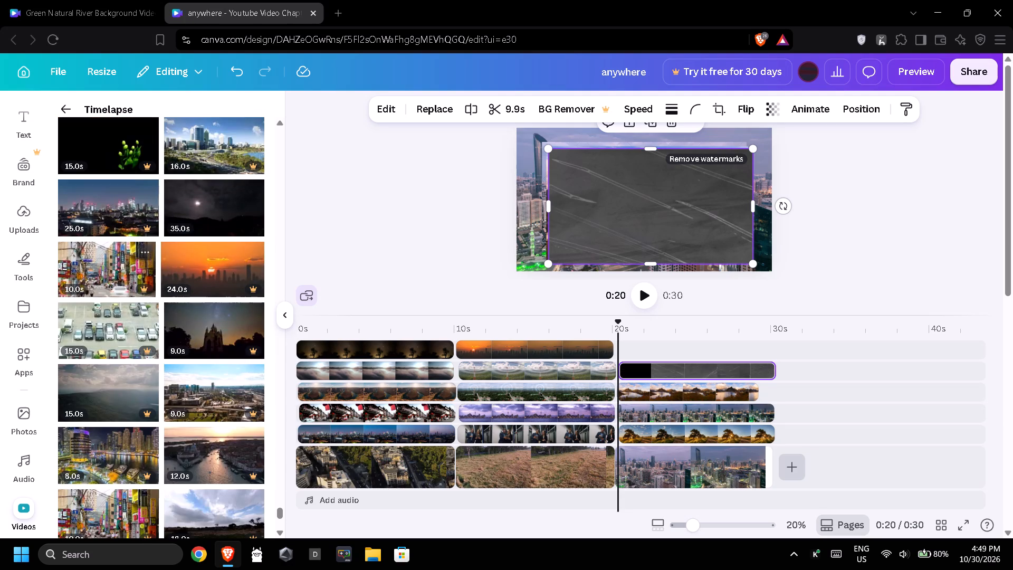
drag(112, 287, 675, 353)
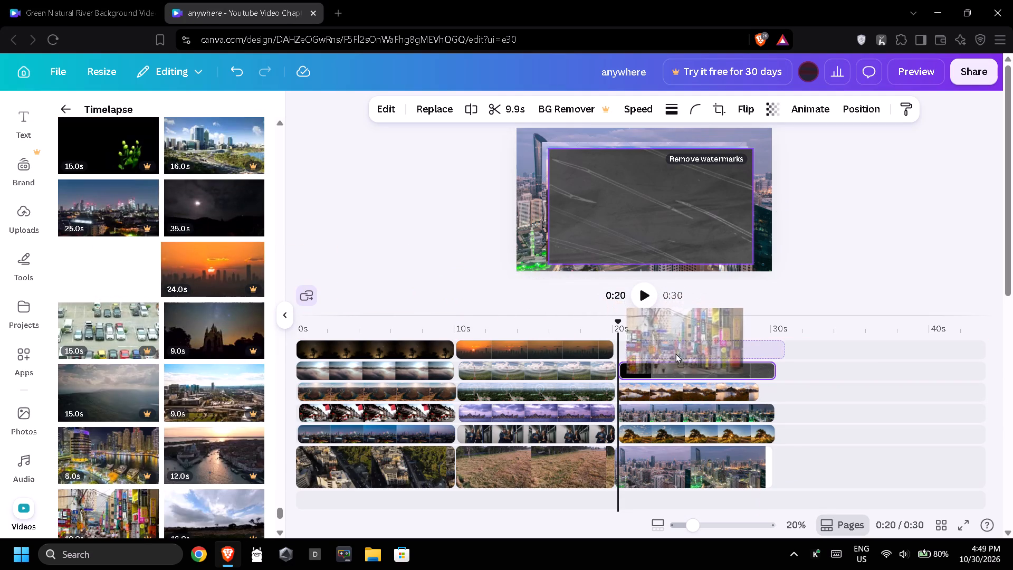
drag(675, 353, 673, 353)
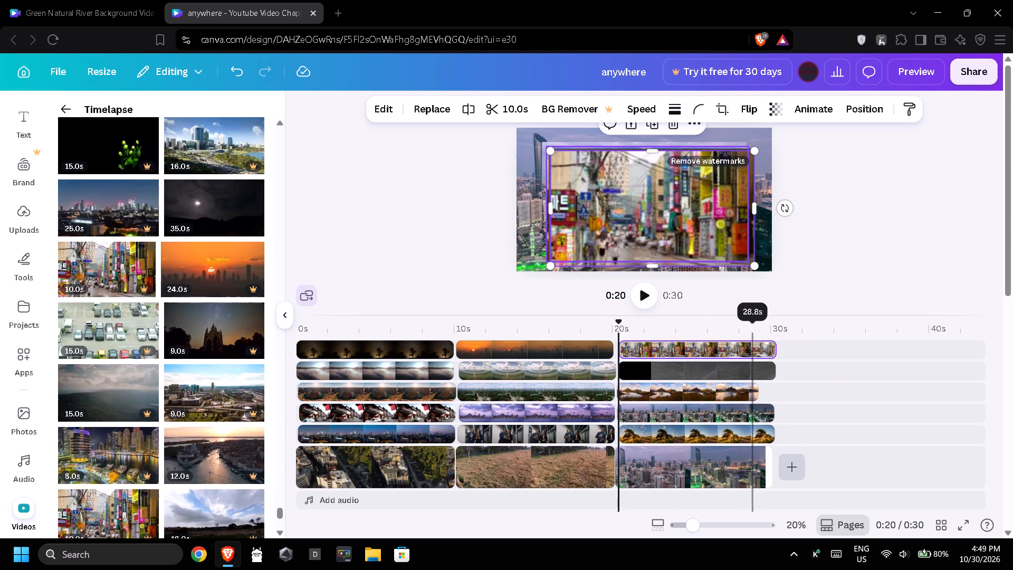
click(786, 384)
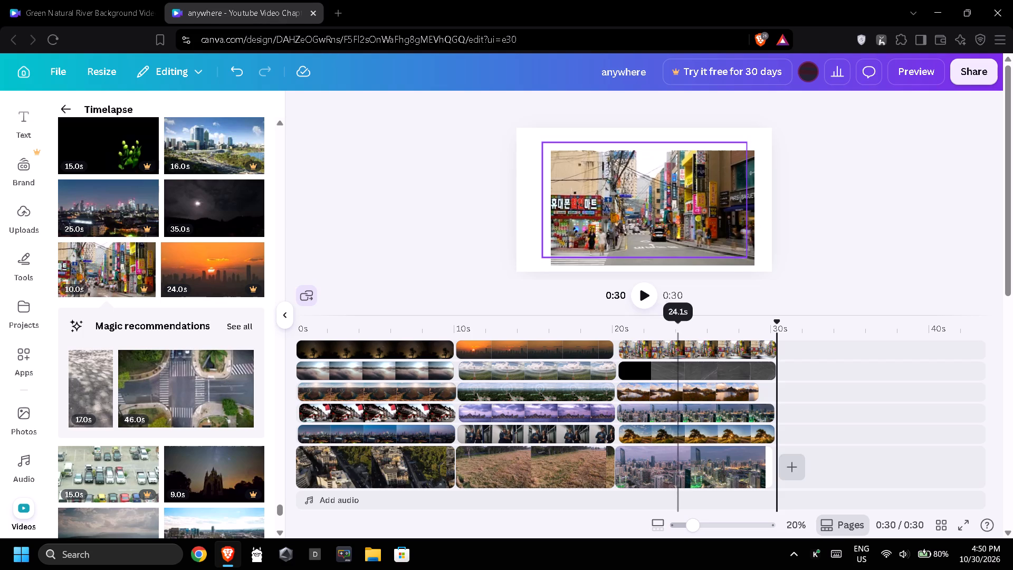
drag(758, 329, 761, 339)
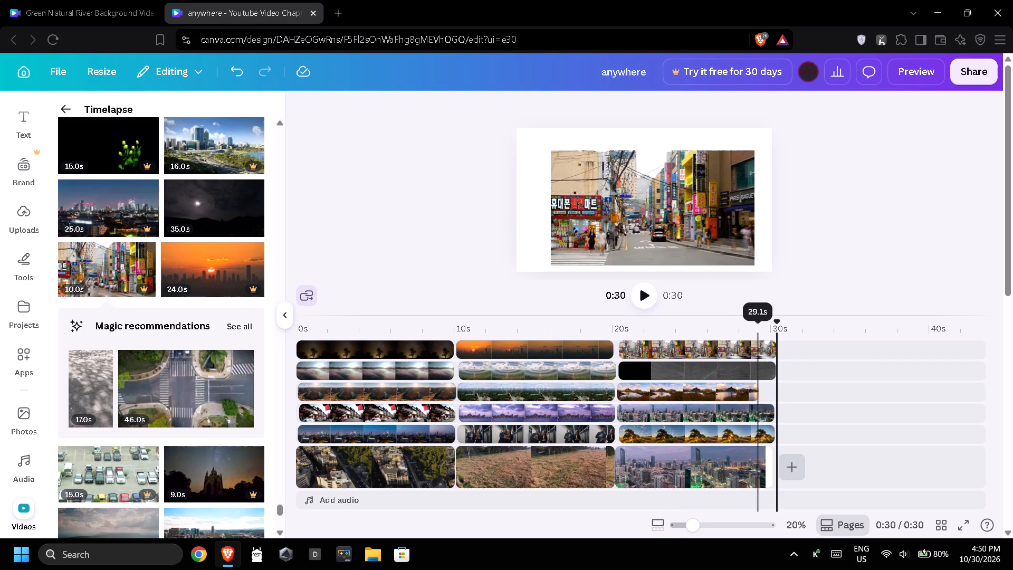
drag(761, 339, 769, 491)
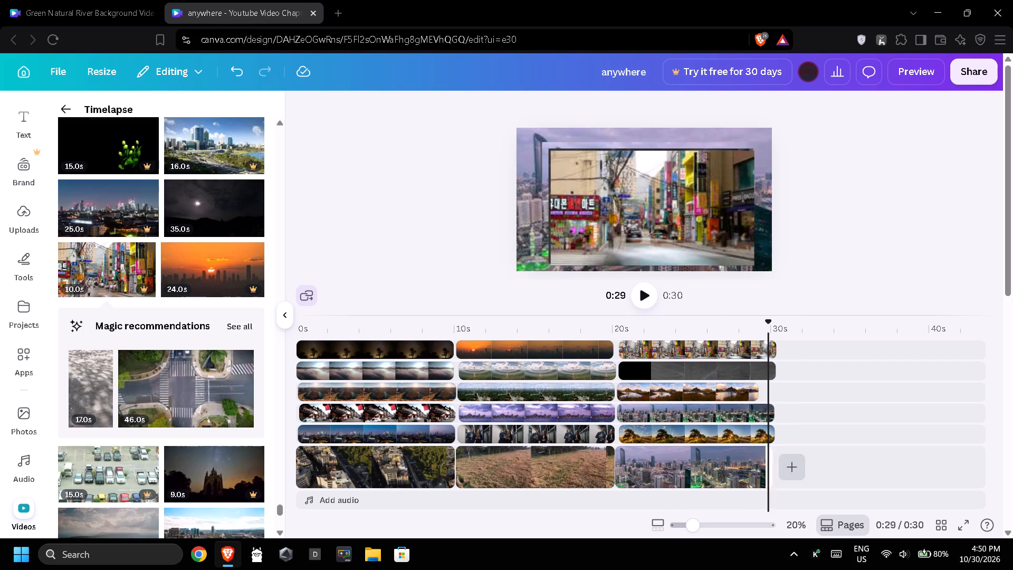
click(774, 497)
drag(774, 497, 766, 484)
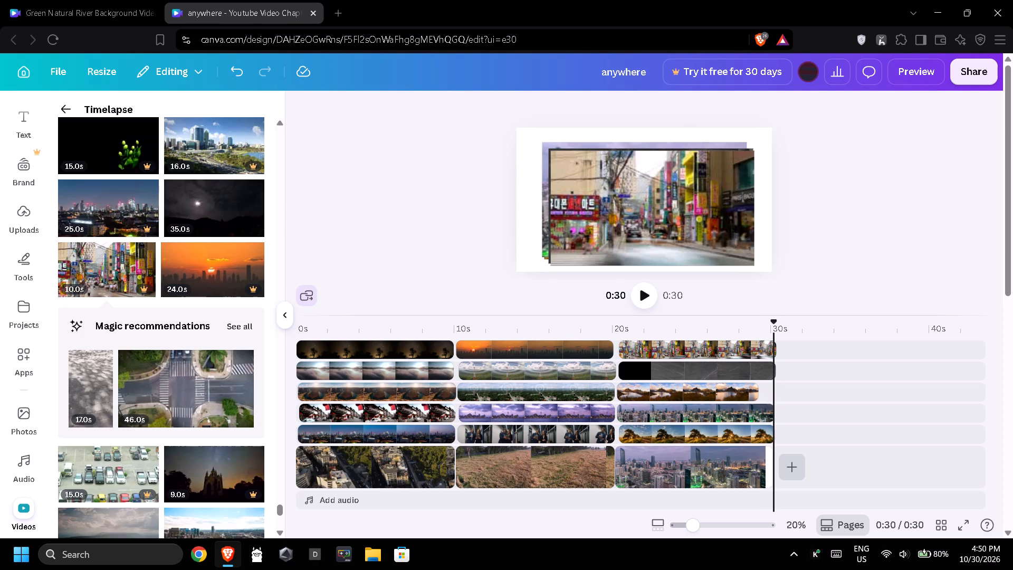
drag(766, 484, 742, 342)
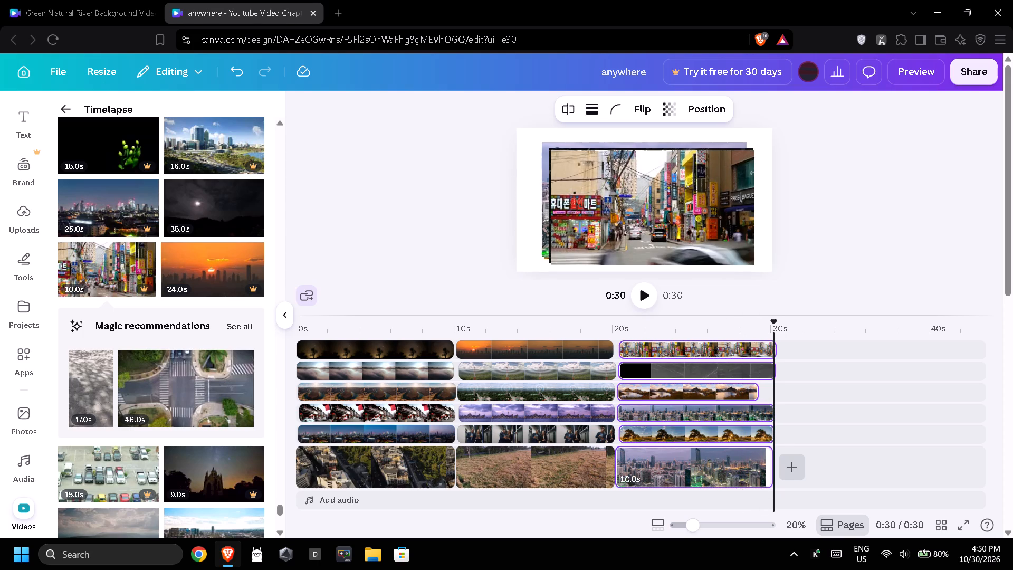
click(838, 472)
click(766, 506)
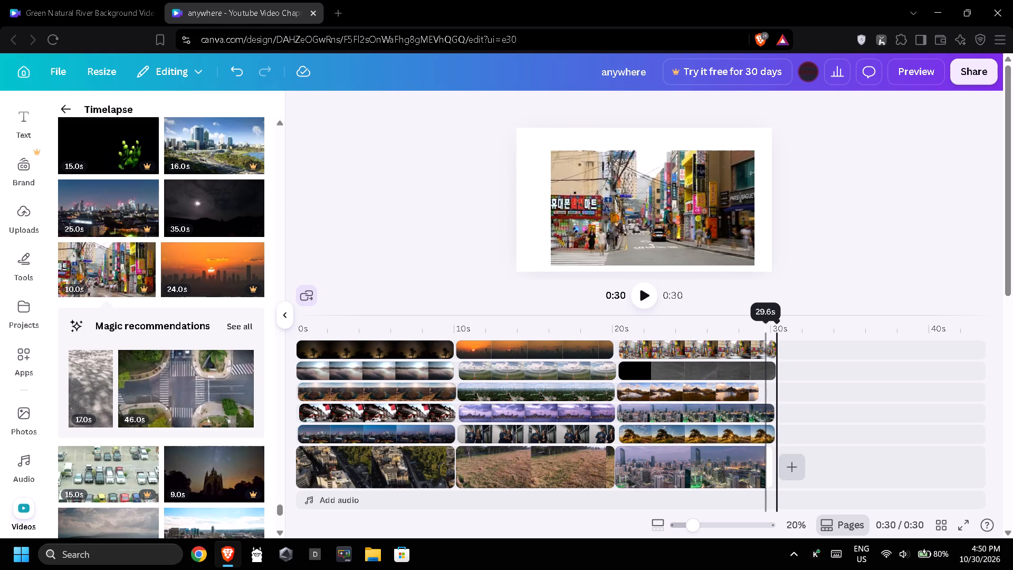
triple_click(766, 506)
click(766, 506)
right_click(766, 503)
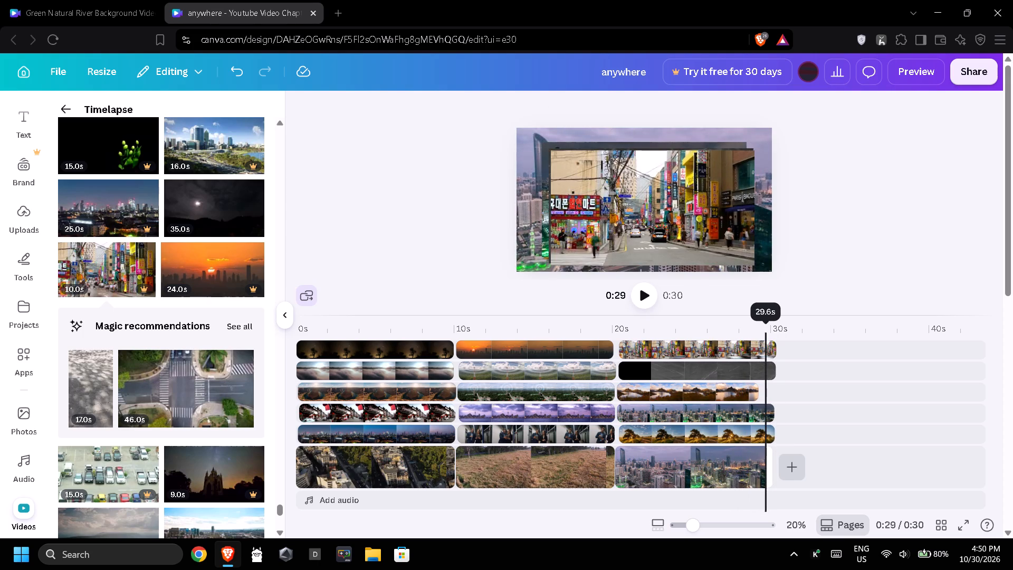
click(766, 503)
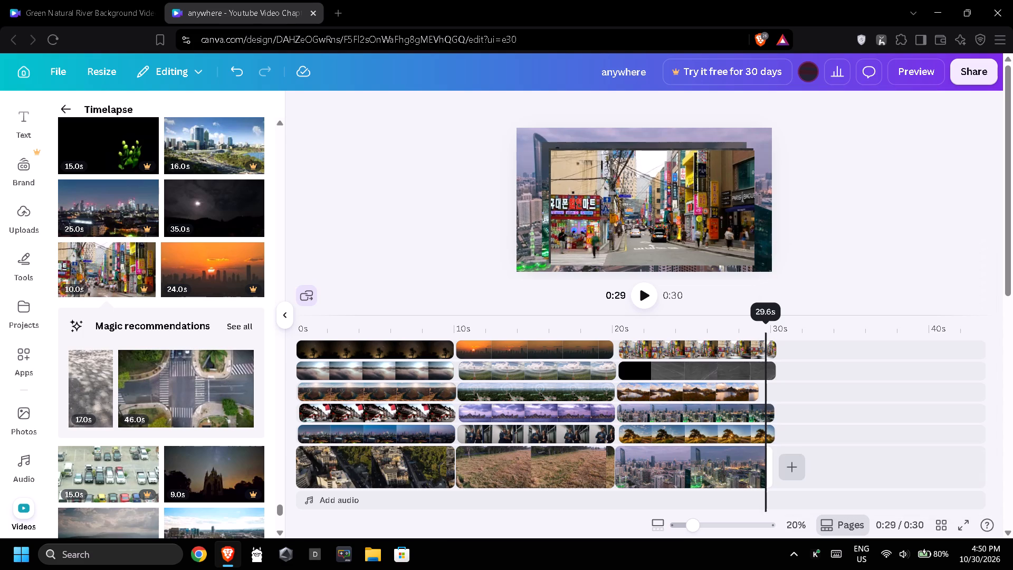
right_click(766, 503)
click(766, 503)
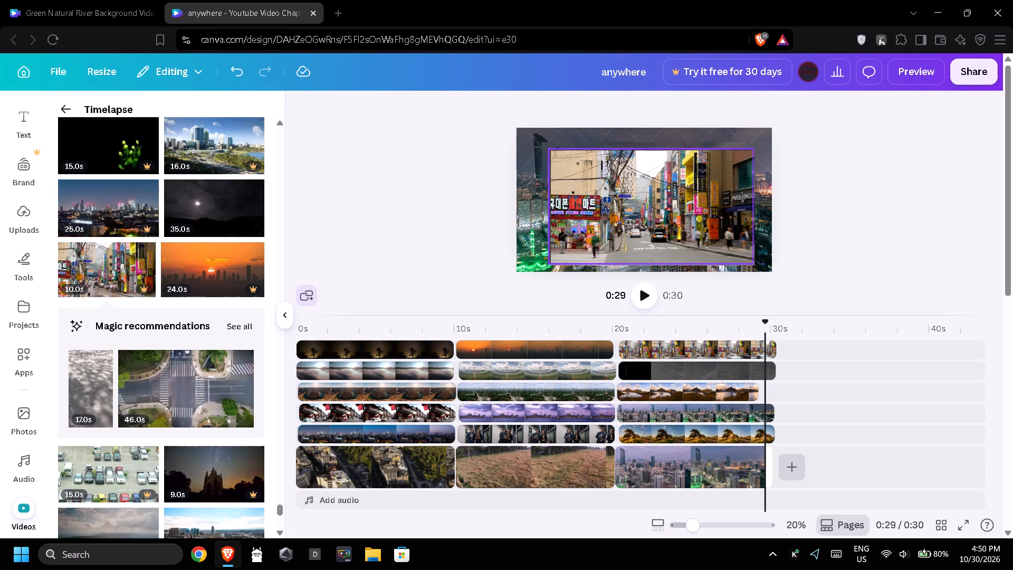
Replace the street clip on the third segment's top layer with the 18-second cloudy sky clip.
scroll(157, 401, down, 4)
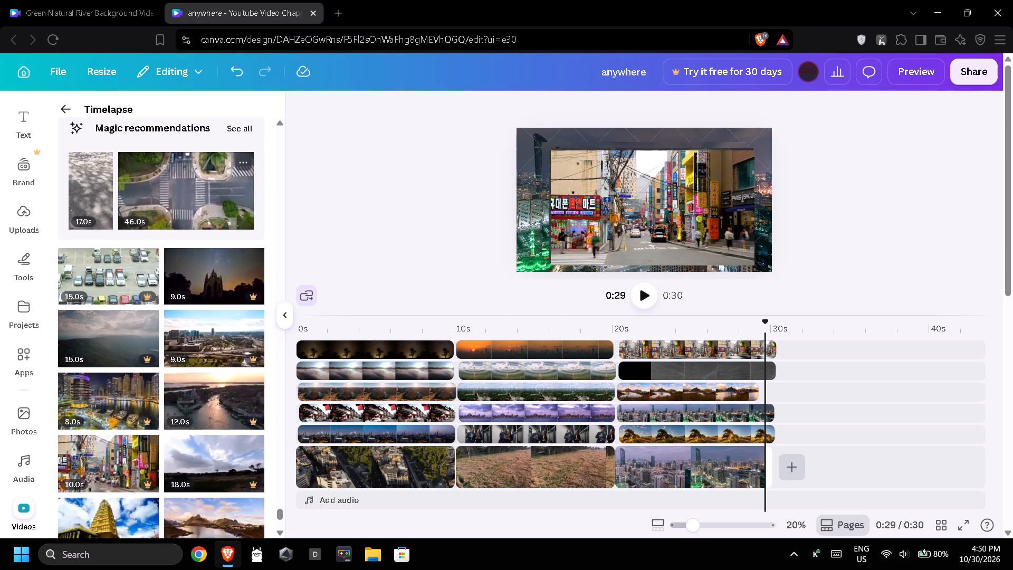
drag(209, 406, 624, 370)
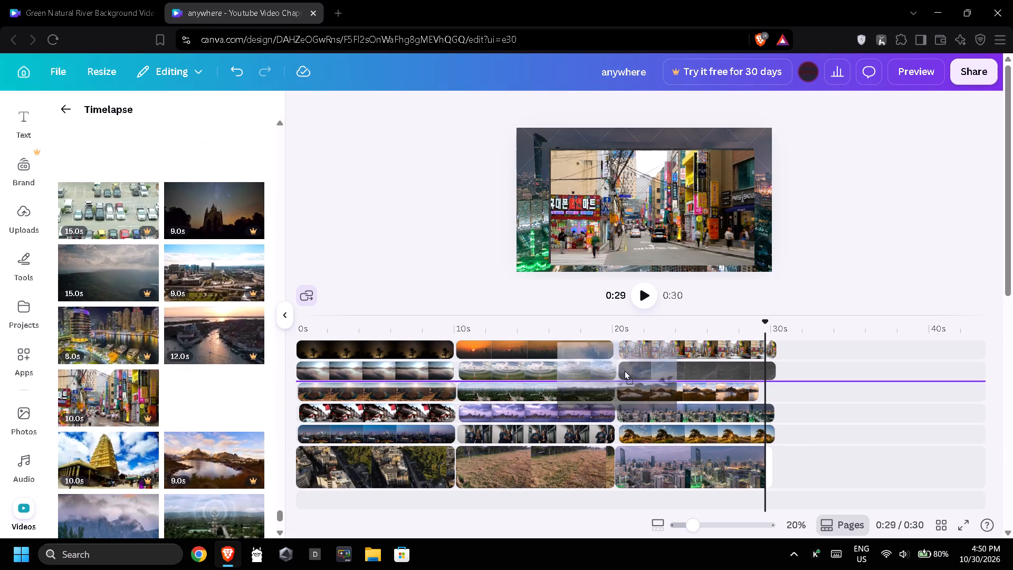
drag(624, 370, 688, 352)
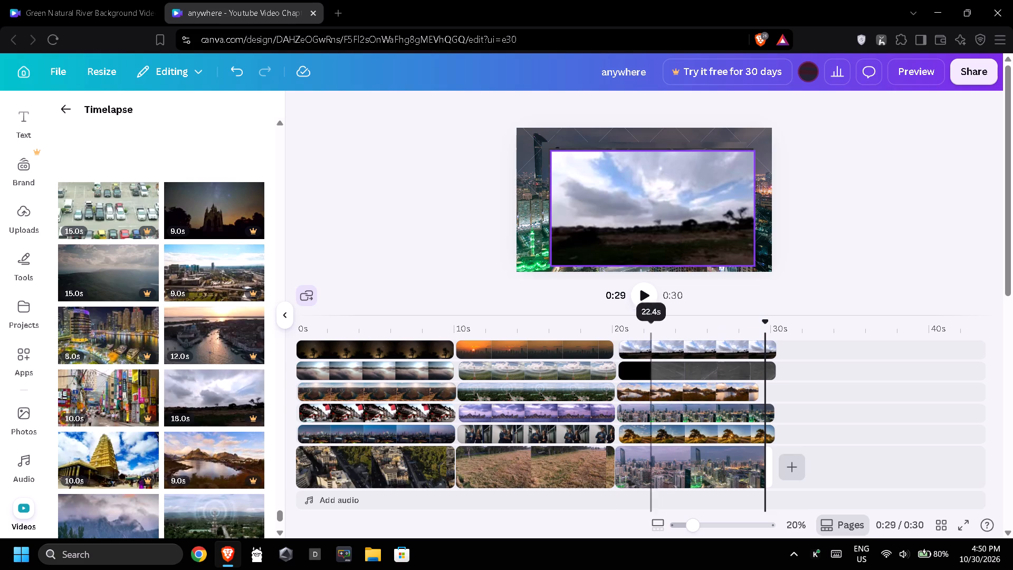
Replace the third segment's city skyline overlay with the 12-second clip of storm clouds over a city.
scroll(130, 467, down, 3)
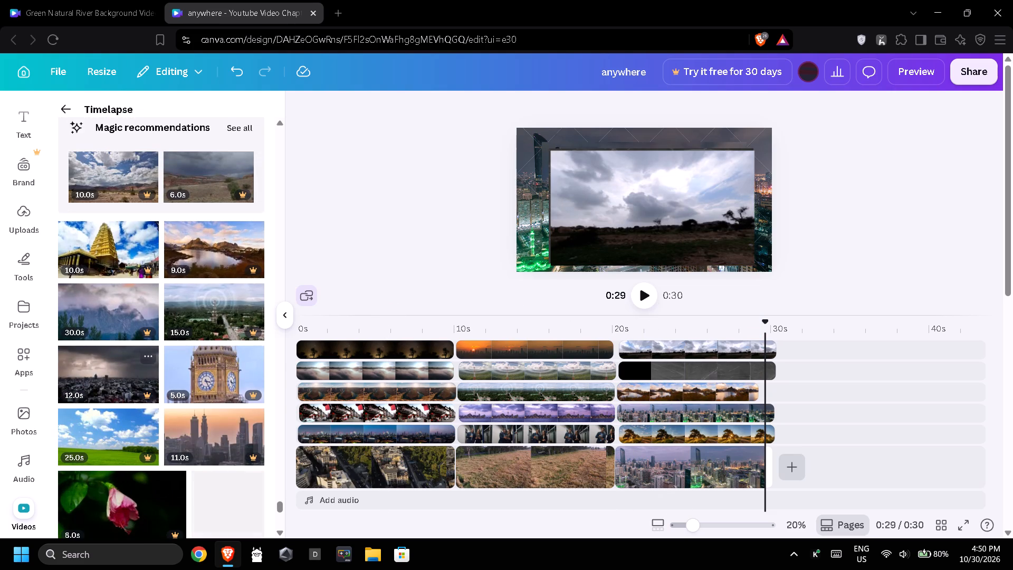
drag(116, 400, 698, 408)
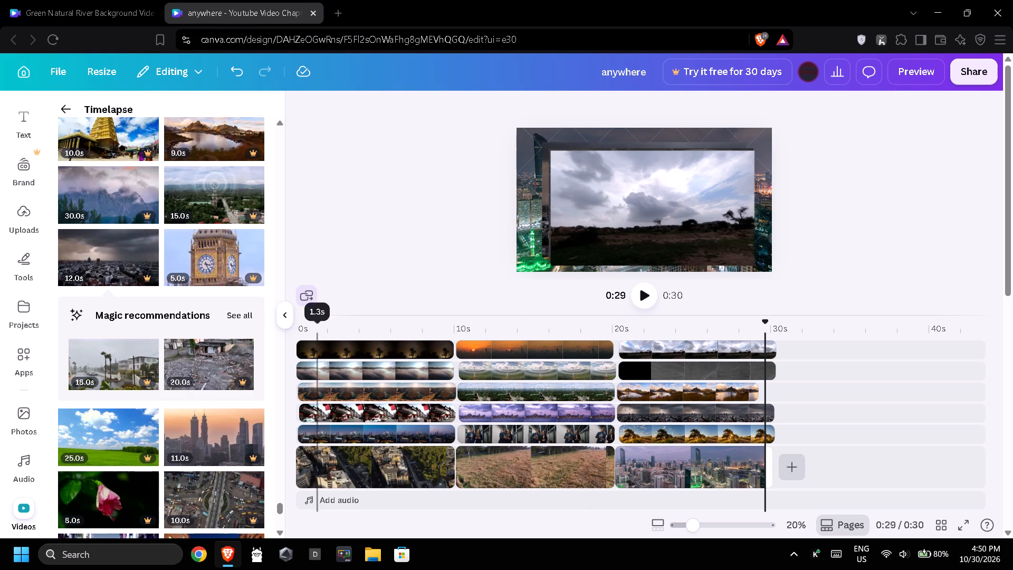
Replace the second segment's base clip of the dry field with the 22-second strawberries clip.
scroll(206, 415, down, 3)
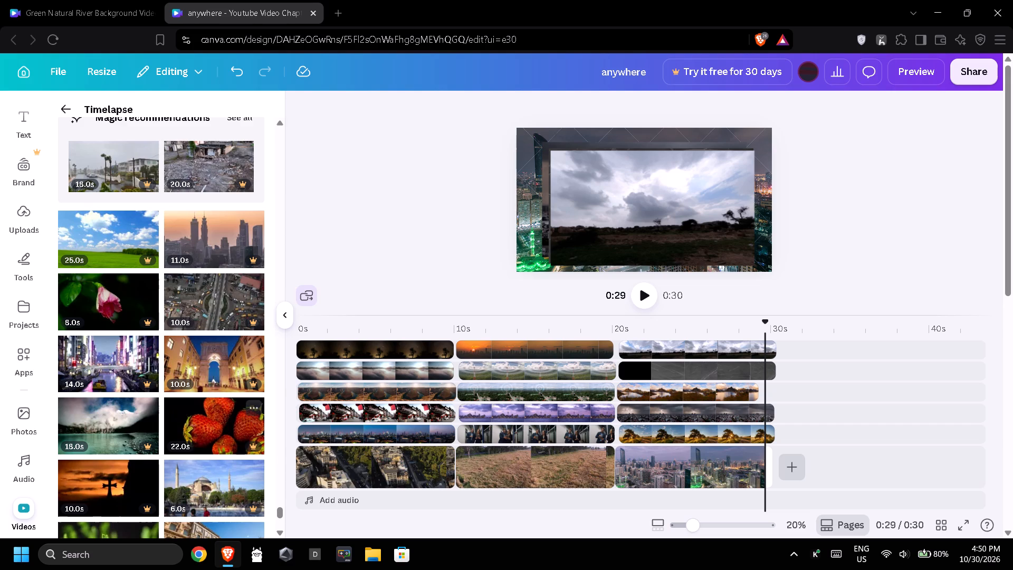
drag(210, 420, 522, 454)
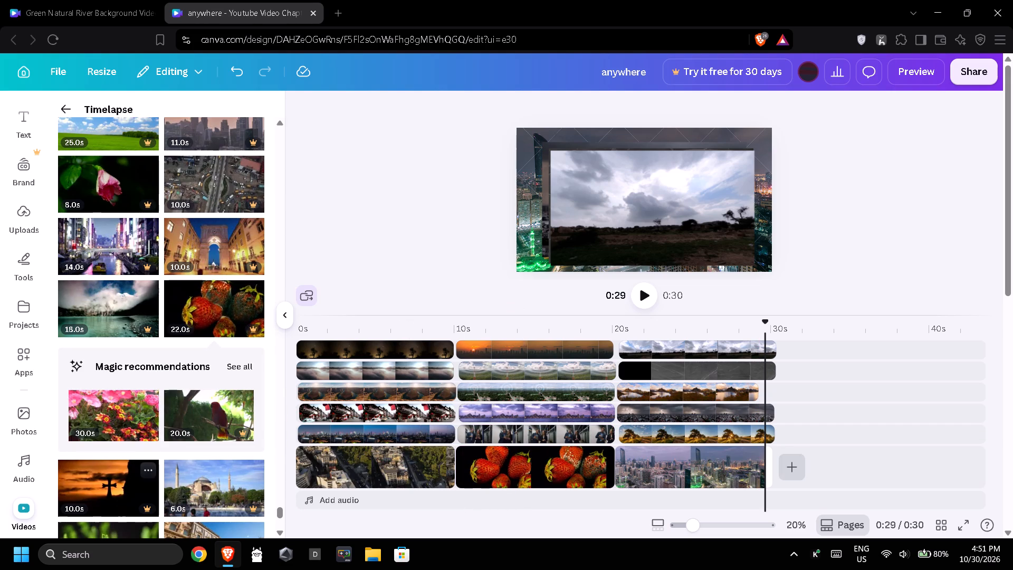
Replace the third segment's base city clip with the recommended 30-second pink flowers clip.
drag(116, 421, 675, 464)
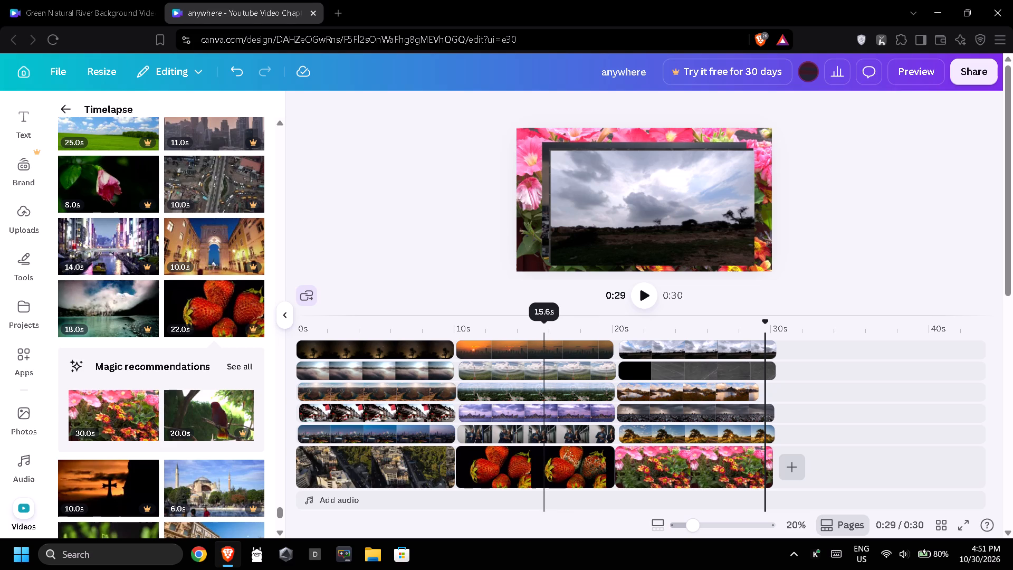
Replace the golden tree clip on the third segment's lowest overlay layer with the 10-second clip of a busy hall seen from above.
scroll(138, 477, down, 4)
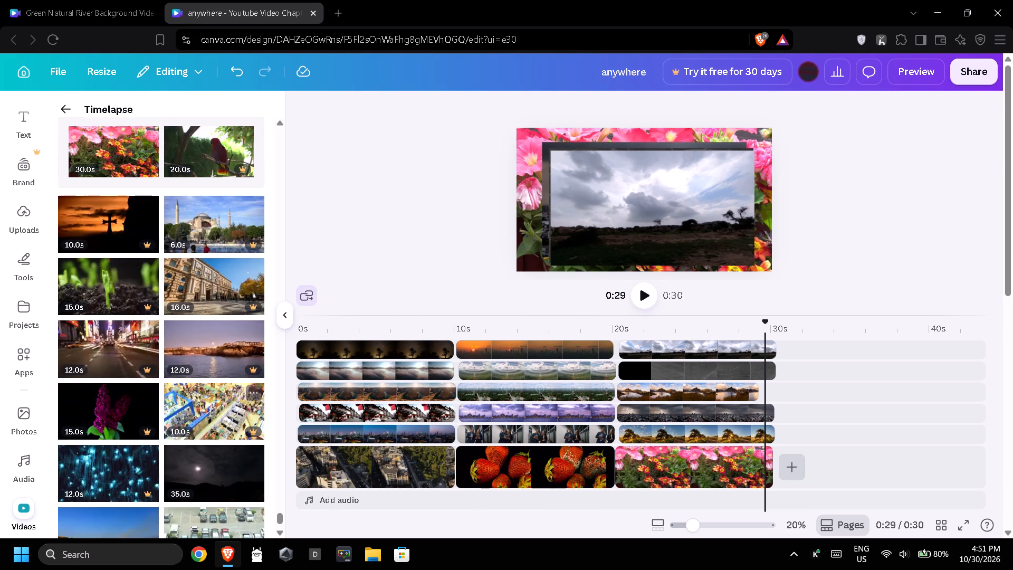
drag(206, 413, 716, 426)
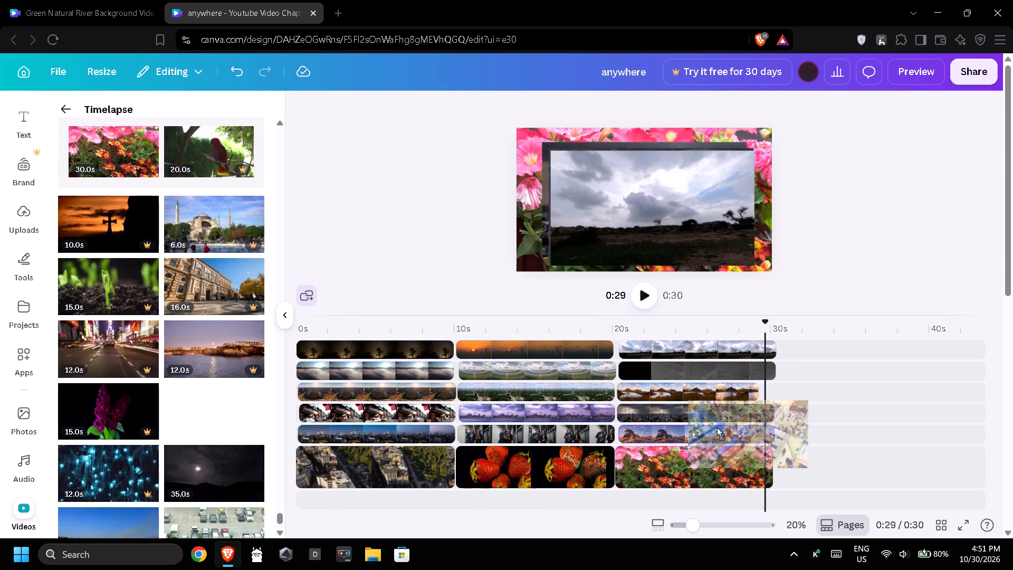
drag(716, 426, 705, 431)
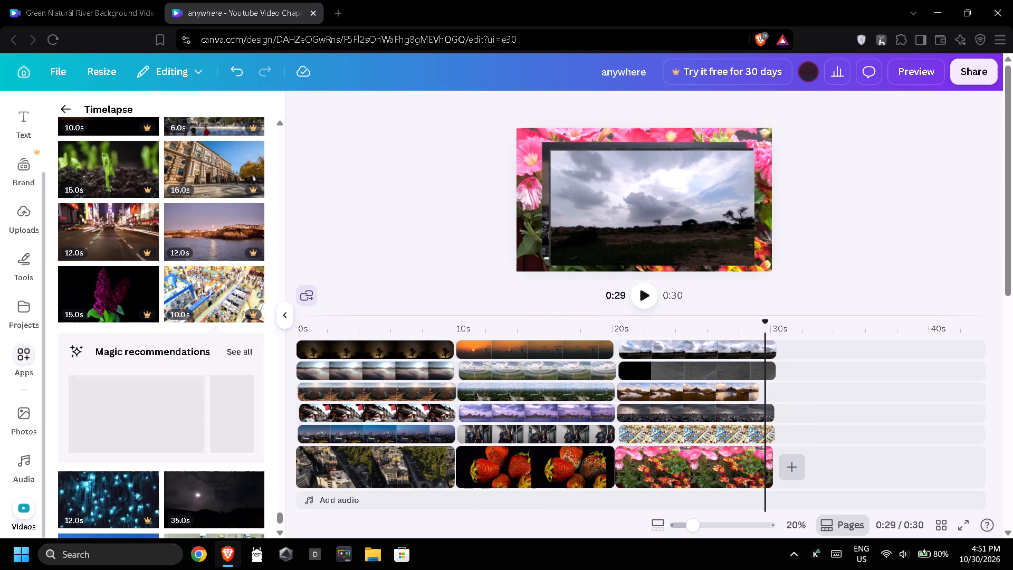
Replace the third segment's mountain lake overlay with the recommended 23-second shopping mall interior clip.
drag(101, 426, 686, 400)
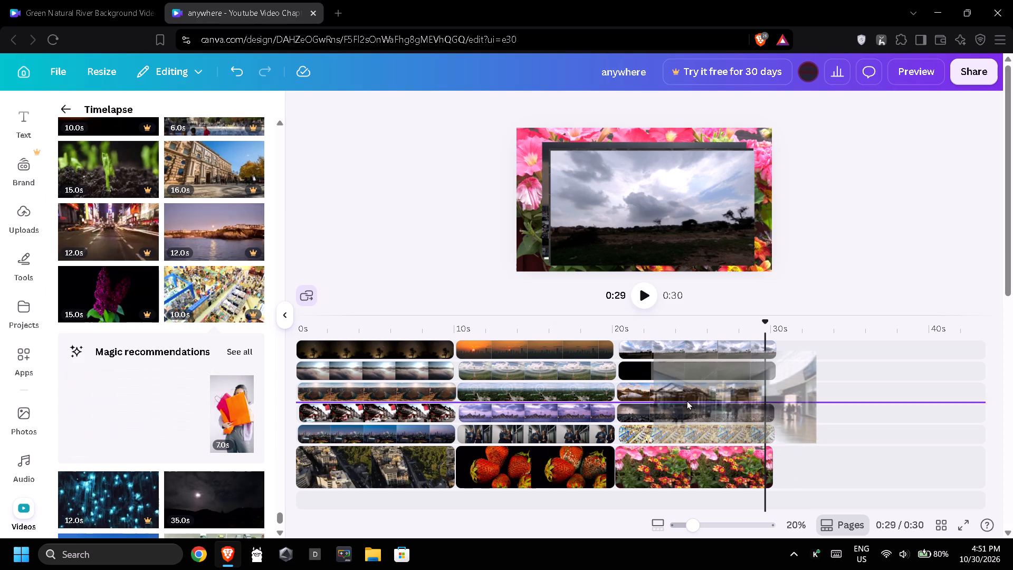
drag(686, 400, 686, 395)
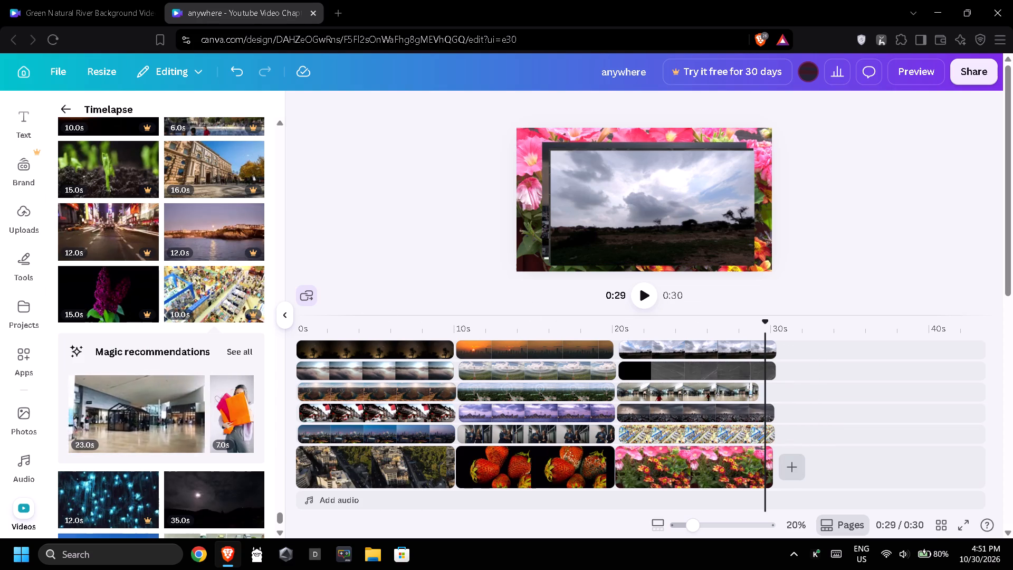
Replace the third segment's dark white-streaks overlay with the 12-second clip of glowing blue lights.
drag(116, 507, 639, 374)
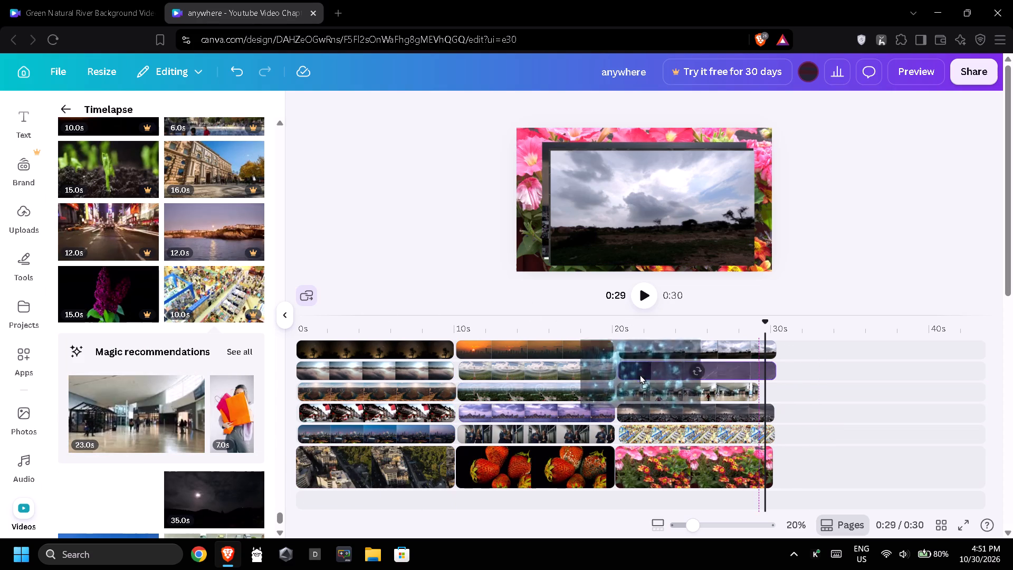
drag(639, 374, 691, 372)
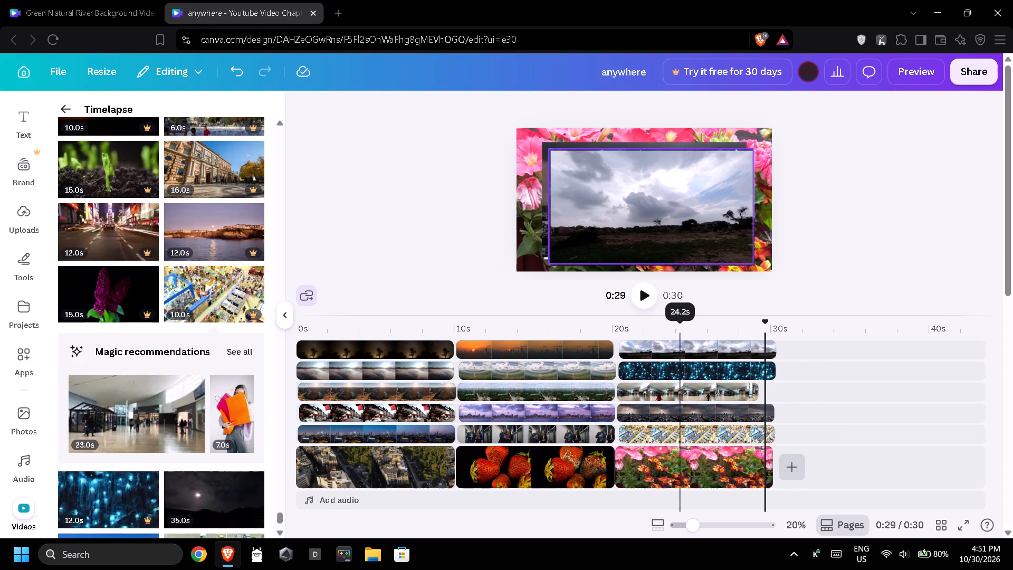
Replace the third segment's storm clouds overlay with the 15-second car park clip.
scroll(125, 349, down, 3)
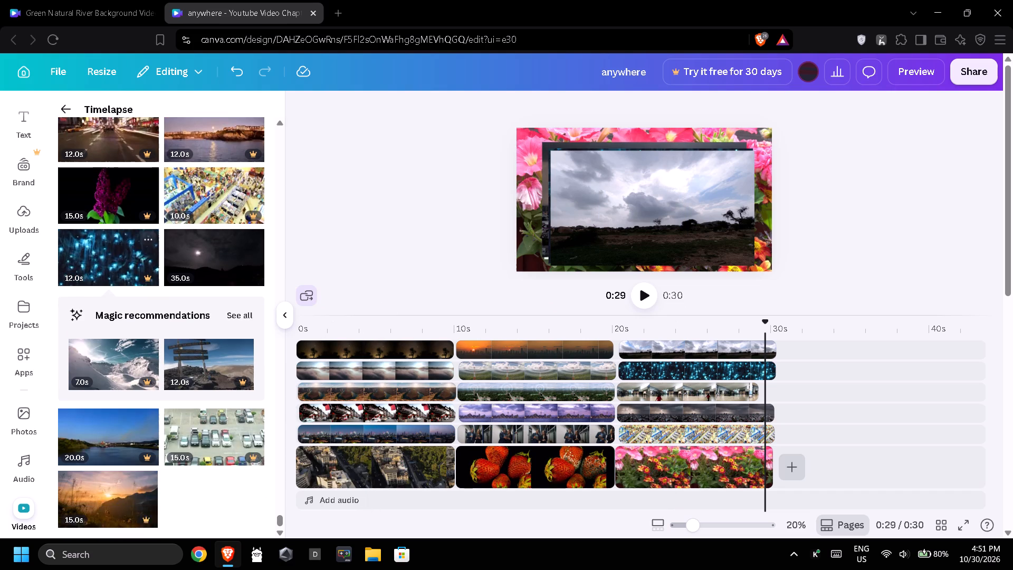
drag(178, 441, 328, 415)
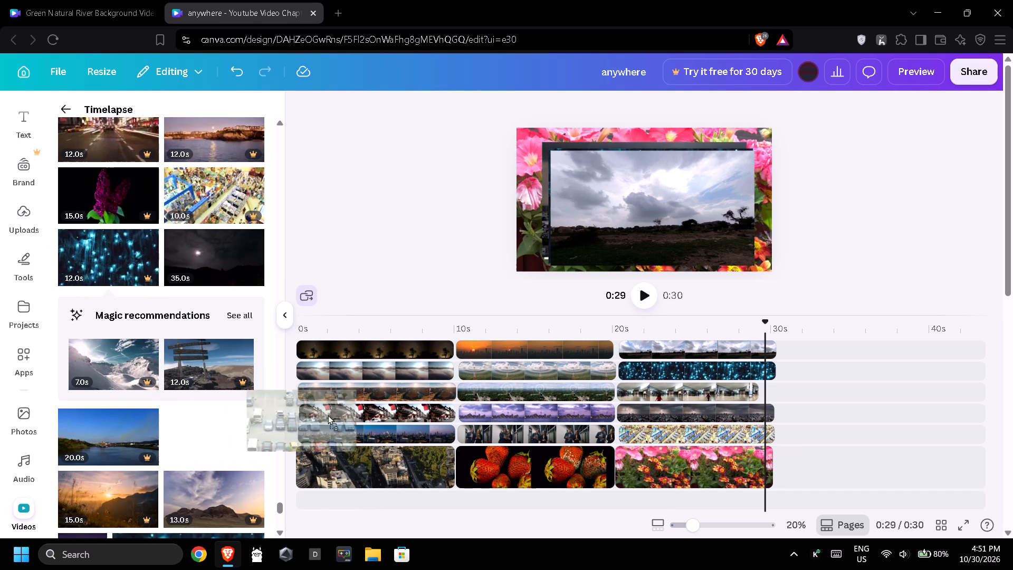
drag(328, 415, 644, 413)
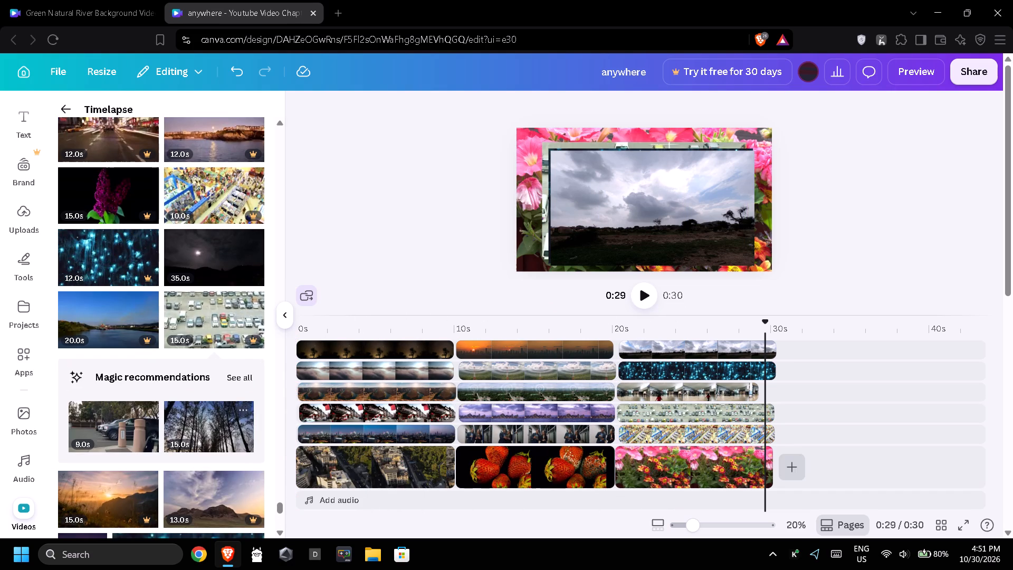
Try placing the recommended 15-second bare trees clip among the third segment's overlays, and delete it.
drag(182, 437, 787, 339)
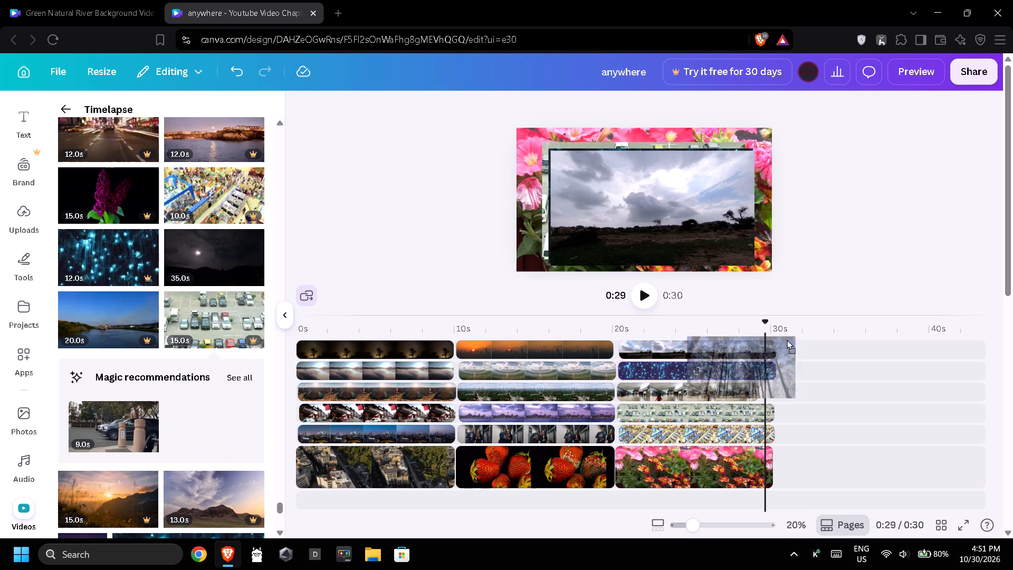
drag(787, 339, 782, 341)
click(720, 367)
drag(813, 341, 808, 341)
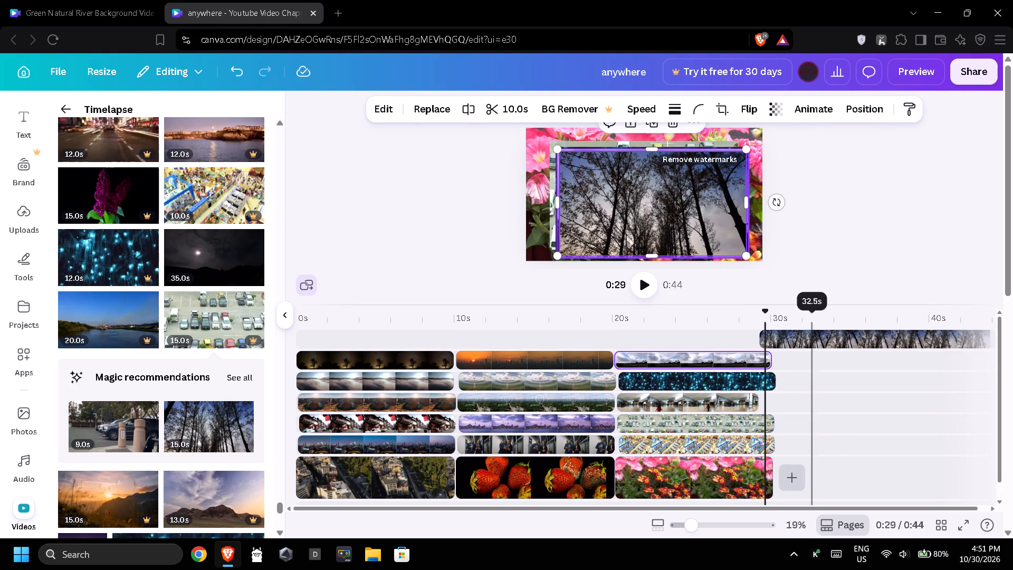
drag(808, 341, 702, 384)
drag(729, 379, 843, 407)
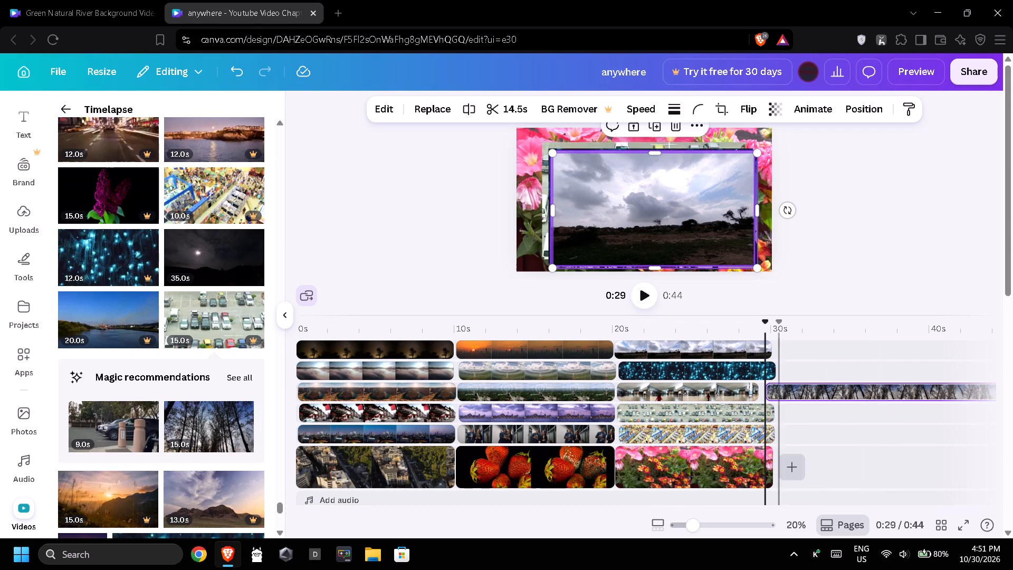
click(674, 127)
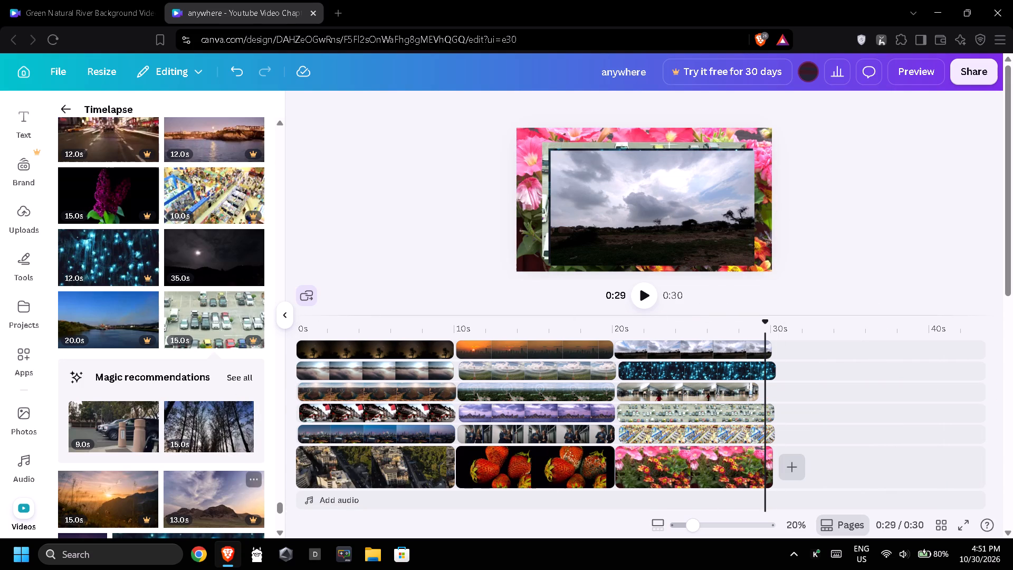
Replace the third segment's glowing blue lights overlay with the 13-second clip of sunset clouds over a mountain.
drag(211, 494, 685, 355)
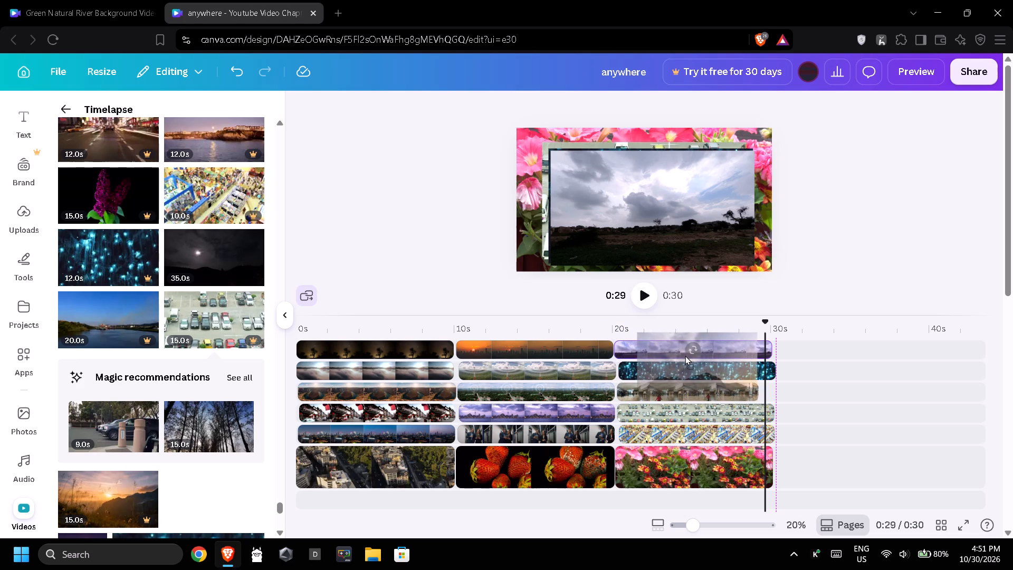
drag(685, 355, 691, 363)
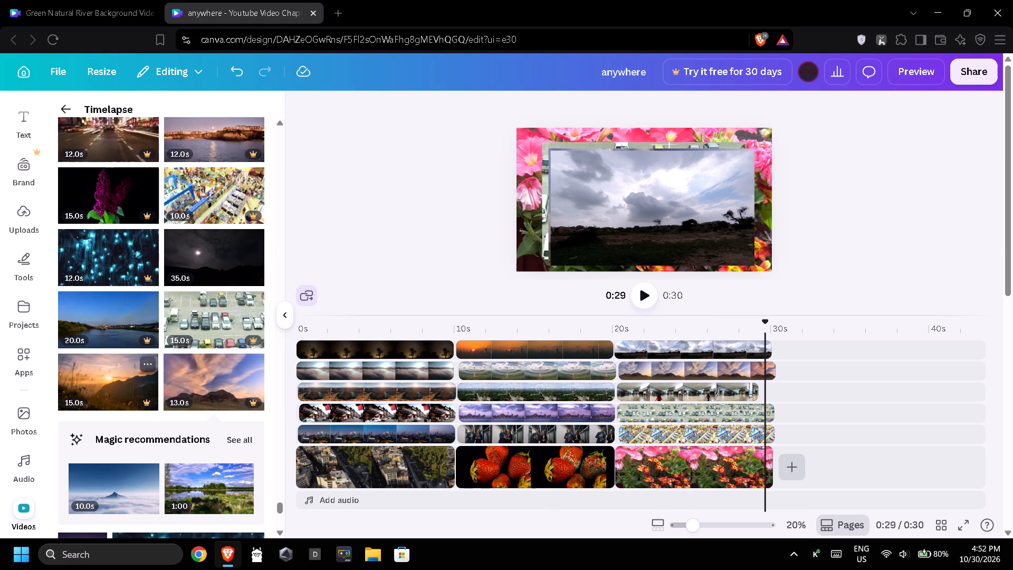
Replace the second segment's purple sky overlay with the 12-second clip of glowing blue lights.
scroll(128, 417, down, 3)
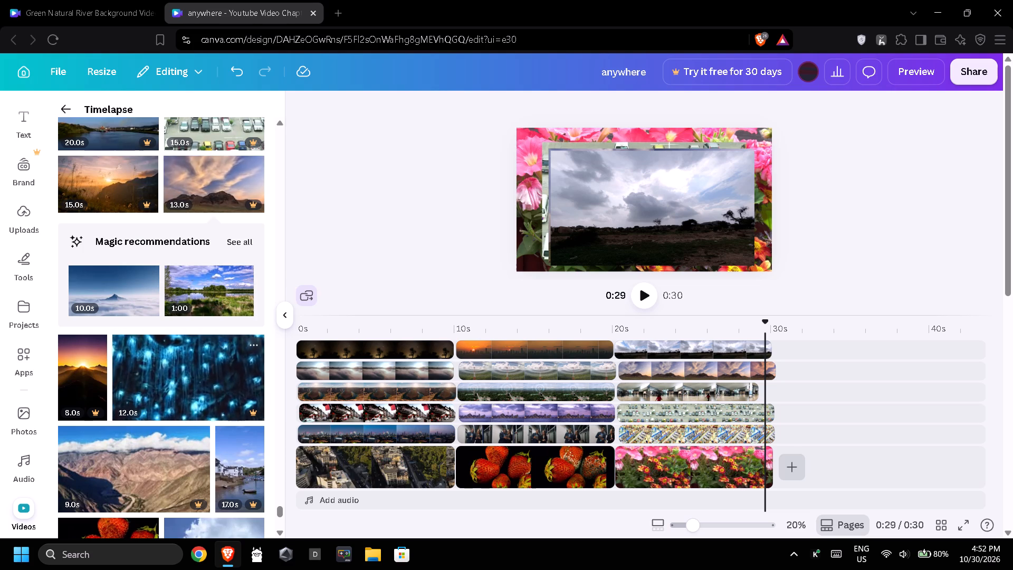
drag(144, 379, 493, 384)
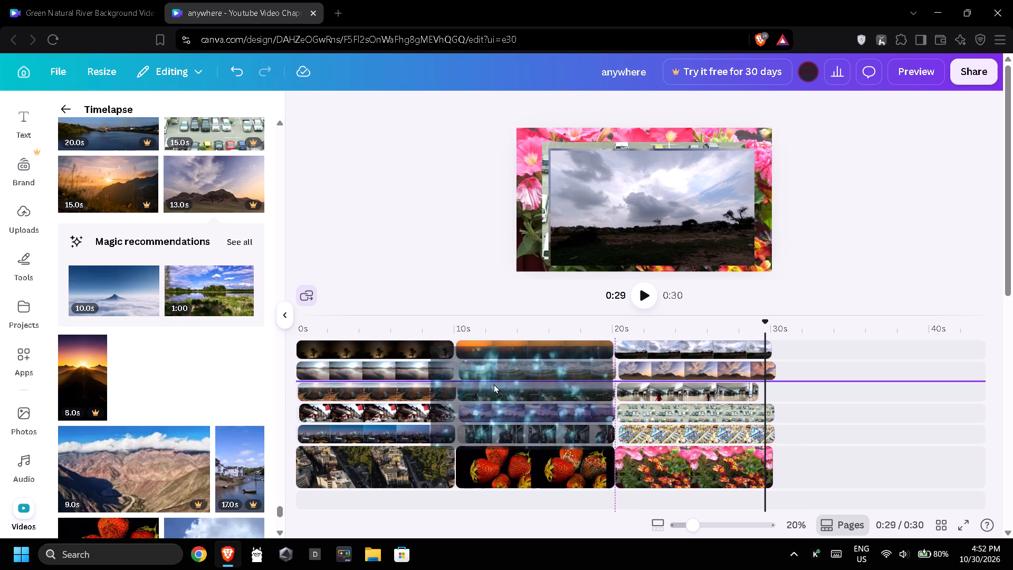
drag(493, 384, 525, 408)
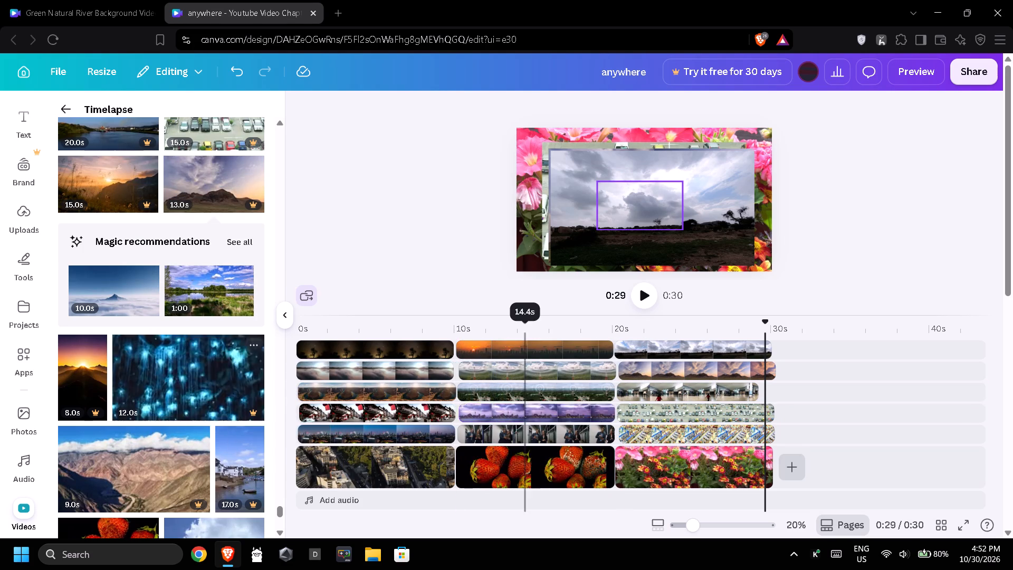
Replace the second segment's strawberries base clip with the 15-second clip of white clouds in a blue sky.
scroll(180, 450, down, 1)
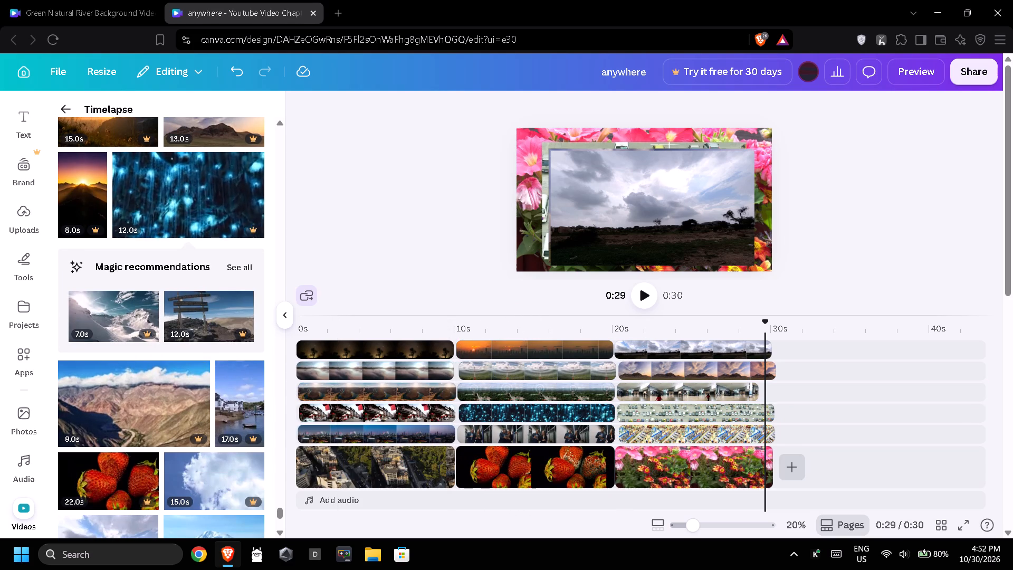
drag(196, 485, 535, 447)
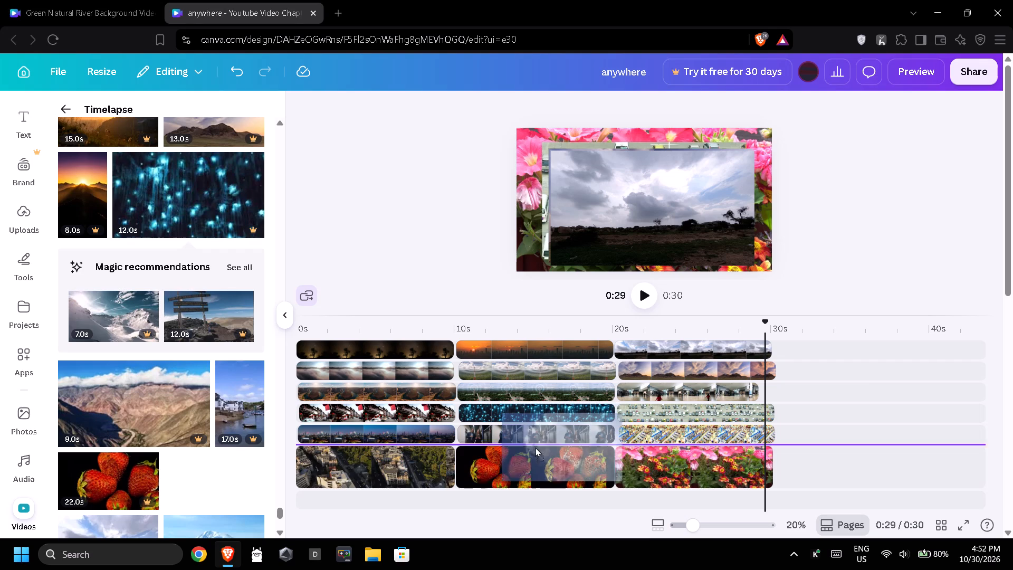
drag(535, 447, 536, 450)
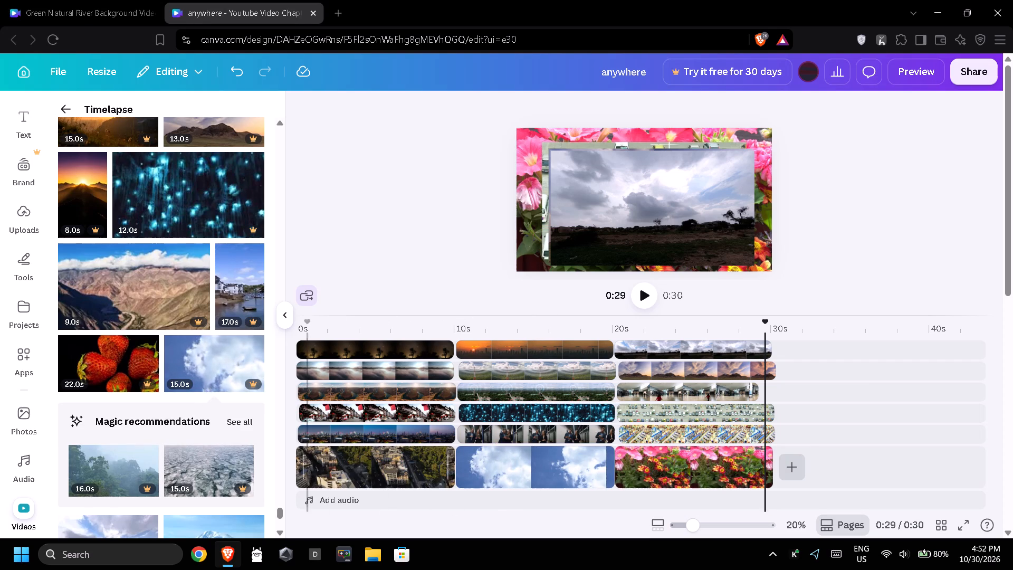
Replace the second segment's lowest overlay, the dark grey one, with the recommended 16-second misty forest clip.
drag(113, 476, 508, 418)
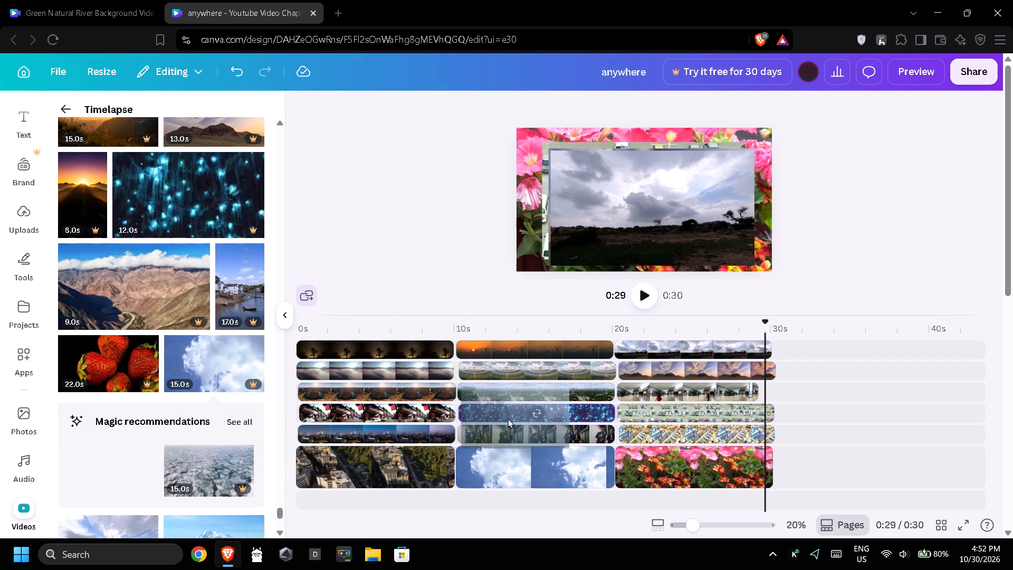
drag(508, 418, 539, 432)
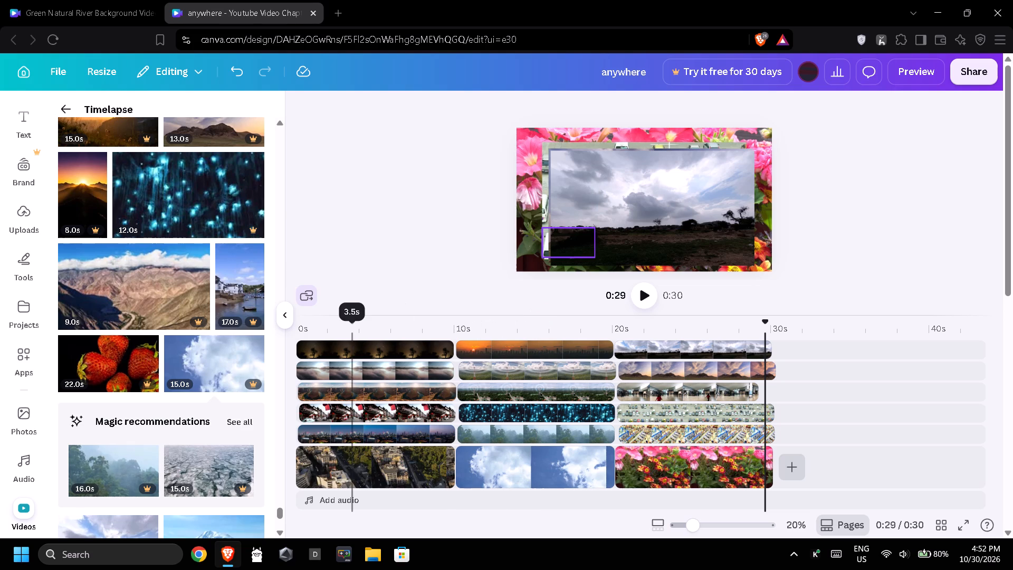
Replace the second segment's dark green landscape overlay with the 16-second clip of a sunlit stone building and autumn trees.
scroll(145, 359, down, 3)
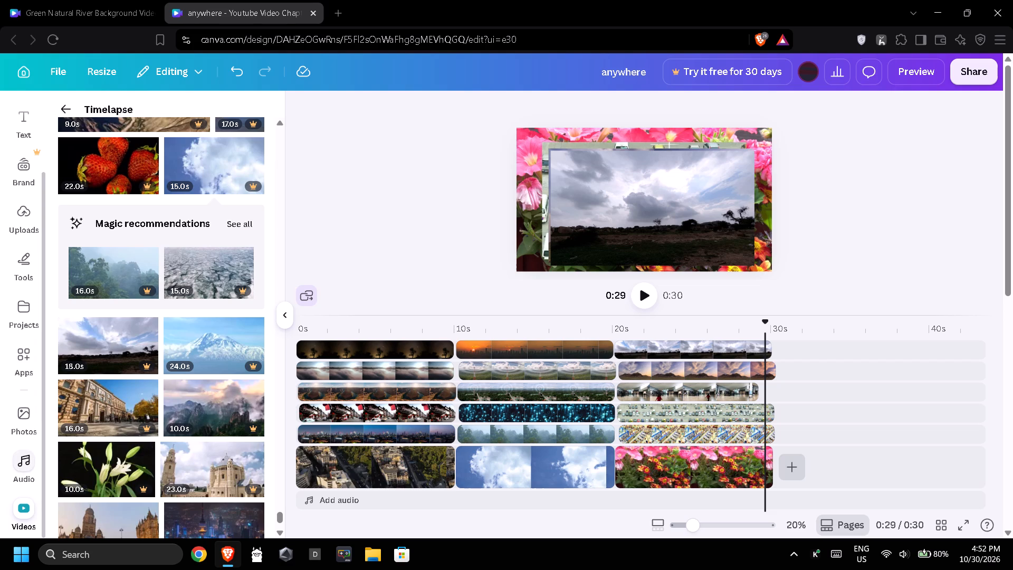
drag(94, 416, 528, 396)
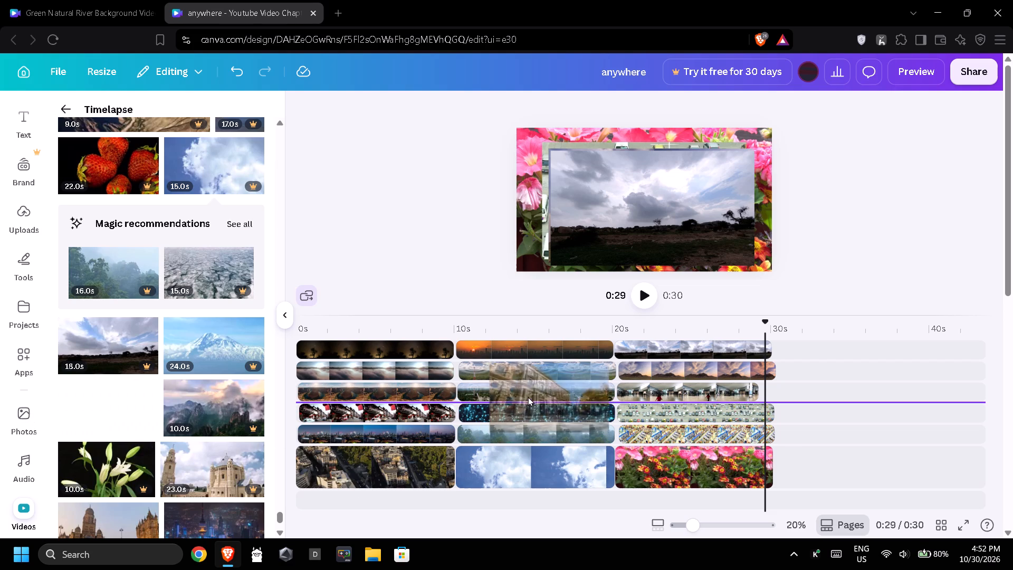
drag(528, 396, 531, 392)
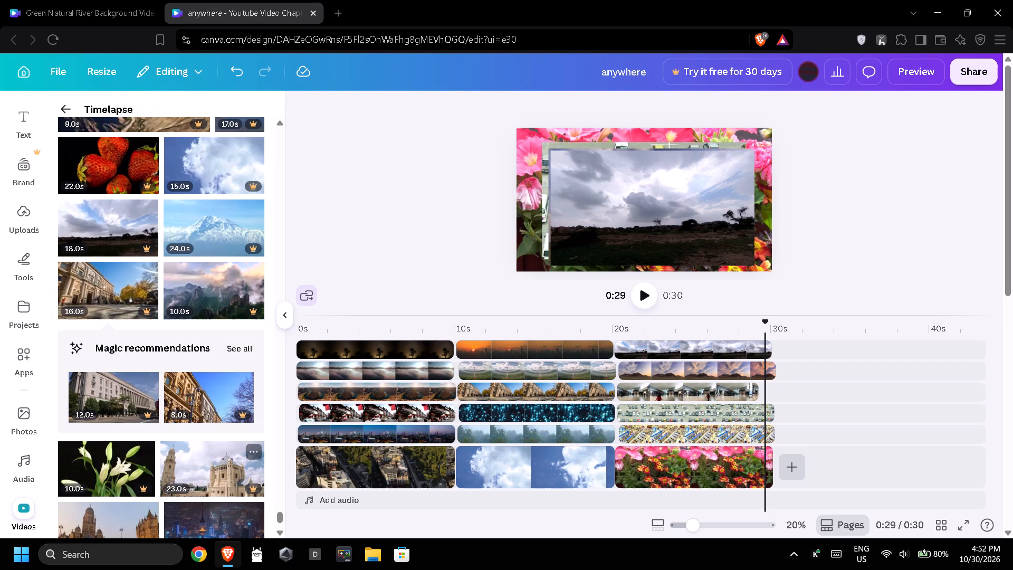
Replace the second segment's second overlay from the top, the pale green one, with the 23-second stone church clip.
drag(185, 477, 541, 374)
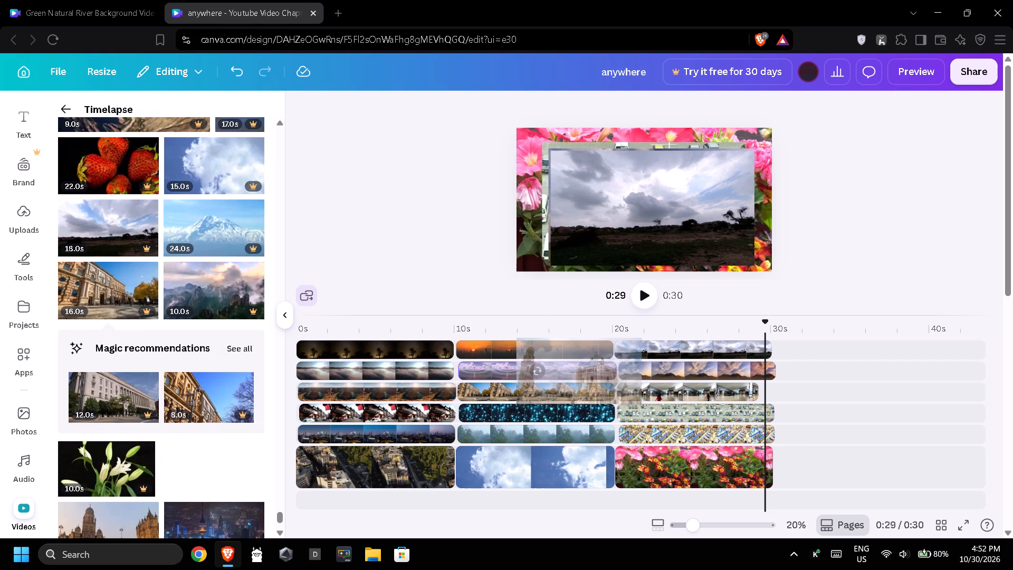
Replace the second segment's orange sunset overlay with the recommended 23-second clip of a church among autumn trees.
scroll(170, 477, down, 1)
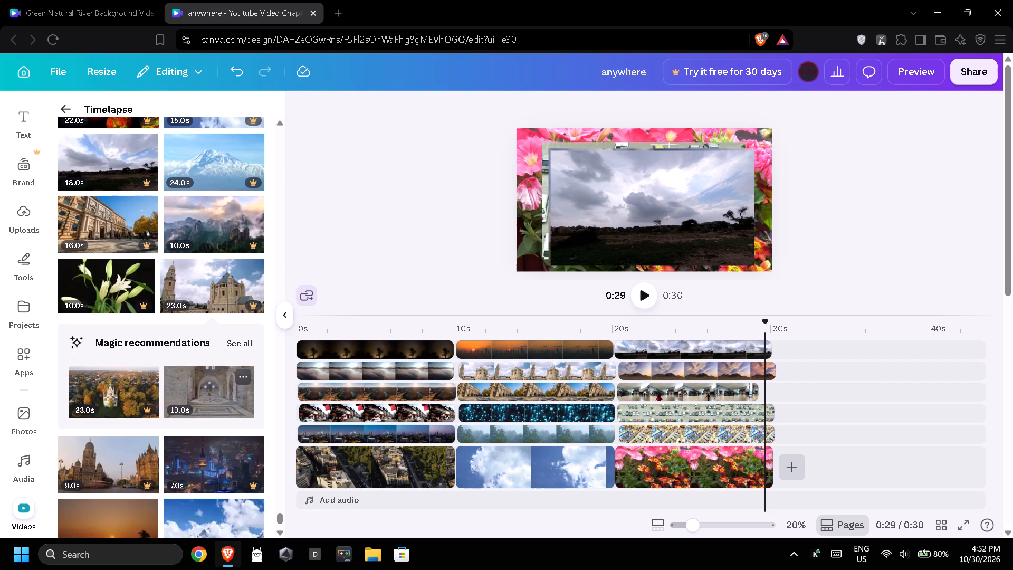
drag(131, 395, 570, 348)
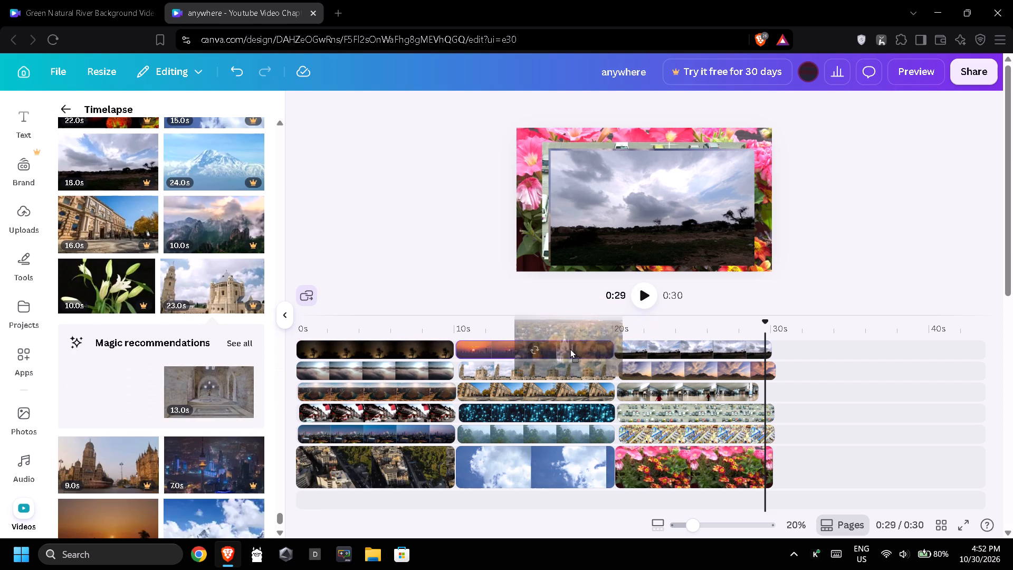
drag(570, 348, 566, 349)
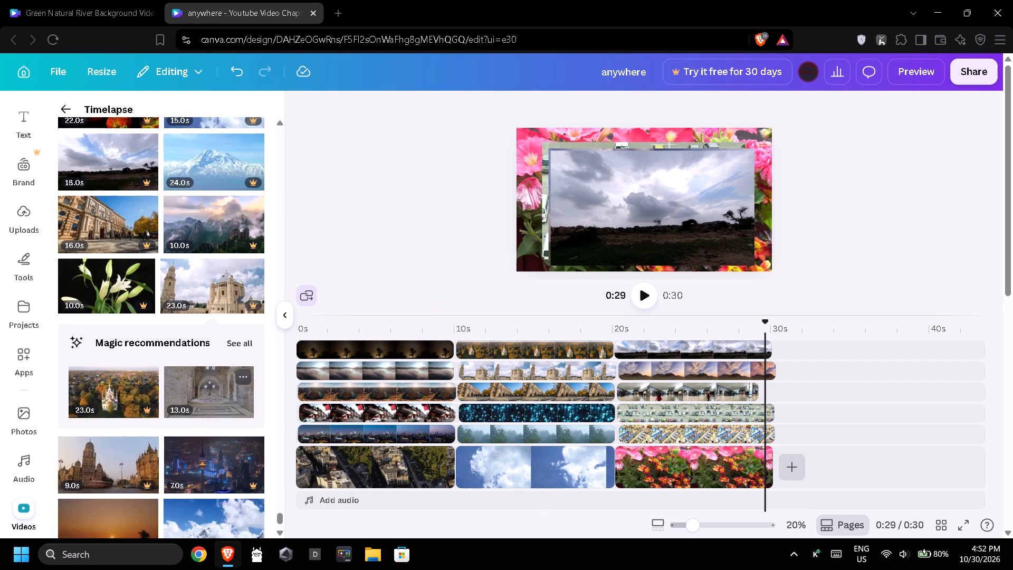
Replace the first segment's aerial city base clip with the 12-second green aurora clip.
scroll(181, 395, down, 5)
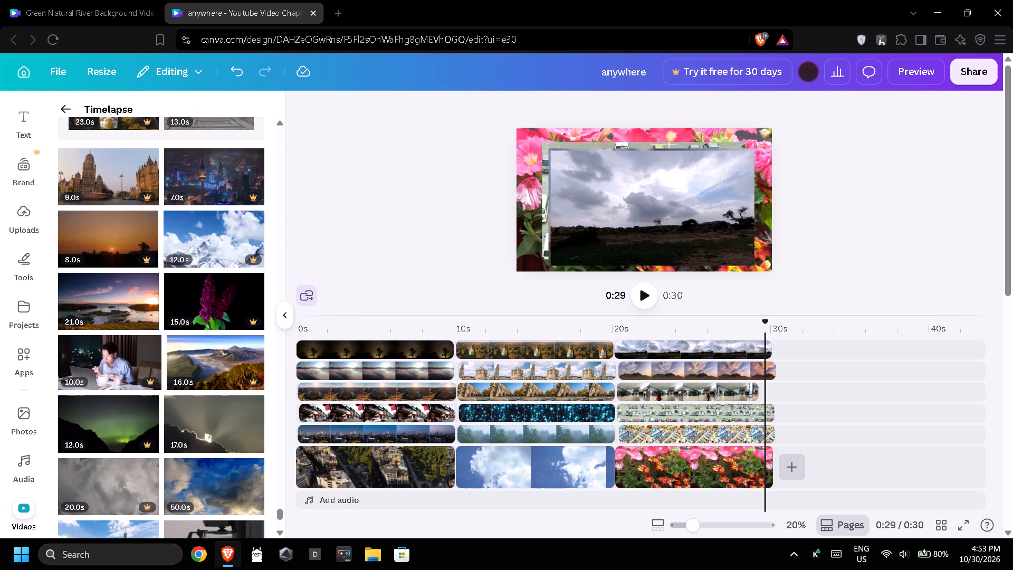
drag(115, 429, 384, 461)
Replace the first segment's dusk city skyline overlay with the 17-second clip of sunlight behind dark clouds.
drag(209, 429, 209, 429)
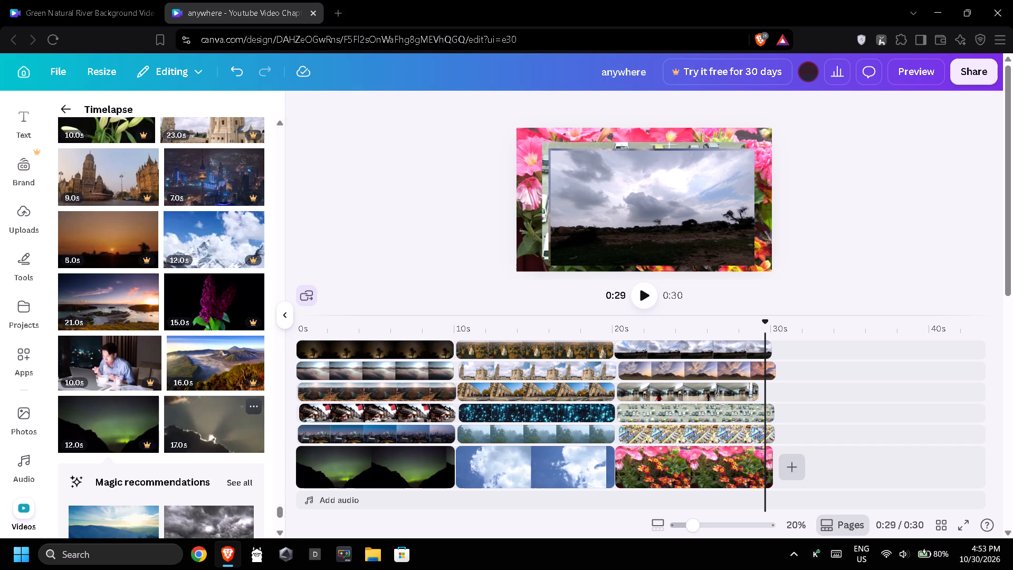
drag(209, 429, 373, 438)
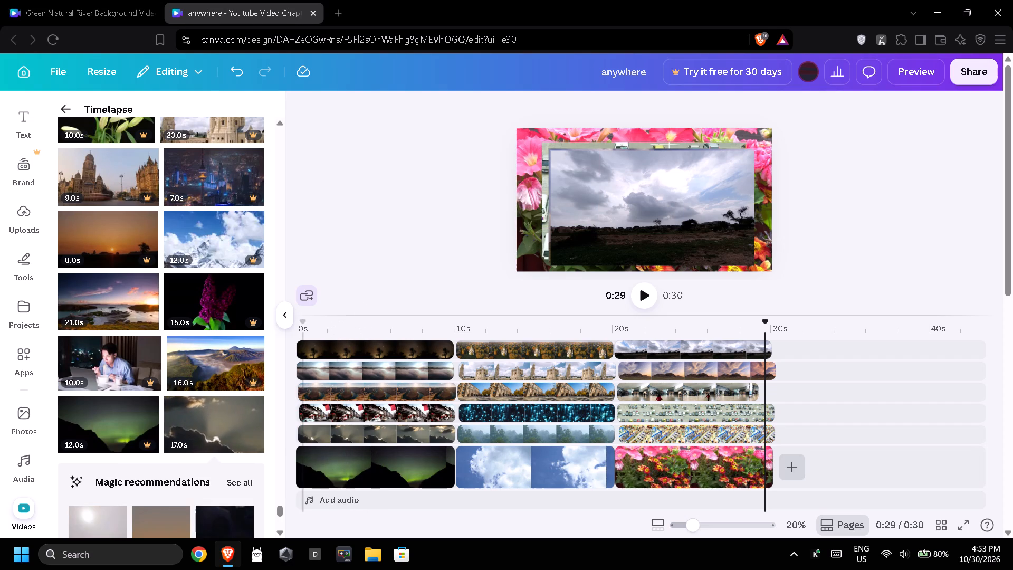
Replace the first segment's middle overlay, the brown sunset one, with the 16-second mountain landscape clip.
drag(199, 369, 369, 387)
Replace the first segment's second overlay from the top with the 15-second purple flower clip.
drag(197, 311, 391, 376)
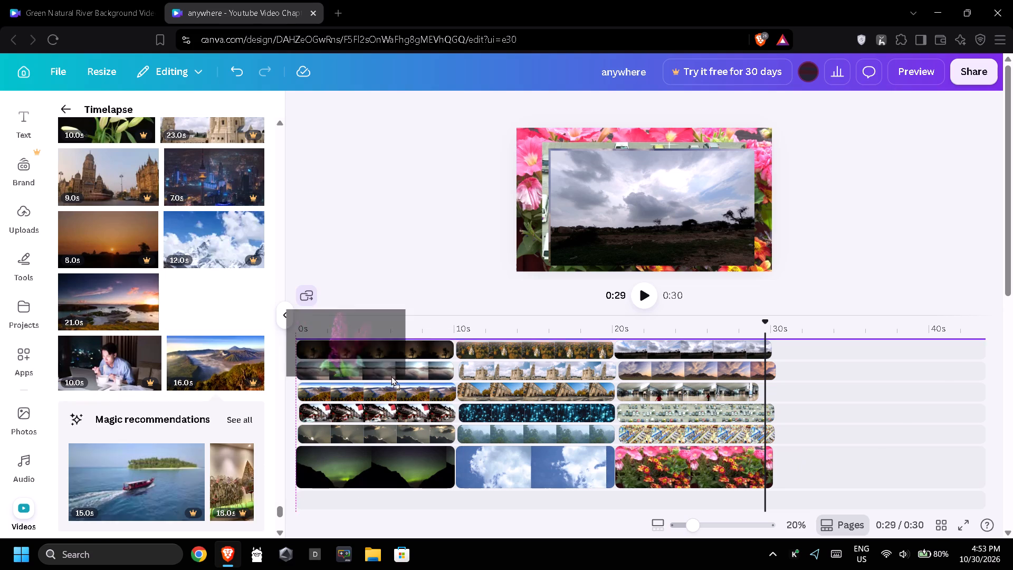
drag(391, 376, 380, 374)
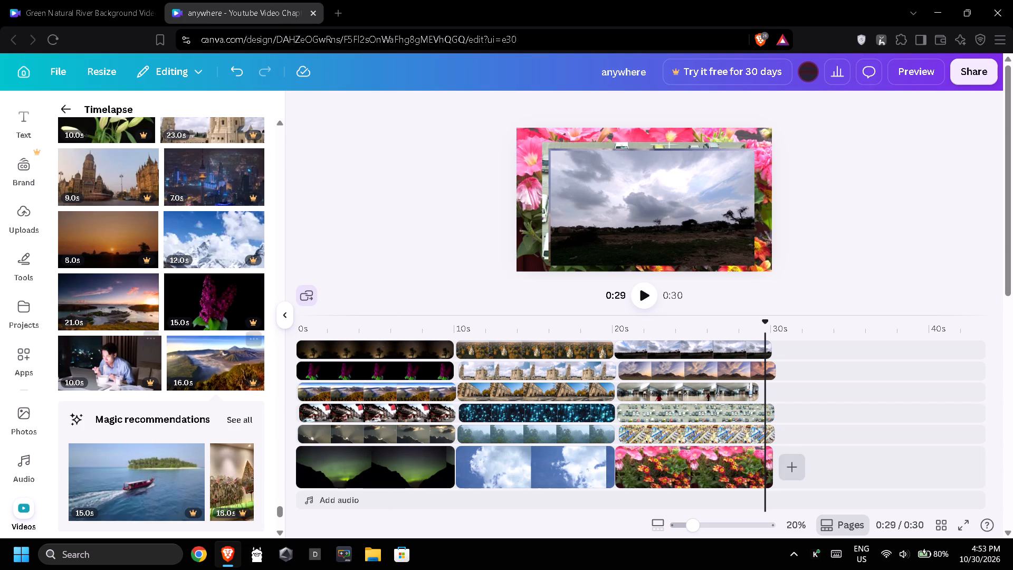
Replace the first segment's topmost overlay, the dark sunset one, with the 21-second clip of a rocky coast at sunset.
drag(113, 312, 373, 351)
Replace the first segment's purple flower overlay with the 12-second clip of clouds over snowy mountains.
drag(188, 257, 195, 261)
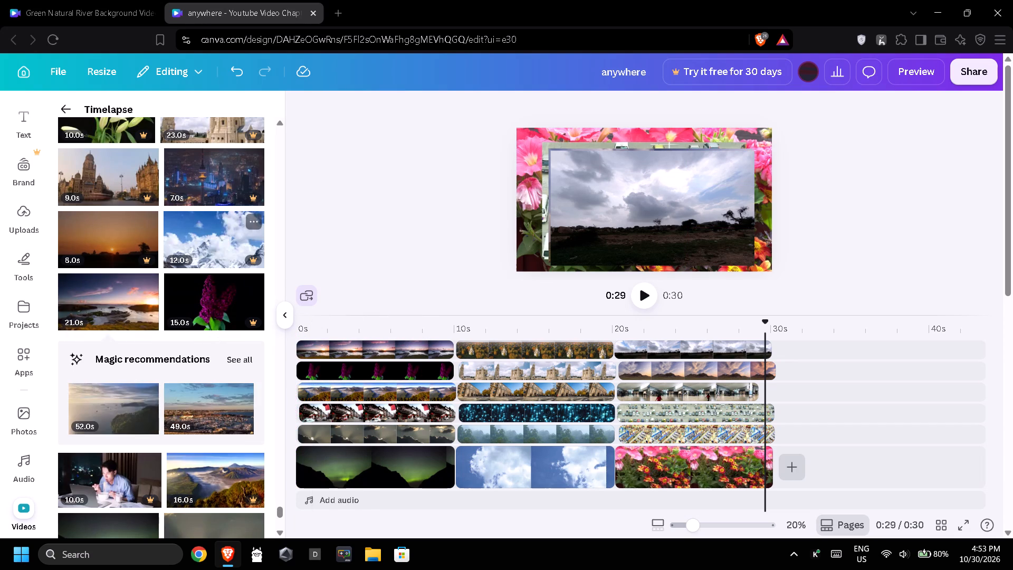
drag(195, 261, 369, 365)
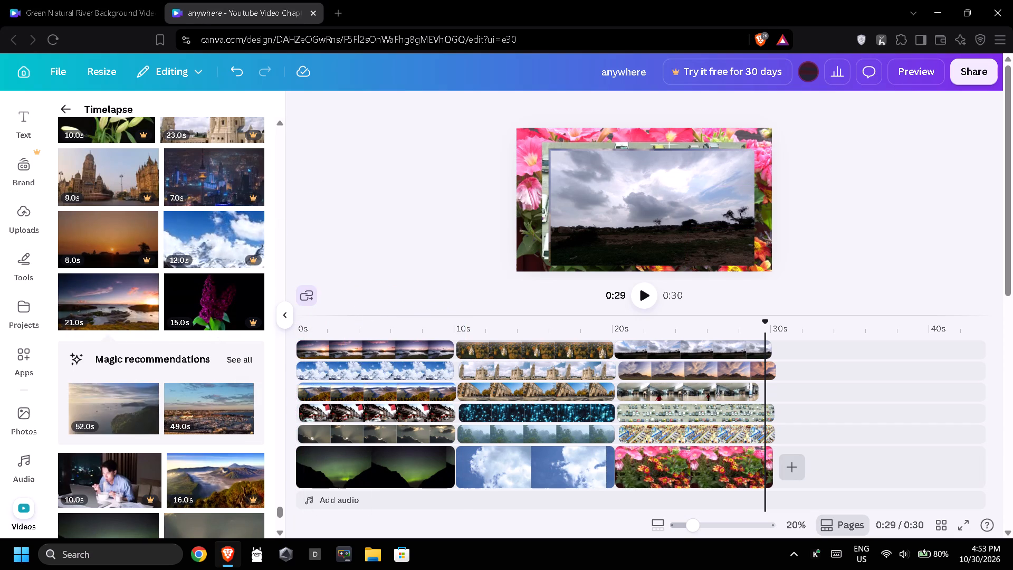
Replace the second segment's misty forest overlay with the 12-second clip of a golden-lit snowy mountain peak.
scroll(163, 388, down, 4)
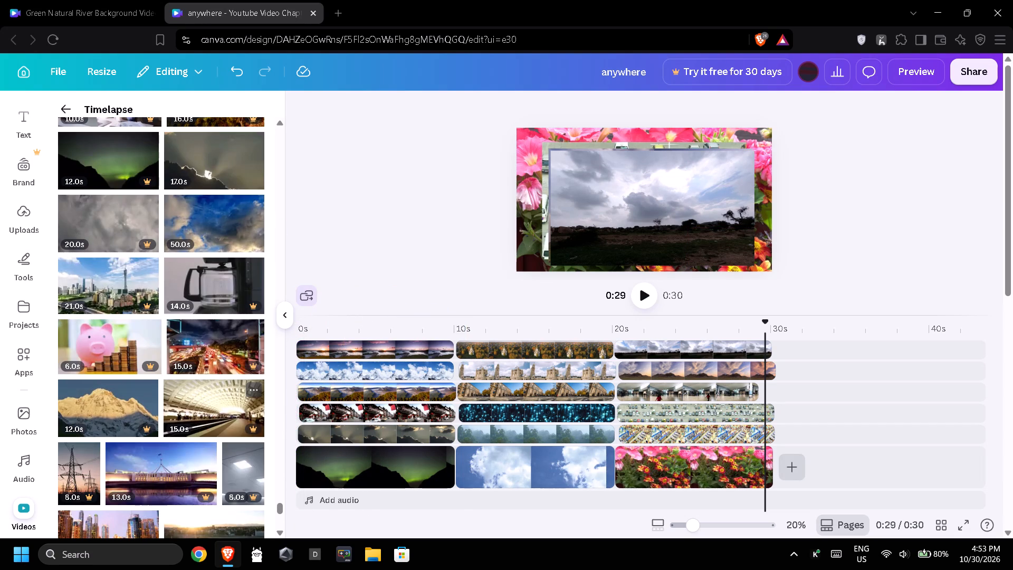
drag(98, 407, 539, 438)
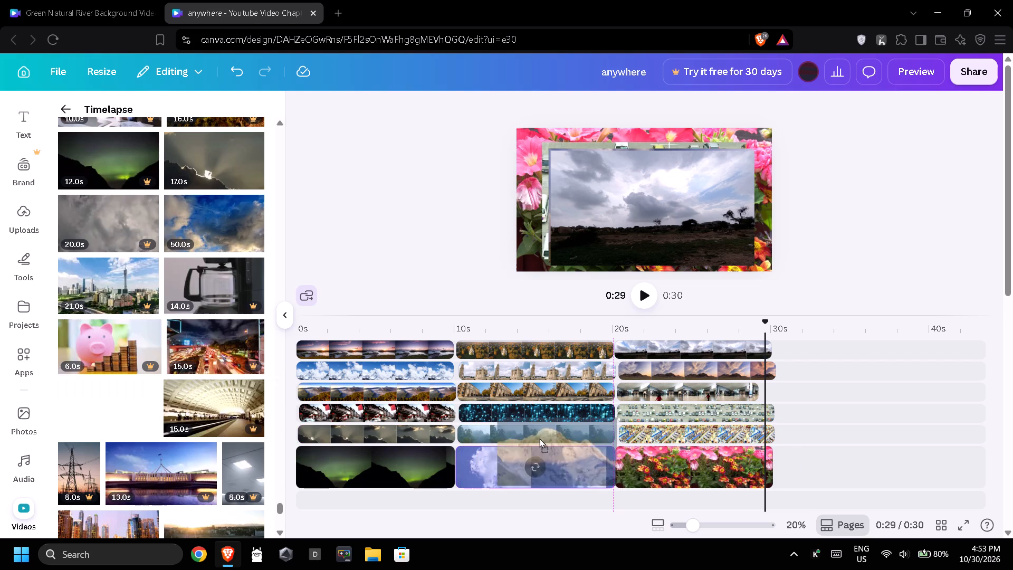
drag(539, 438, 539, 437)
Replace the second segment's glowing blue lights overlay with the 15-second clip of a brightly lit station hall.
drag(218, 420, 305, 420)
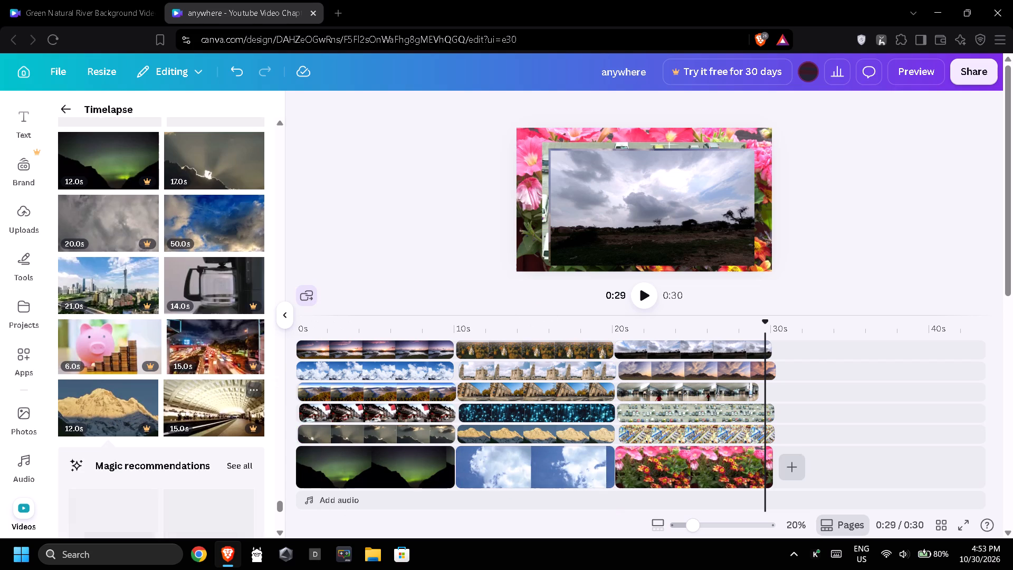
drag(305, 420, 518, 412)
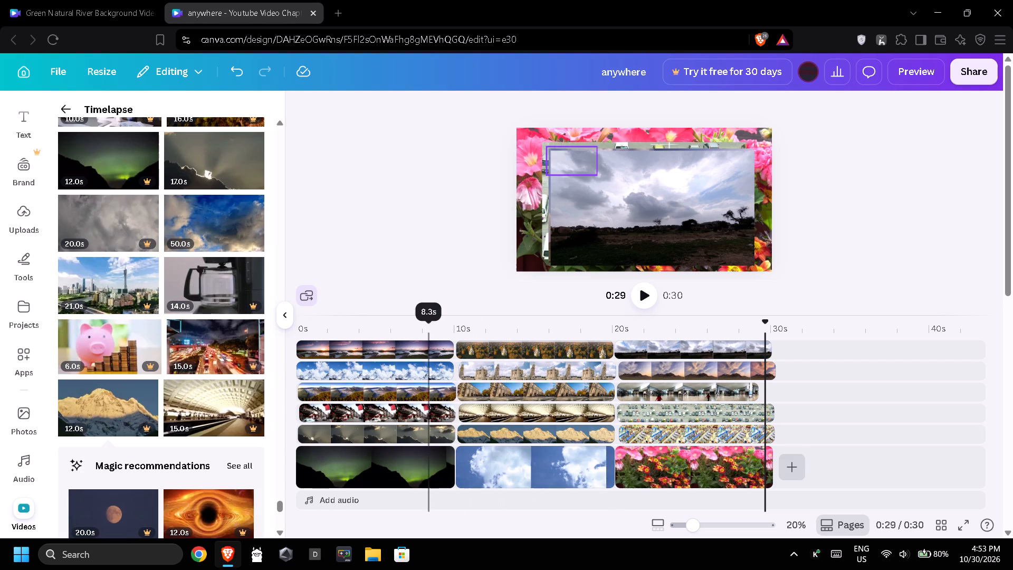
Replace the second segment's stone building overlay with the recommended 38-second clip of hills by a lake.
scroll(196, 431, down, 2)
drag(123, 396, 372, 395)
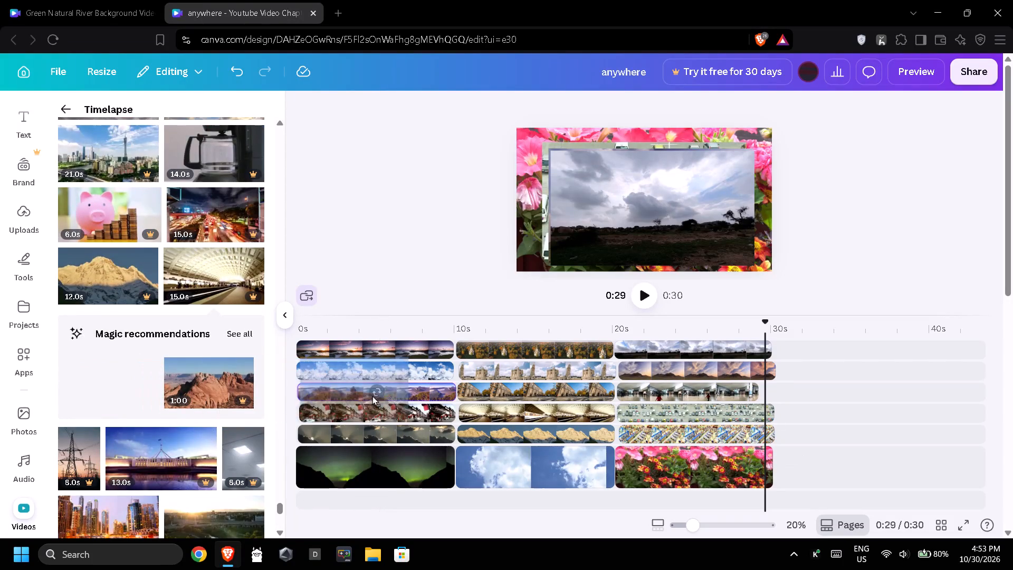
drag(372, 395, 527, 394)
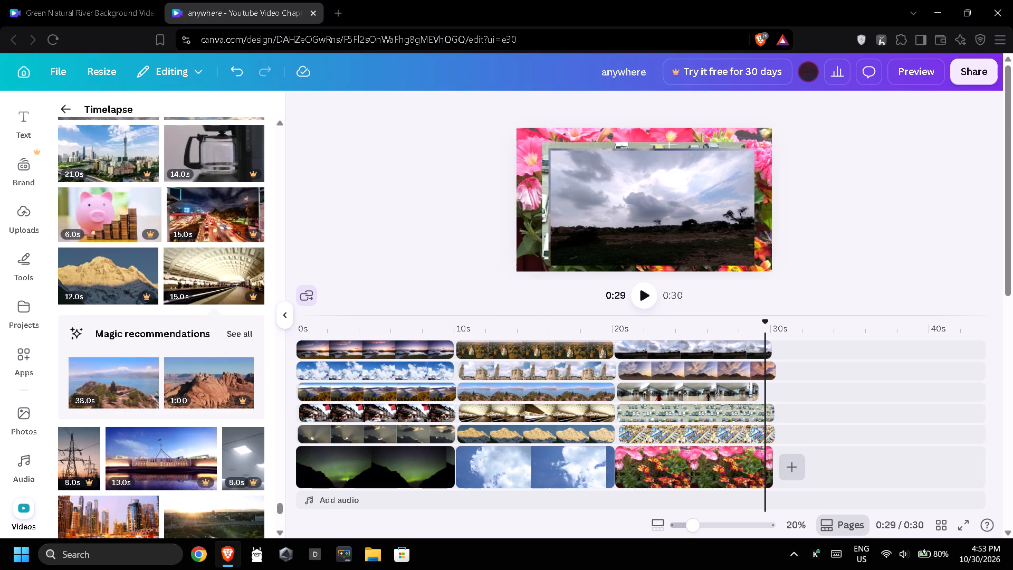
Replace the second segment's stone church overlay with the 20-second grey clouds clip.
scroll(189, 378, down, 3)
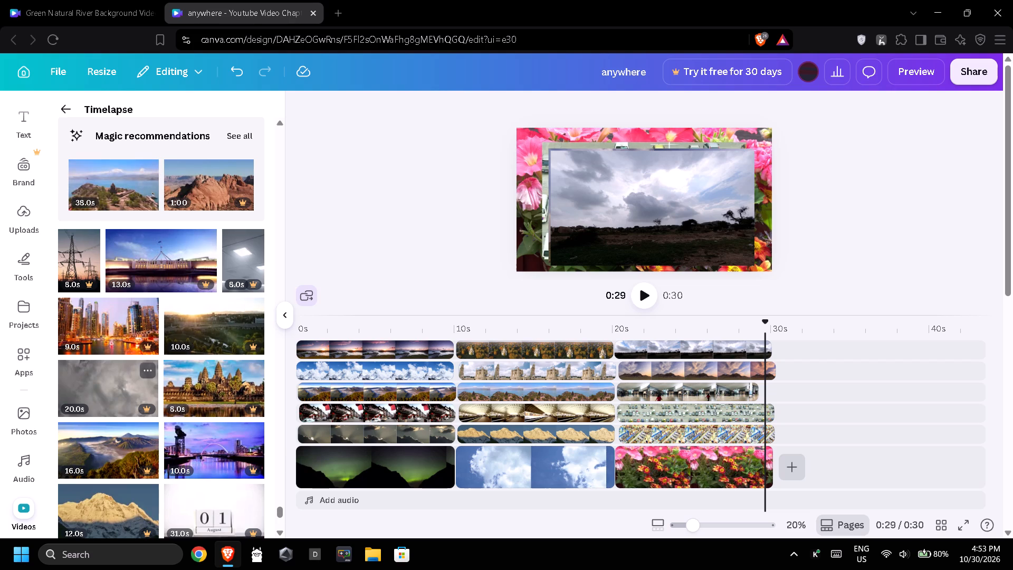
drag(89, 398, 519, 366)
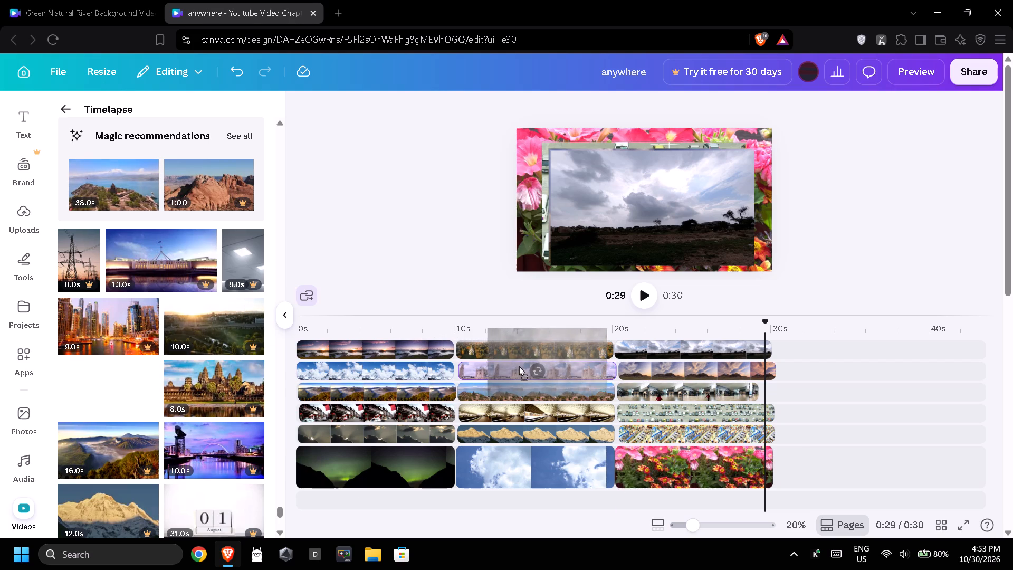
drag(519, 366, 520, 366)
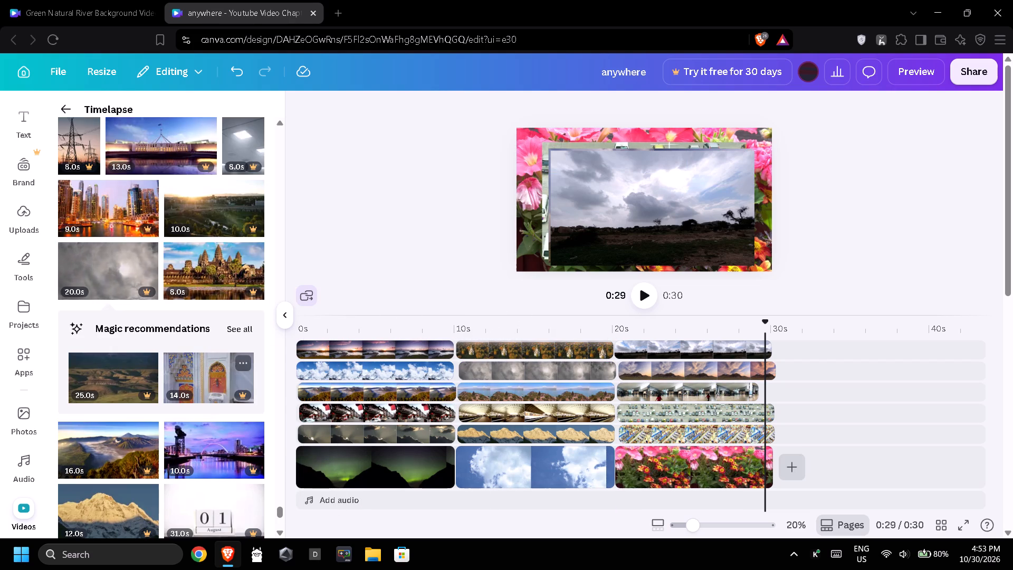
Replace the second segment's autumn trees overlay with the recommended 14-second clip of an ornate doorway.
drag(207, 378, 530, 348)
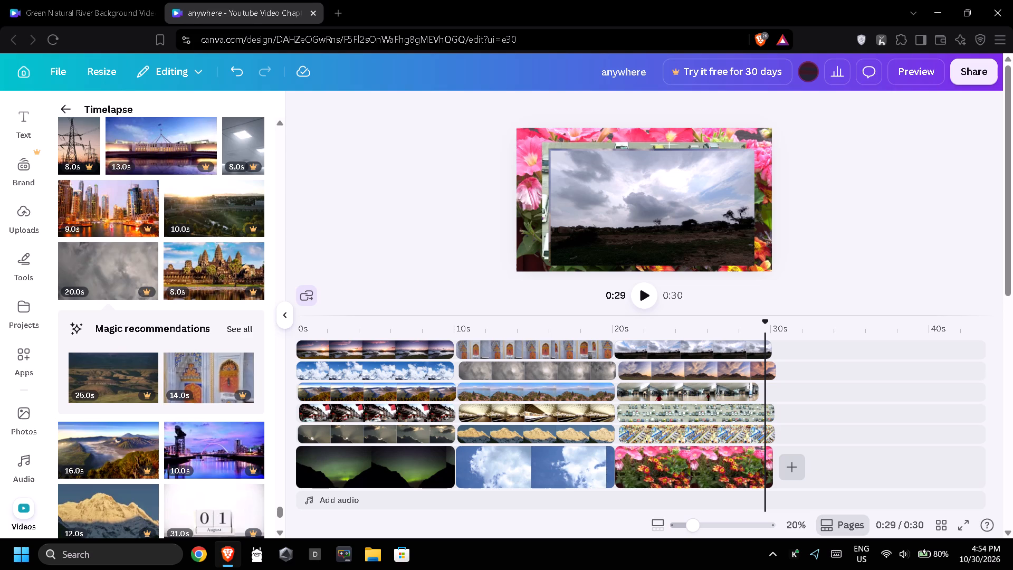
Replace the first segment's green aurora base clip with the 14-second clip of a city under clouds.
scroll(133, 397, down, 2)
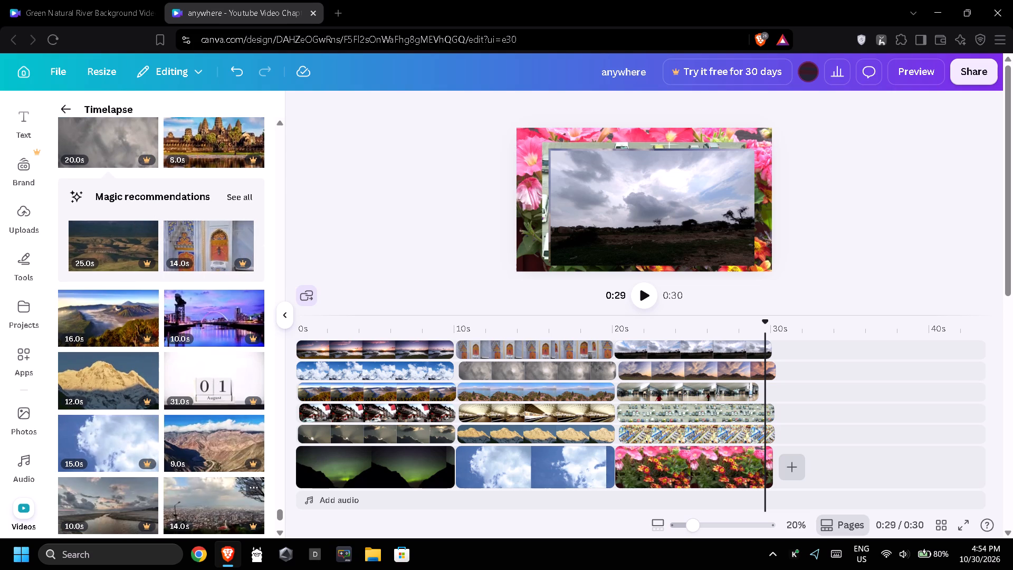
drag(188, 507, 345, 475)
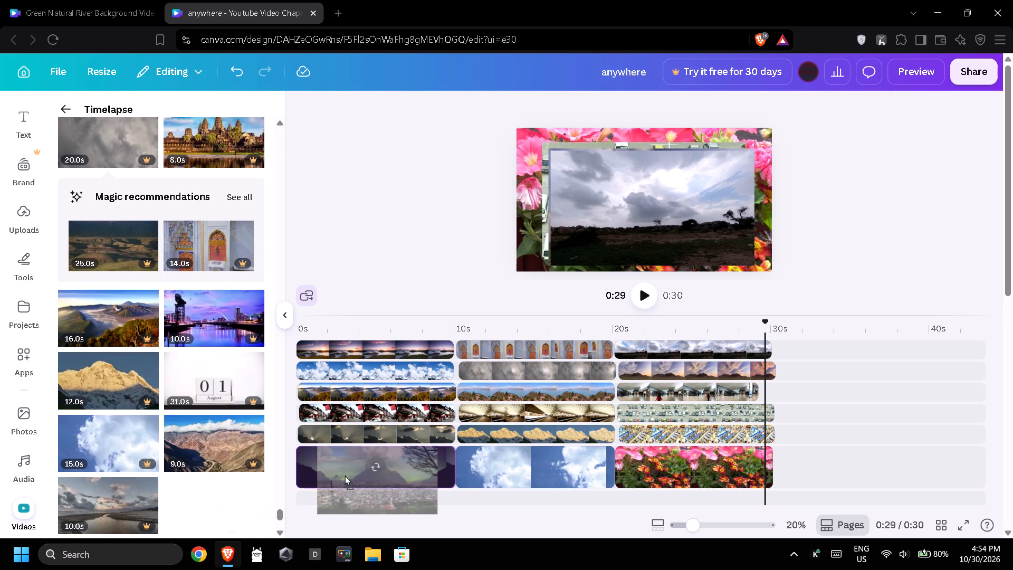
drag(345, 475, 368, 472)
scroll(145, 451, down, 2)
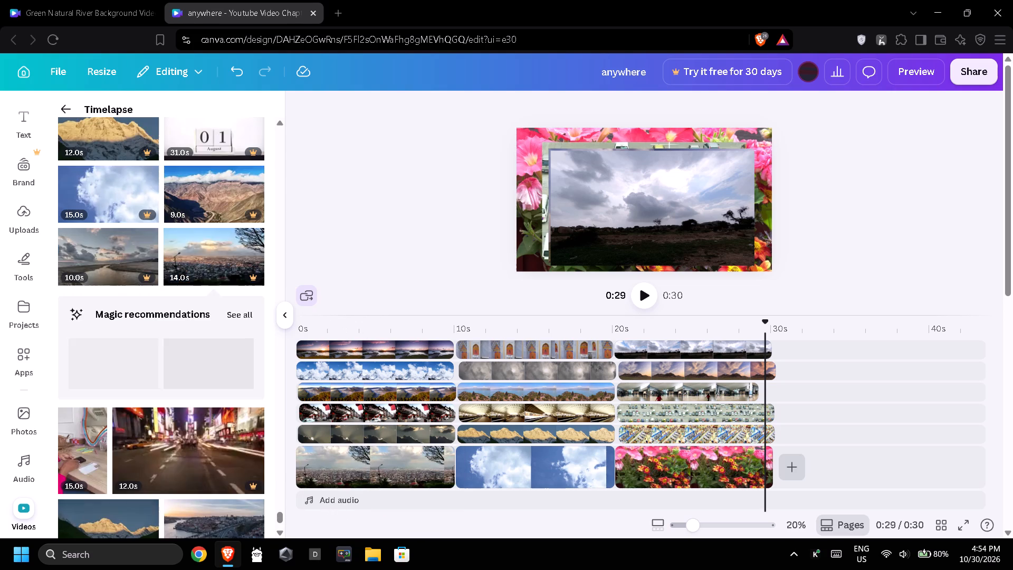
Replace the first segment's lowest overlay, the dark clouds, with the 12-second clip of night traffic on a city street.
drag(159, 444, 333, 436)
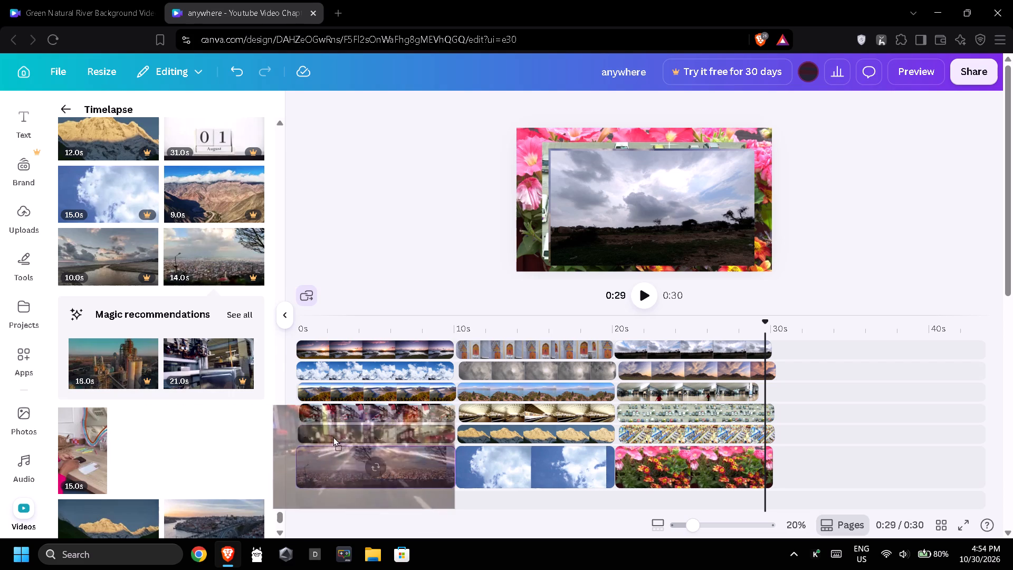
drag(333, 436, 359, 439)
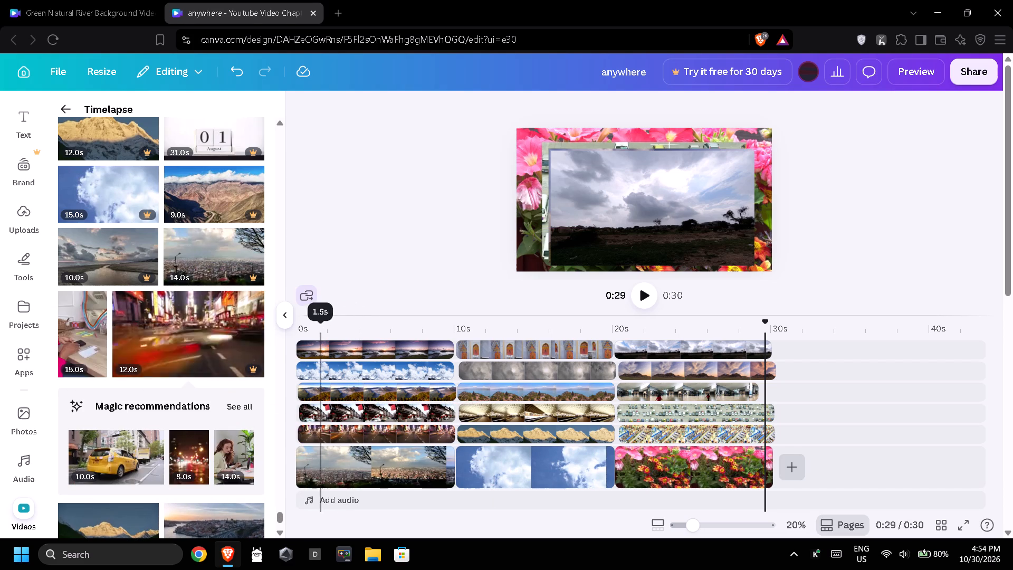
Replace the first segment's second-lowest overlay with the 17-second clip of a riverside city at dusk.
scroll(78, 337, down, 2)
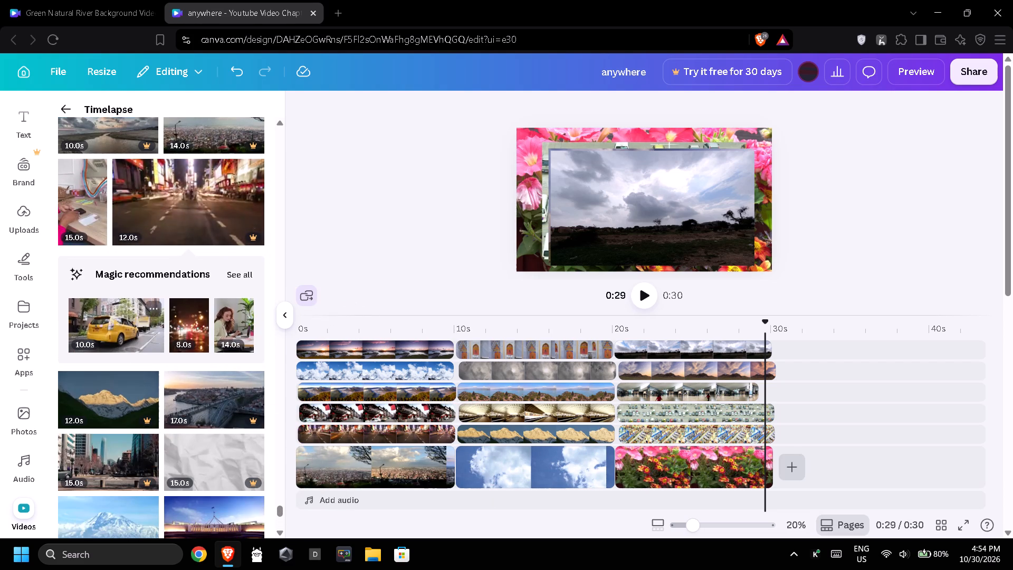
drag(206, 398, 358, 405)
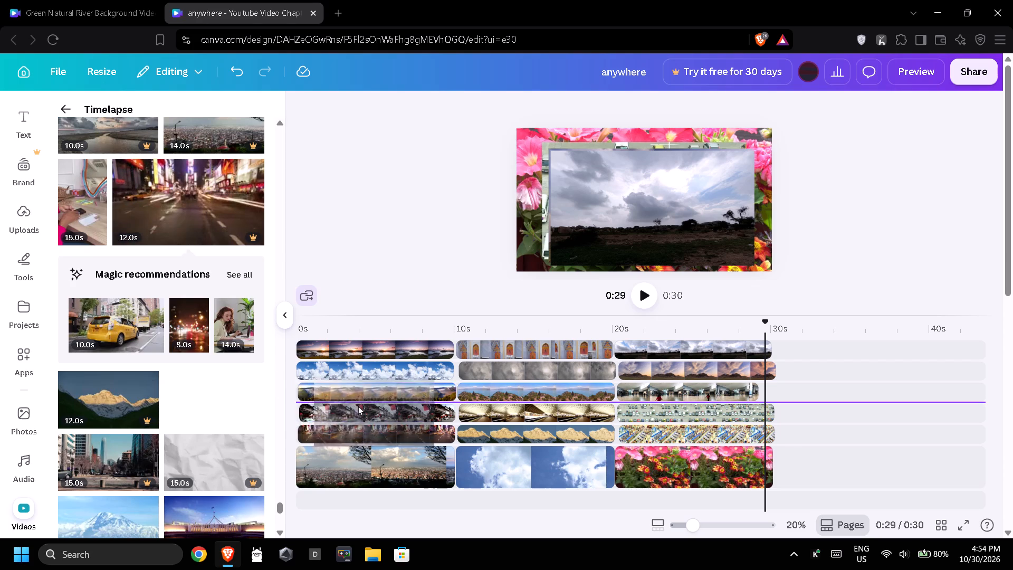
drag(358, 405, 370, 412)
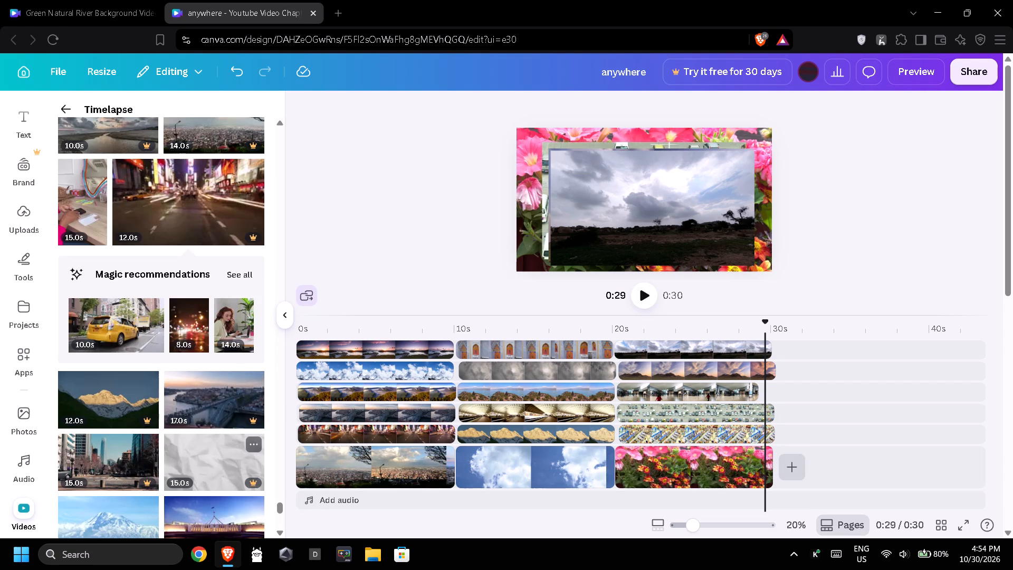
Replace the first segment's second-lowest overlay, the riverside city, with the 17-second clip of stacked shipping containers.
scroll(135, 459, down, 2)
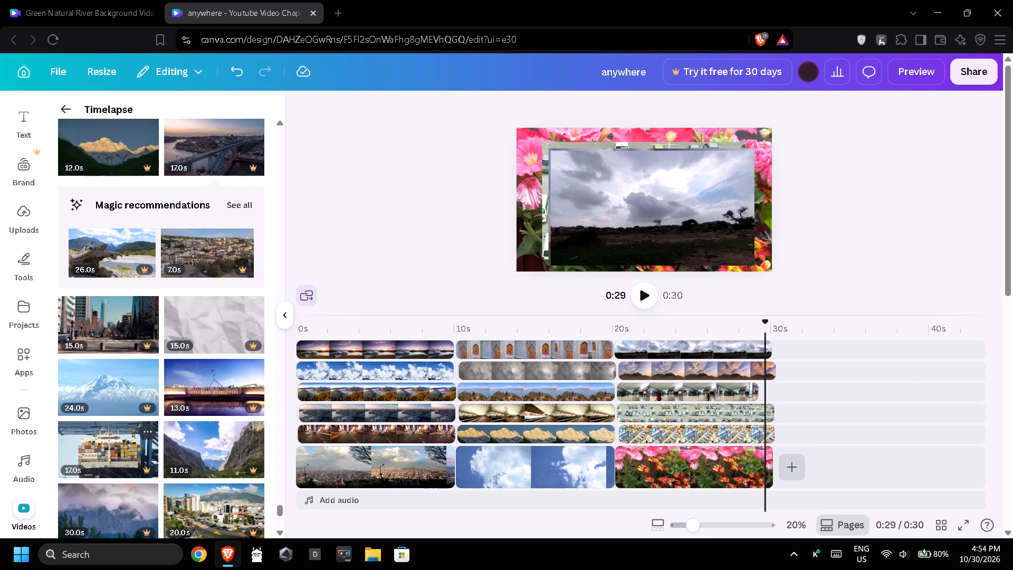
drag(129, 446, 384, 408)
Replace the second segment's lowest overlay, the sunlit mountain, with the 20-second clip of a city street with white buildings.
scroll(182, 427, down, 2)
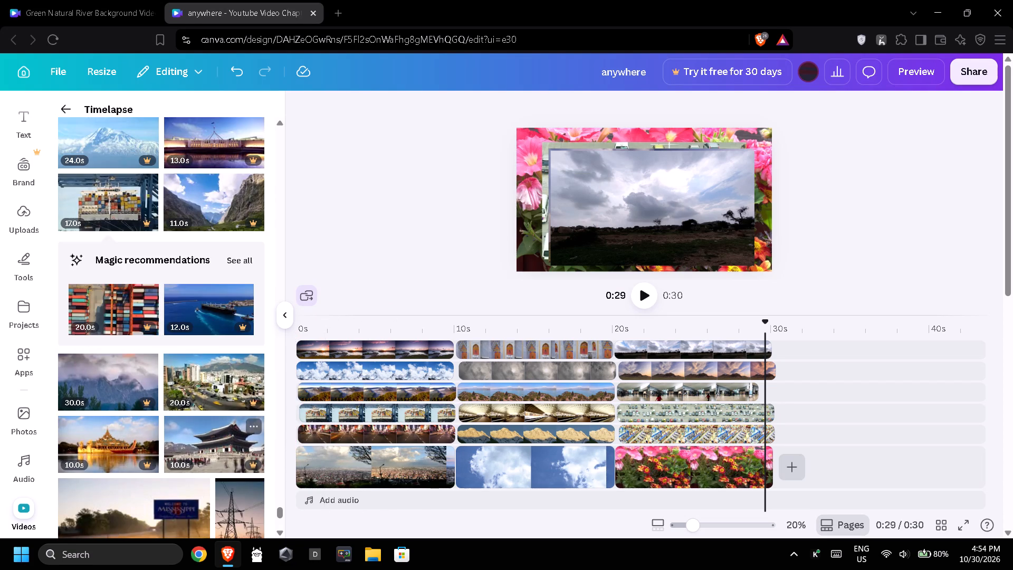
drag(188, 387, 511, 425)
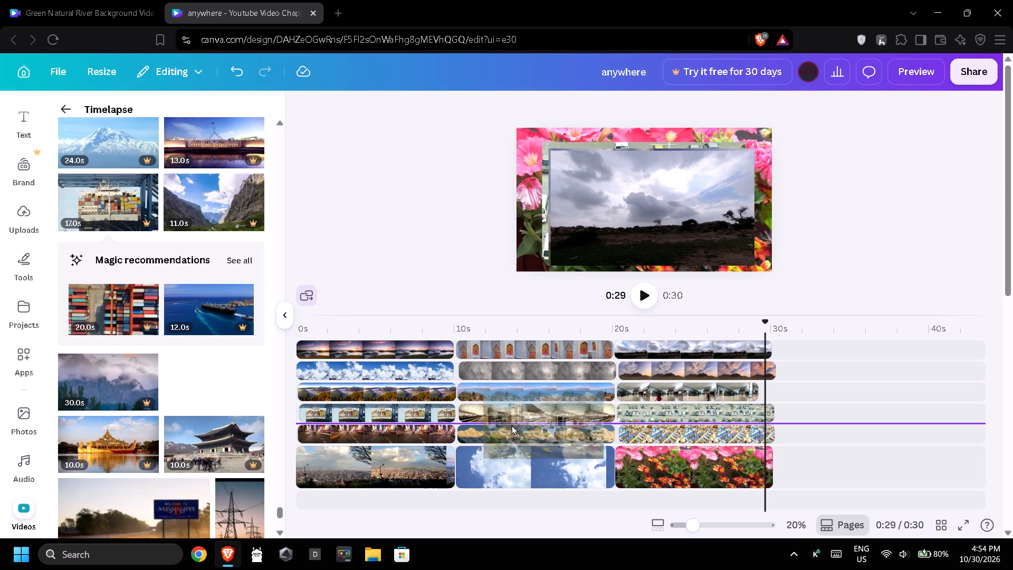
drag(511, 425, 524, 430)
Replace the second segment's grey clouds overlay with the 13-second clip of construction cranes at sunset.
scroll(243, 439, down, 2)
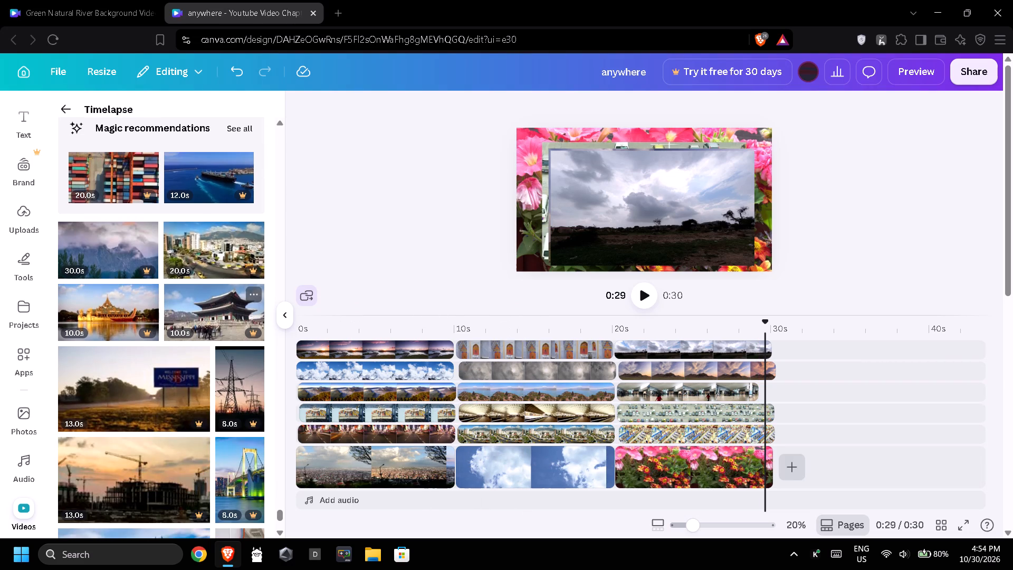
drag(122, 499, 471, 398)
scroll(179, 484, down, 1)
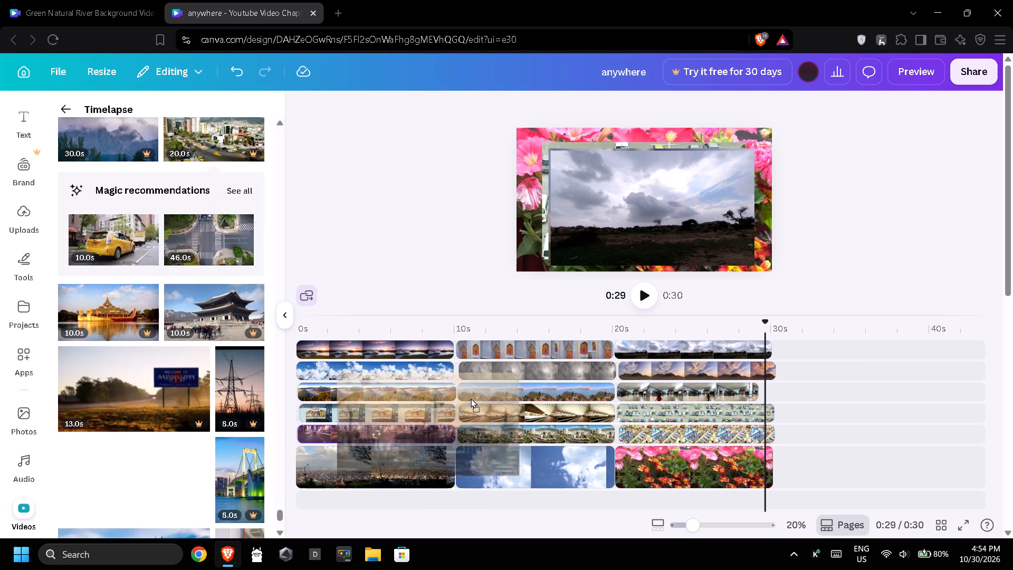
drag(471, 398, 536, 374)
Replace the second segment's ornate doorway overlay with the 15-second vertical clip of hands working at a table.
scroll(174, 449, down, 4)
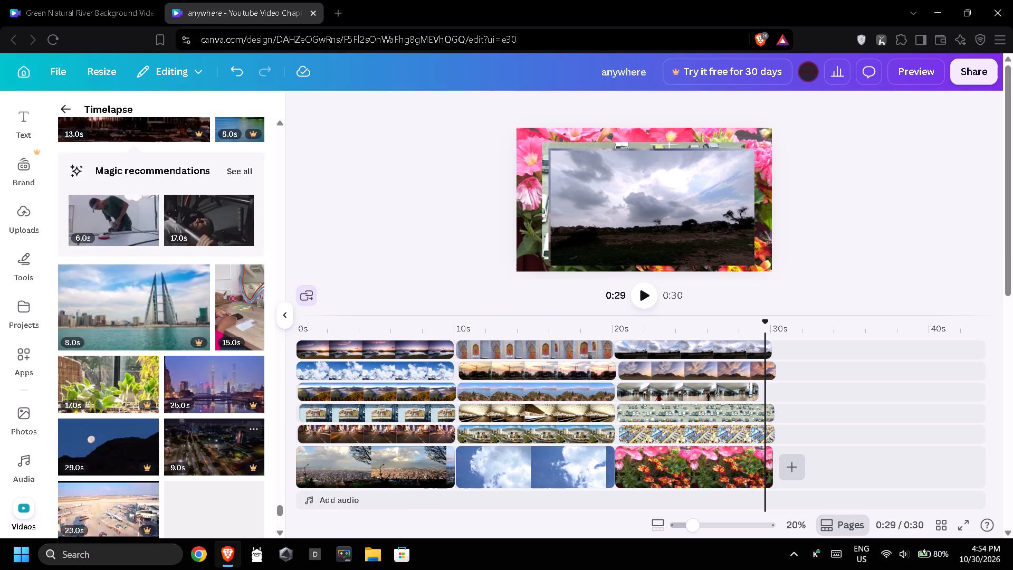
drag(236, 330, 381, 335)
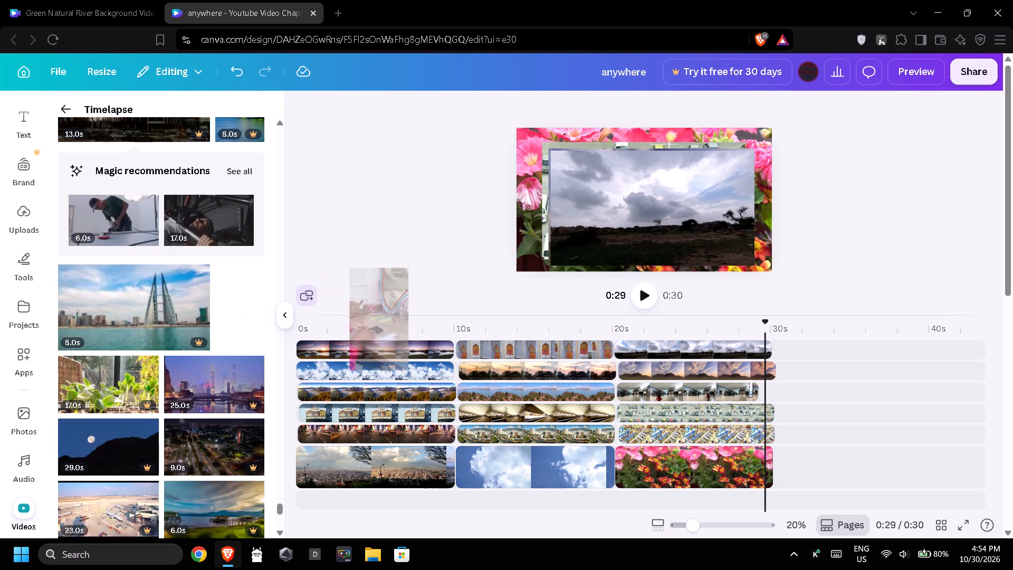
drag(381, 335, 527, 350)
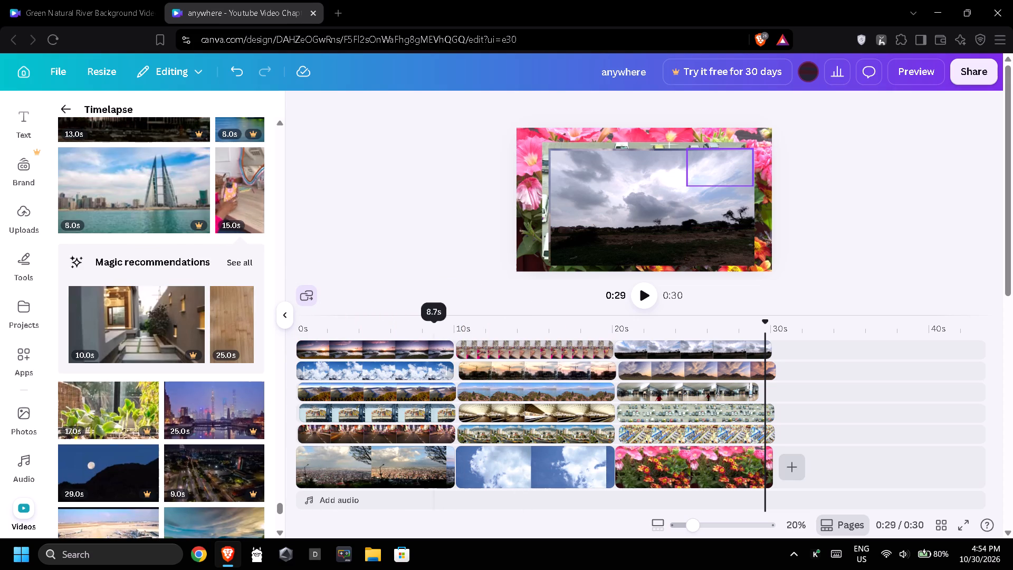
Replace the third segment's middle overlay with the 25-second clip of a waterfront city skyline at dusk.
drag(185, 426, 500, 411)
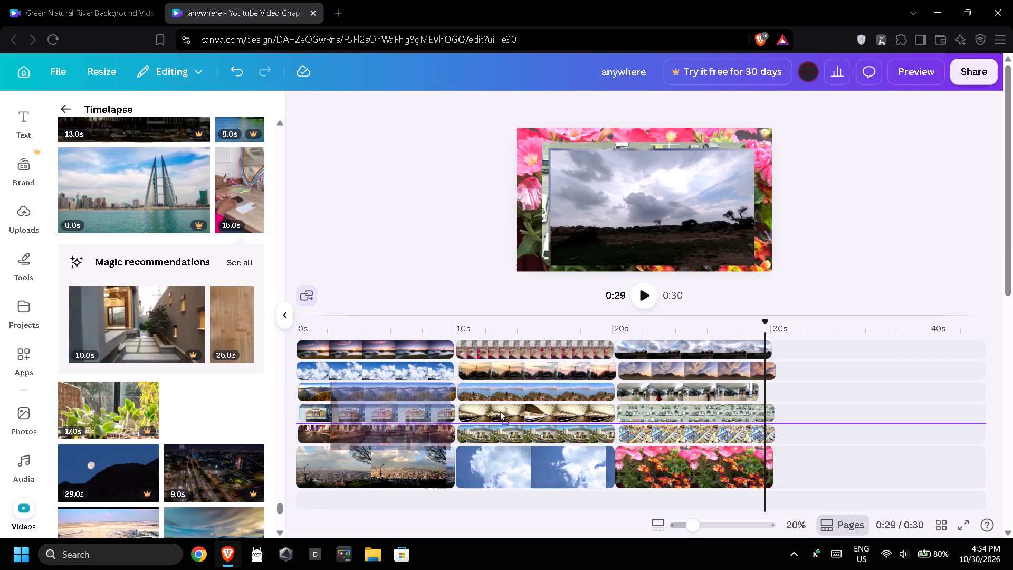
drag(500, 411, 660, 398)
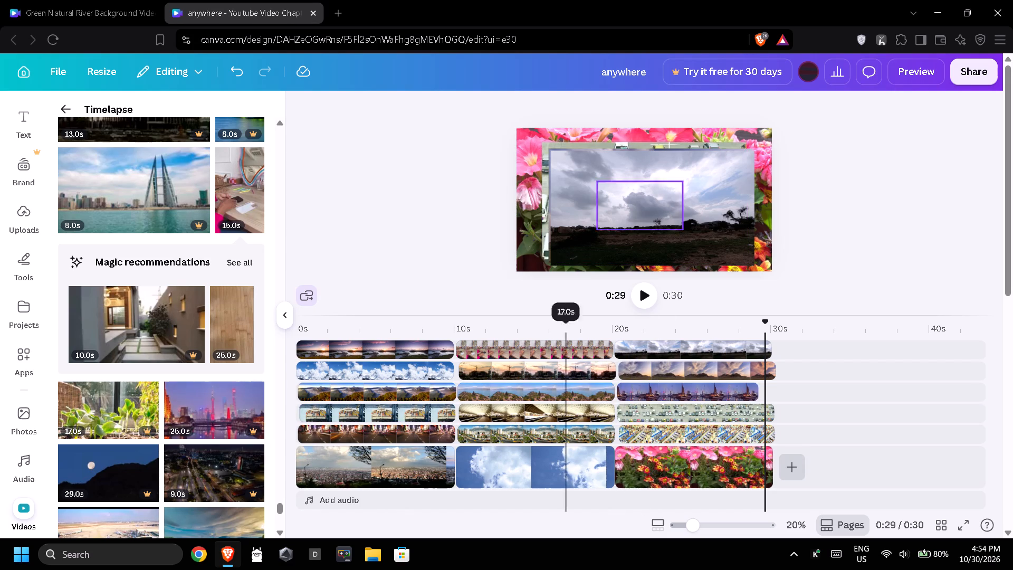
Replace the third segment's second-lowest overlay with the 29-second clip of the moon over a dark hill.
drag(107, 446, 135, 444)
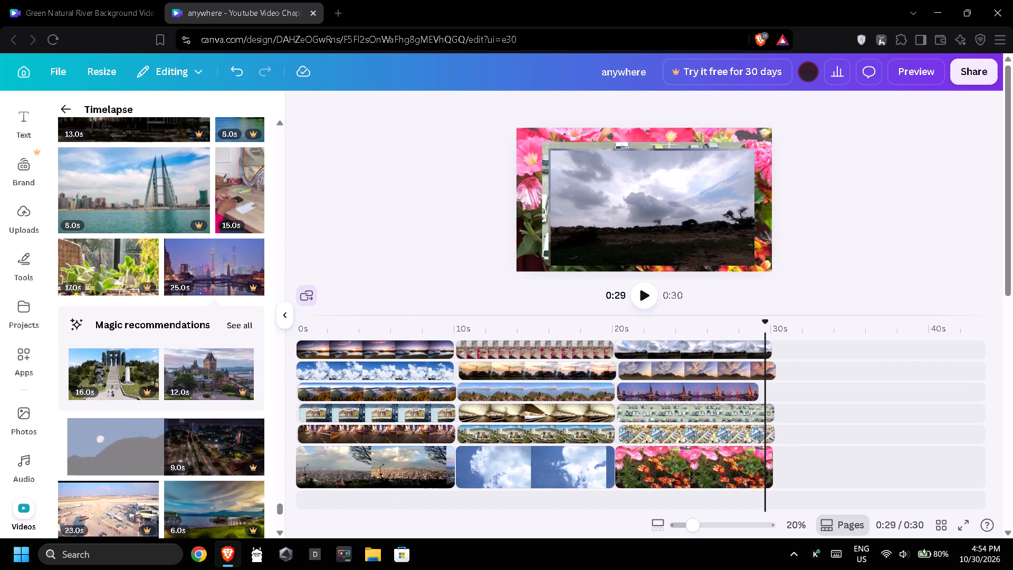
drag(135, 444, 710, 392)
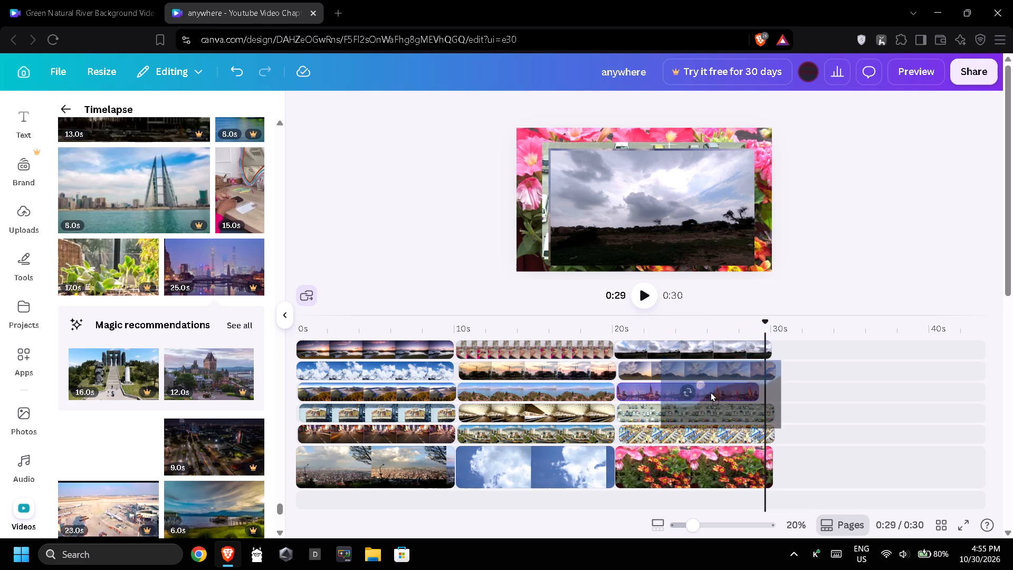
drag(710, 392, 709, 410)
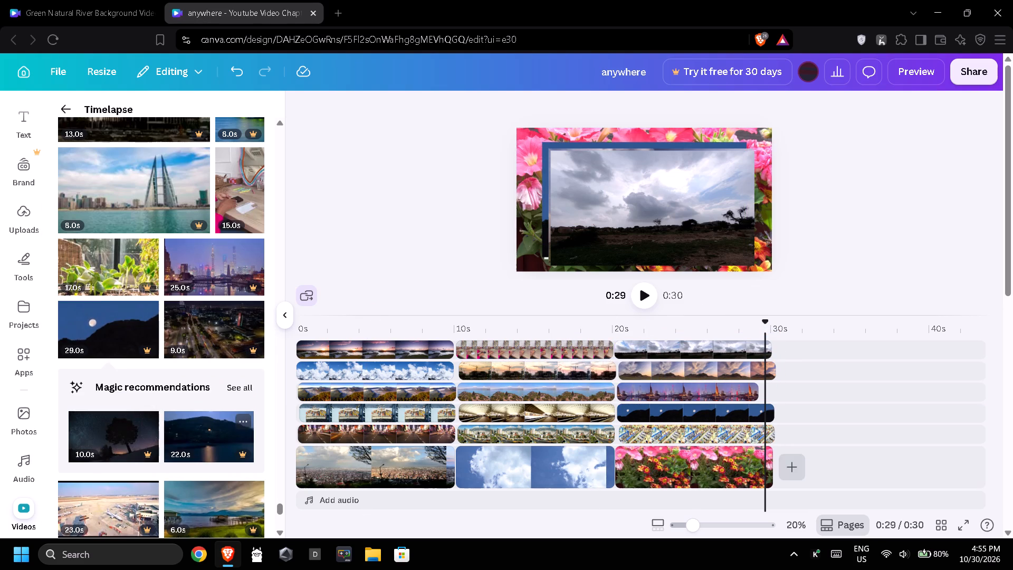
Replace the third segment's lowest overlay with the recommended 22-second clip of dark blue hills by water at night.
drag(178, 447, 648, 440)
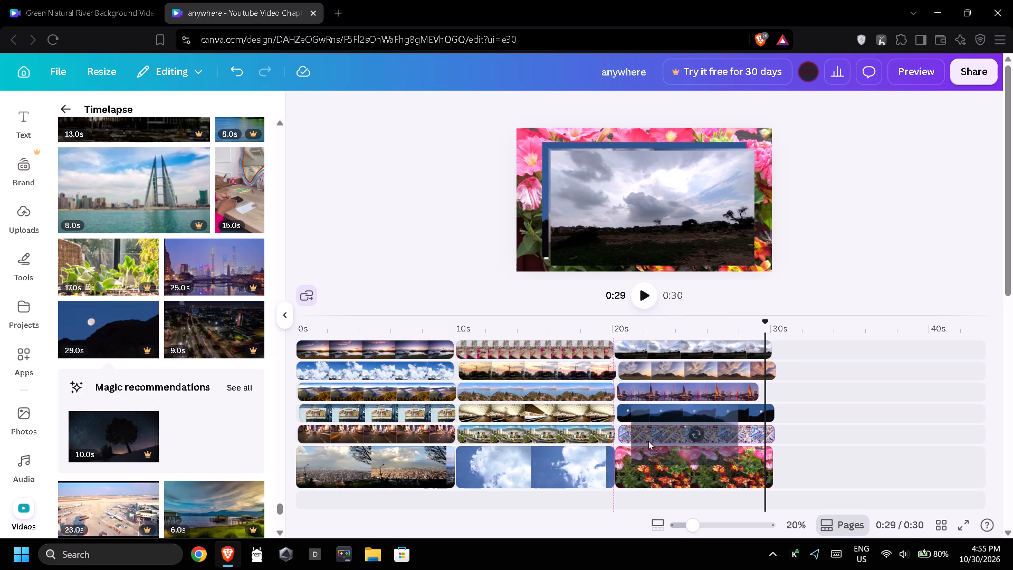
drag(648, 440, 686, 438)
Replace the third segment's pink flowers base clip with the 17-second clip of a riverside city at dusk.
scroll(139, 425, down, 2)
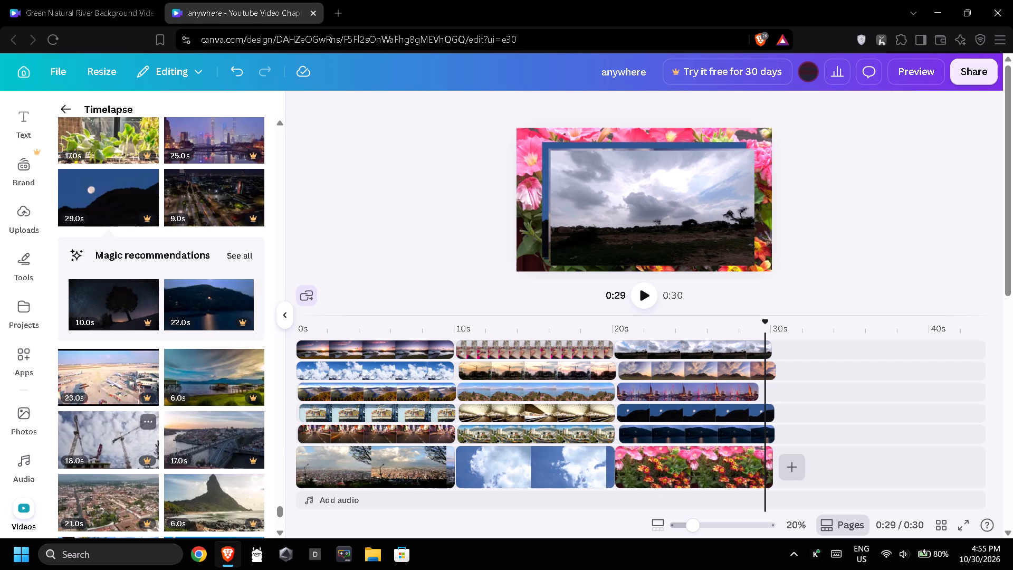
drag(190, 451, 691, 457)
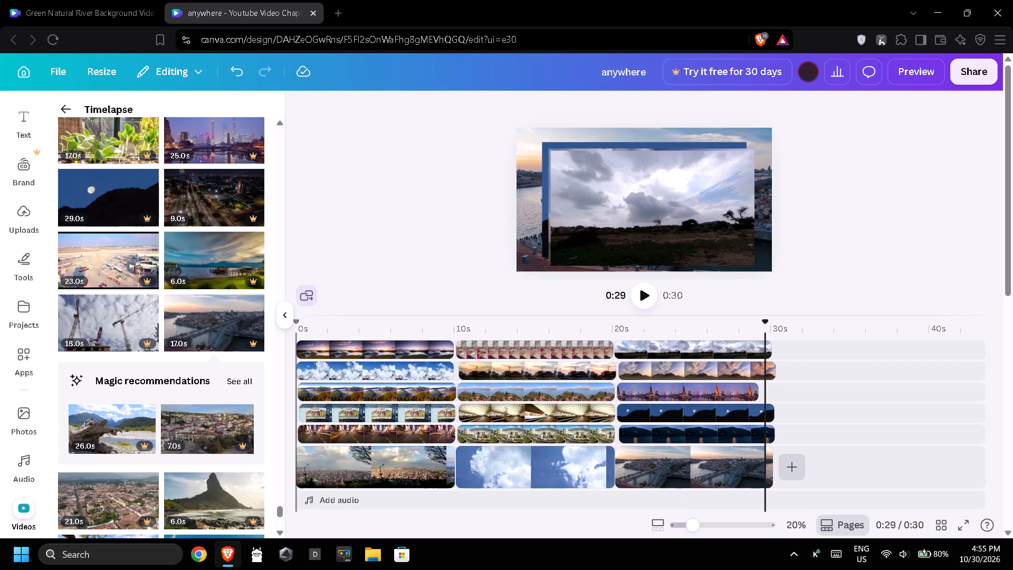
Replace the second segment's blue sky base clip with the recommended 26-second clip of driftwood in front of mountains.
drag(88, 431, 469, 442)
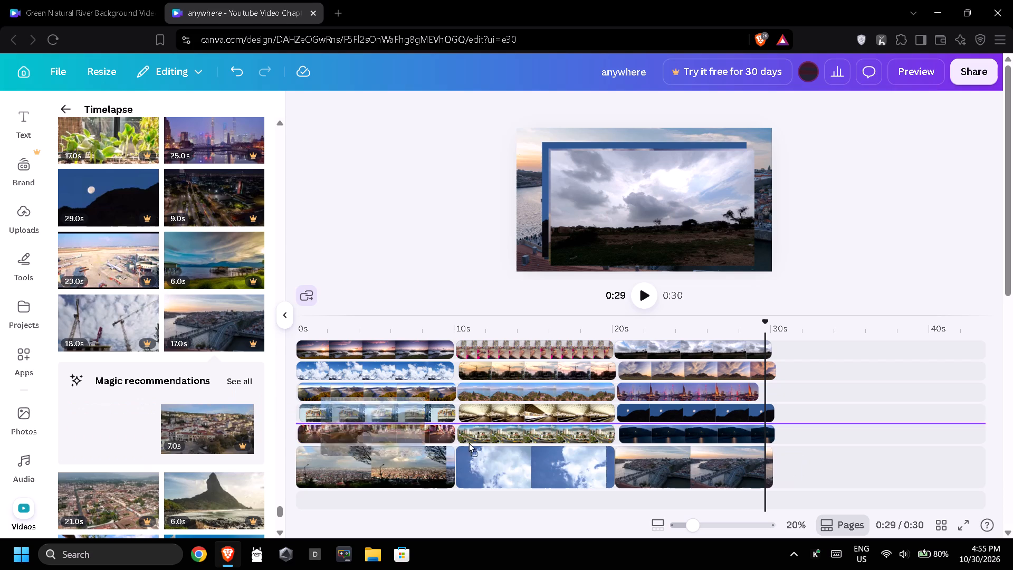
drag(469, 442, 543, 457)
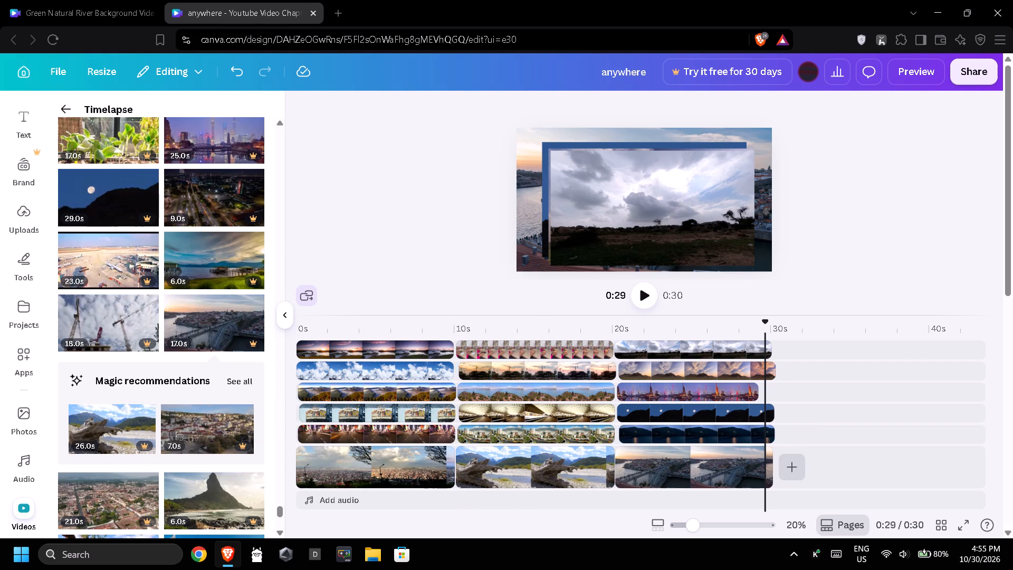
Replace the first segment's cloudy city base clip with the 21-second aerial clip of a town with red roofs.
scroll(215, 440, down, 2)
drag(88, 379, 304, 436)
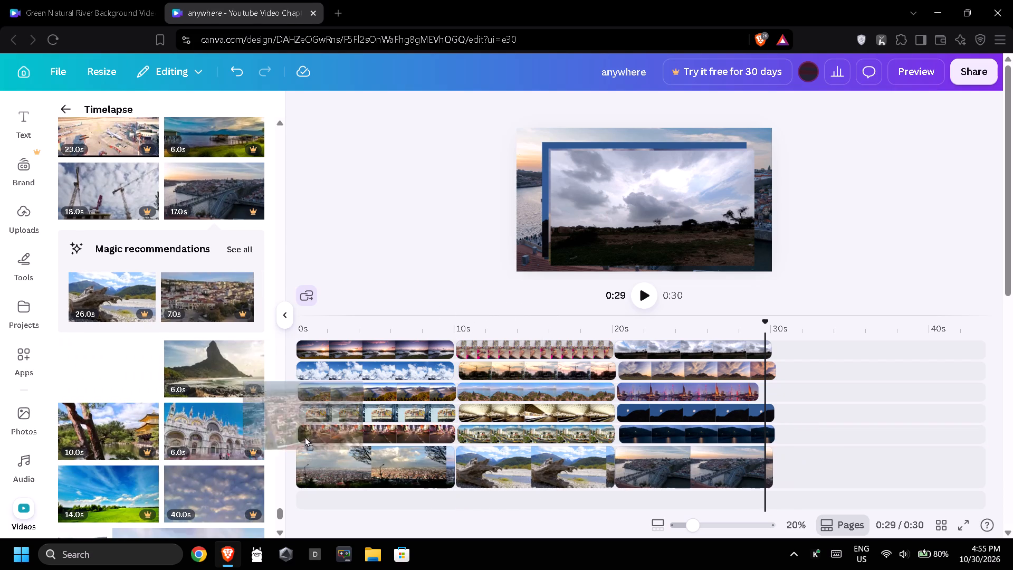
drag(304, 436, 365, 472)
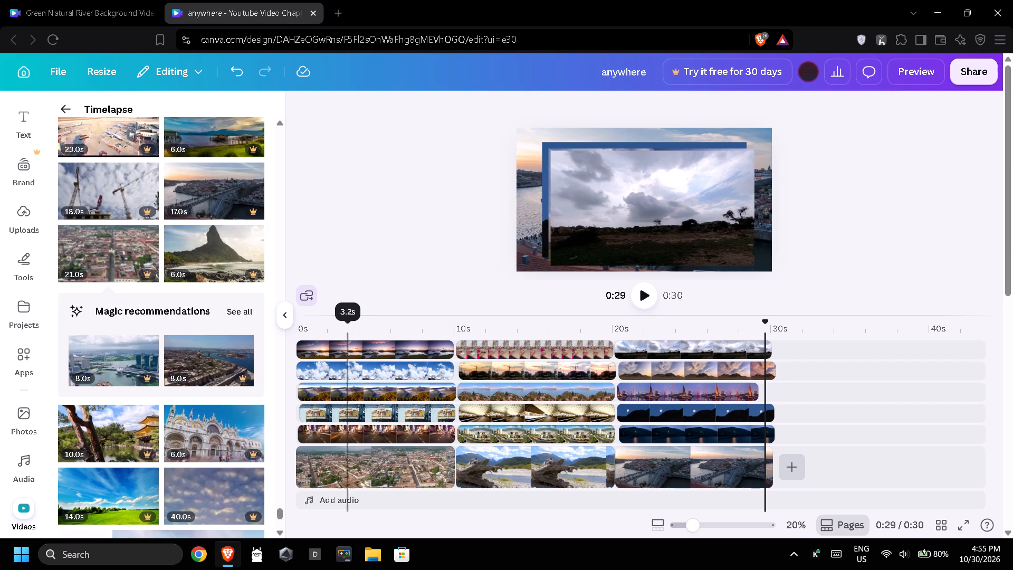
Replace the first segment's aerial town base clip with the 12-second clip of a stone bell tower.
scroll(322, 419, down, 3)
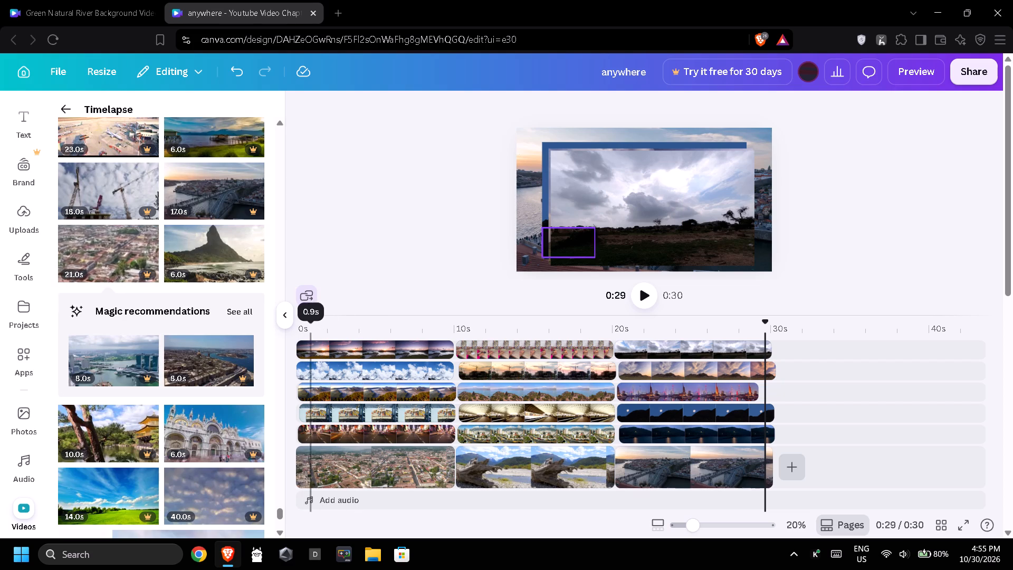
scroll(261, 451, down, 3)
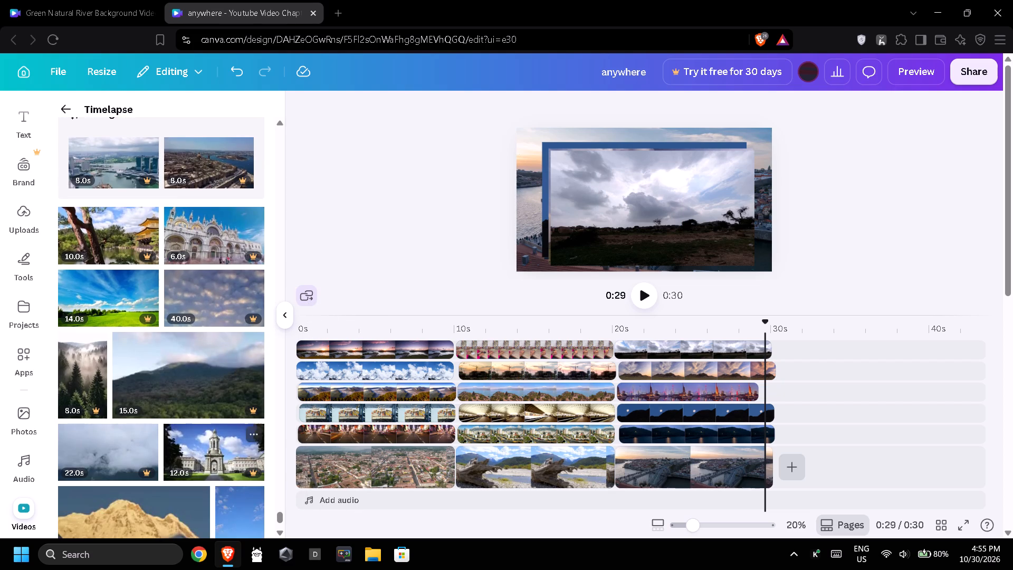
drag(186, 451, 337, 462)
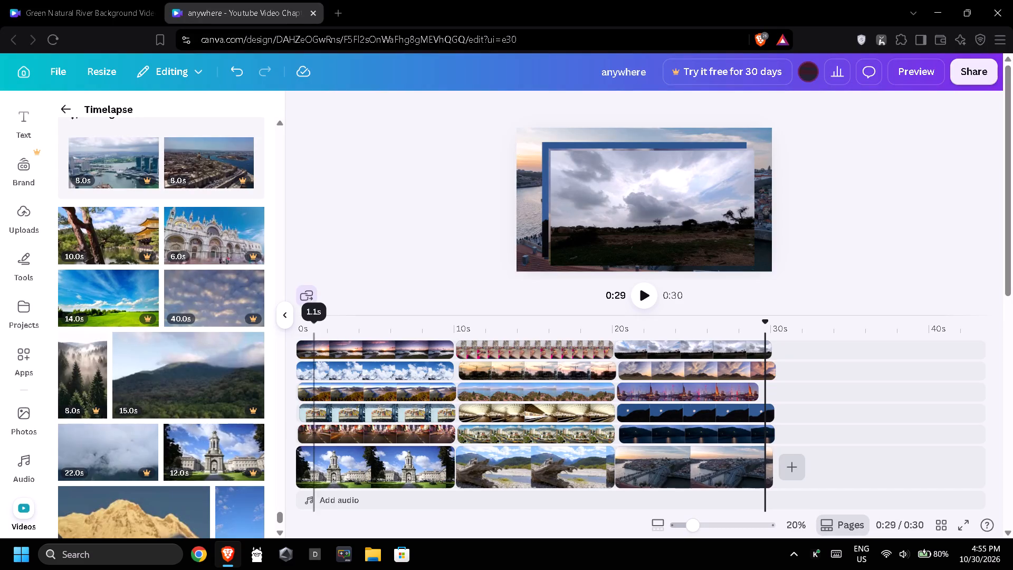
Replace the second segment's lowest overlay, the city street, with the recommended 11-second clip of a round building lit at night.
drag(90, 449, 481, 450)
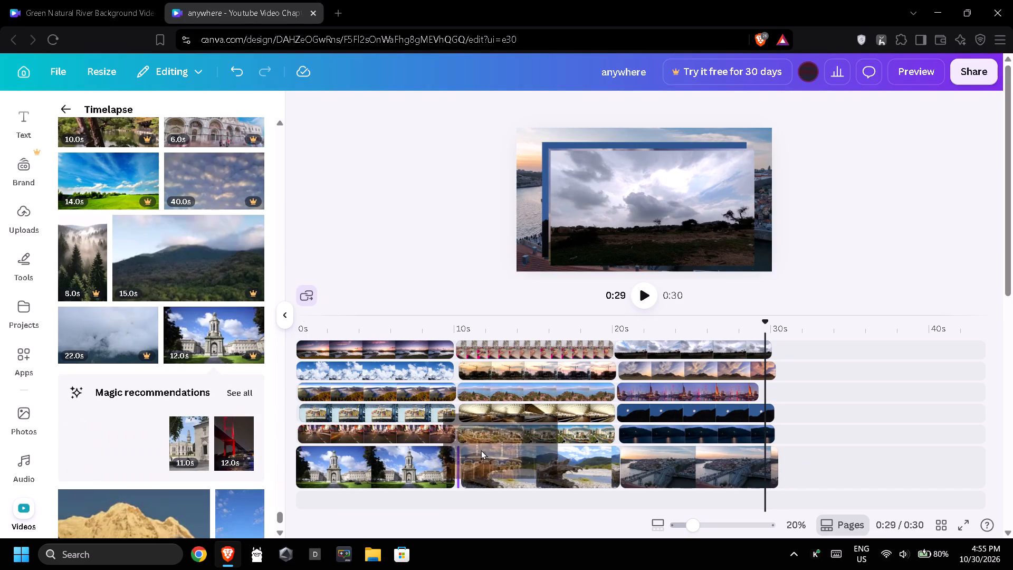
drag(481, 450, 509, 433)
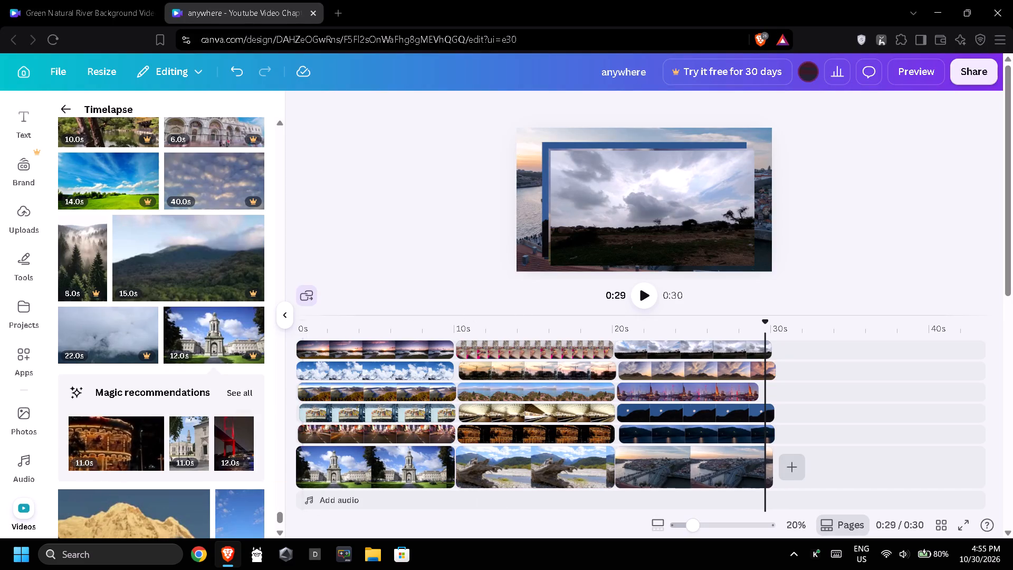
Replace the second segment's second-lowest overlay with the recommended 11-second vertical clip of a white building with a tower.
drag(192, 453, 534, 410)
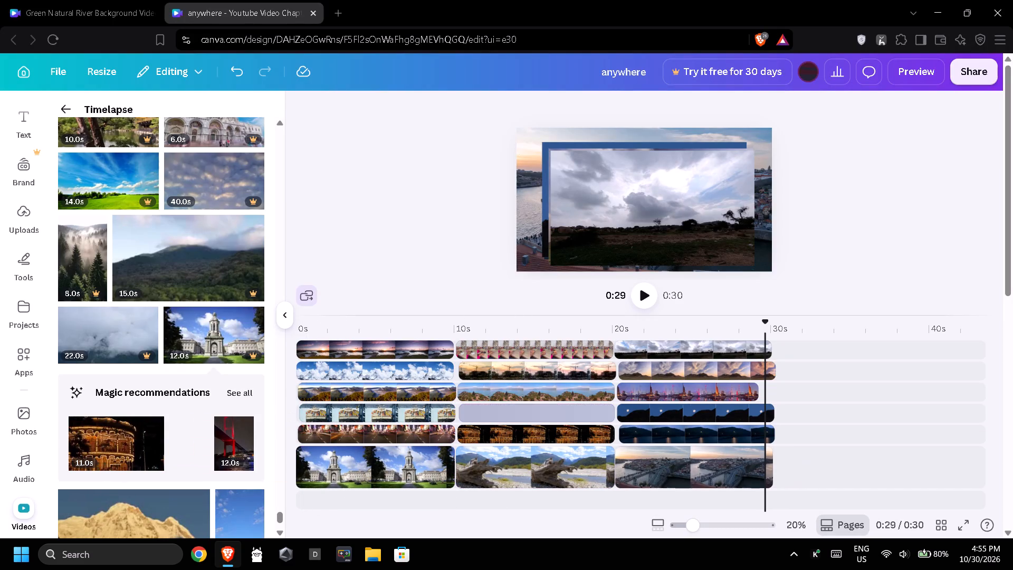
Replace the third segment's lowest overlay, the night hills, with the 12-second clip of a sunlit snowy mountain.
scroll(222, 427, down, 2)
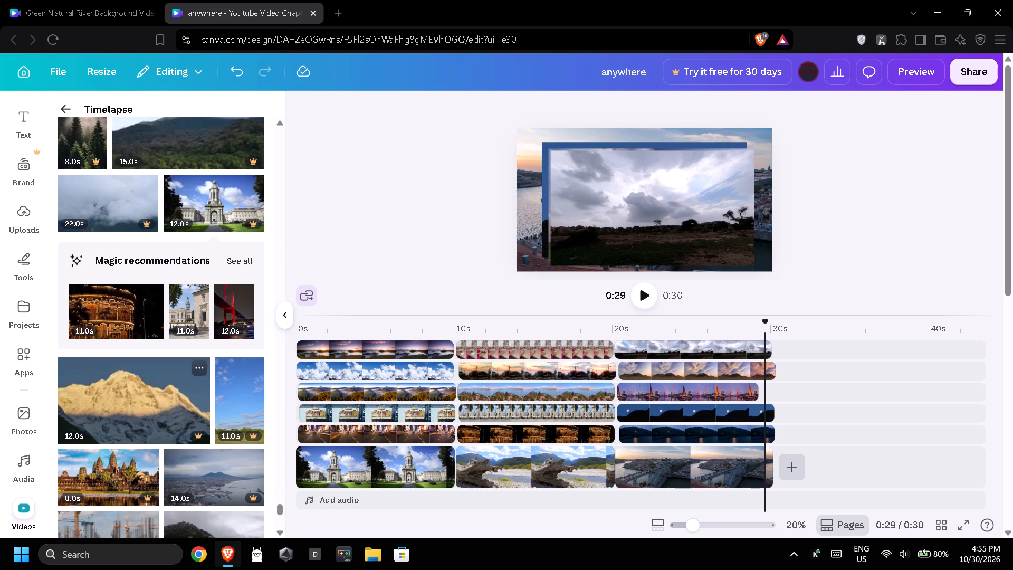
drag(94, 410, 659, 427)
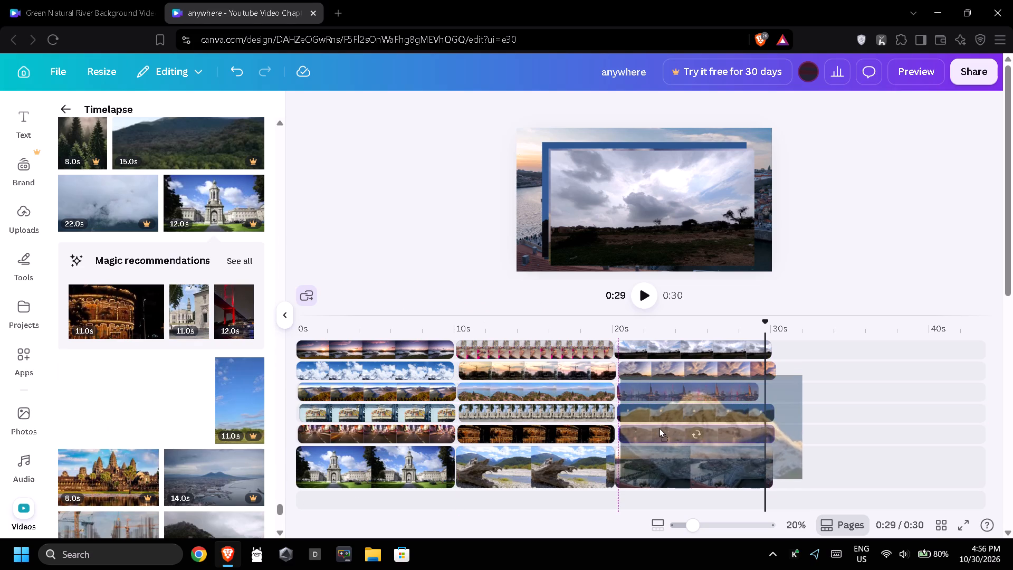
drag(659, 427, 660, 427)
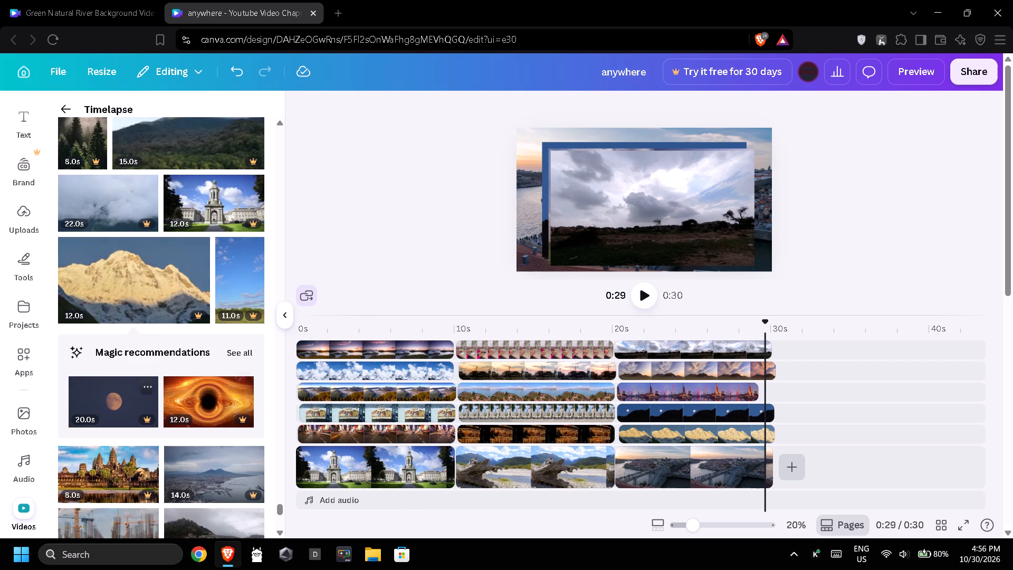
Replace the first segment's bell tower base clip with the recommended 12-second clip of an orange black hole.
drag(180, 411, 353, 471)
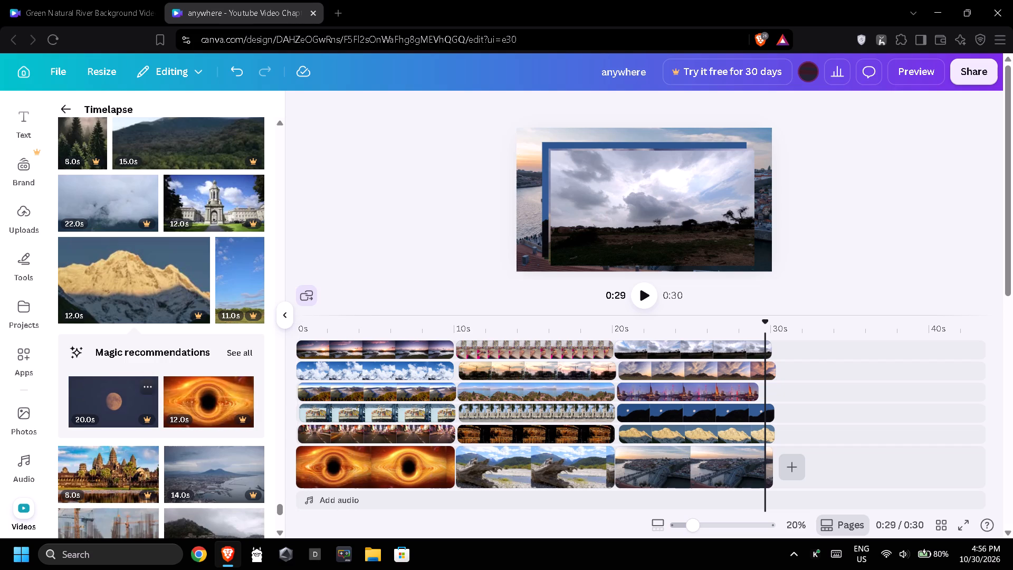
Replace the first segment's lowest overlay with the recommended 20-second clip of a moon.
drag(118, 414, 364, 433)
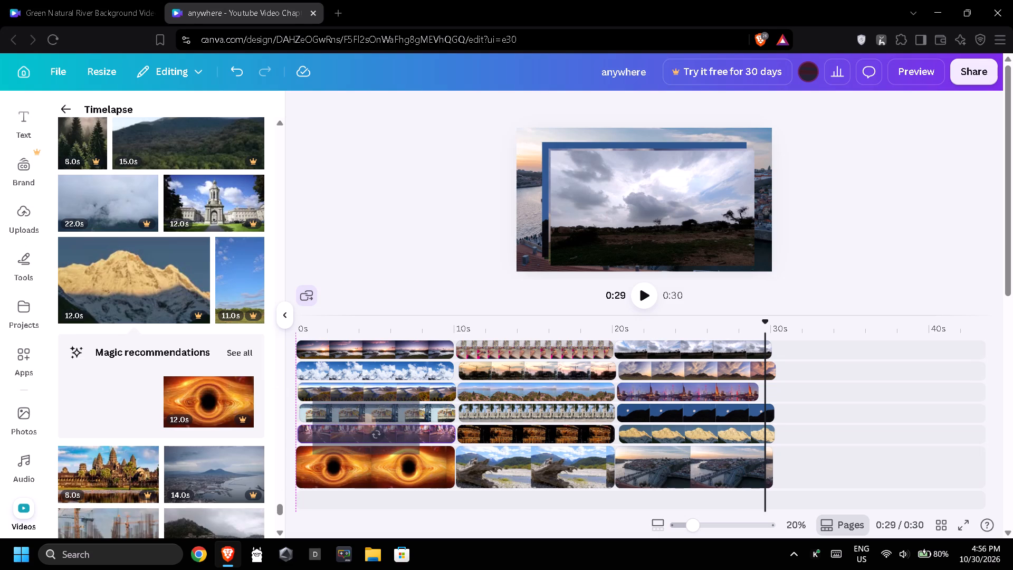
Replace the first segment's second-lowest overlay with the 44-second clip of an overcast hillside town.
scroll(215, 440, down, 3)
drag(198, 349, 199, 349)
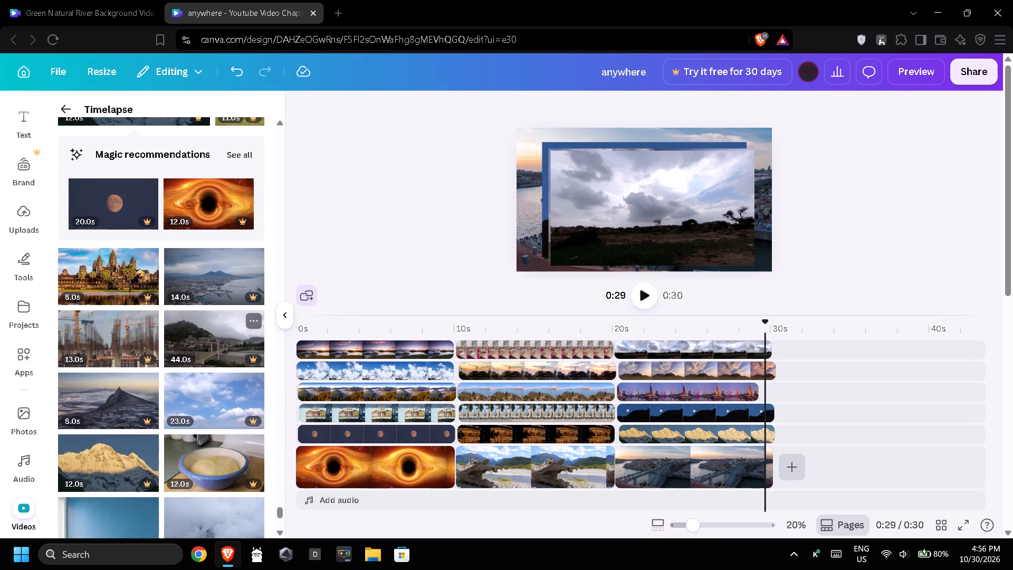
drag(199, 349, 376, 416)
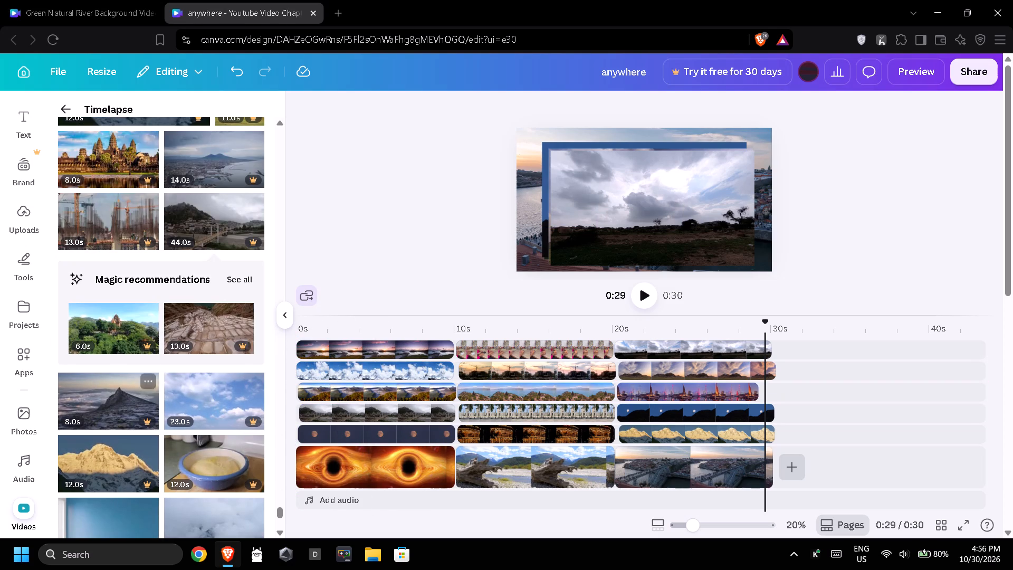
Replace the first segment's middle overlay with the 12-second clip of a sunlit snowy mountain.
drag(122, 453, 298, 408)
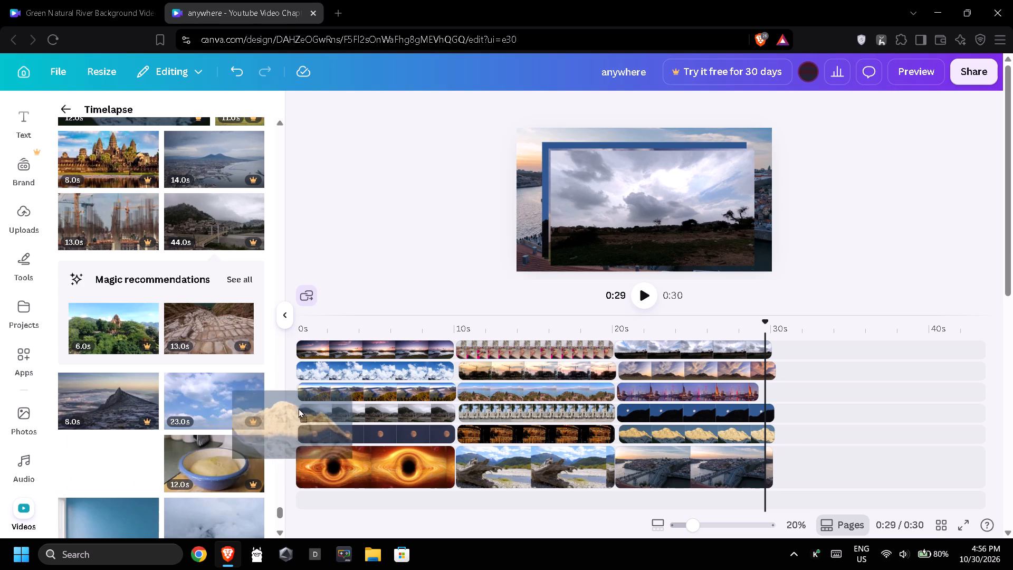
drag(298, 408, 360, 388)
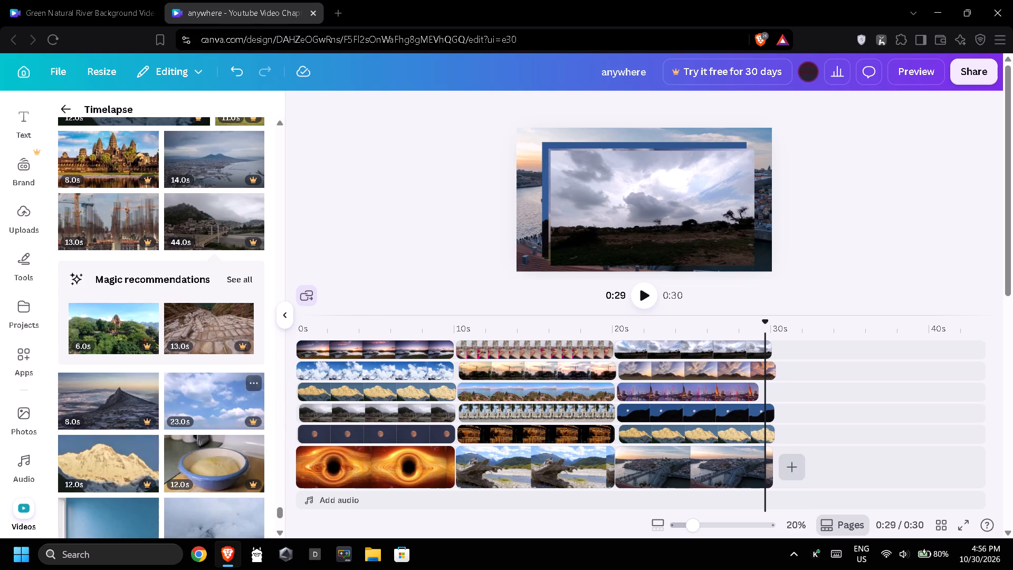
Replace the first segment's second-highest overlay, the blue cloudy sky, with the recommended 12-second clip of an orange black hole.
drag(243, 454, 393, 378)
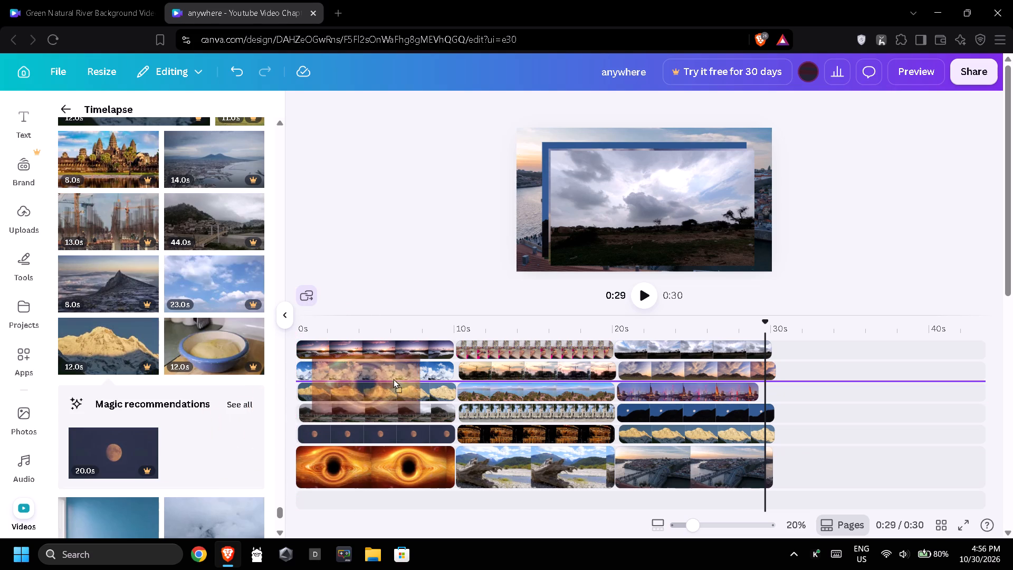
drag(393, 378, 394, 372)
Replace the first segment's top overlay, the sunset, with the 22-second clip of misty clouds.
scroll(261, 438, down, 2)
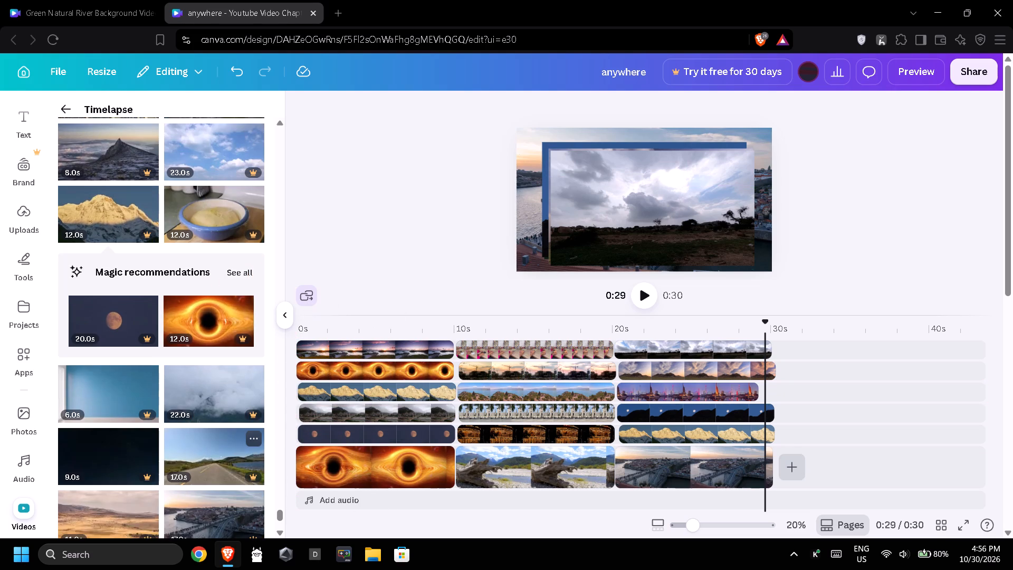
drag(197, 400, 368, 350)
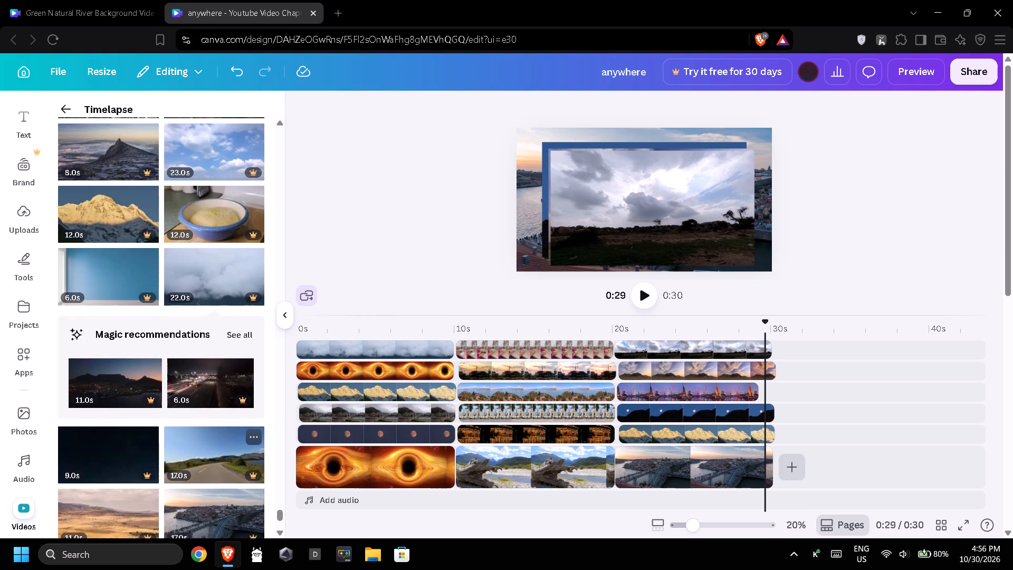
Replace the first segment's second-highest overlay with the recommended 11-second clip of a dark mountain above city lights.
drag(98, 382, 372, 379)
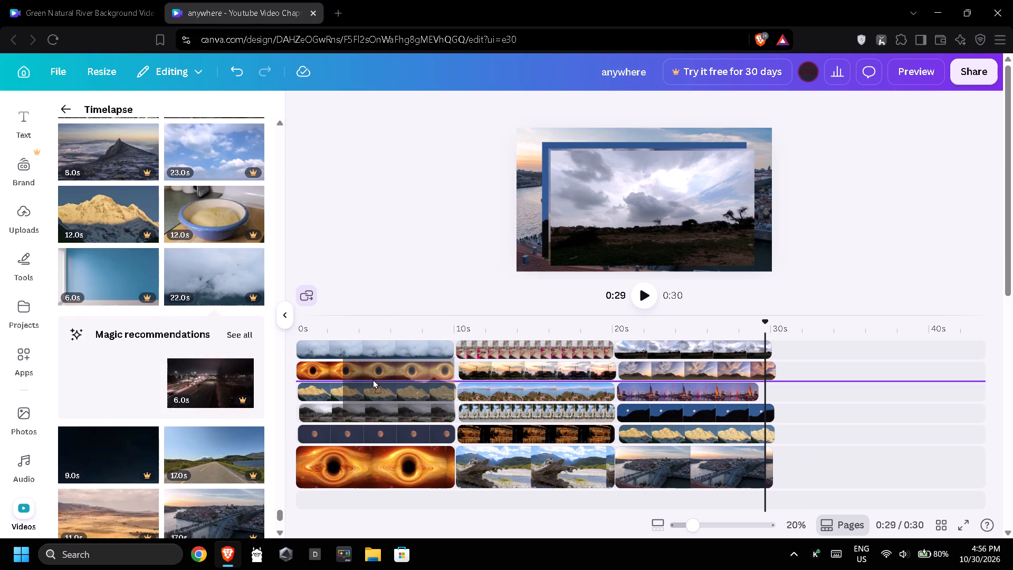
drag(372, 379, 375, 370)
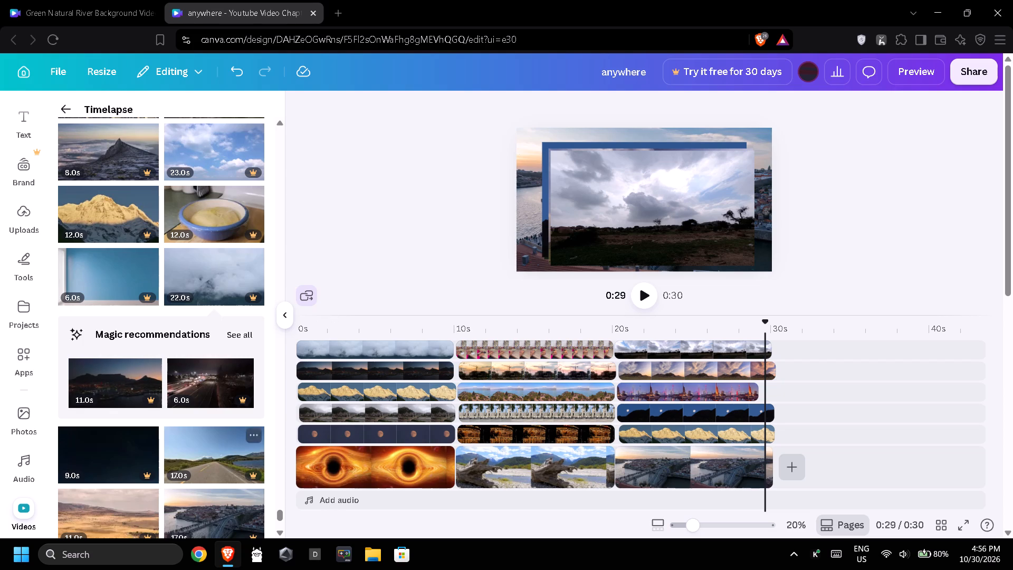
Shrink the third segment's middle overlay, the red-lit city skyline, to about a quarter of the frame's width in the lower-left corner.
scroll(178, 353, down, 4)
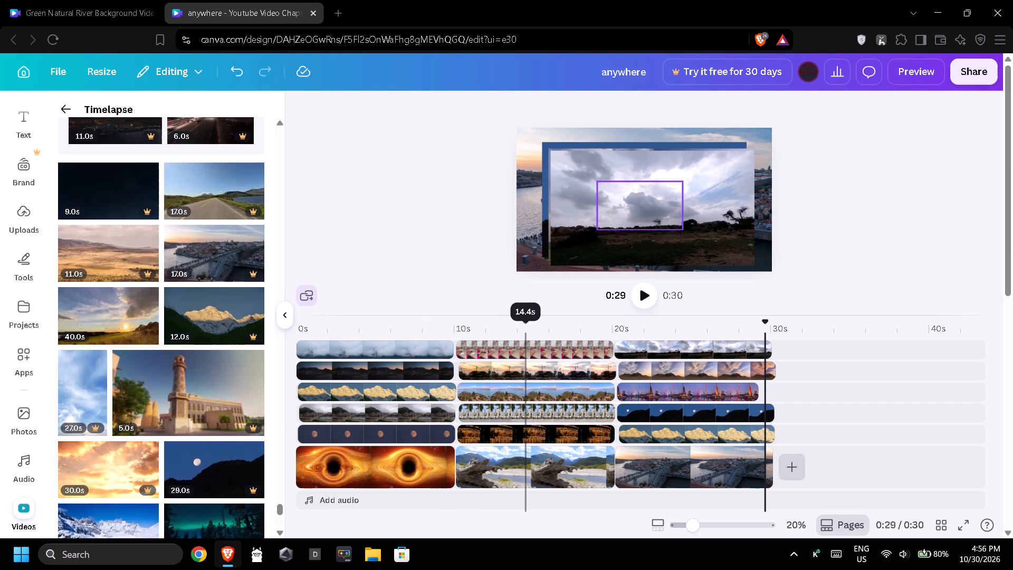
click(409, 413)
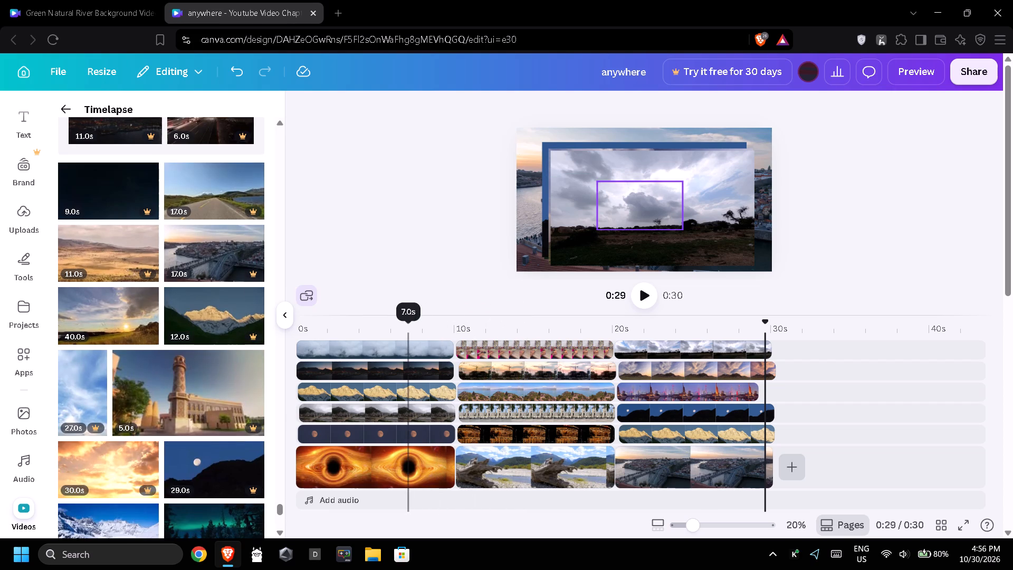
click(538, 411)
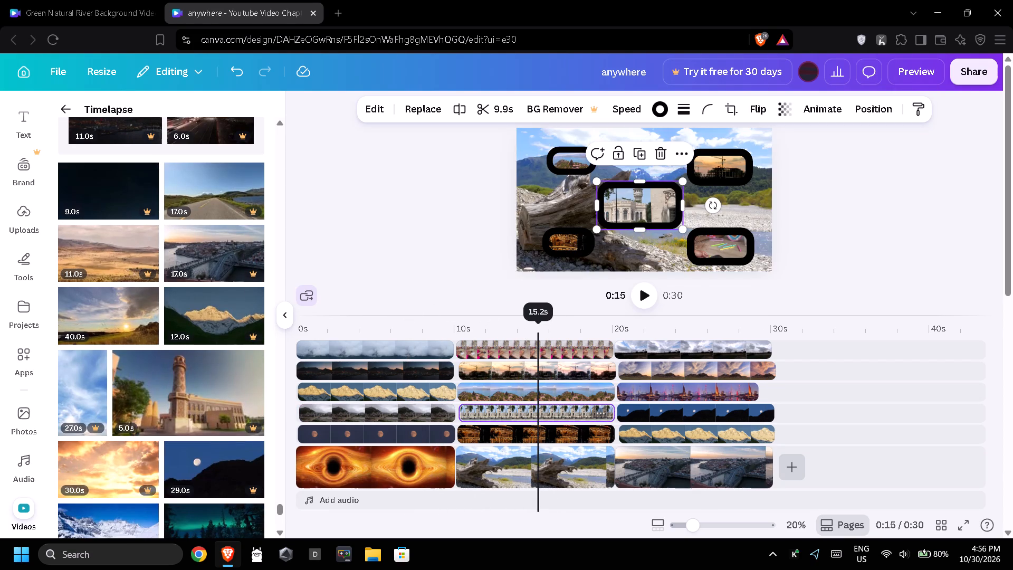
click(442, 388)
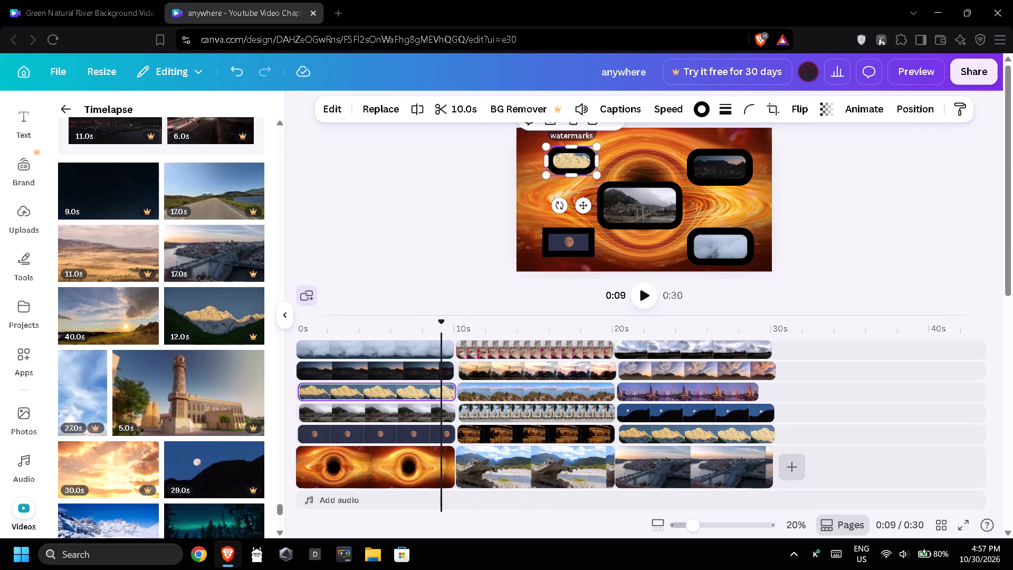
click(517, 401)
click(728, 409)
click(676, 388)
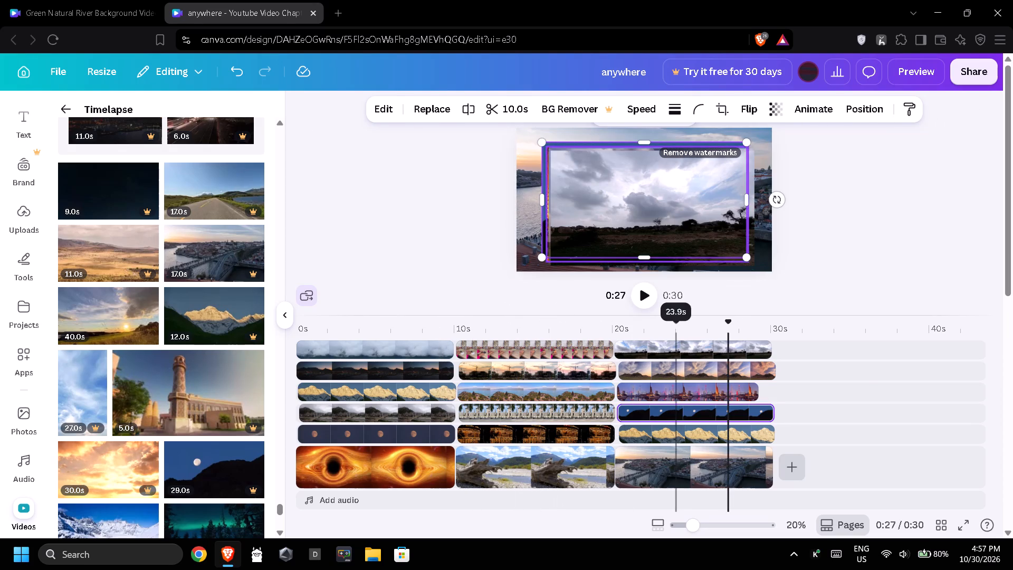
drag(749, 147, 627, 241)
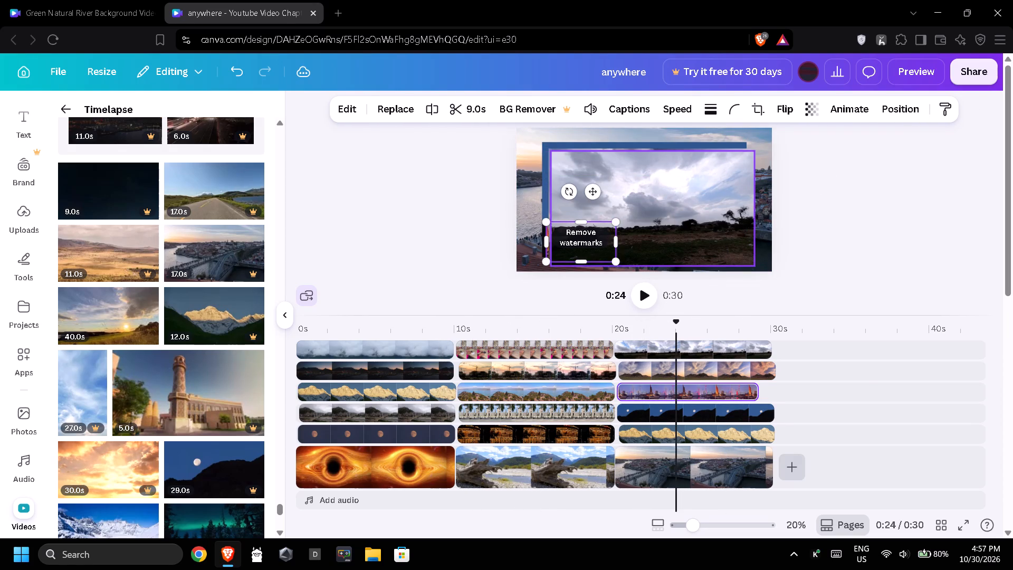
Shrink the third segment's top overlay, the cloudy field, to about a quarter of the frame's width in the lower-right corner.
click(623, 192)
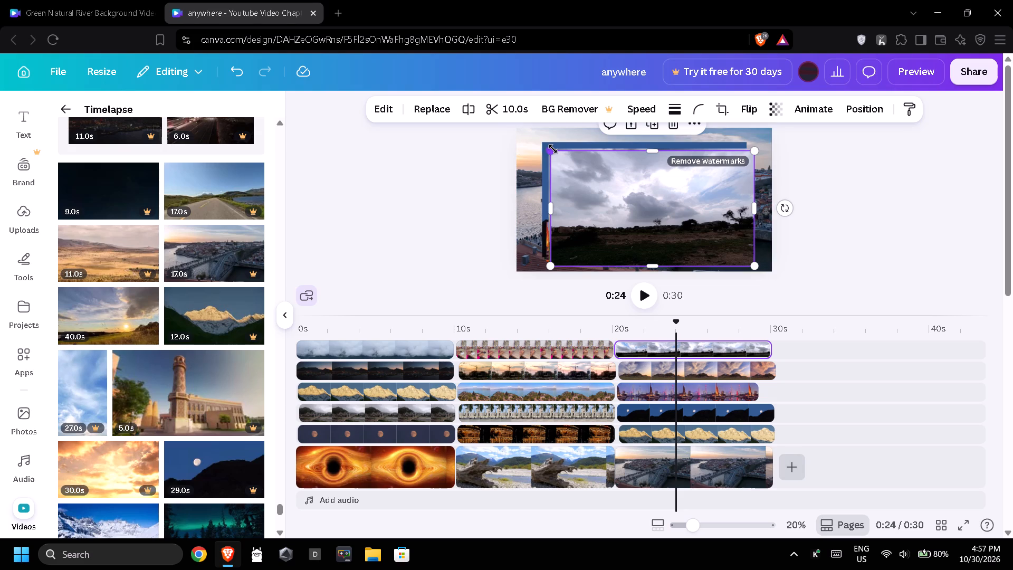
drag(552, 149, 686, 234)
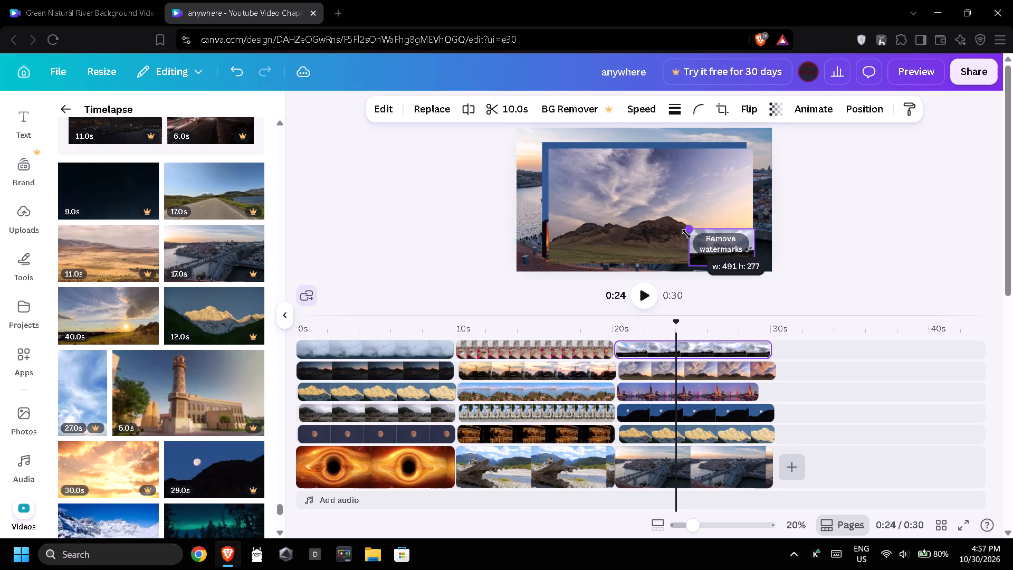
drag(686, 234, 685, 234)
Shrink the third segment's second-highest overlay, the hills at sunset, to a small thumbnail in the frame's upper-right corner.
click(650, 217)
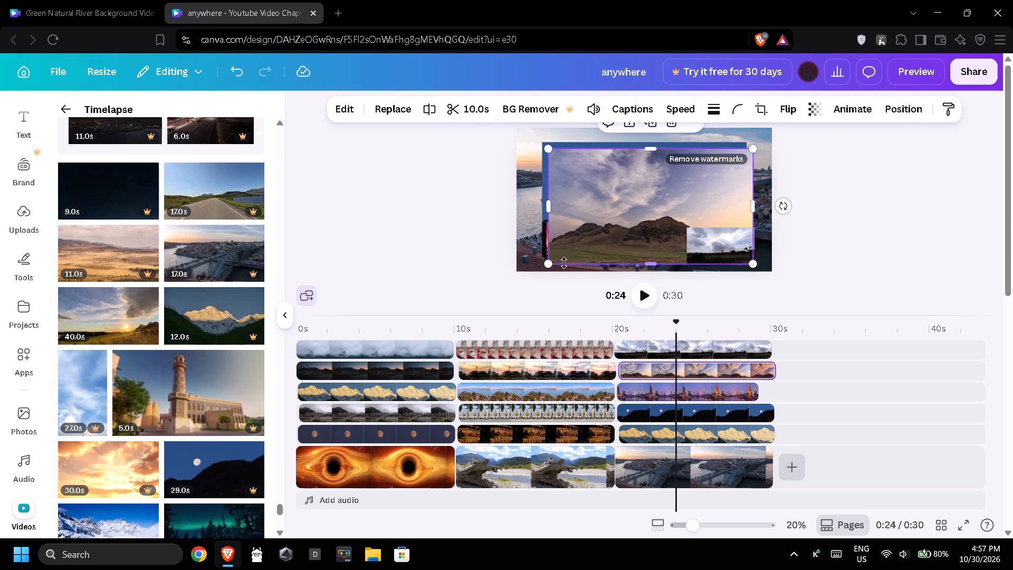
drag(551, 266, 683, 198)
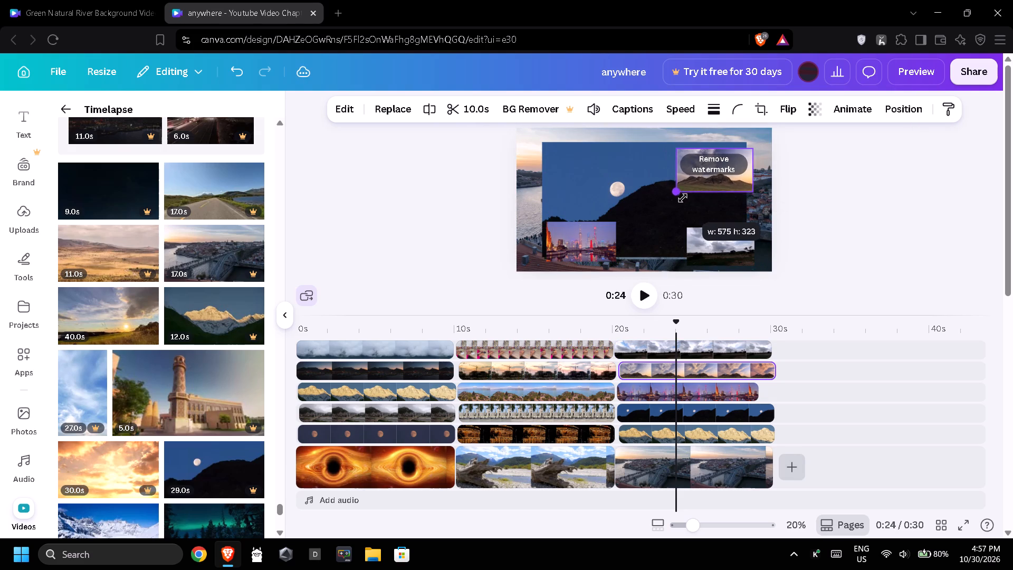
drag(683, 198, 683, 197)
Shrink the third segment's second-lowest overlay, the moon over a dark hill, to a small thumbnail in the frame's upper-left corner.
click(652, 253)
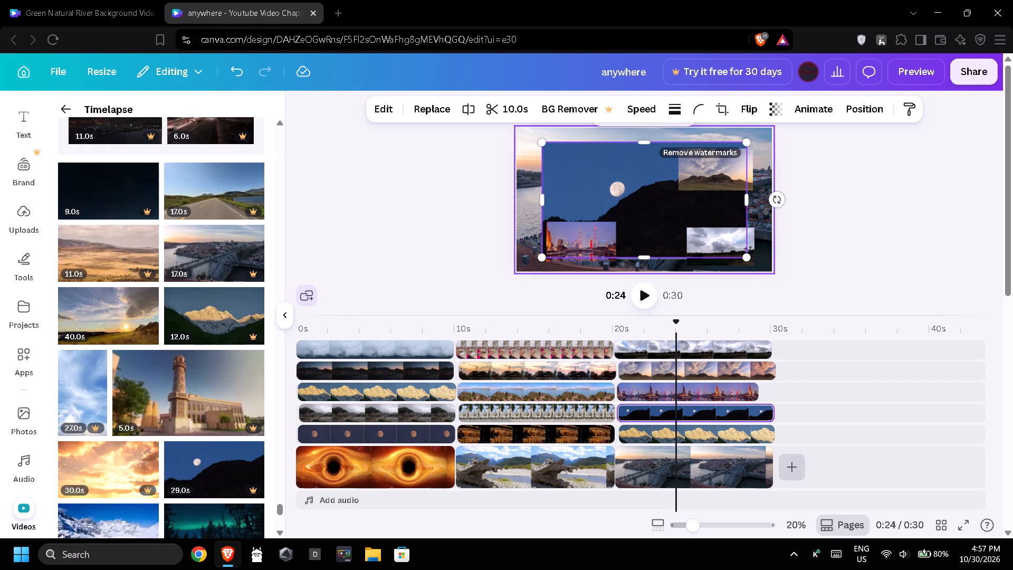
drag(744, 253, 630, 206)
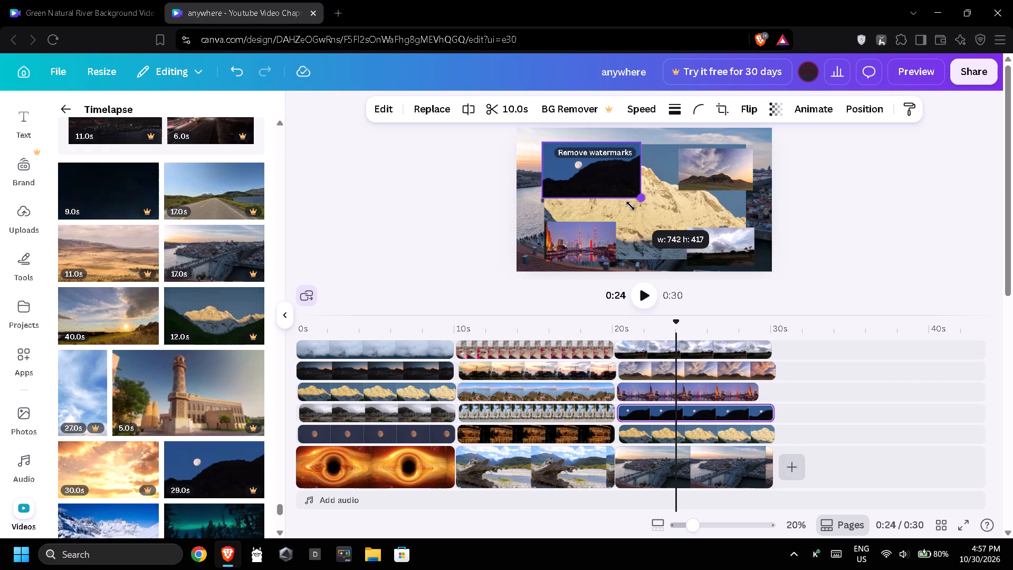
drag(630, 206, 601, 192)
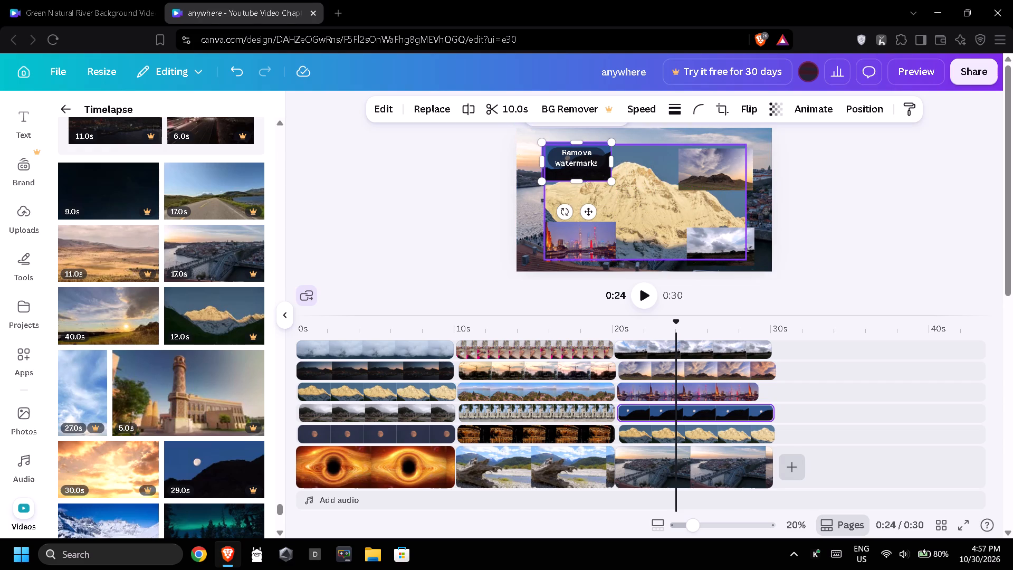
Shrink the third segment's snowy mountain overlay from two corners to about a quarter of the frame's width at the frame's centre.
click(653, 216)
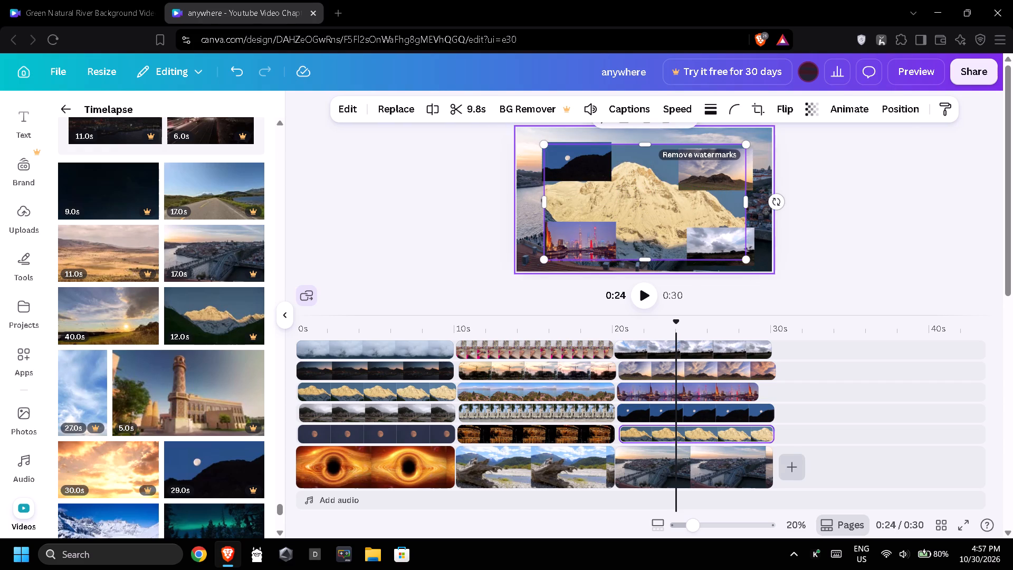
drag(541, 258, 596, 237)
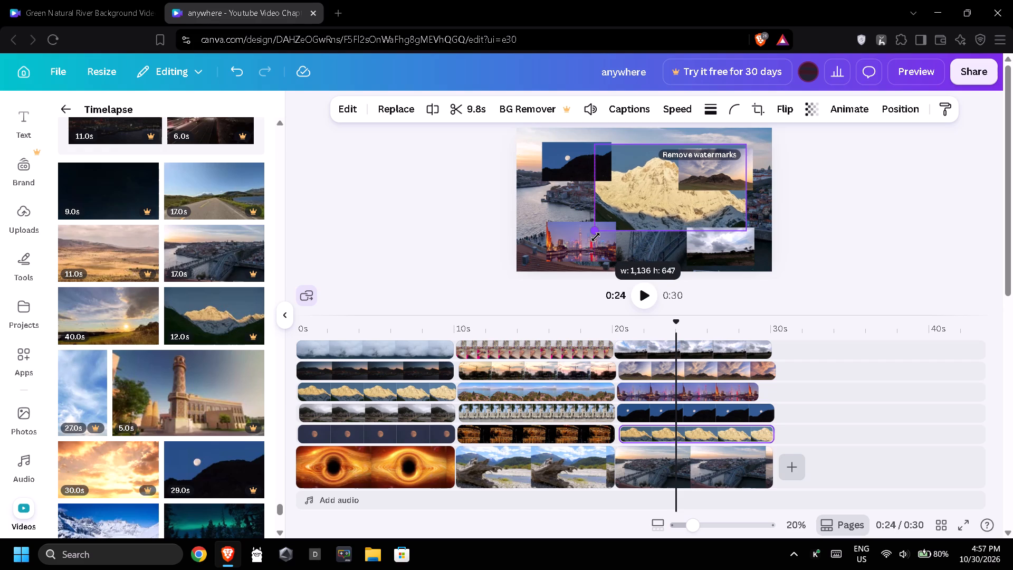
drag(596, 237, 609, 229)
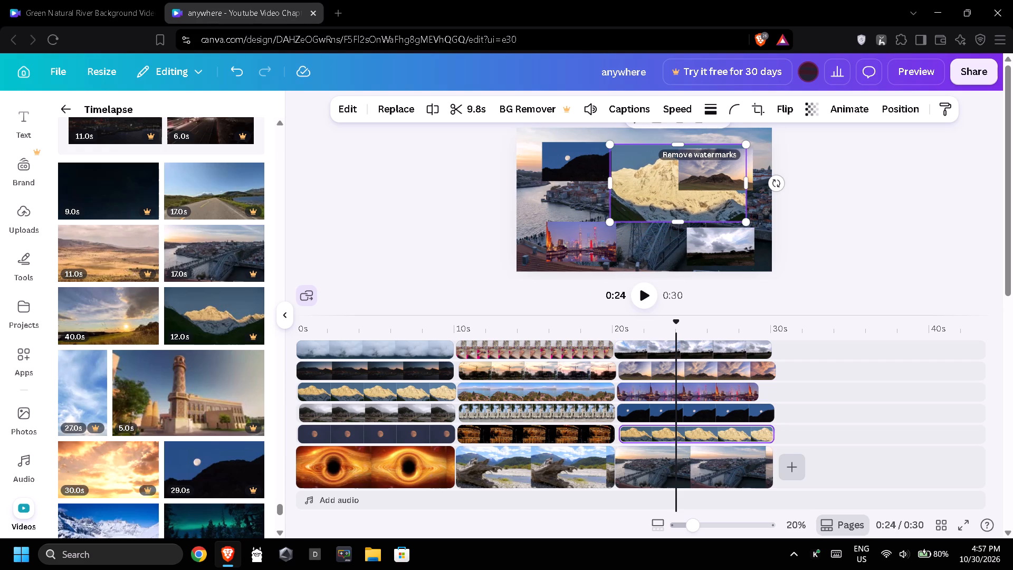
drag(747, 144, 712, 168)
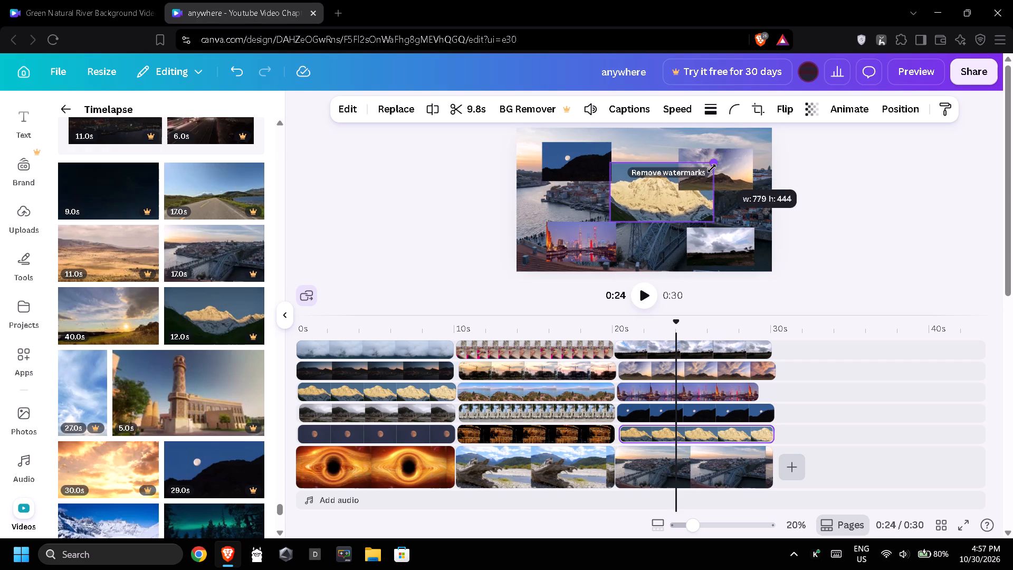
drag(712, 168, 692, 188)
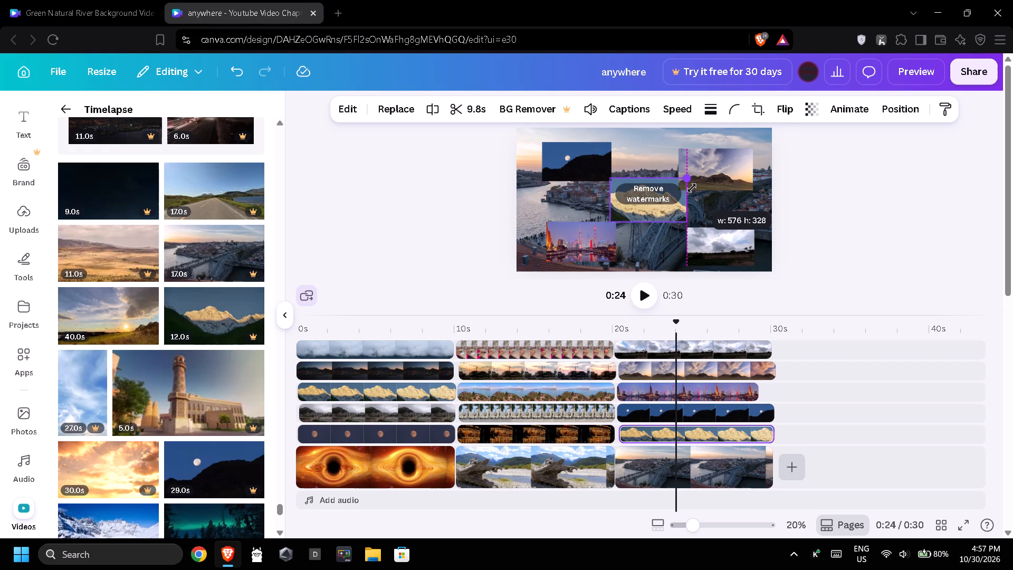
drag(692, 188, 688, 191)
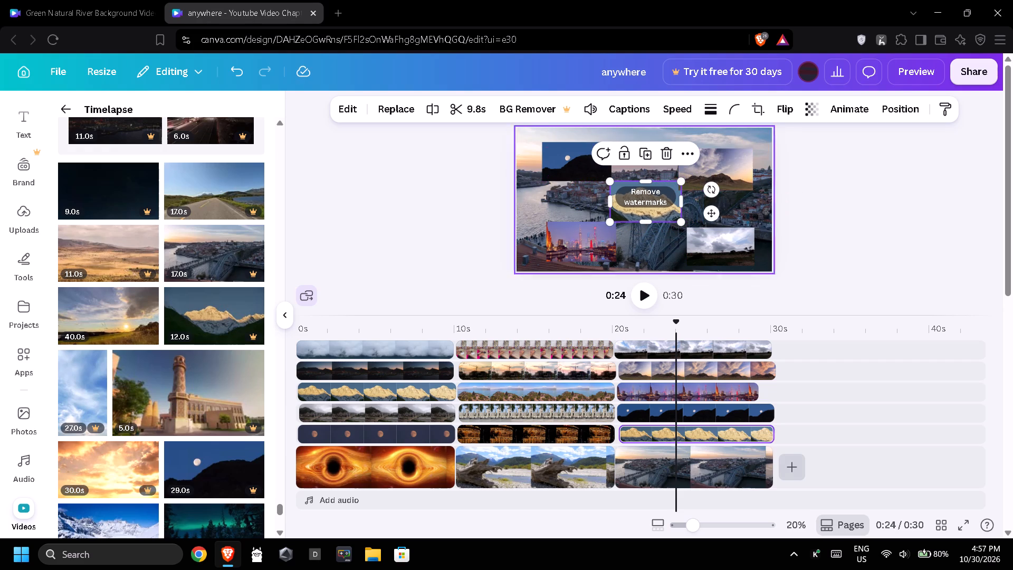
Give the third segment's central snowy mountain overlay a thick solid black border and a corner rounding of 96.
click(708, 110)
drag(727, 192, 729, 193)
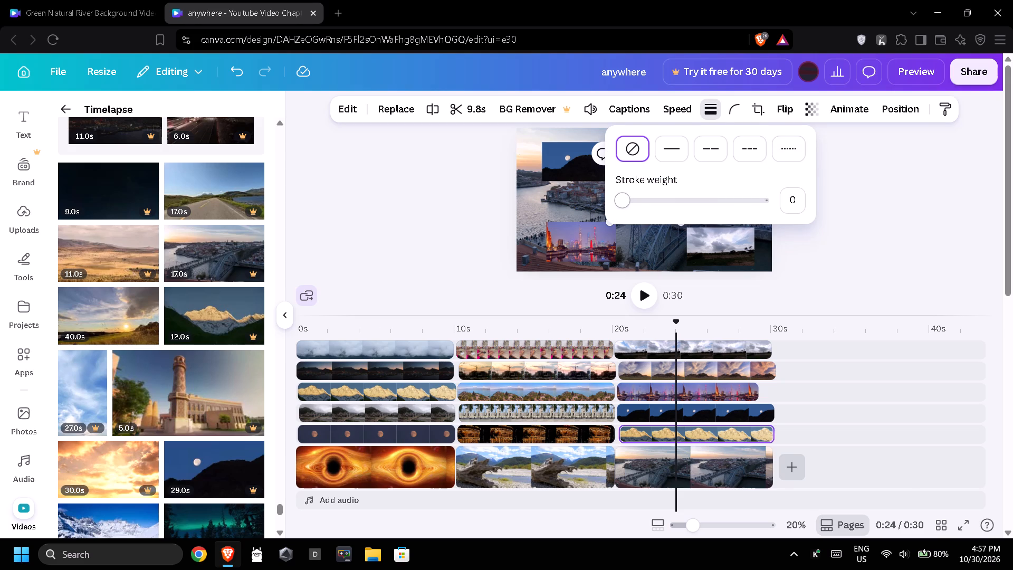
drag(729, 193, 751, 199)
click(813, 257)
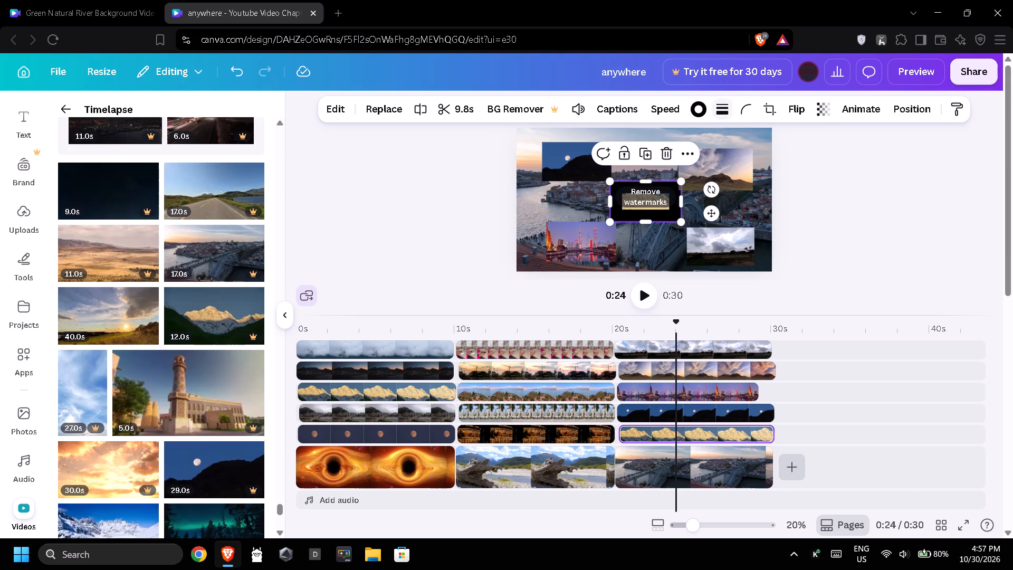
click(744, 110)
drag(741, 172, 820, 186)
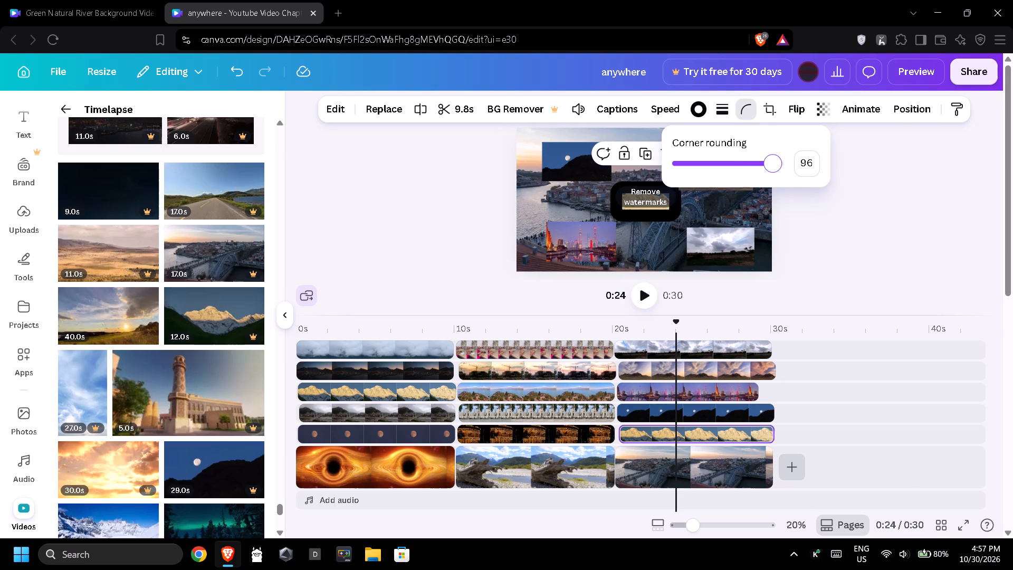
drag(820, 186, 827, 188)
Give the third segment's cloudy field overlay in the frame's lower-right corner a solid border of weight 100 and a corner rounding of 100.
click(748, 233)
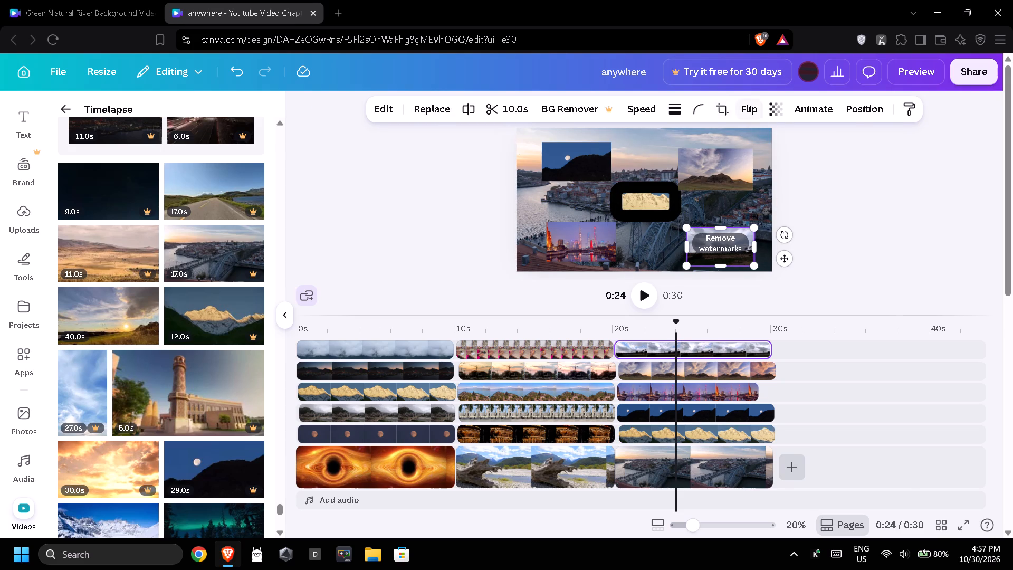
click(677, 120)
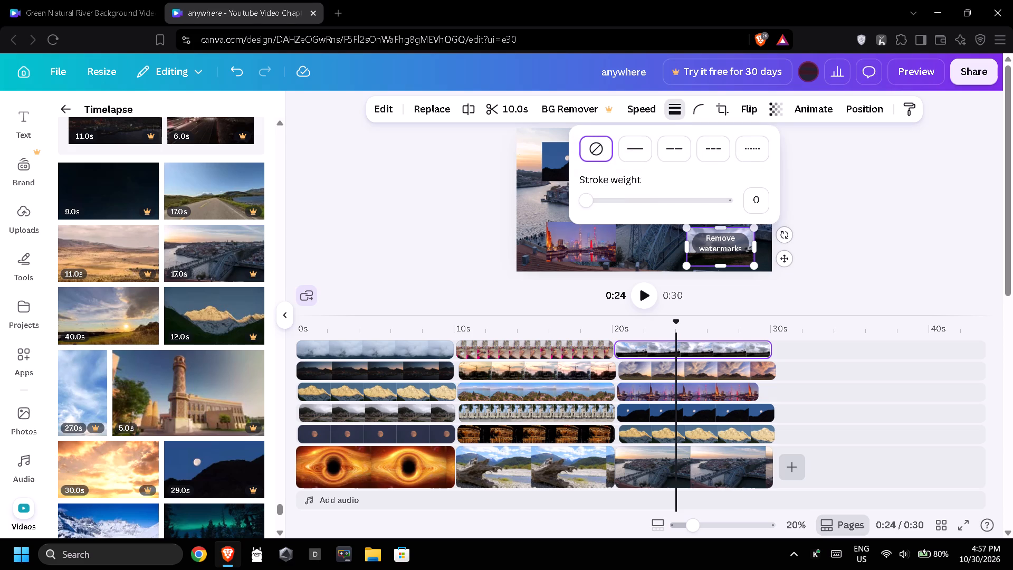
drag(704, 208, 747, 212)
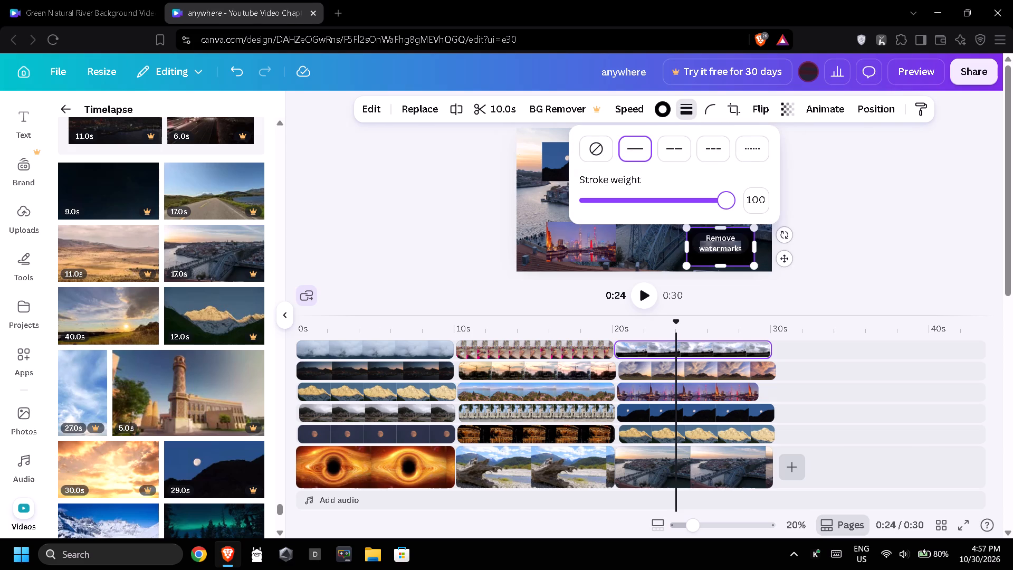
click(710, 109)
drag(735, 163, 743, 166)
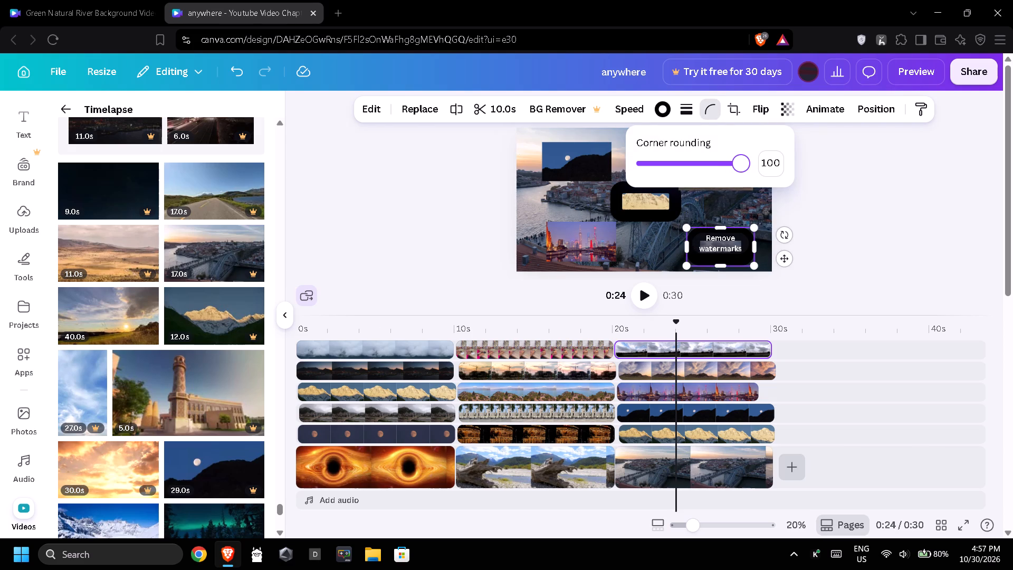
Give the third segment's moon overlay in the frame's upper-left corner a thick solid border and a corner rounding of 100.
click(597, 173)
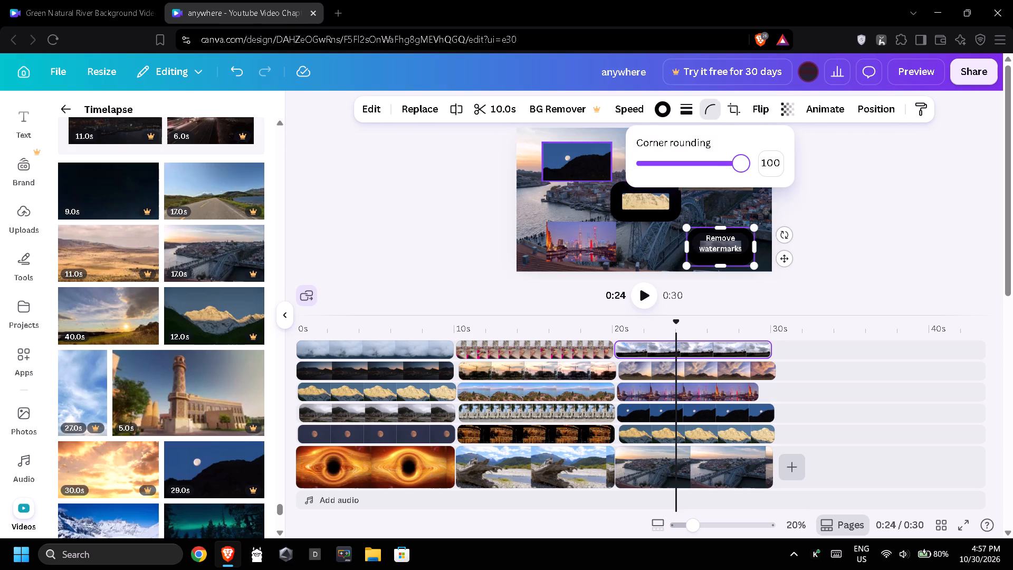
click(681, 108)
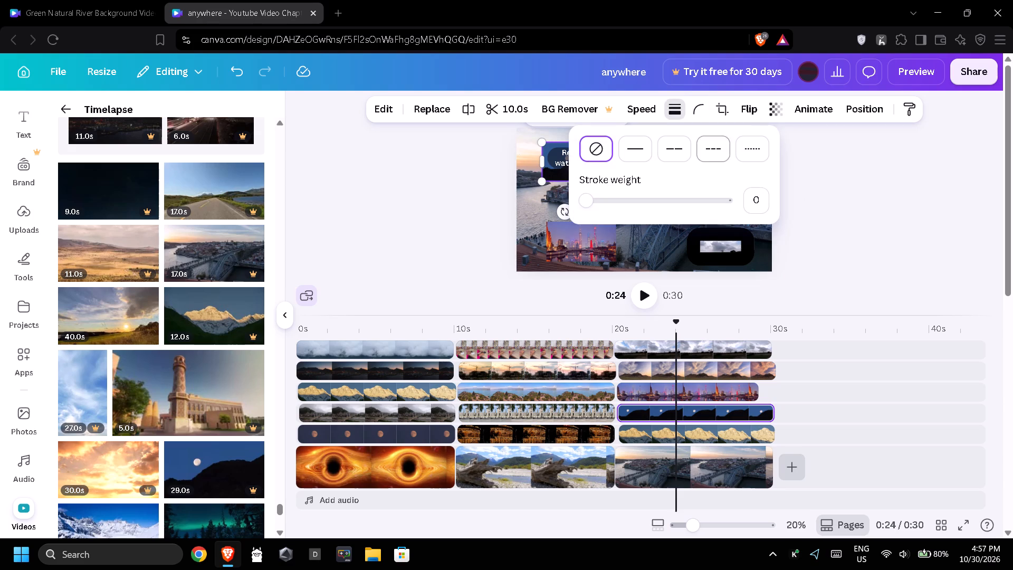
drag(720, 197, 733, 198)
click(704, 107)
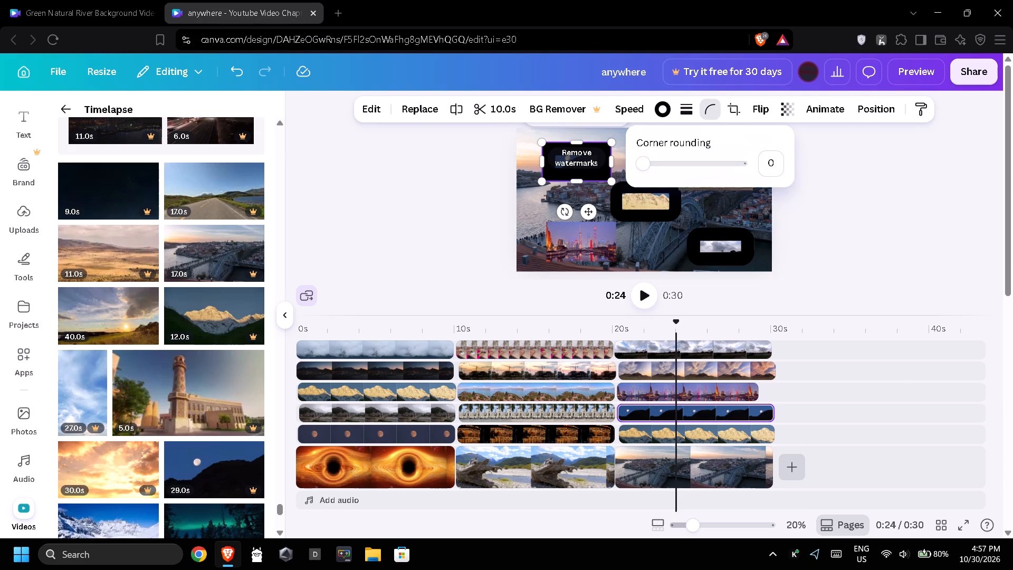
drag(714, 165, 759, 175)
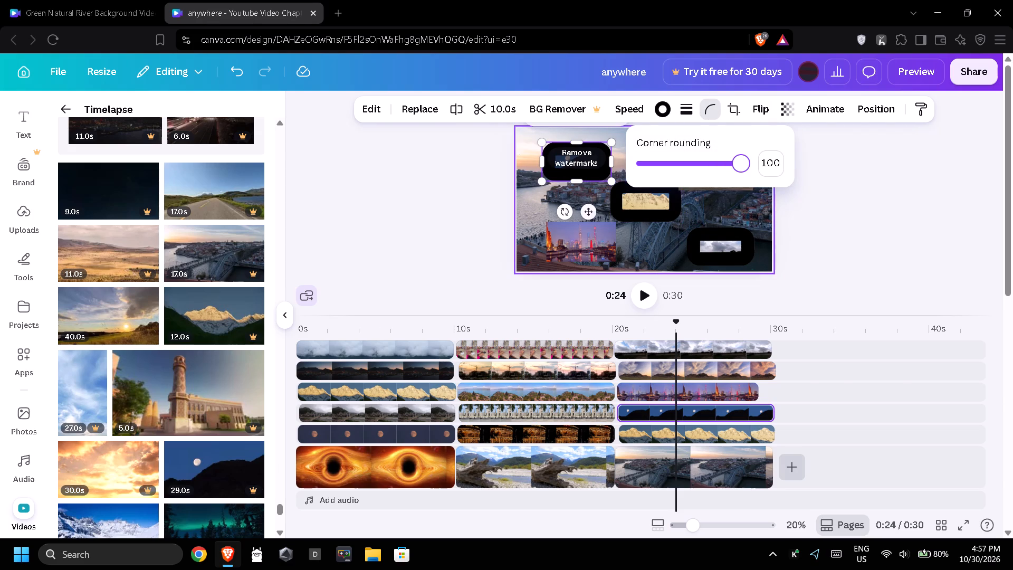
Give the third segment's lit city overlay in the frame's lower-left corner a solid border of weight 100 and a corner rounding of 100.
click(587, 232)
click(709, 118)
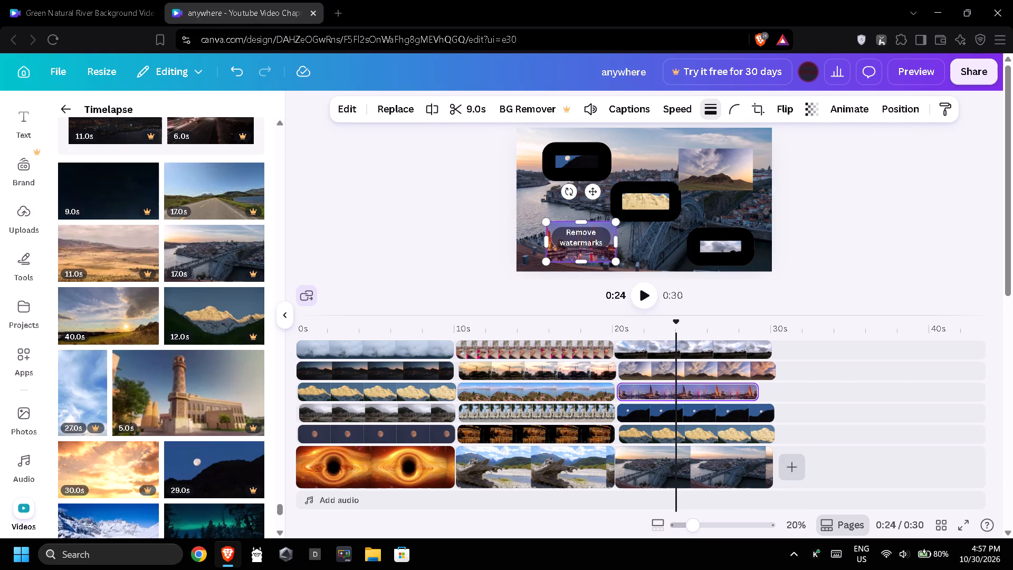
drag(743, 196, 762, 199)
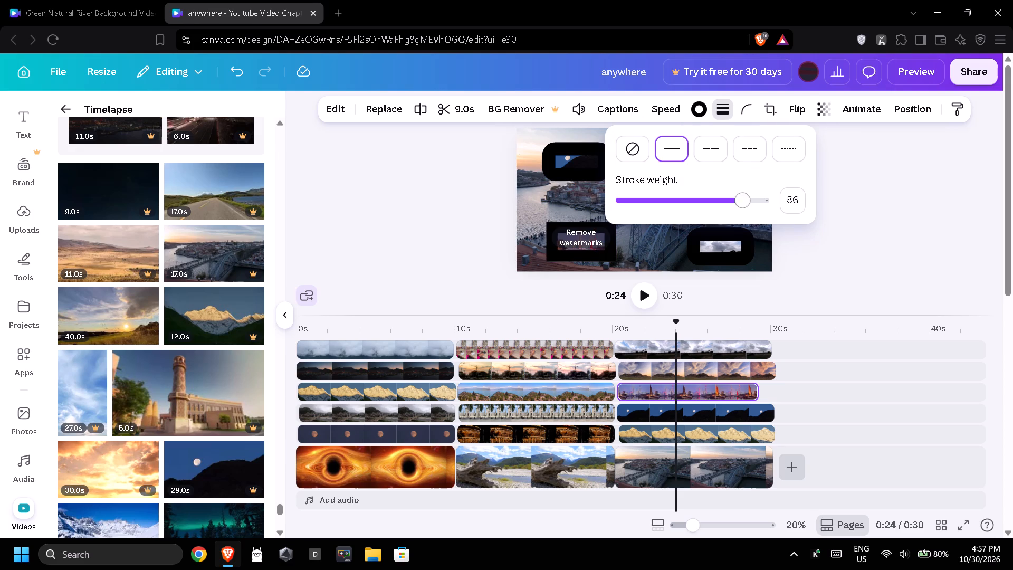
drag(762, 199, 779, 204)
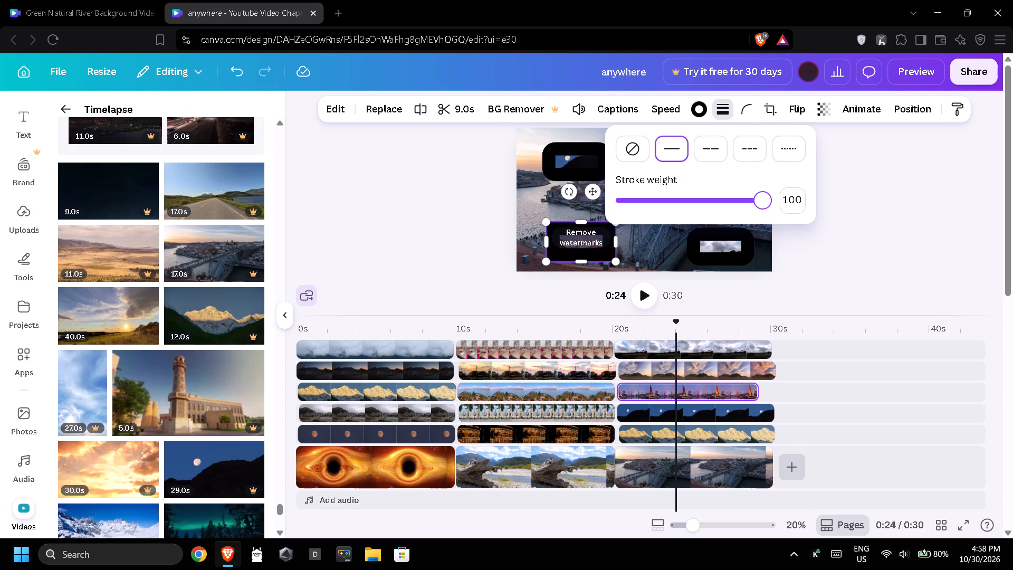
click(742, 116)
drag(773, 165, 808, 182)
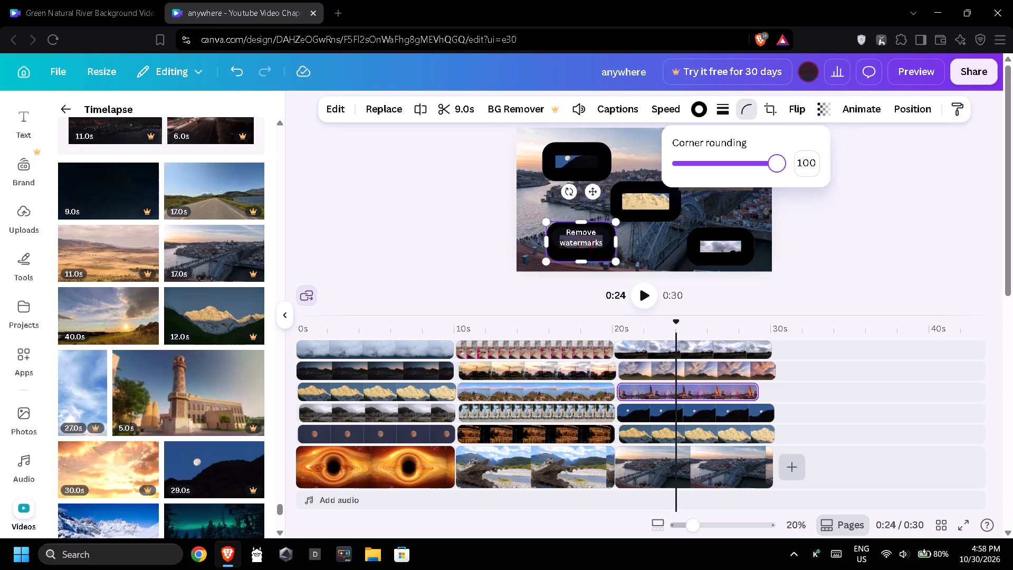
click(808, 237)
Give the third segment's sunset hills overlay in the frame's upper-right corner a solid border of weight 100 and strongly rounded corners.
click(700, 161)
click(714, 113)
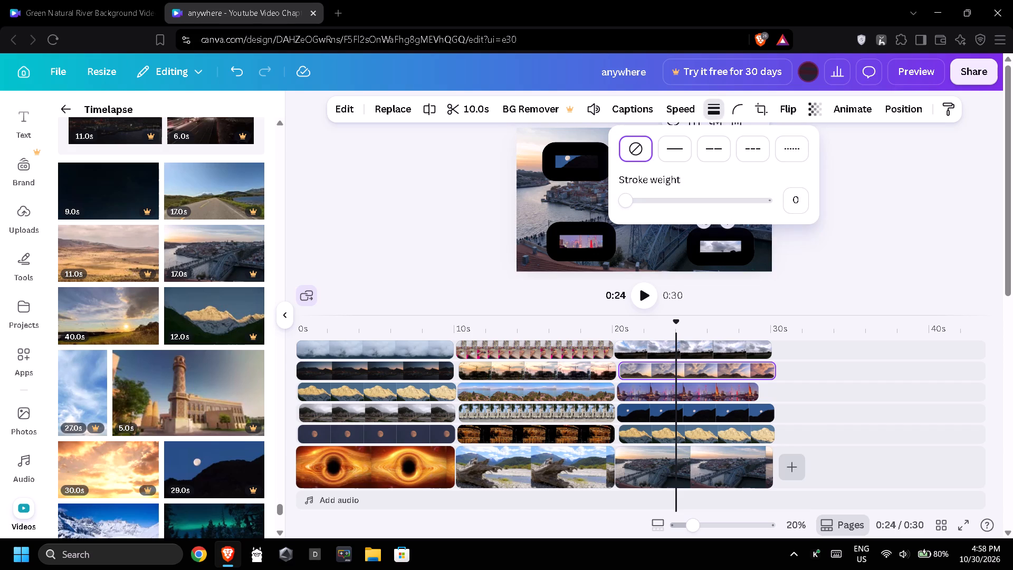
drag(744, 194, 827, 208)
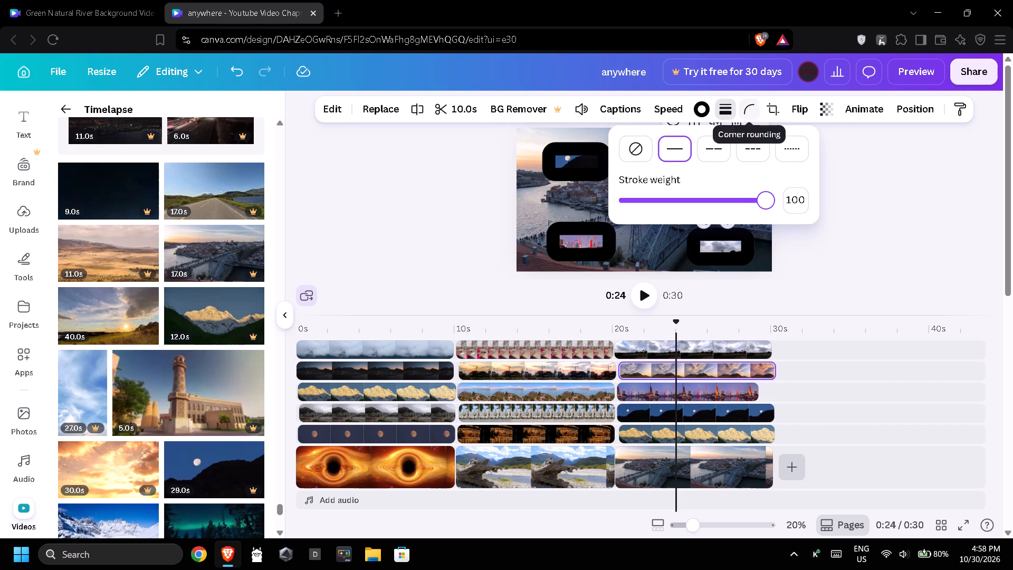
click(749, 112)
drag(761, 166, 817, 177)
click(809, 228)
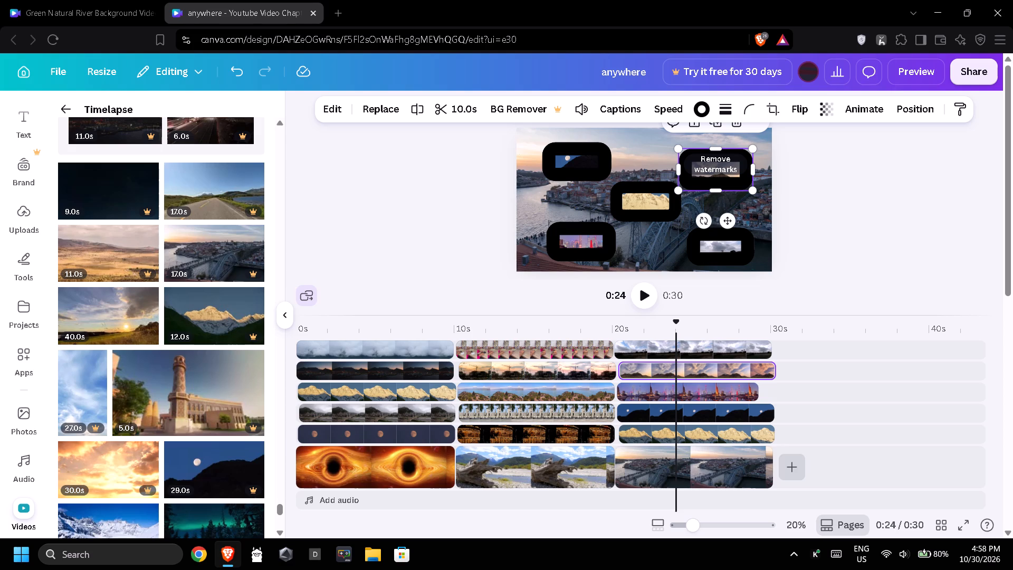
click(835, 284)
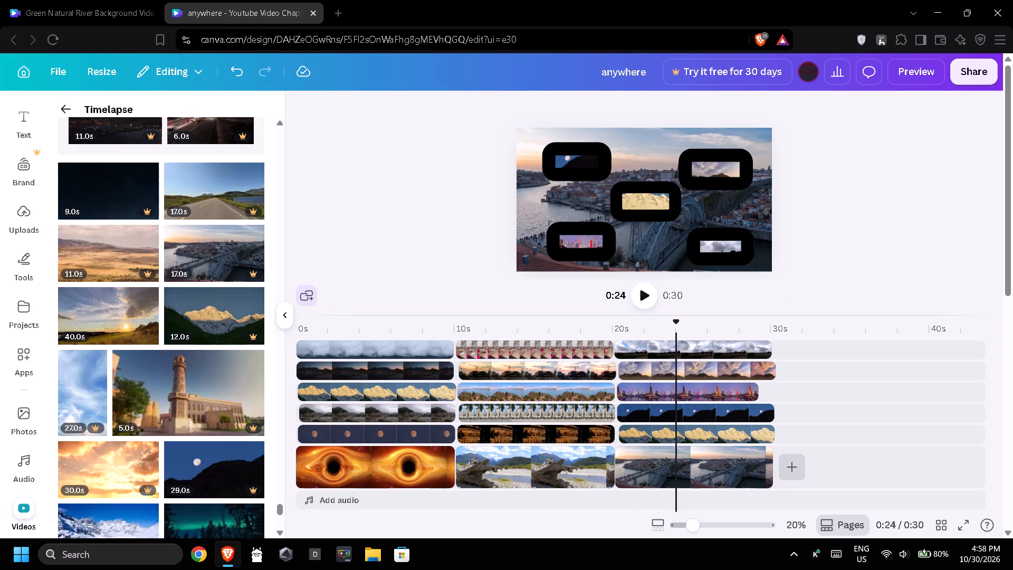
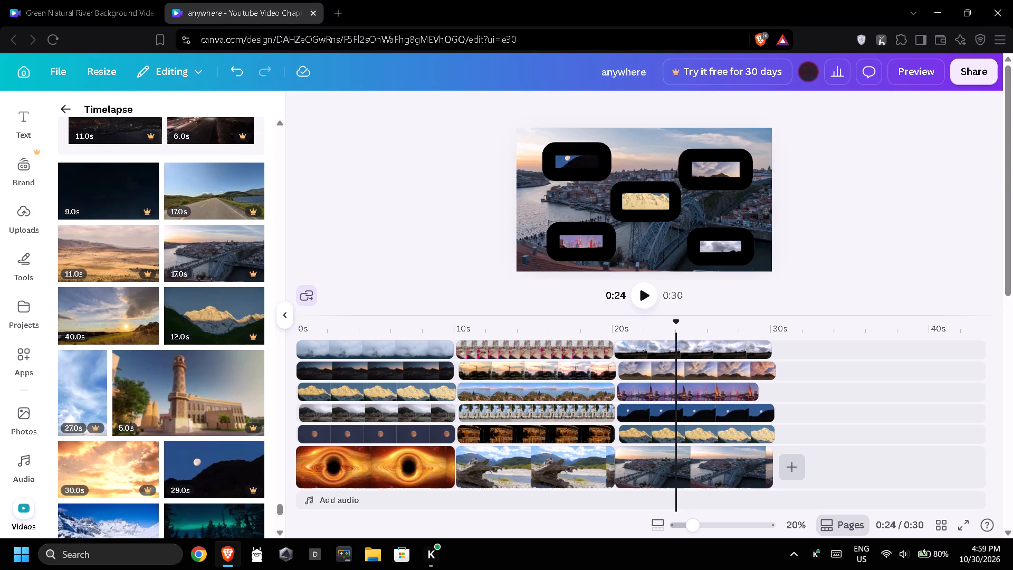
Raise the border weight of the second segment's central white building overlay to 100.
click(574, 393)
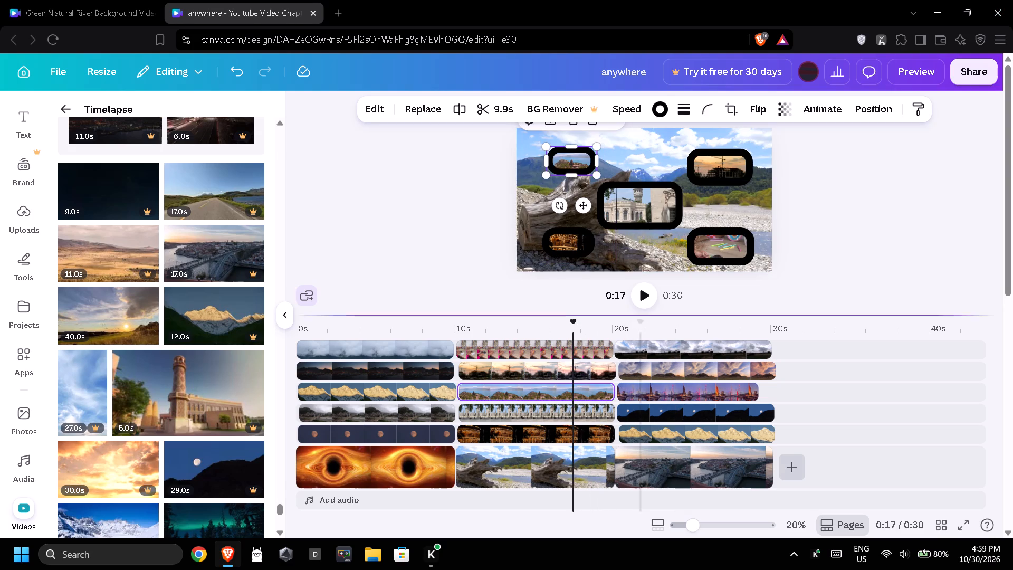
click(634, 210)
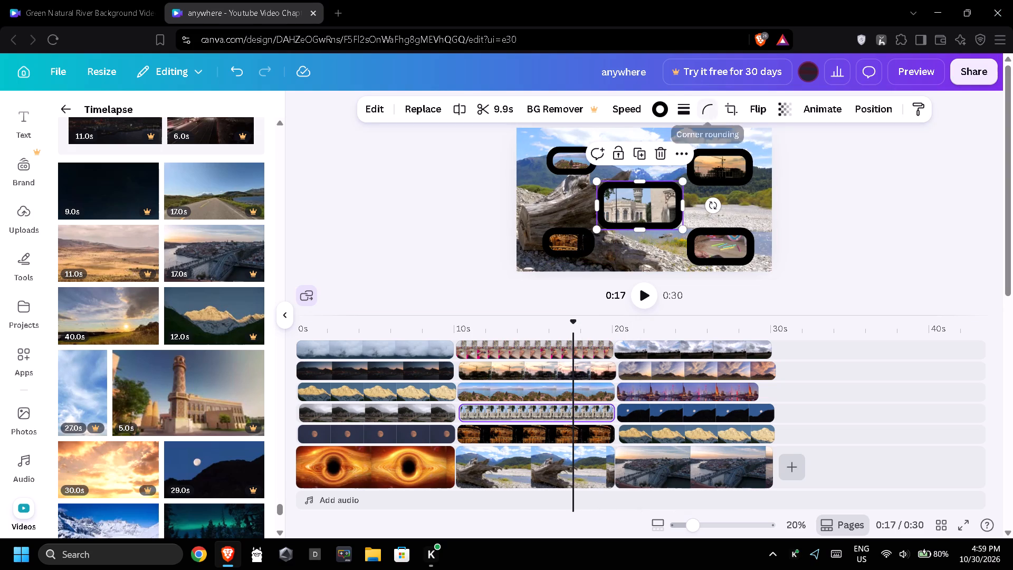
click(685, 112)
drag(710, 197, 776, 210)
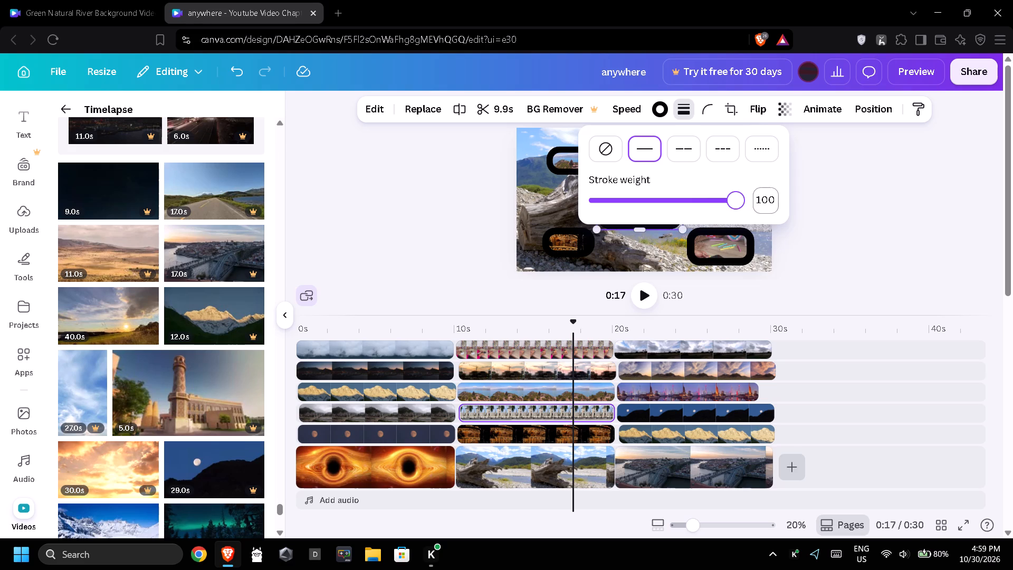
Thicken the border of the second segment's overlay in the frame's lower-right corner to nearly the maximum weight.
click(566, 242)
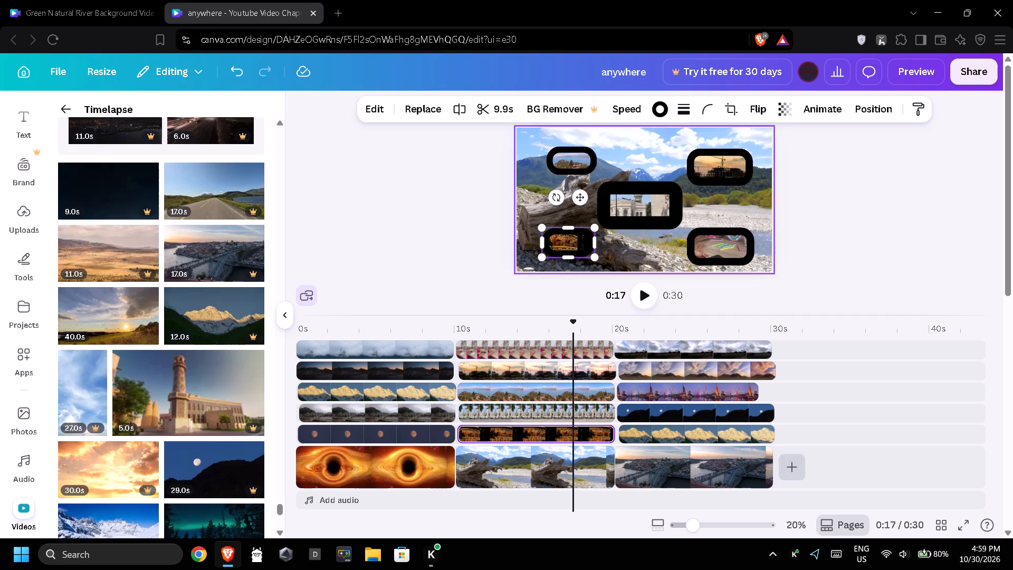
click(701, 249)
click(685, 118)
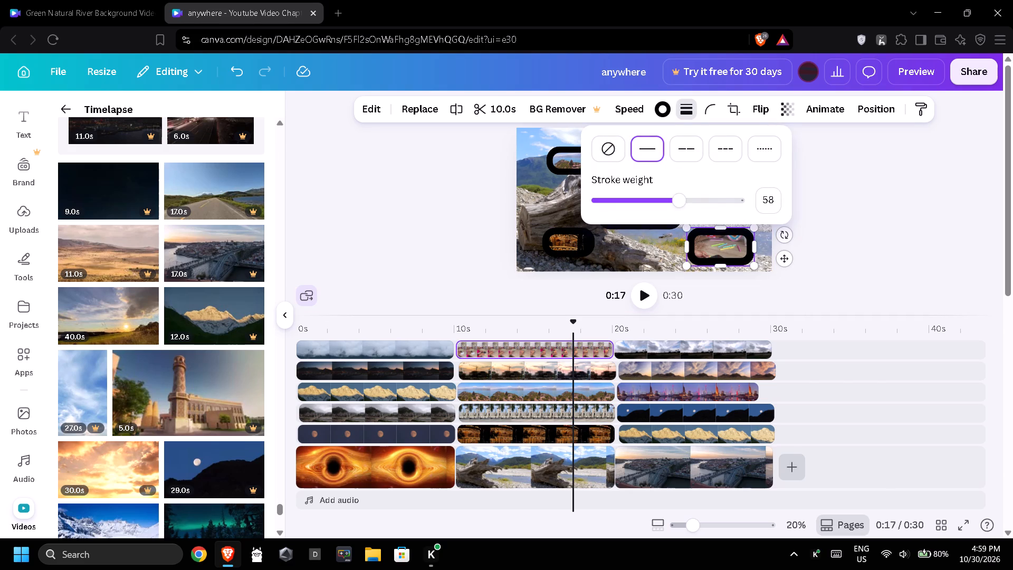
drag(714, 194, 738, 201)
Set the border weight of the second segment's overlay in the frame's upper-left corner to 94.
click(568, 158)
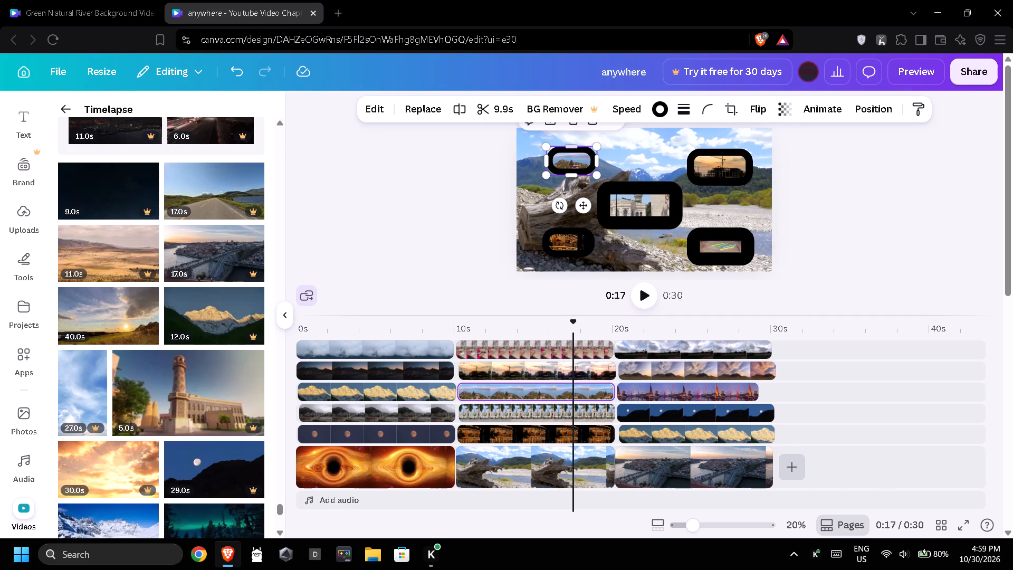
click(683, 117)
drag(701, 198, 728, 203)
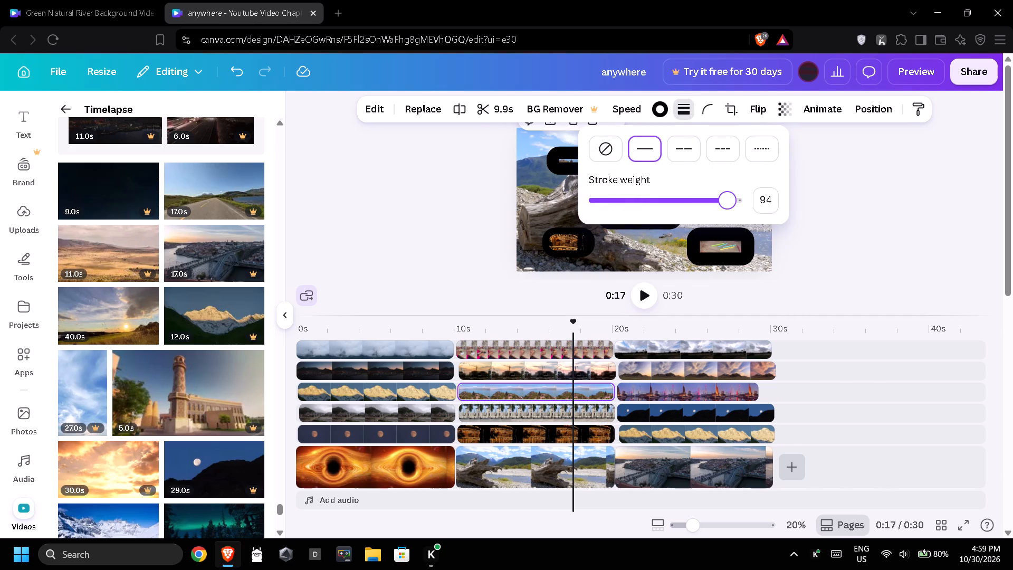
click(851, 231)
Thicken the border of the second segment's sunset overlay in the frame's upper-right corner to the maximum weight.
click(732, 175)
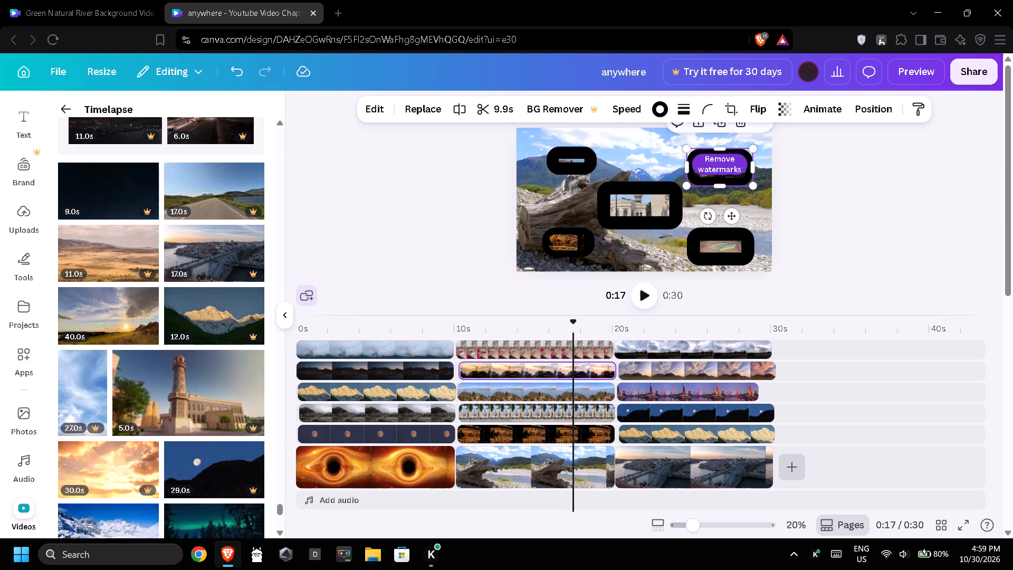
click(677, 110)
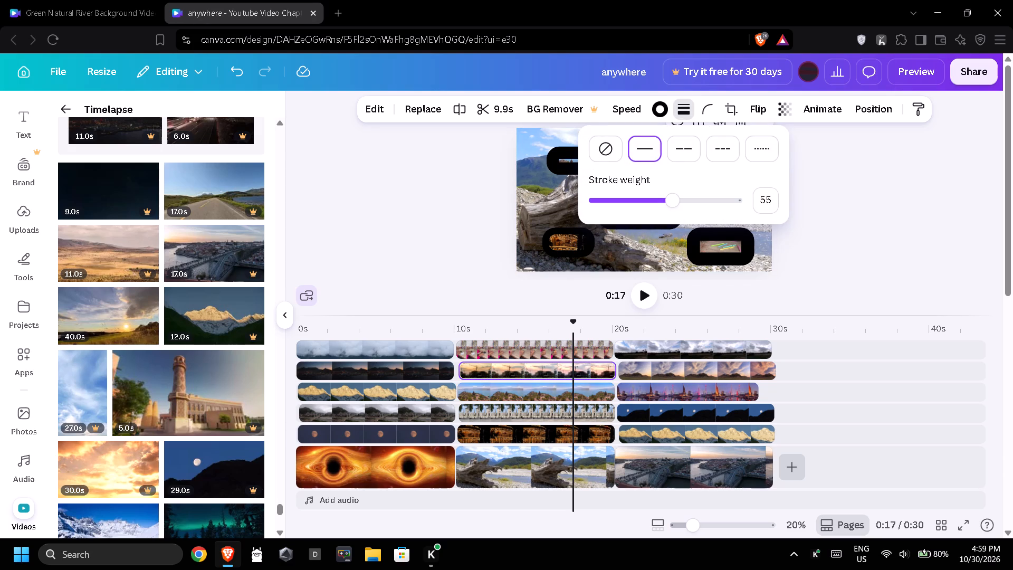
drag(728, 194, 801, 215)
click(834, 239)
click(626, 204)
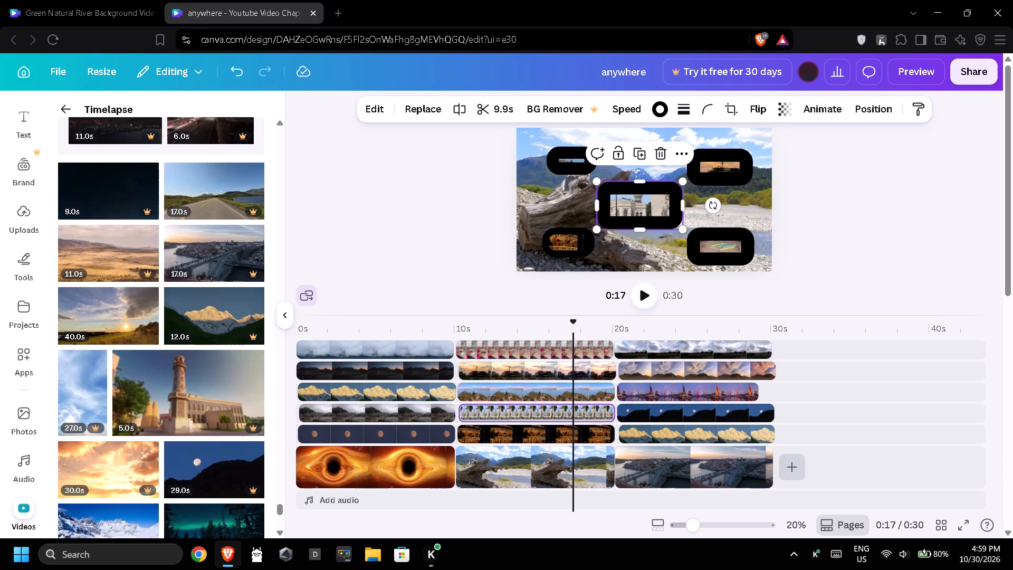
click(681, 108)
click(850, 250)
Rearrange the fourth overlay track: moon clip in the first segment, grey misty clip in the second, white building clip in the third.
drag(405, 411, 626, 404)
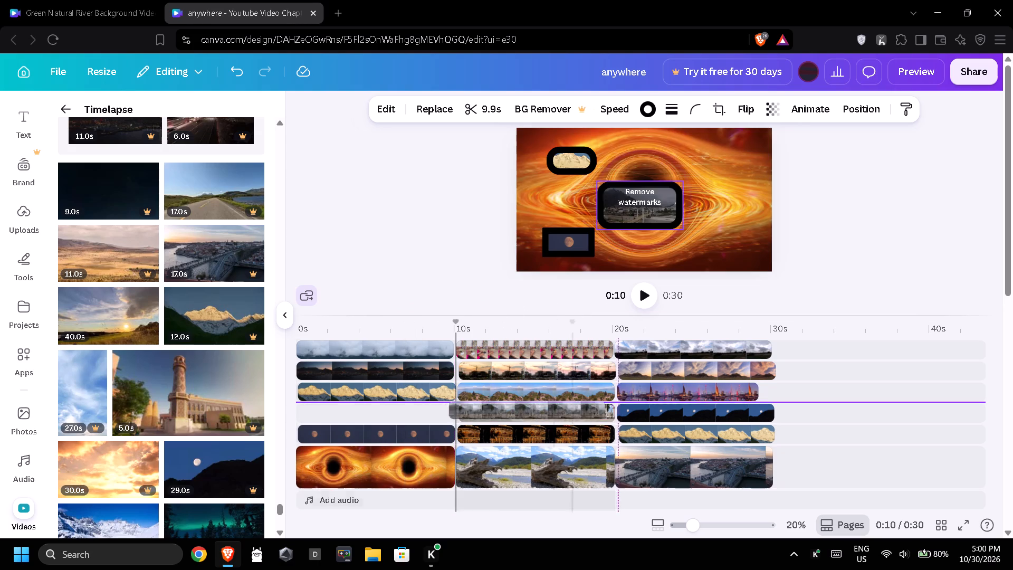
drag(626, 404, 675, 401)
drag(567, 427, 448, 405)
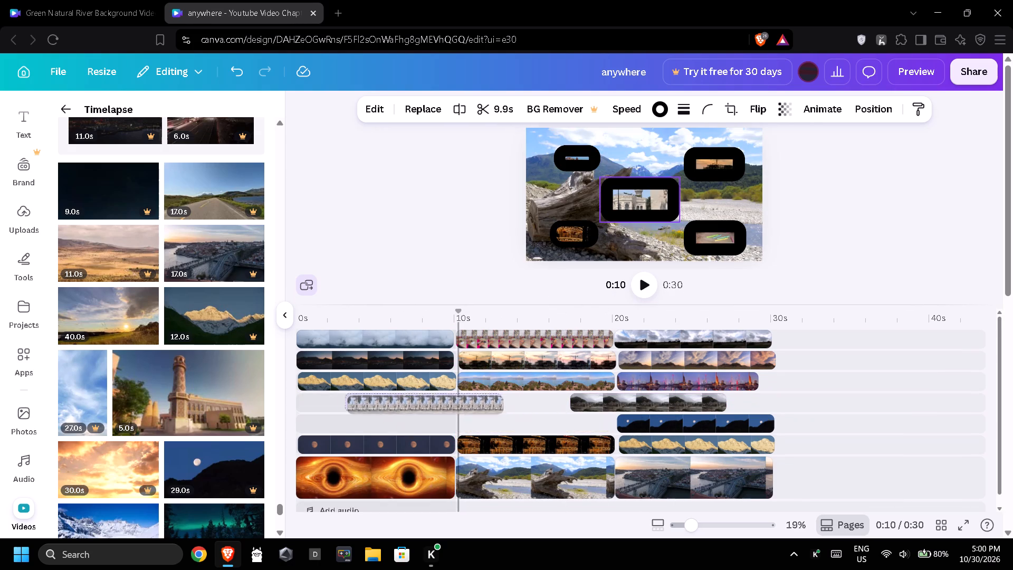
drag(448, 405, 421, 403)
drag(693, 421, 558, 421)
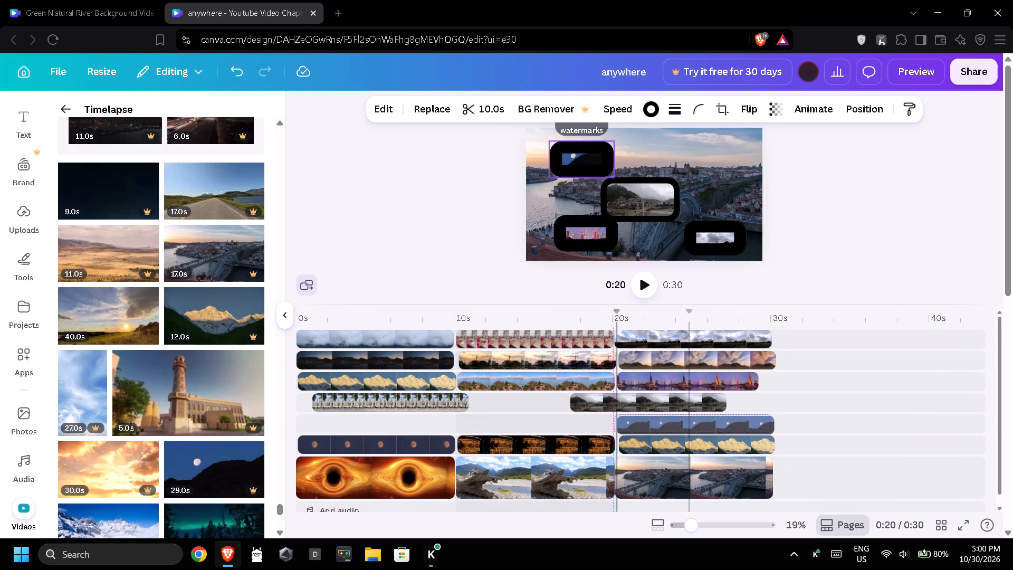
drag(558, 421, 375, 420)
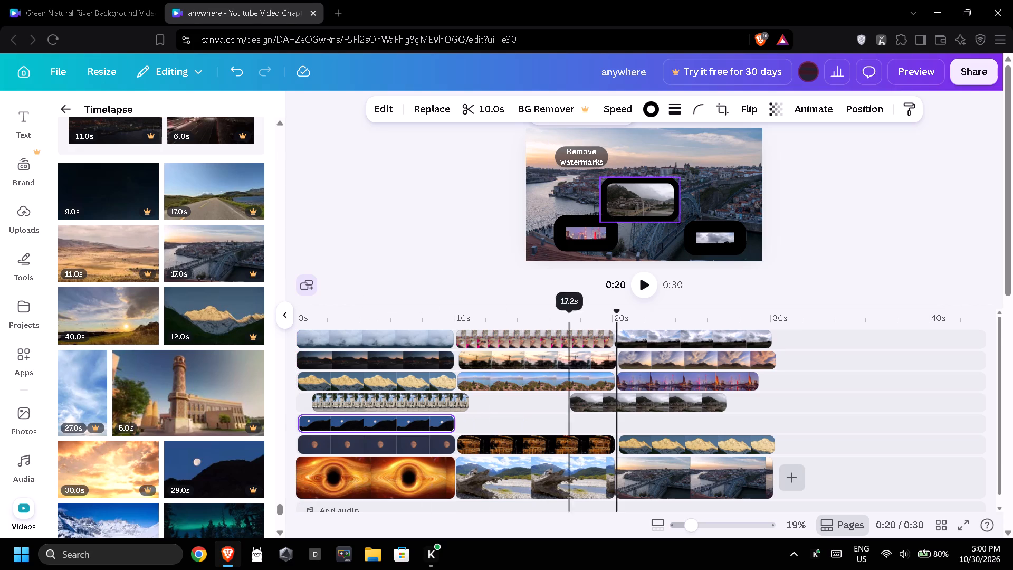
drag(615, 404, 543, 427)
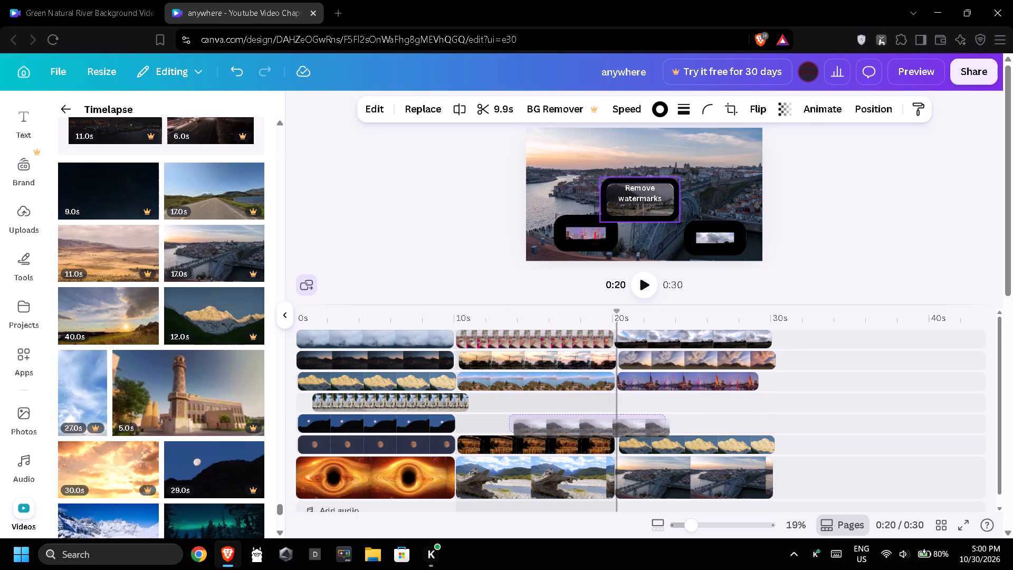
drag(543, 427, 505, 422)
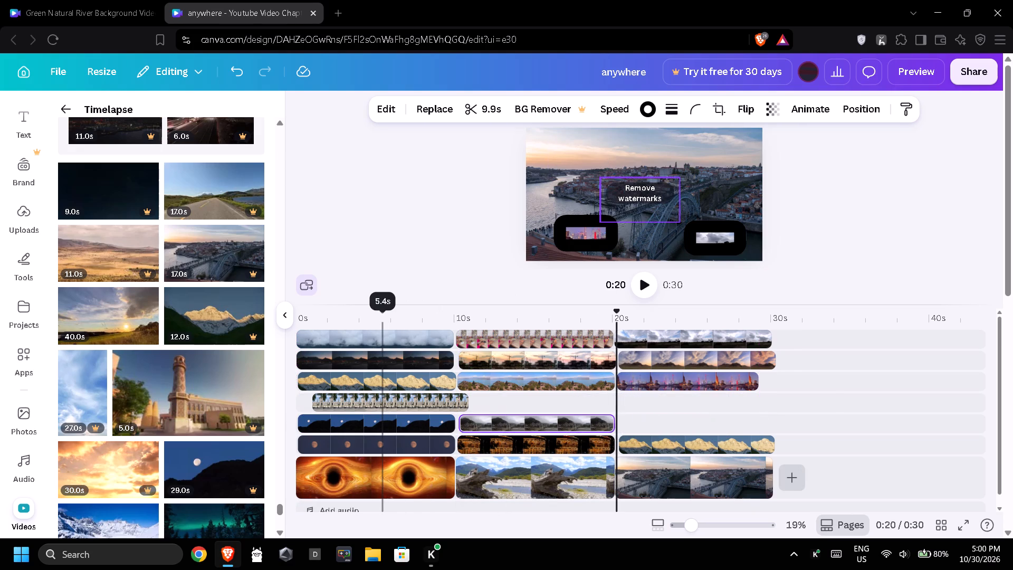
drag(382, 403, 688, 427)
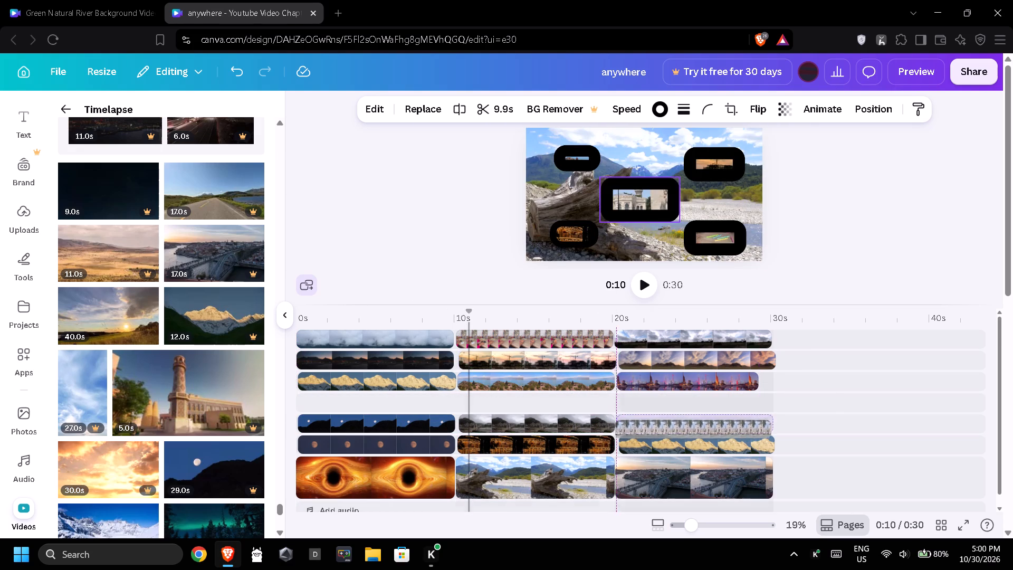
drag(688, 427, 689, 424)
Move the third segment's white building overlay from the centre to the frame's upper-left corner.
click(681, 413)
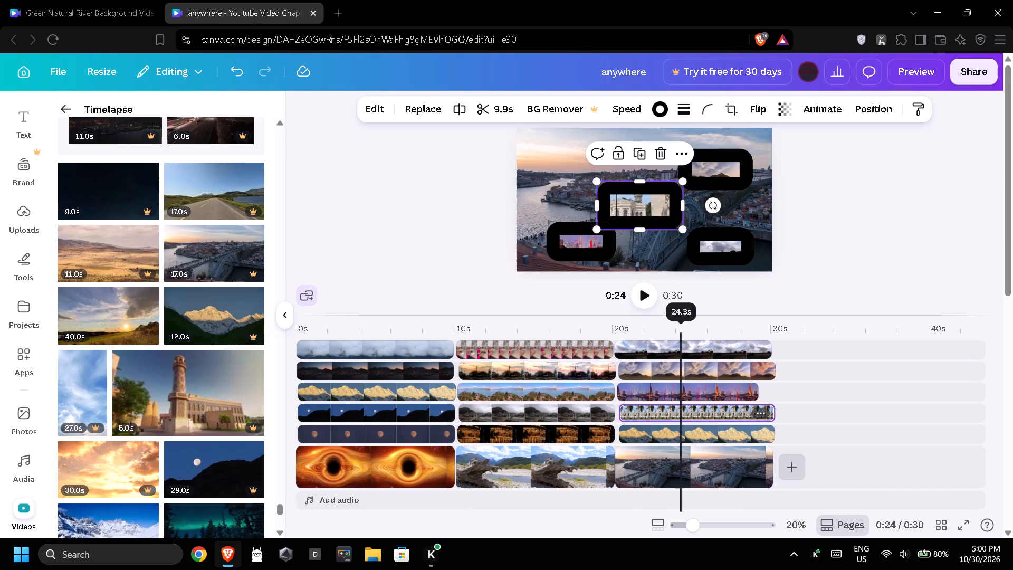
drag(636, 206, 623, 199)
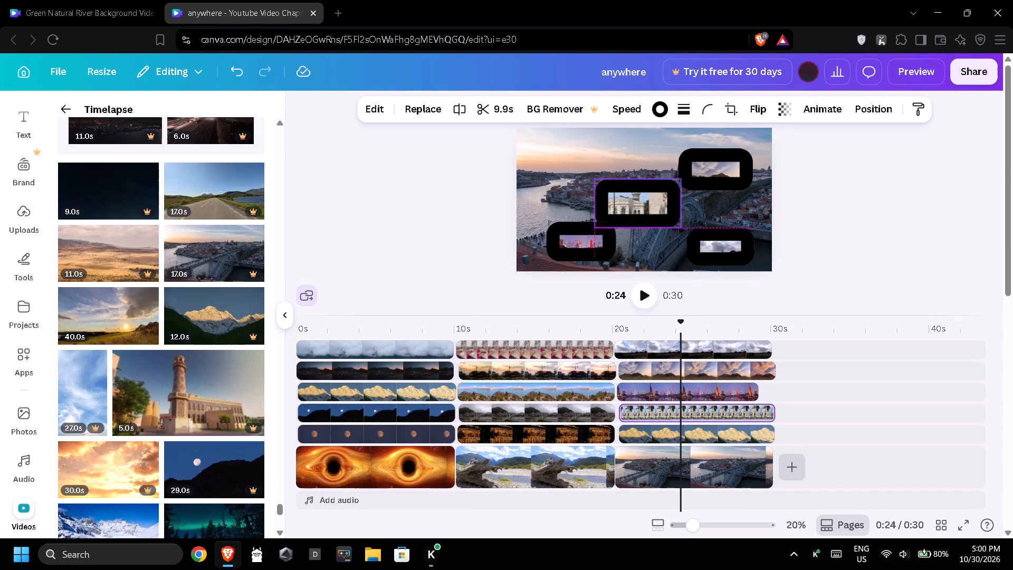
drag(623, 199, 577, 159)
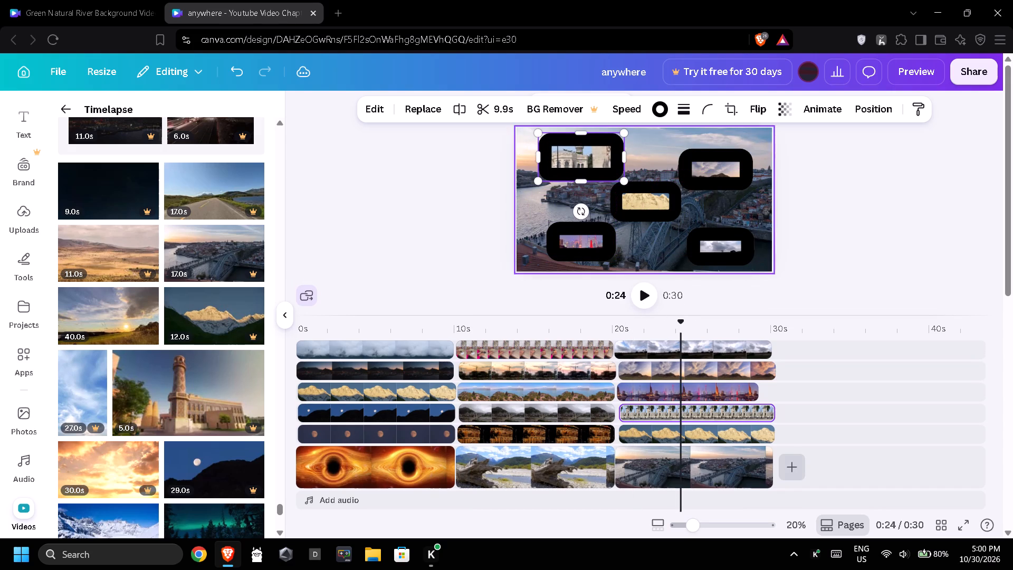
Move the first segment's snowy mountain overlay from the frame's upper-left corner to its centre.
click(524, 412)
click(442, 396)
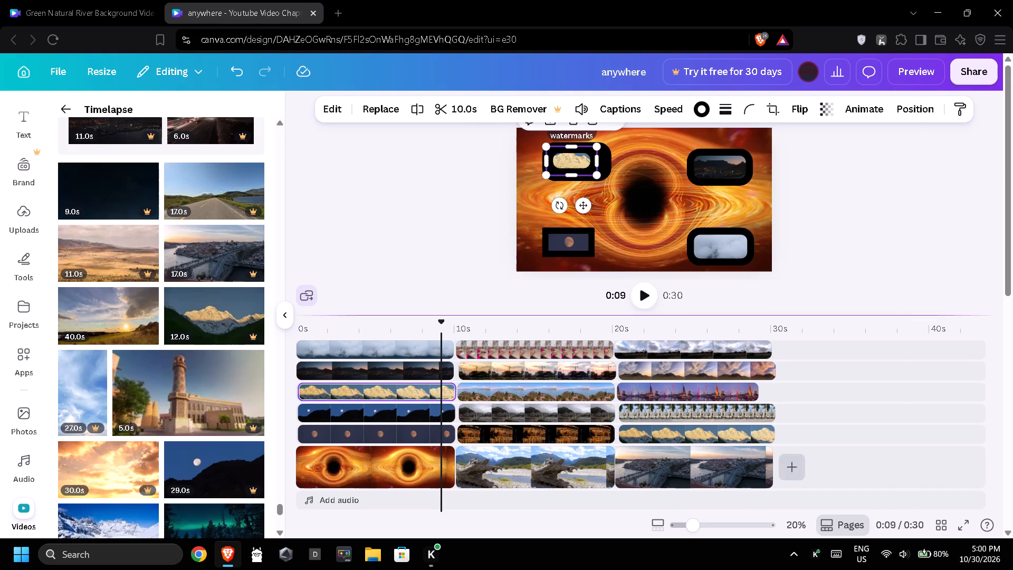
click(417, 357)
drag(587, 163, 623, 180)
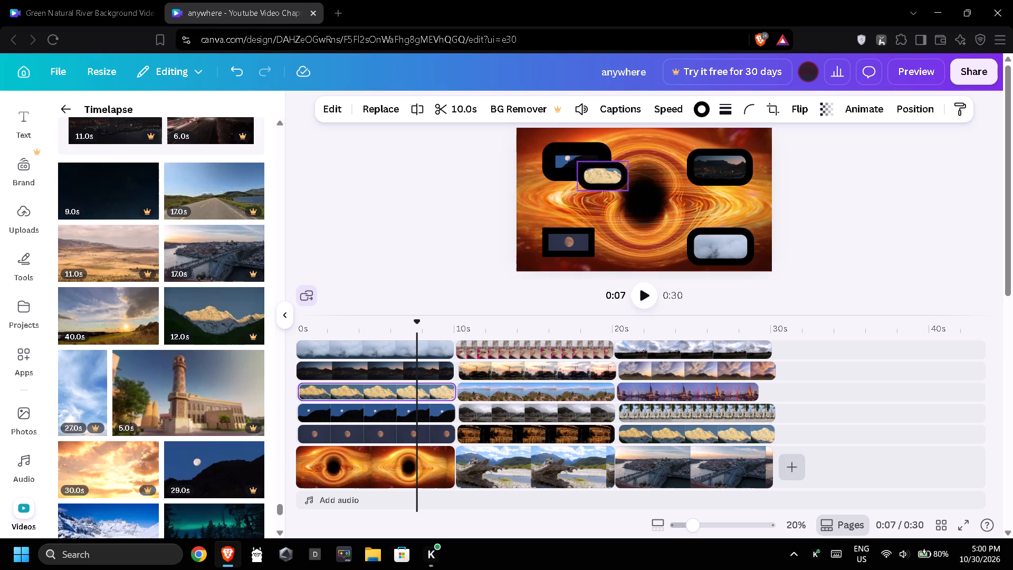
drag(623, 180, 655, 203)
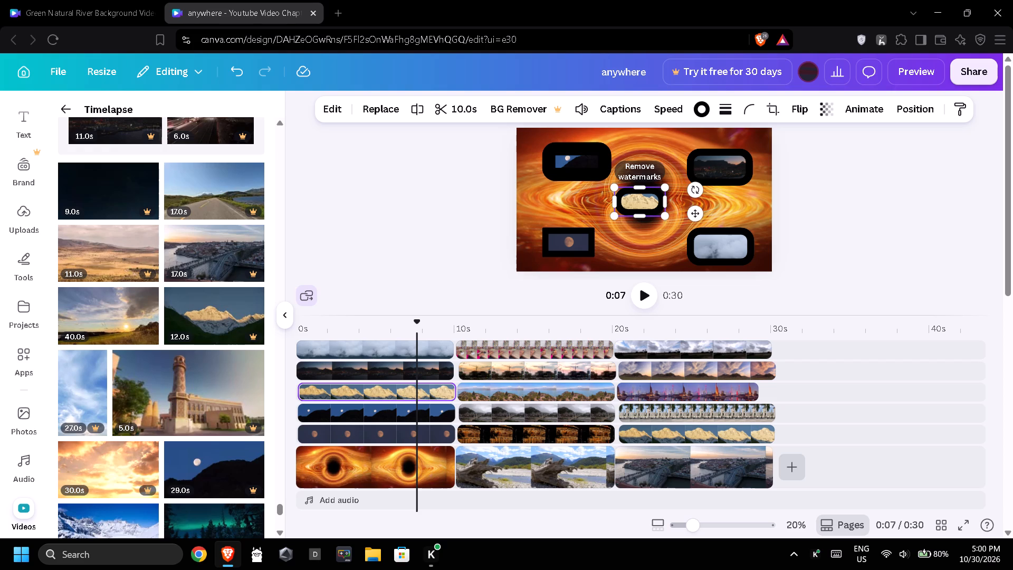
Rearrange the second overlay track into the order sunset hills clip, dark hills clip, orange sunset clip.
drag(567, 365, 626, 371)
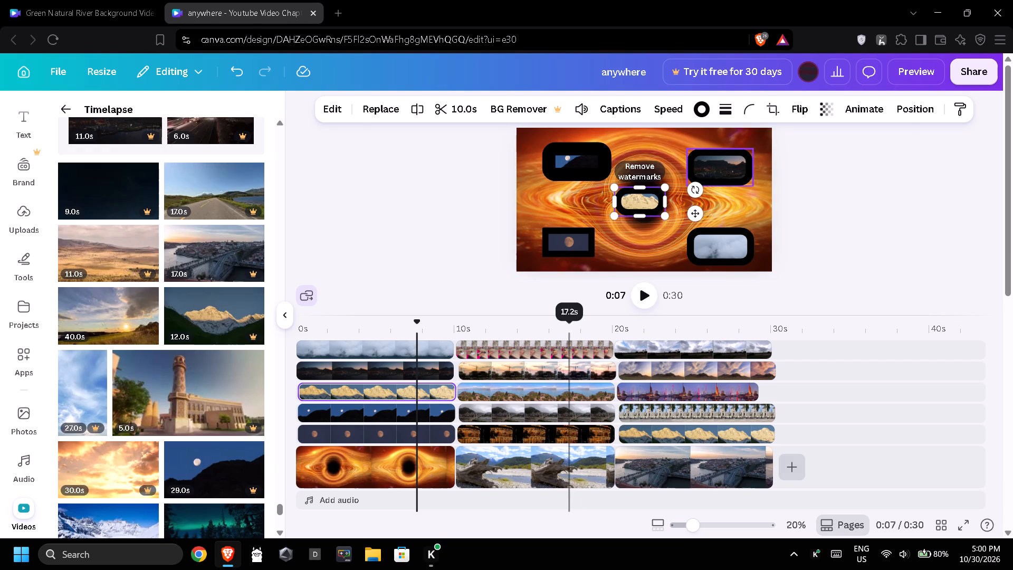
drag(626, 371, 727, 373)
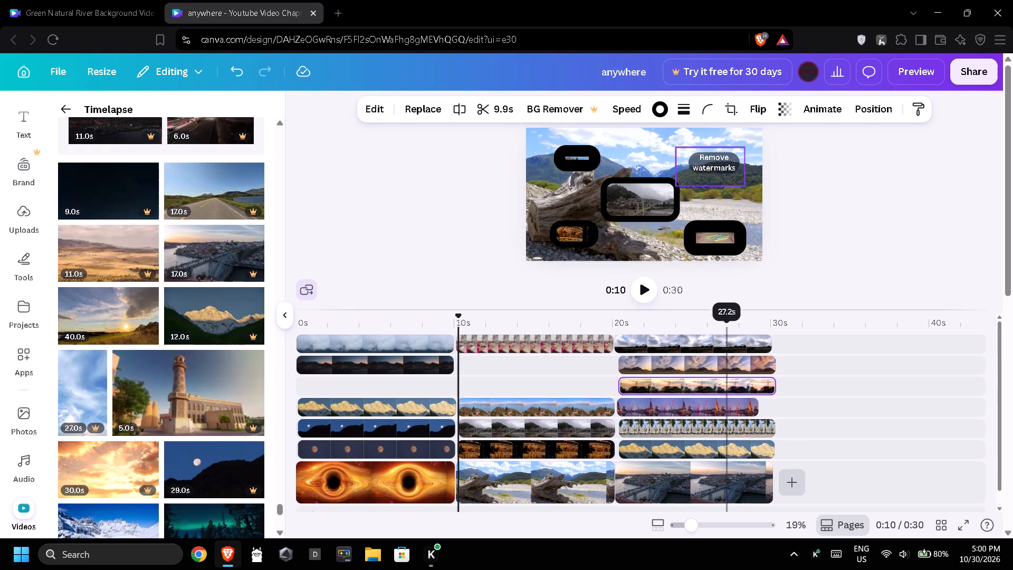
drag(374, 358, 546, 366)
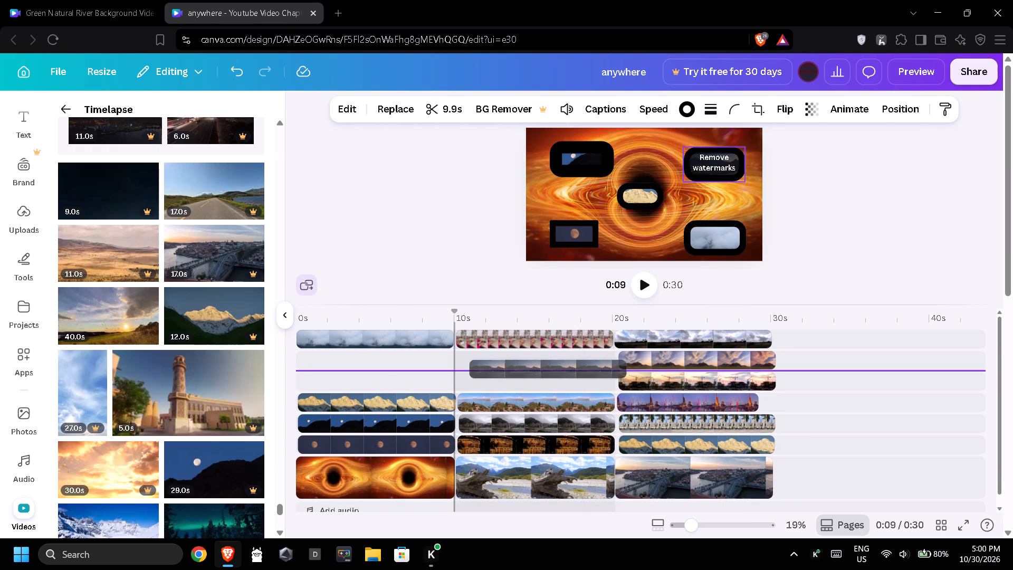
drag(546, 366, 547, 375)
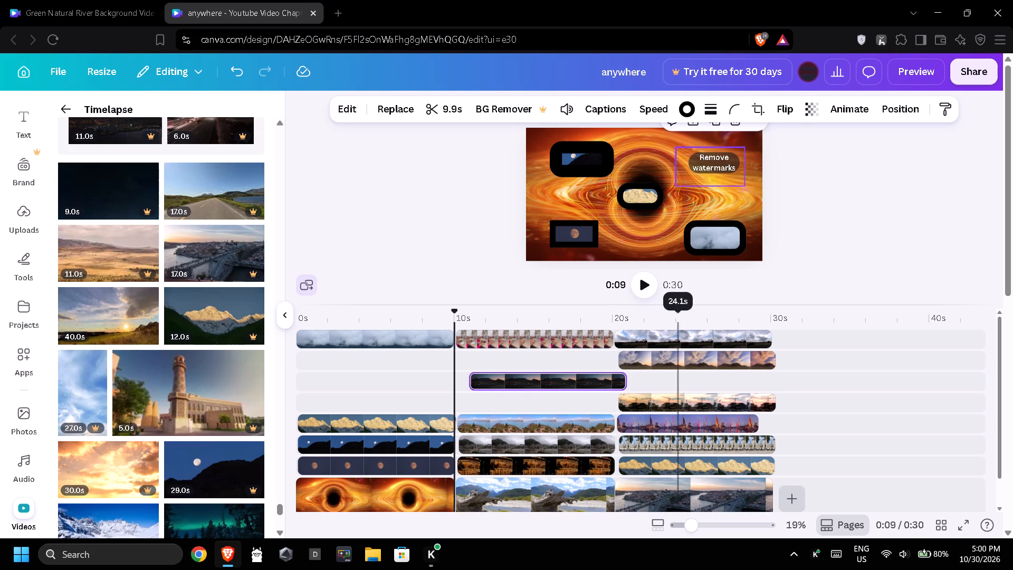
drag(684, 358, 379, 383)
click(718, 372)
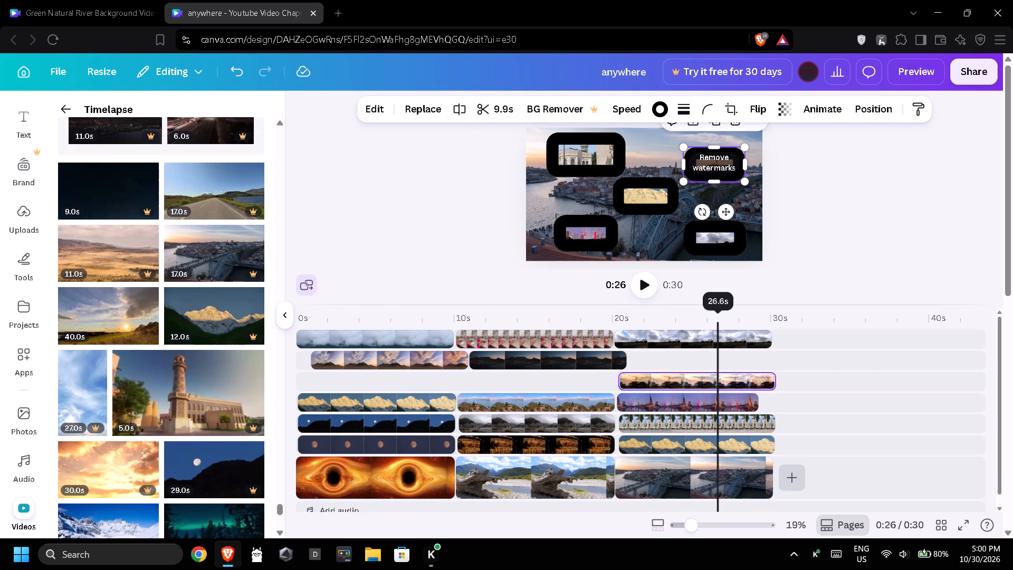
drag(715, 381, 707, 357)
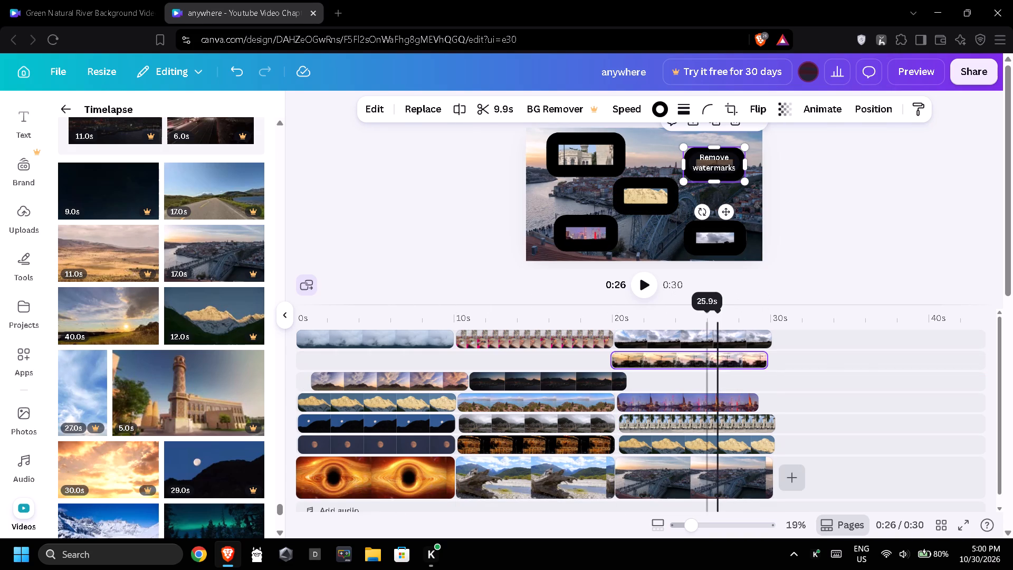
drag(704, 361, 719, 374)
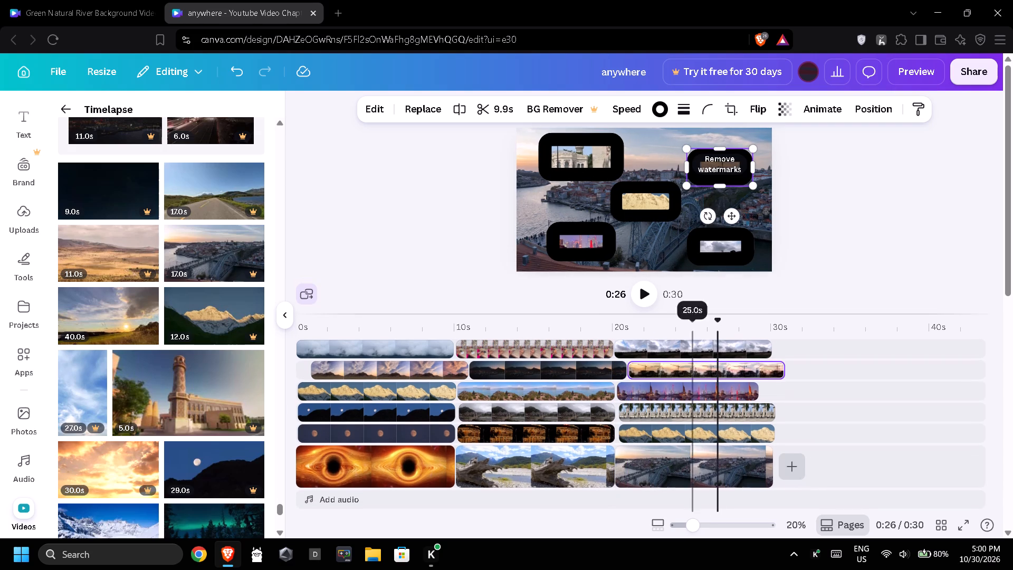
Align the second overlay track's three clips with the segment starts at 0, 10 and 20 seconds.
drag(428, 371, 404, 372)
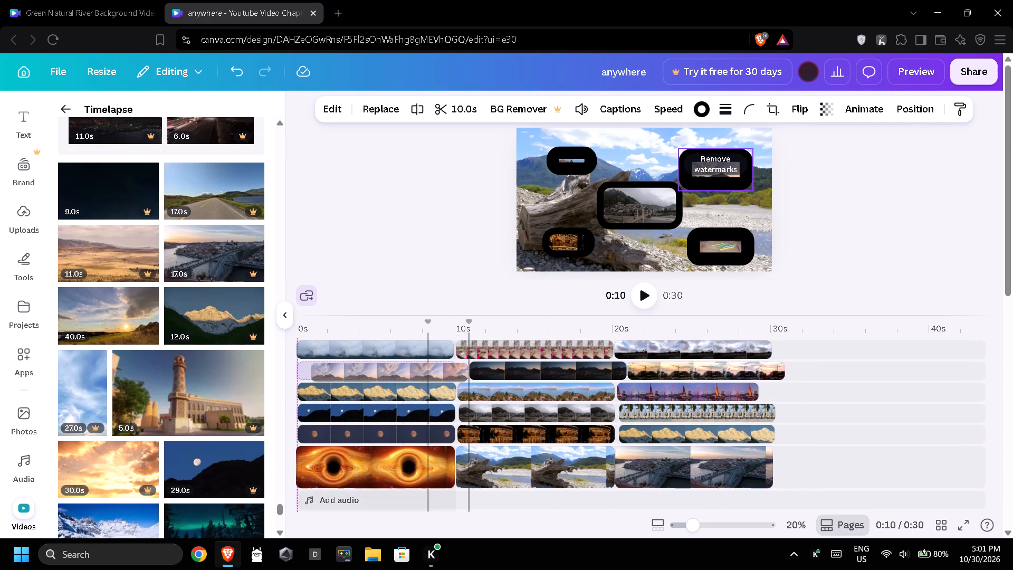
drag(404, 372, 400, 372)
drag(551, 365, 536, 365)
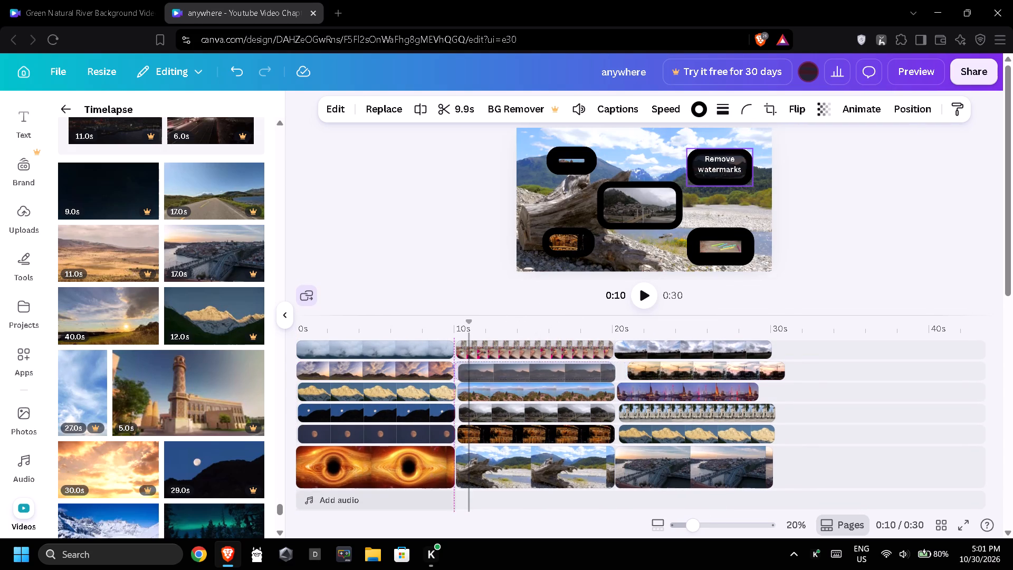
drag(536, 365, 534, 365)
drag(557, 359, 560, 373)
drag(689, 370, 675, 370)
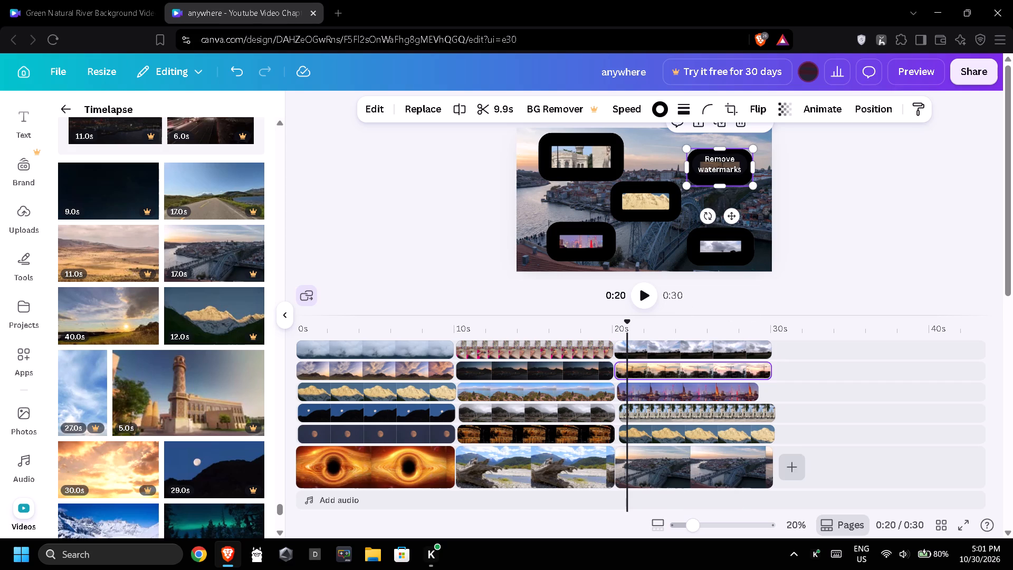
click(811, 444)
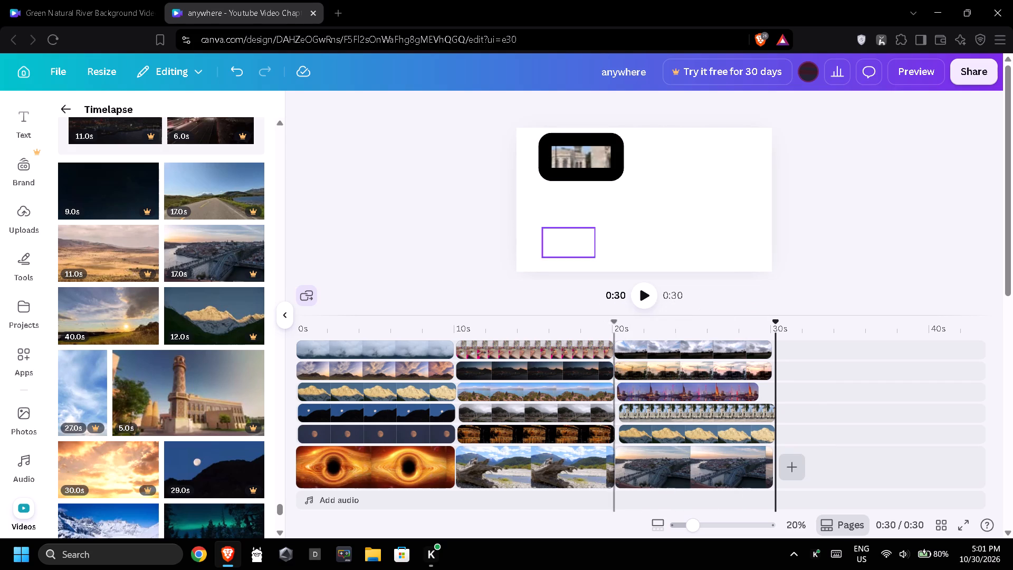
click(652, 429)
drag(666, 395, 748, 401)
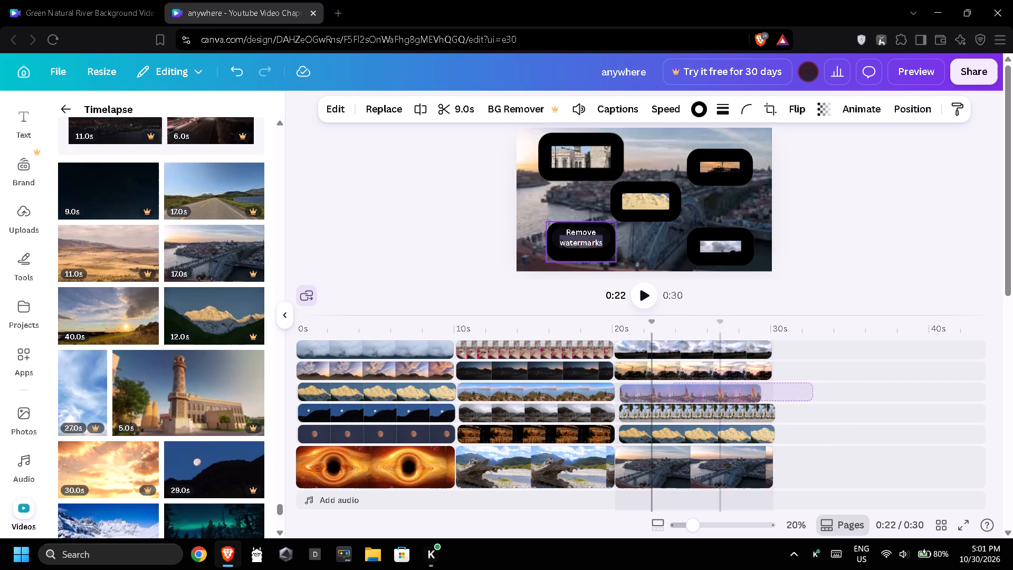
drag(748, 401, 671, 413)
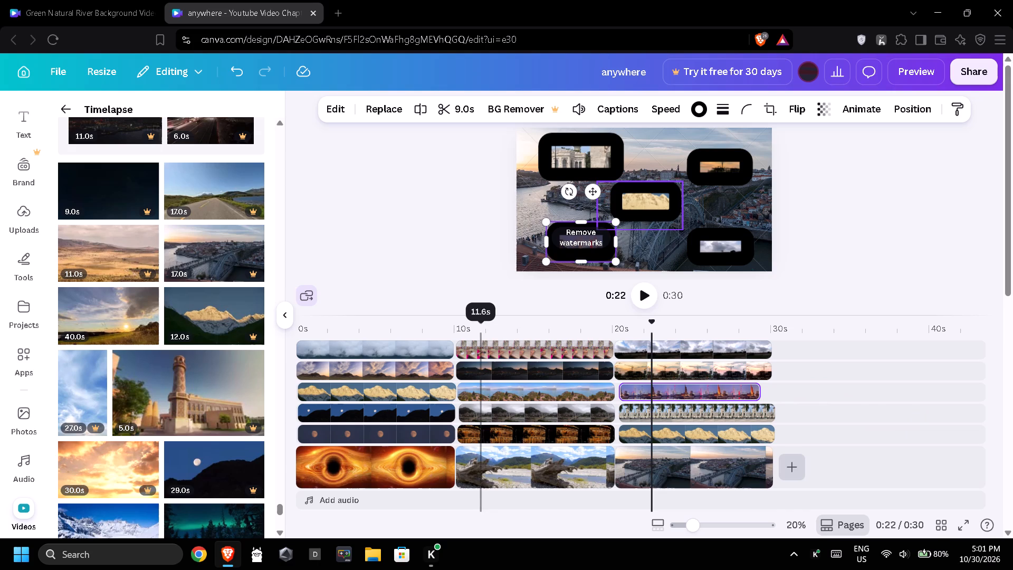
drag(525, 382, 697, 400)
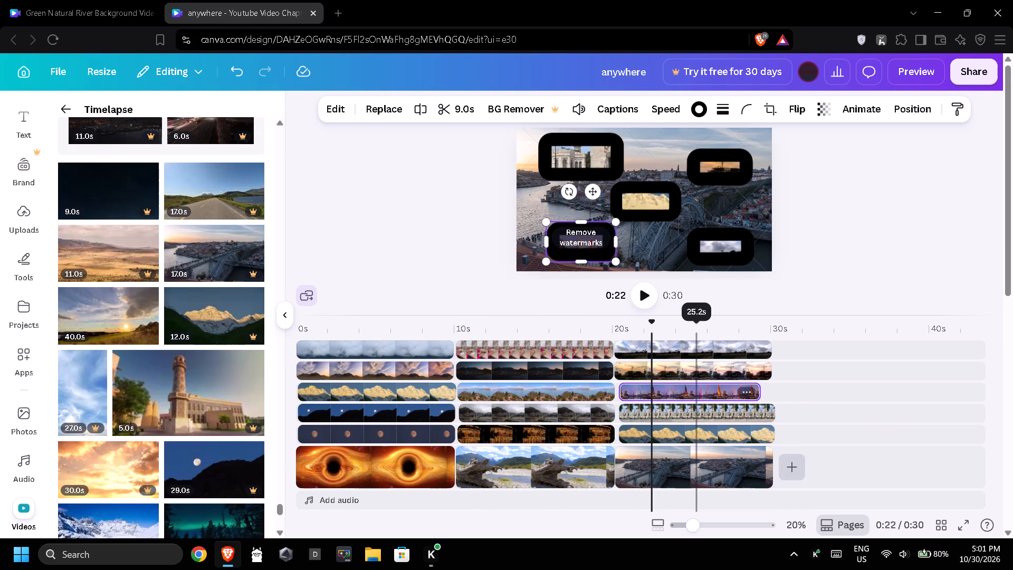
Rearrange the third overlay track into the order purple skyline clip, snowy mountain clip, blue-sky landscape clip, one per 10-second segment.
drag(562, 391, 693, 407)
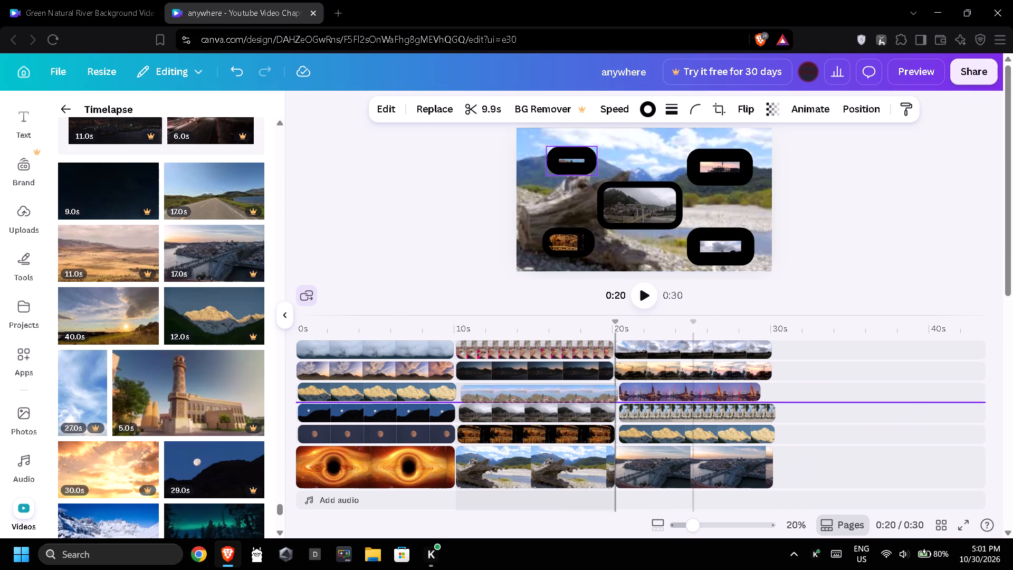
drag(693, 407, 708, 409)
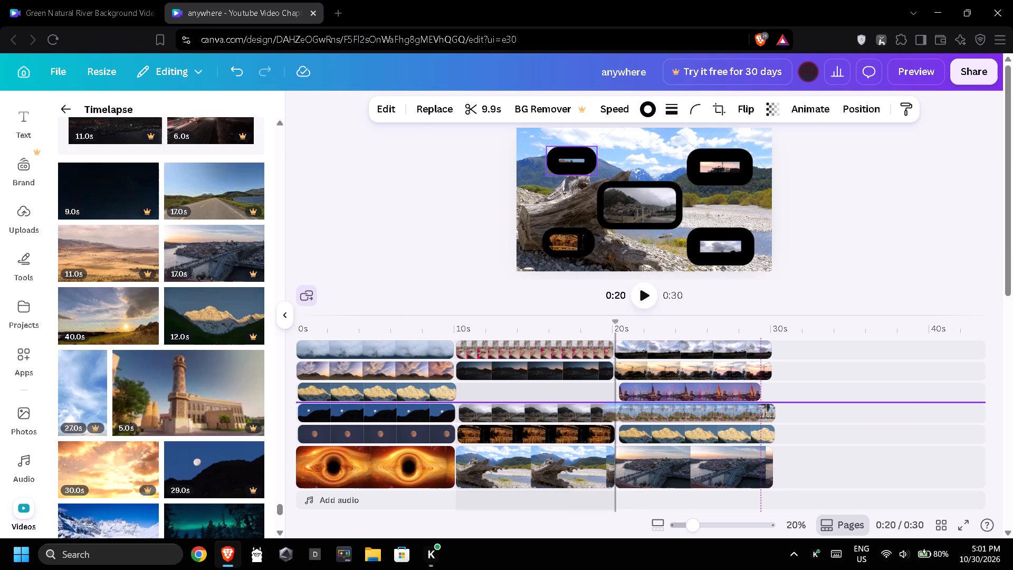
drag(708, 409, 733, 404)
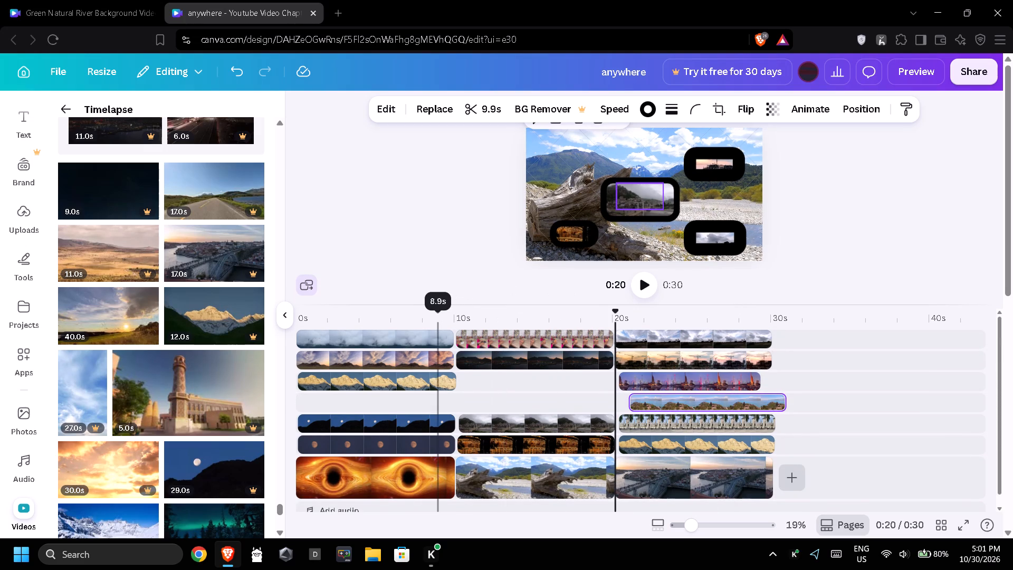
drag(420, 381, 578, 383)
drag(670, 383, 602, 387)
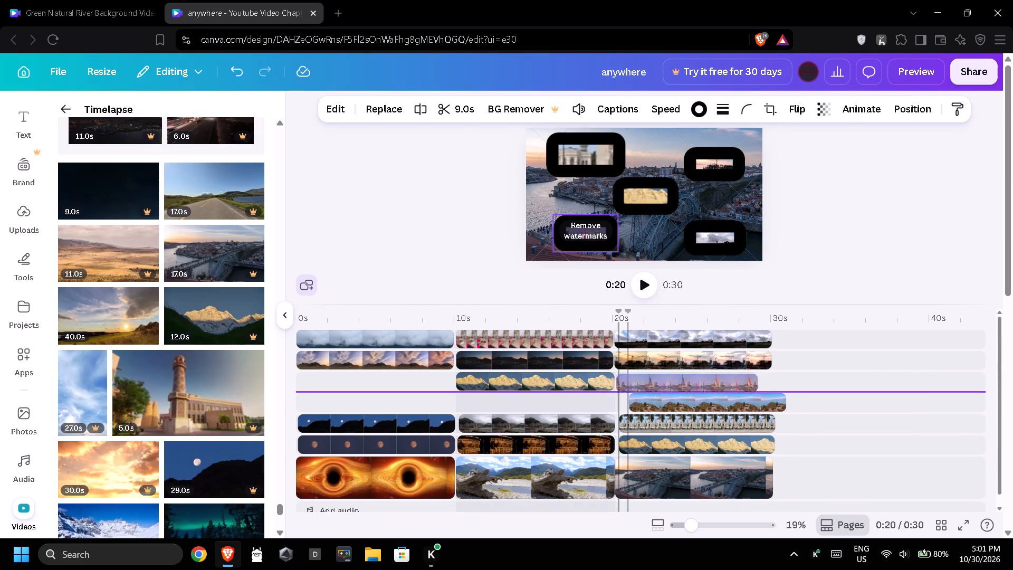
drag(602, 387, 355, 380)
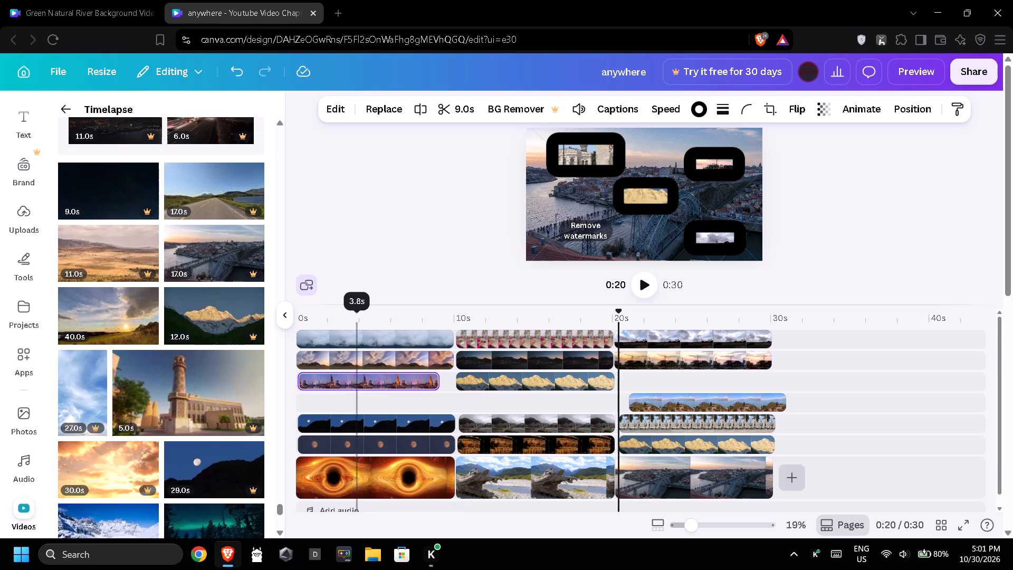
drag(669, 406, 648, 385)
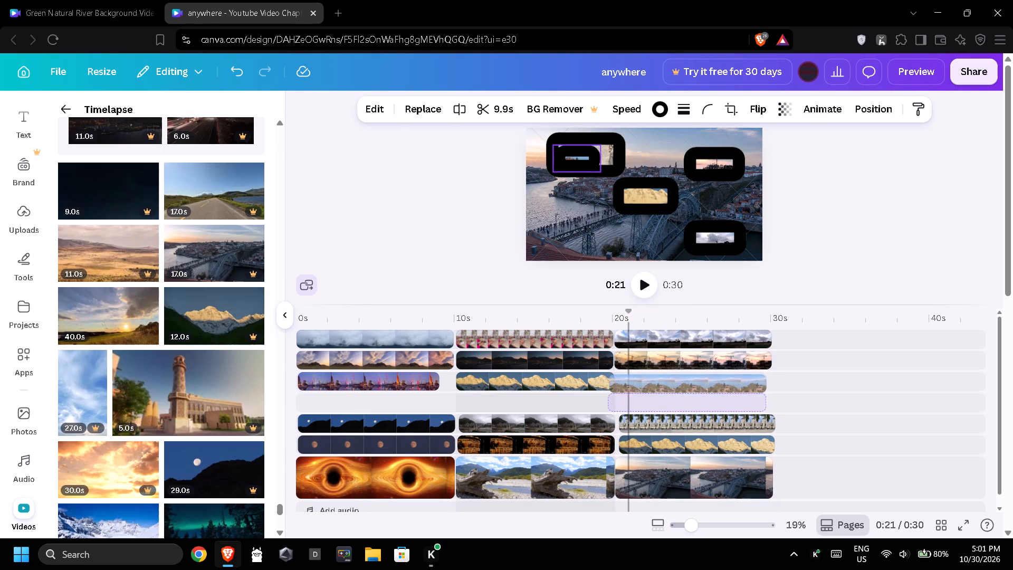
drag(648, 385, 657, 380)
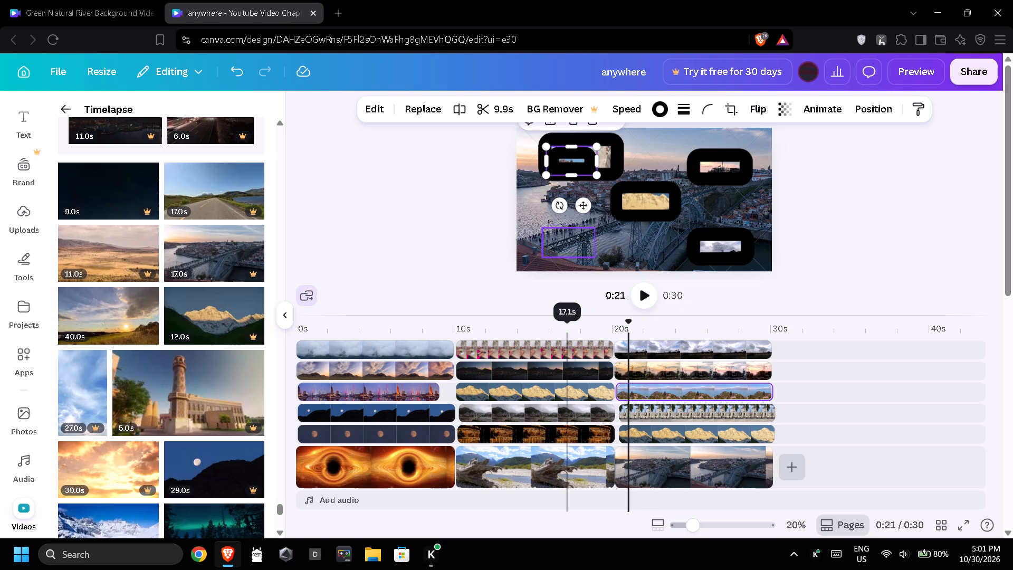
Rotate the lower overlay clips: orange-lit clip to the third segment, white building clip to the first, full moon clip to the second.
drag(542, 432, 693, 420)
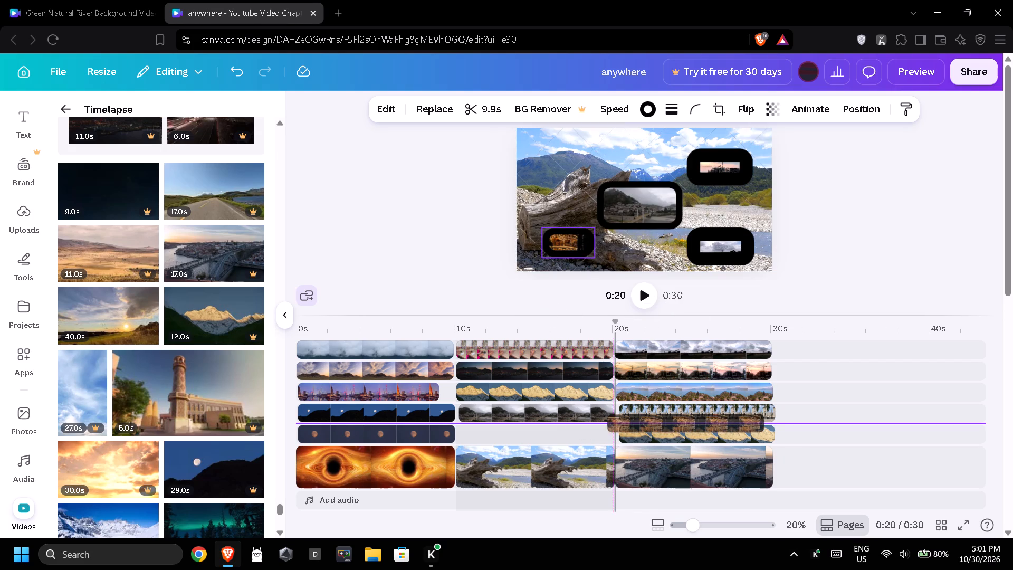
drag(693, 420, 700, 418)
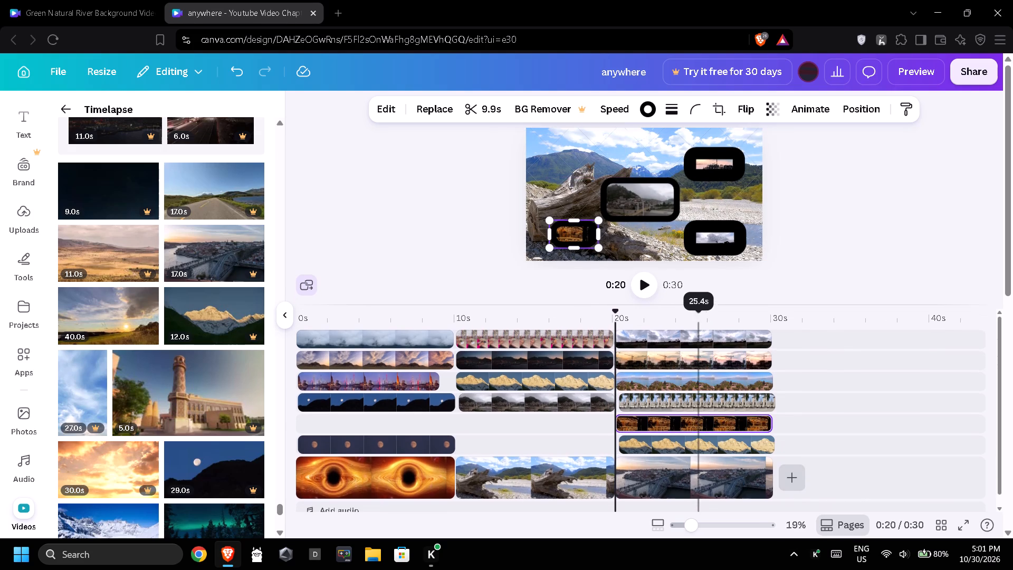
drag(655, 404, 372, 440)
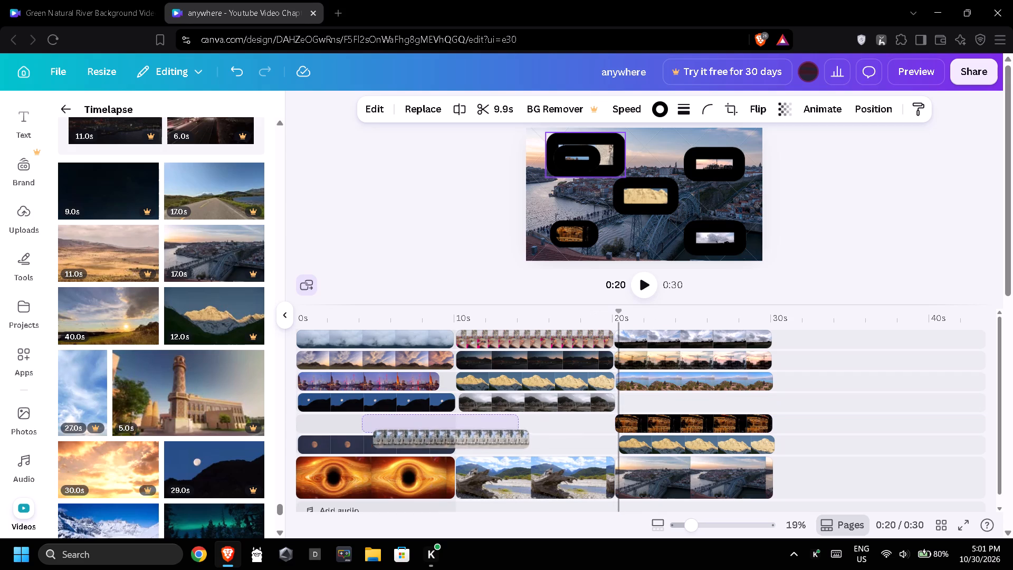
drag(372, 440, 338, 423)
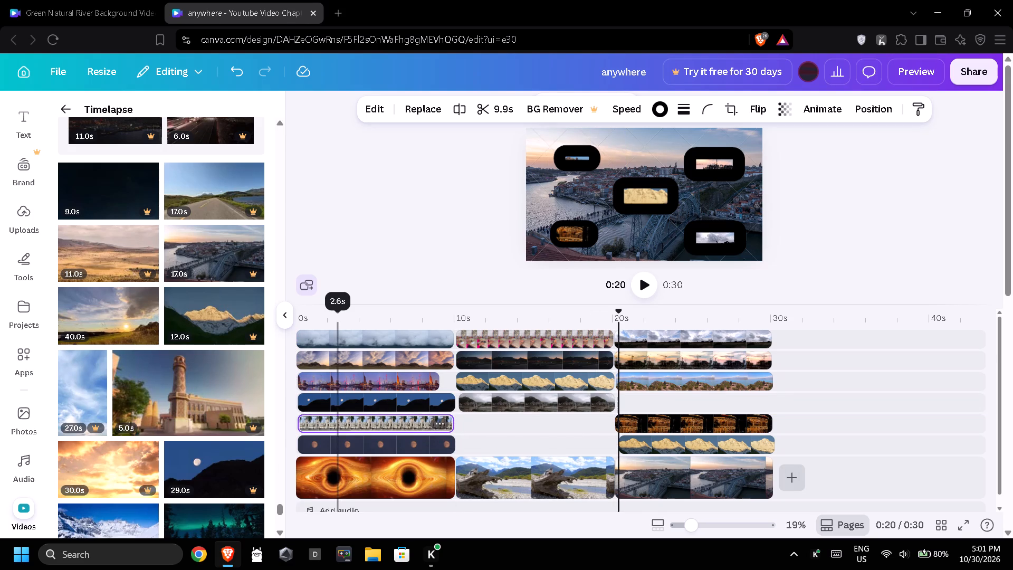
drag(352, 442, 363, 442)
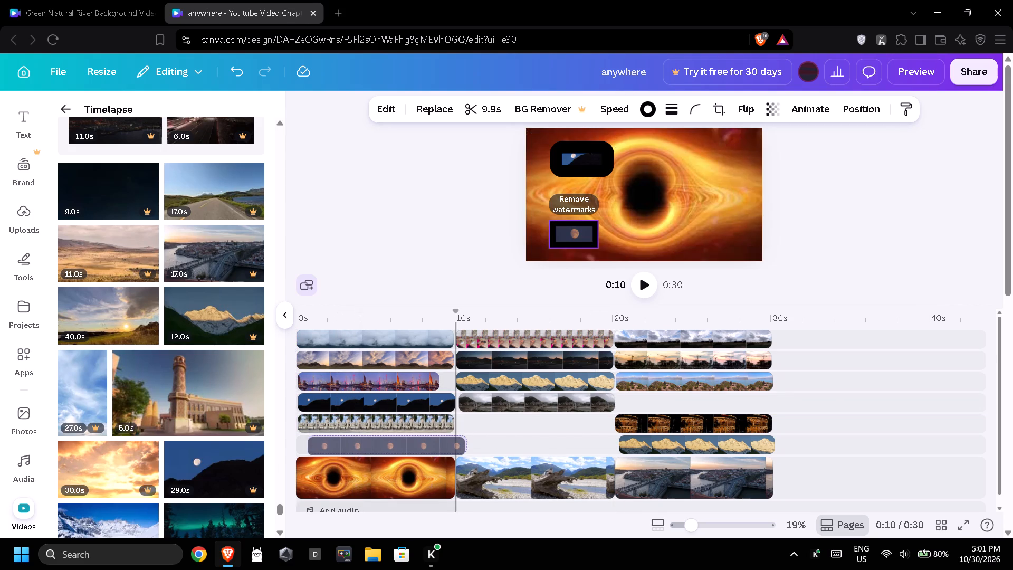
drag(363, 442, 520, 420)
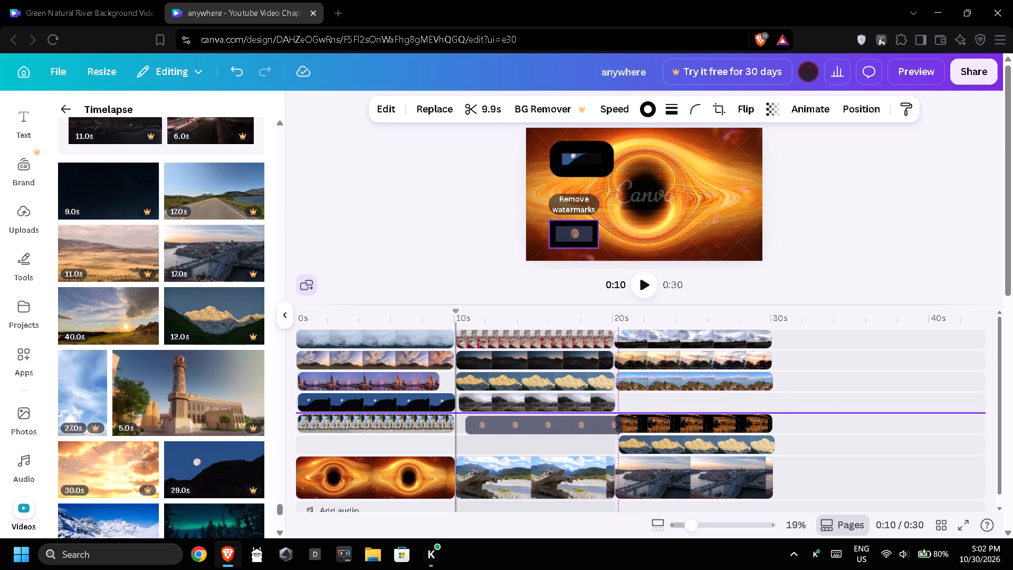
drag(520, 420, 513, 419)
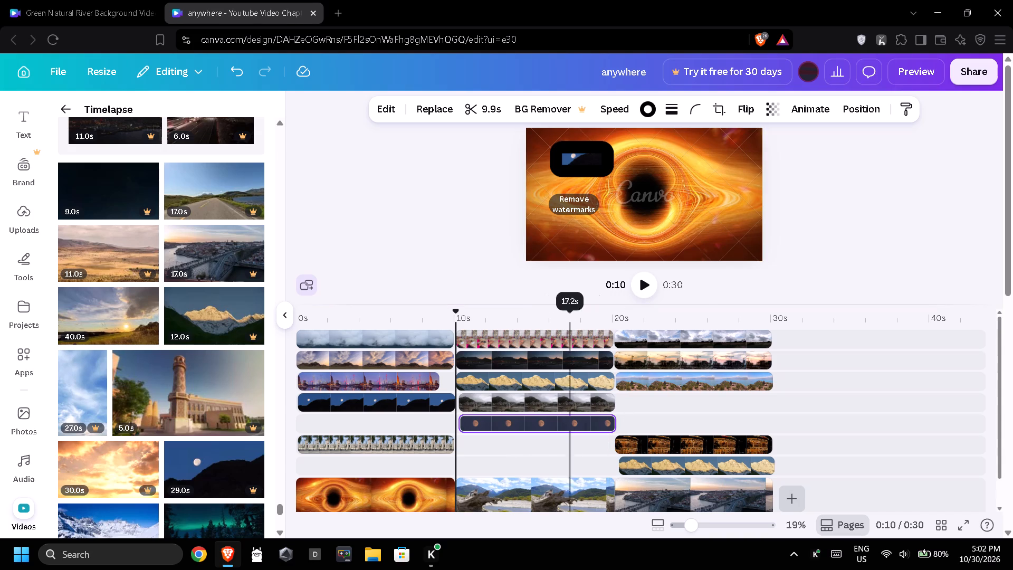
Place the third segment's snowy mountain clip on the fourth overlay track and the orange-lit clip on the fifth, both from about 20 seconds.
drag(697, 446, 533, 453)
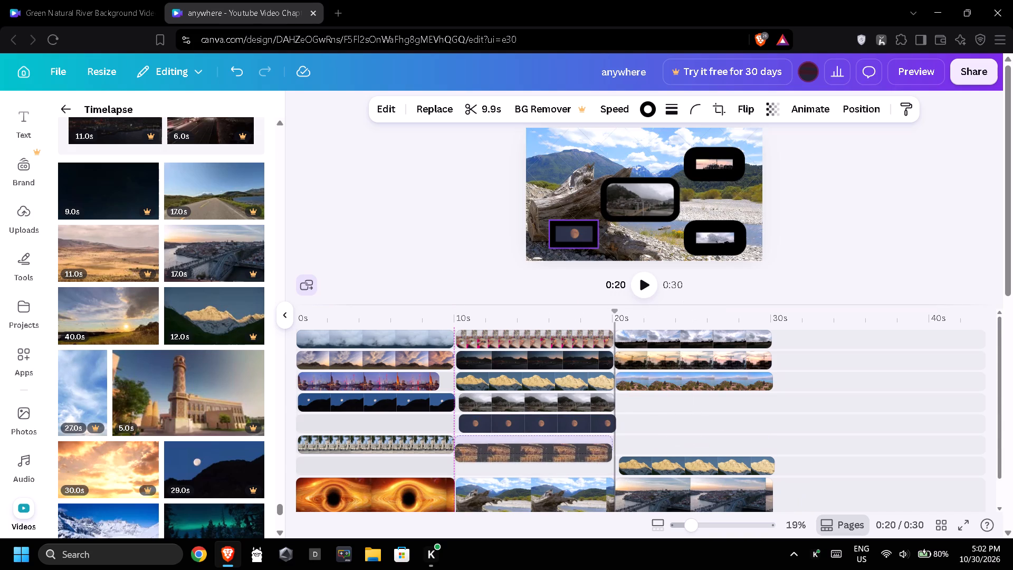
drag(533, 453, 538, 451)
drag(670, 468, 668, 468)
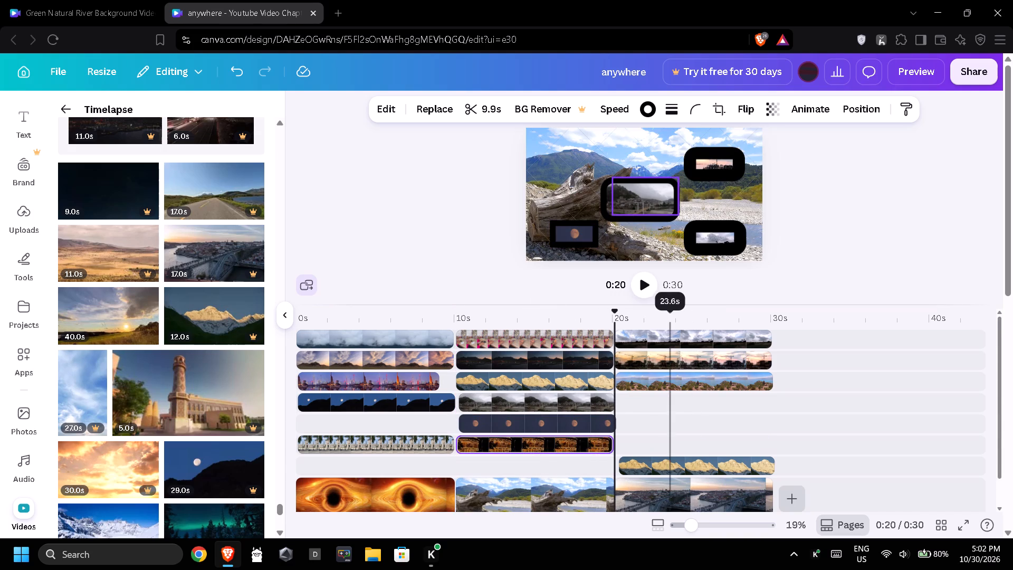
drag(668, 468, 661, 406)
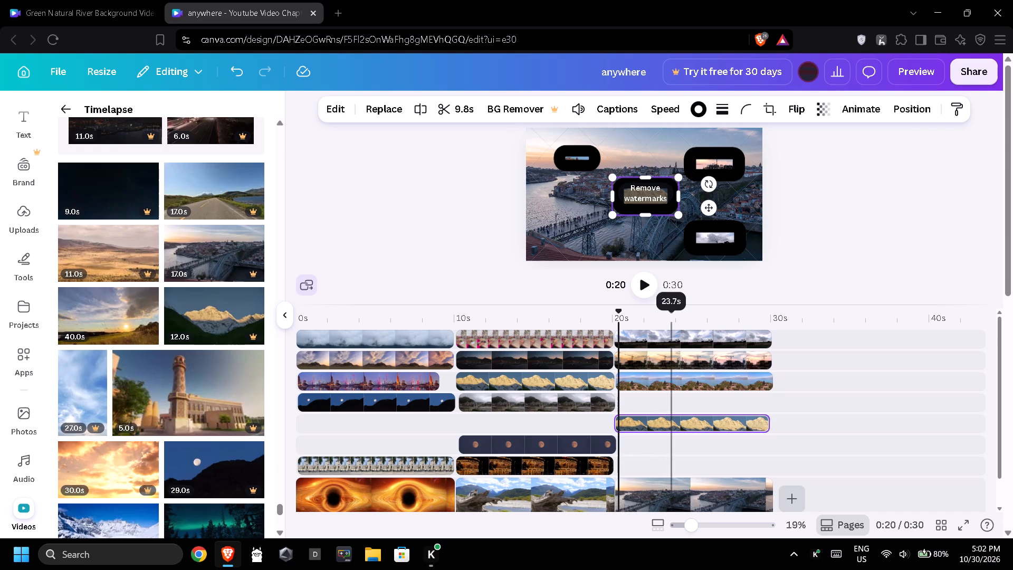
drag(673, 423, 676, 402)
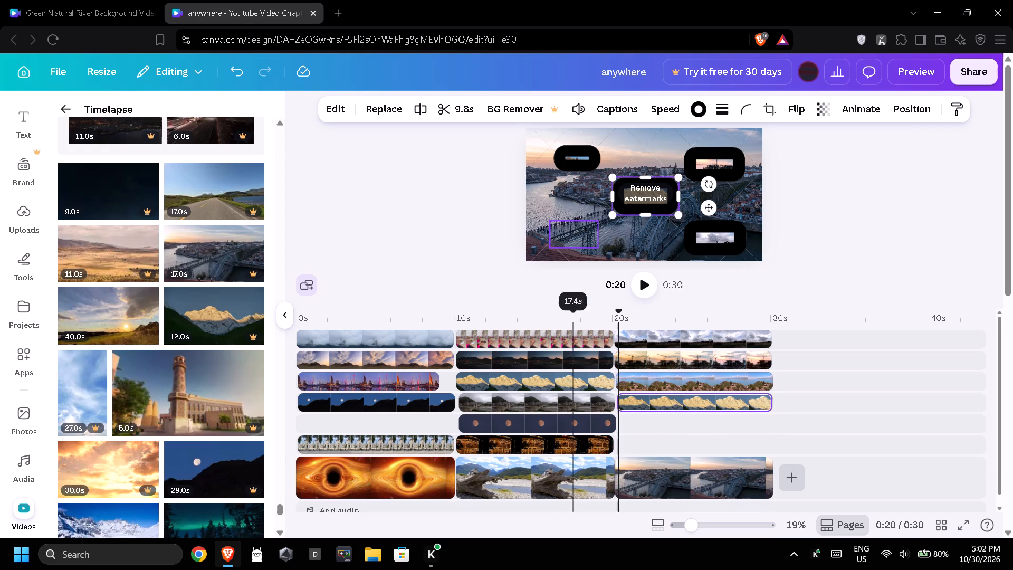
drag(547, 443, 689, 418)
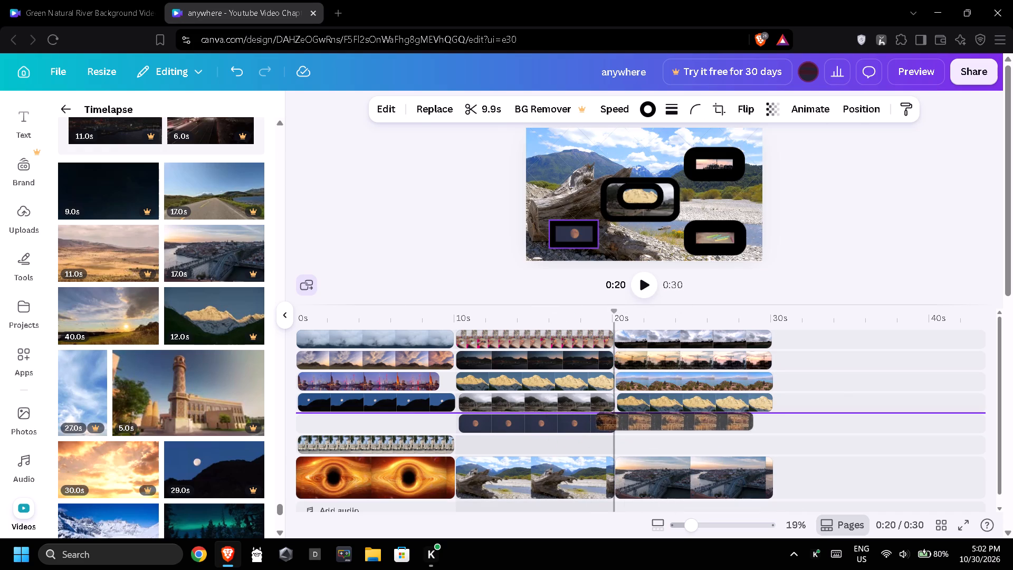
drag(689, 418, 710, 421)
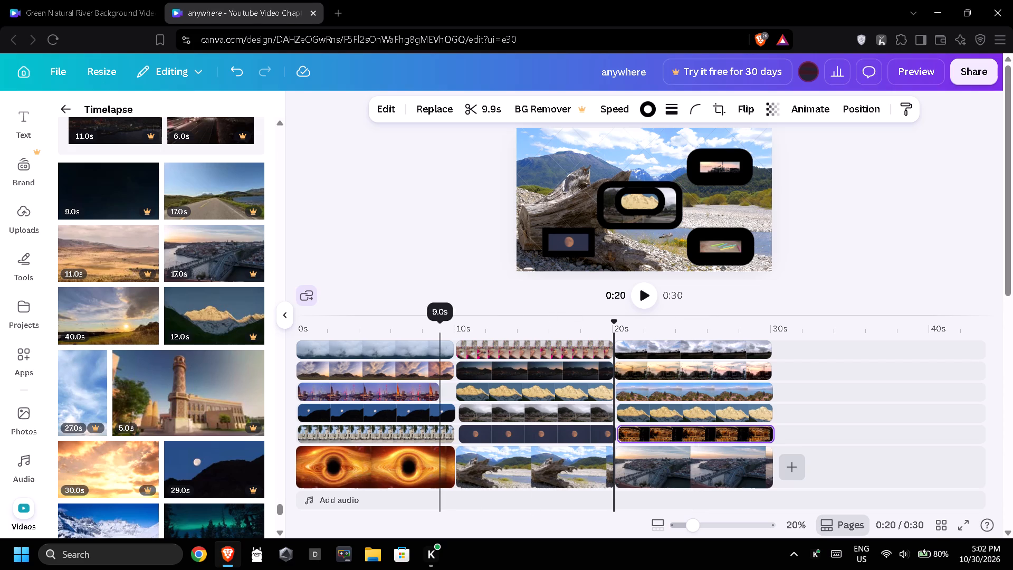
Extend the first segment's purple skyline clip so that it ends at 10.0 seconds.
drag(436, 389, 452, 395)
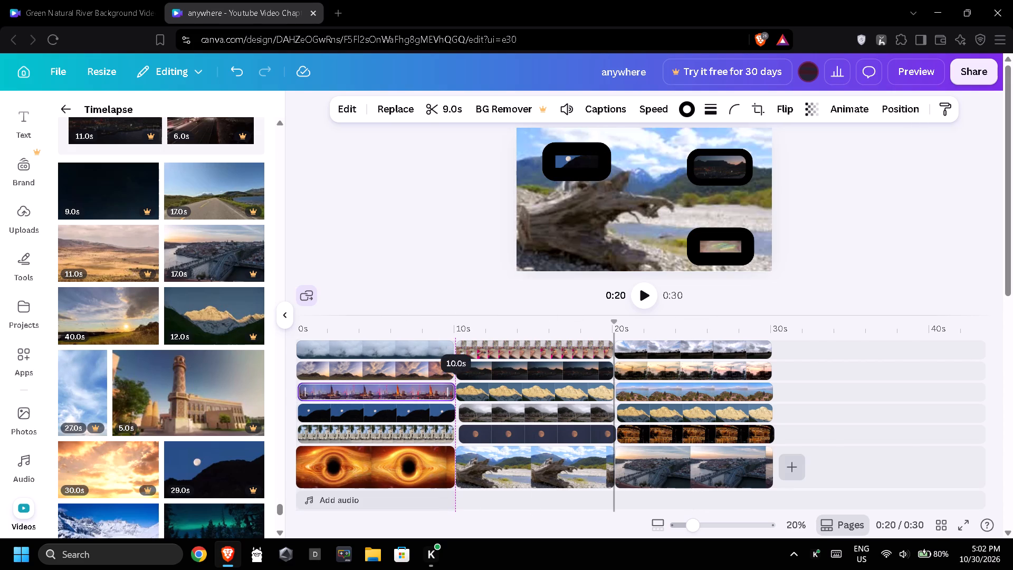
drag(452, 395, 451, 395)
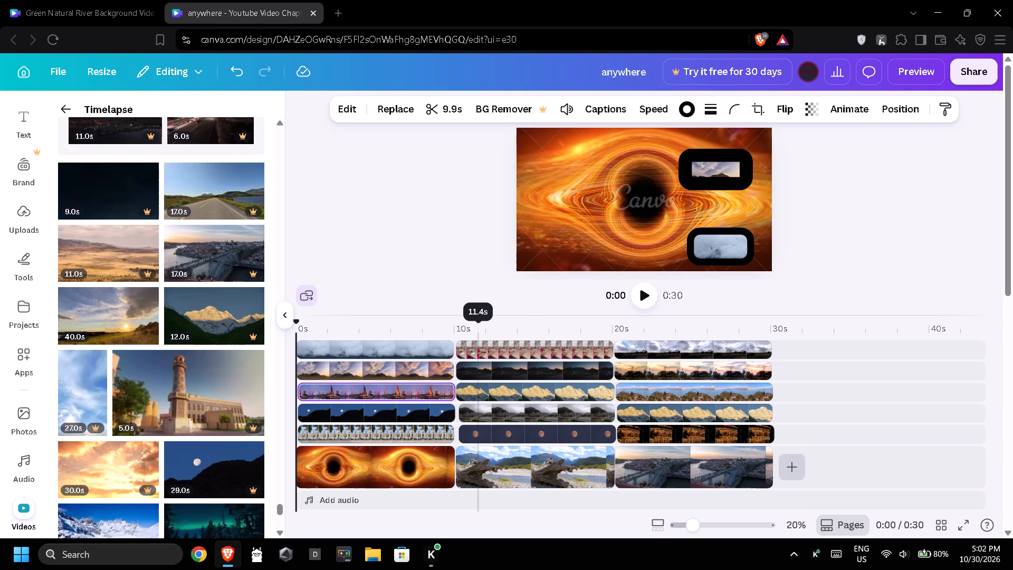
Move the first segment's moonlit night mountain overlay from the frame's upper-left corner to its centre.
click(528, 435)
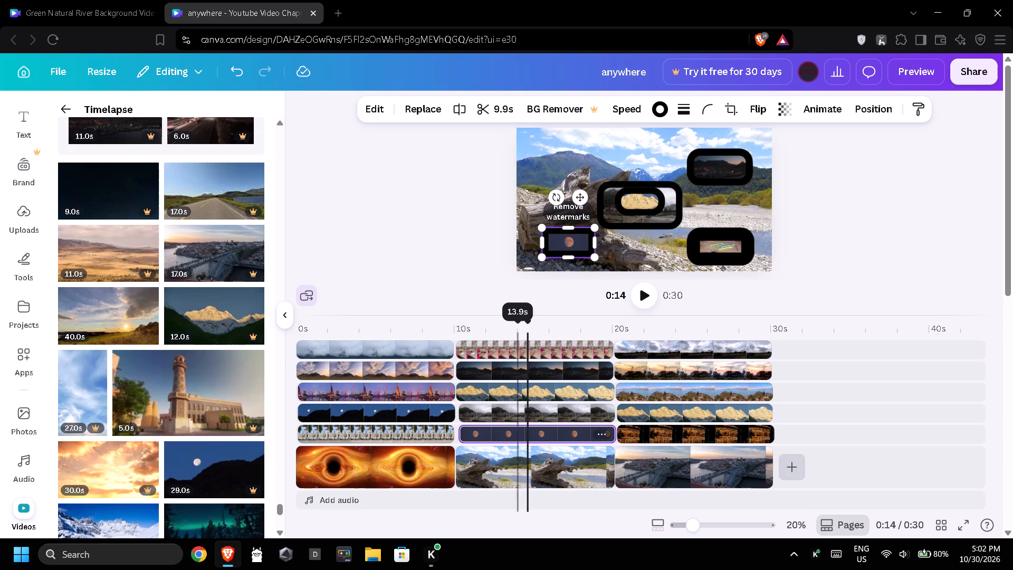
click(407, 376)
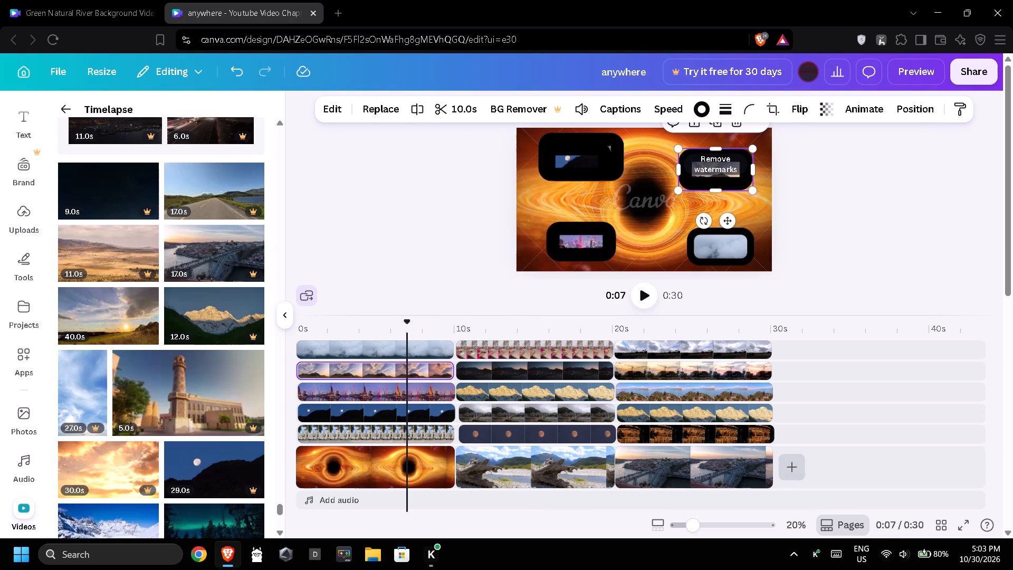
drag(569, 156, 638, 198)
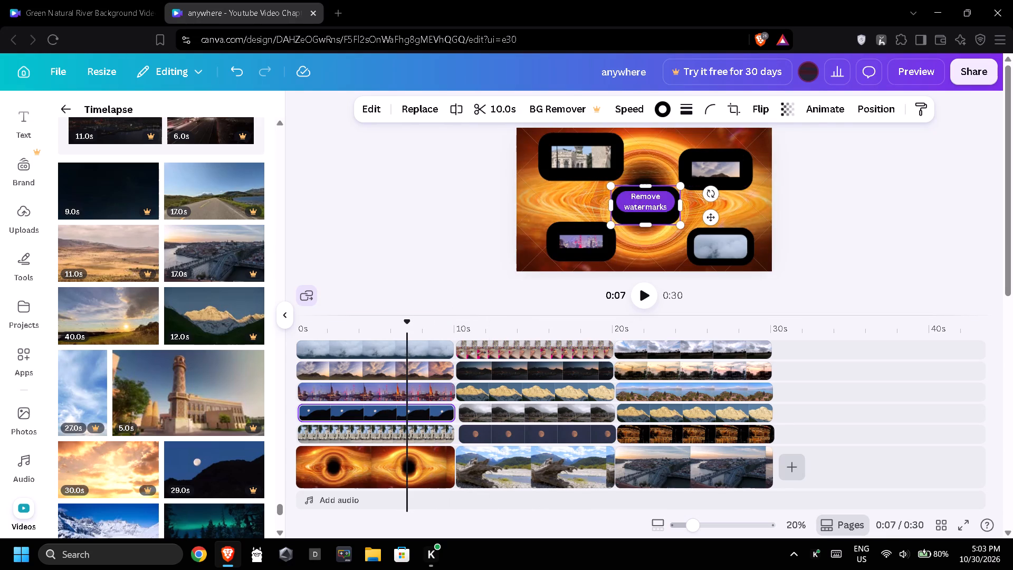
Move the second segment's snowy mountain overlay from the centre to the frame's upper-left corner and enlarge it slightly, aligned above the moon overlay.
click(546, 377)
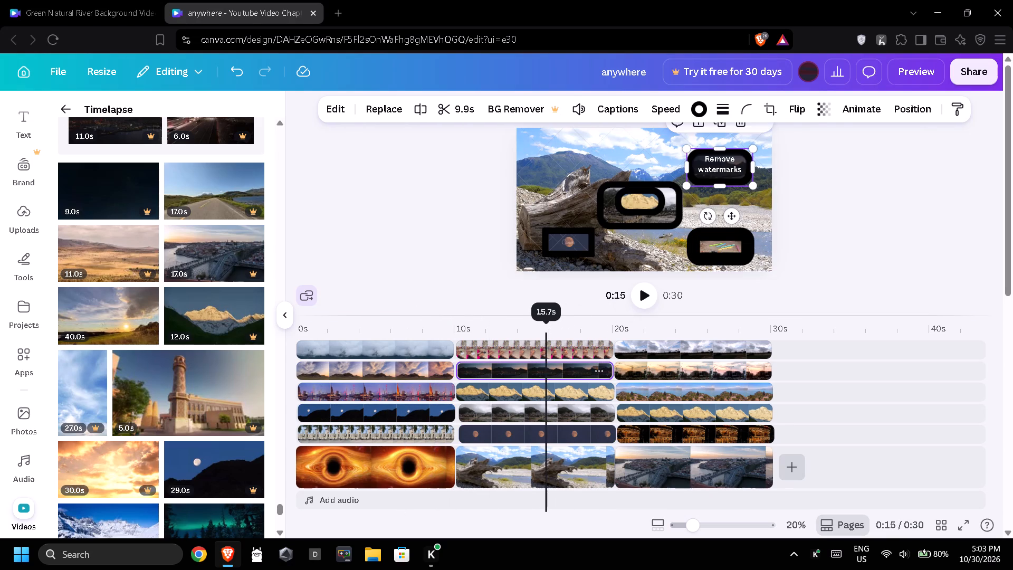
drag(637, 199, 565, 172)
drag(569, 178, 562, 155)
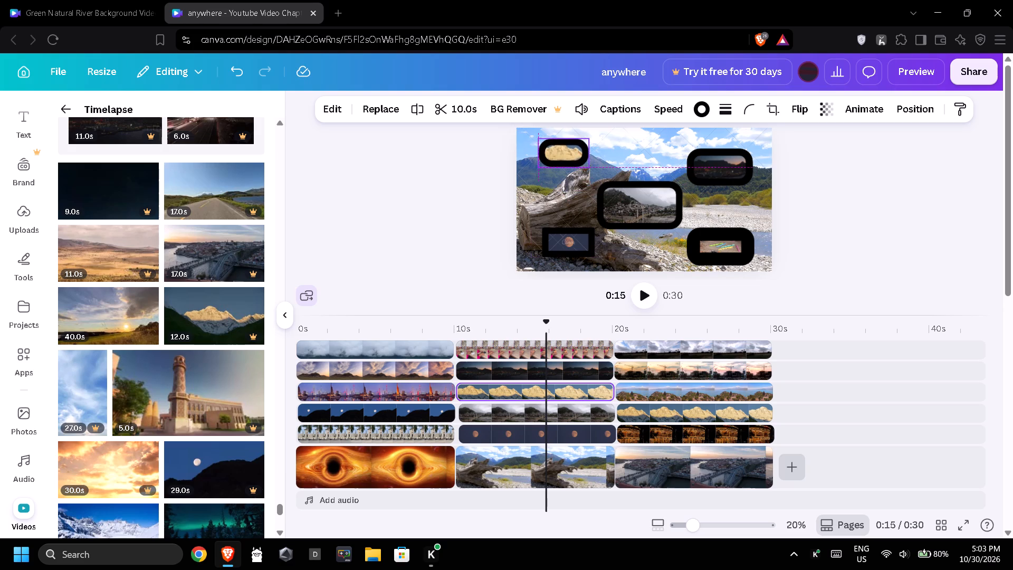
drag(562, 155, 560, 154)
drag(582, 164, 591, 170)
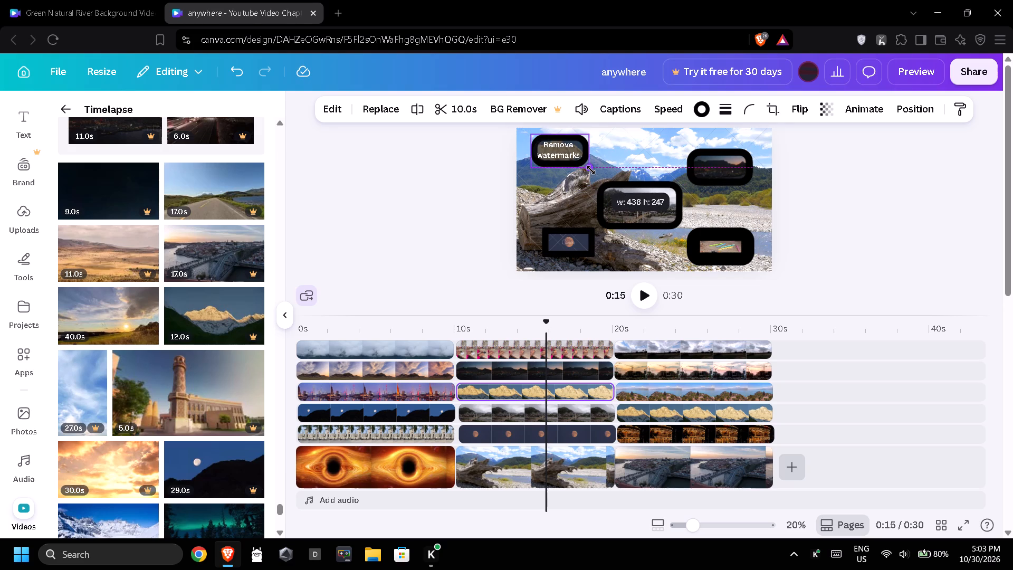
drag(591, 170, 593, 173)
drag(563, 154, 585, 169)
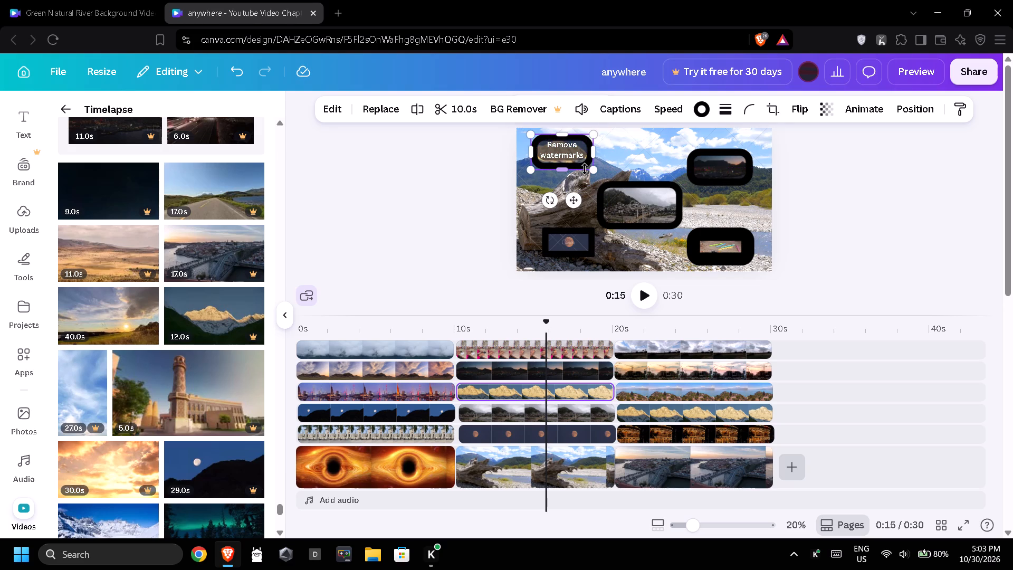
drag(585, 169, 587, 172)
click(585, 187)
drag(565, 151, 570, 158)
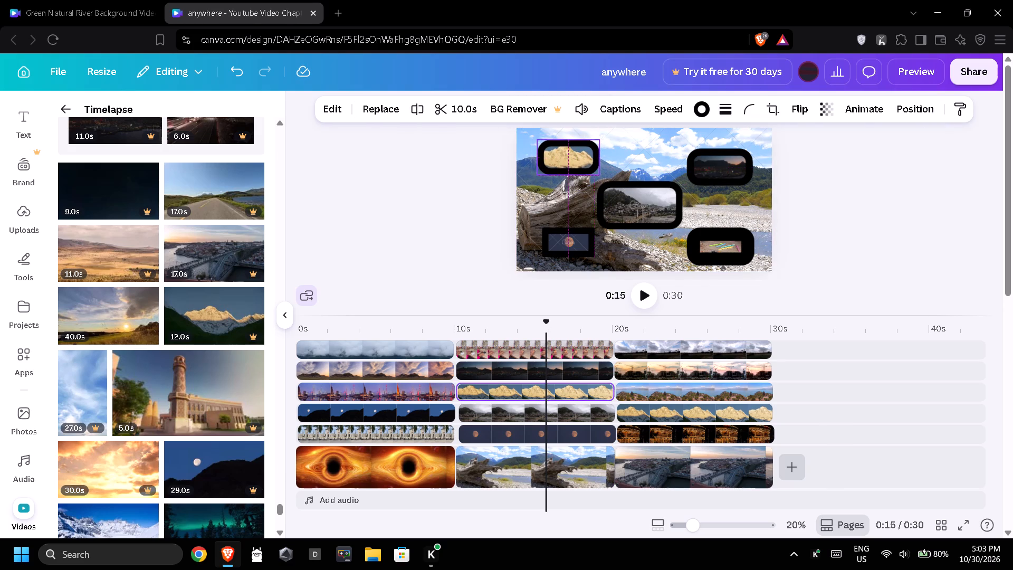
drag(570, 158, 572, 158)
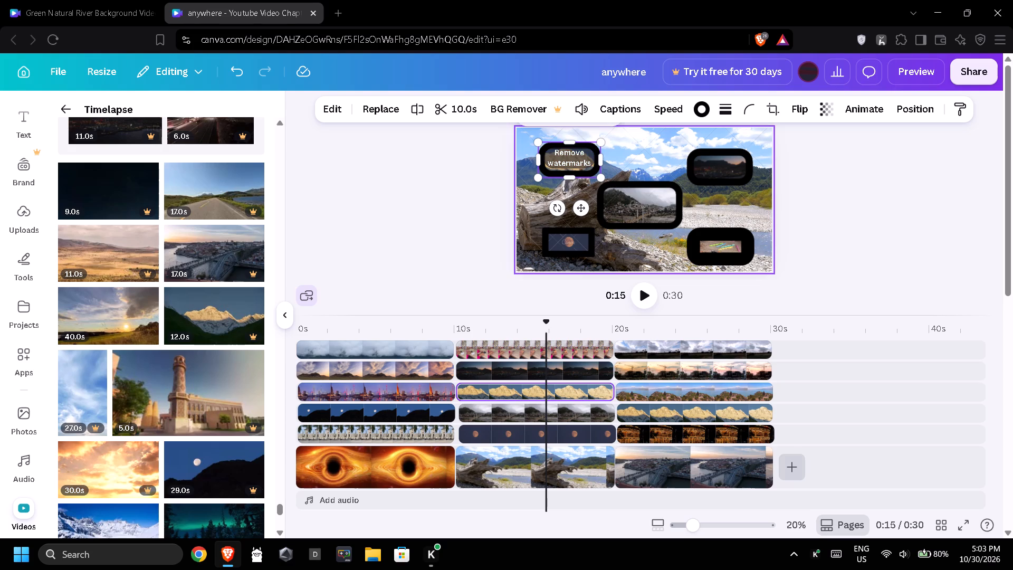
Check the overlay placement in the third segment at about 26 seconds.
click(708, 385)
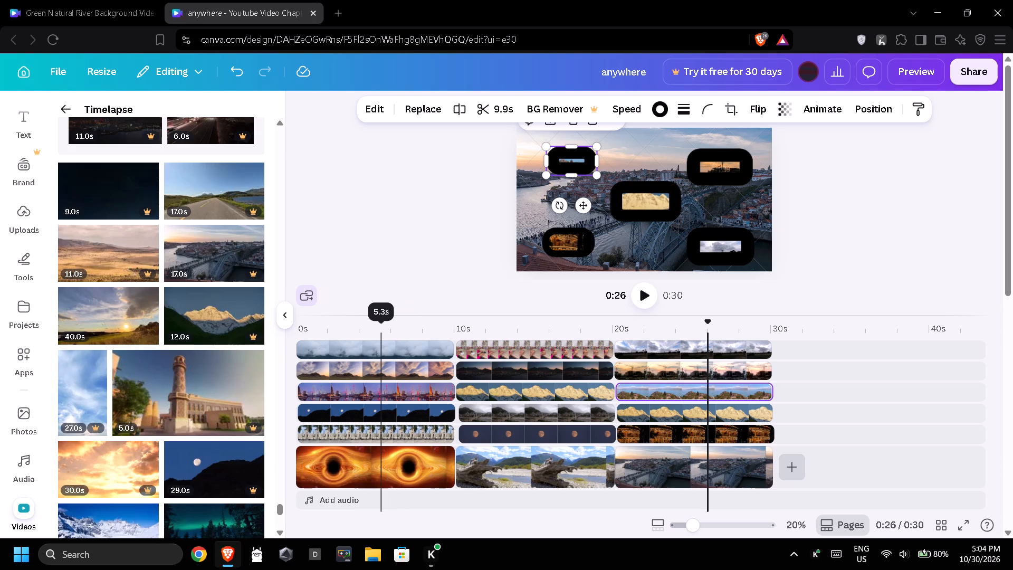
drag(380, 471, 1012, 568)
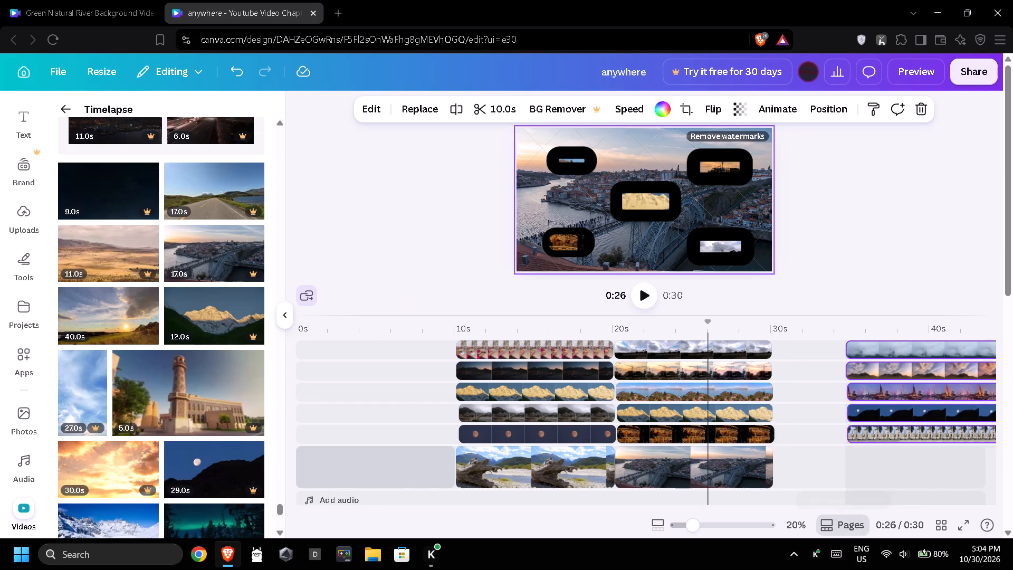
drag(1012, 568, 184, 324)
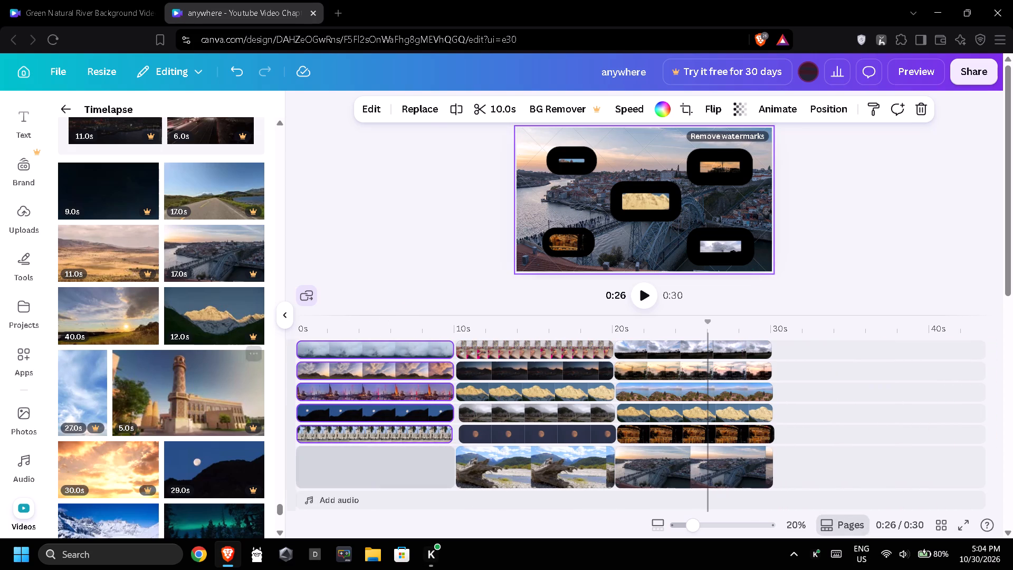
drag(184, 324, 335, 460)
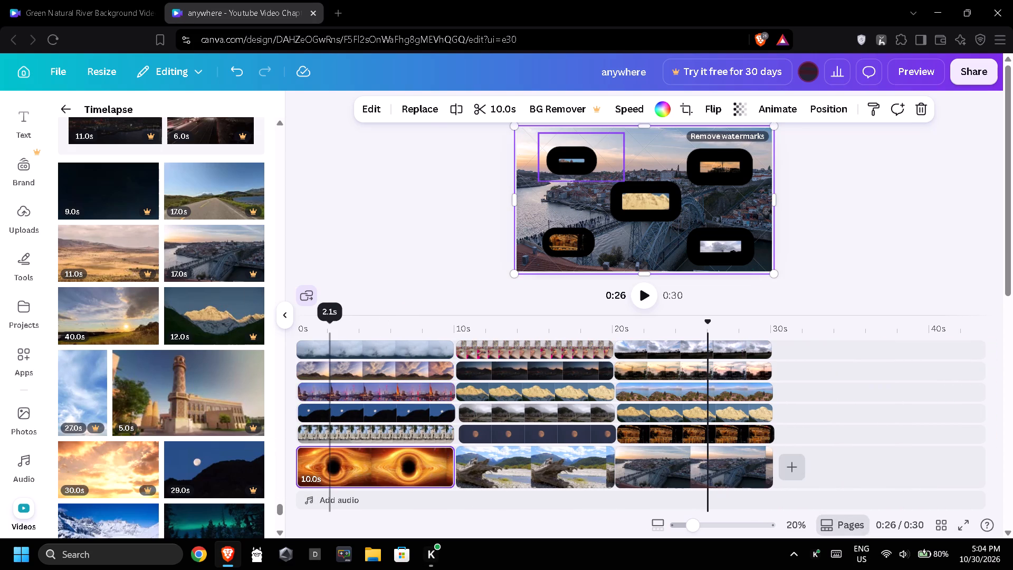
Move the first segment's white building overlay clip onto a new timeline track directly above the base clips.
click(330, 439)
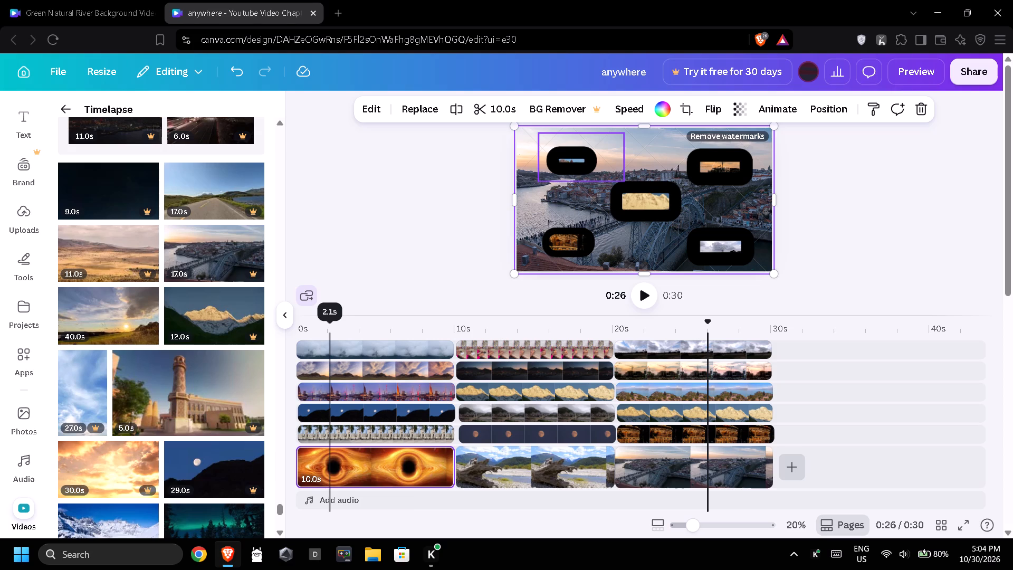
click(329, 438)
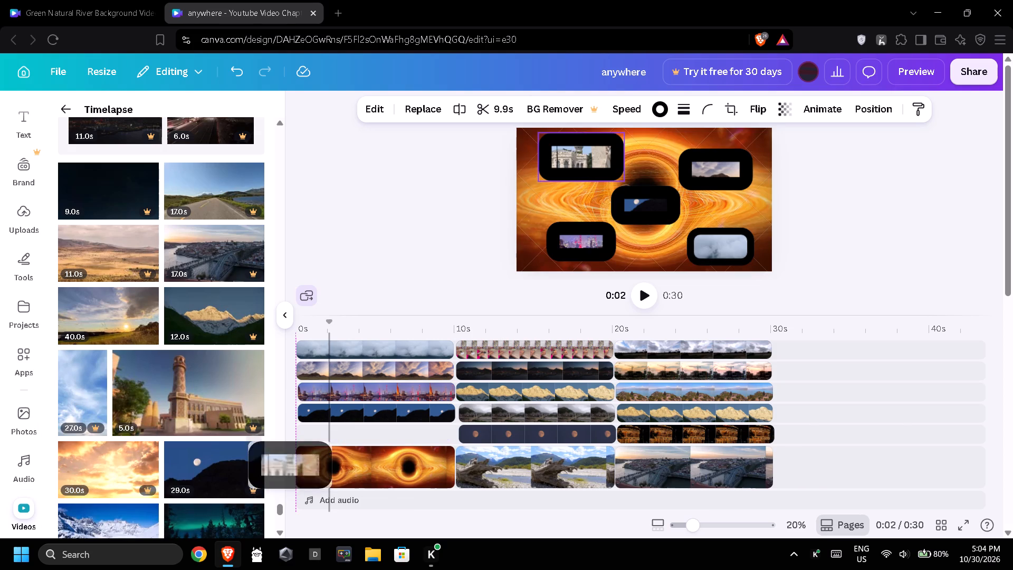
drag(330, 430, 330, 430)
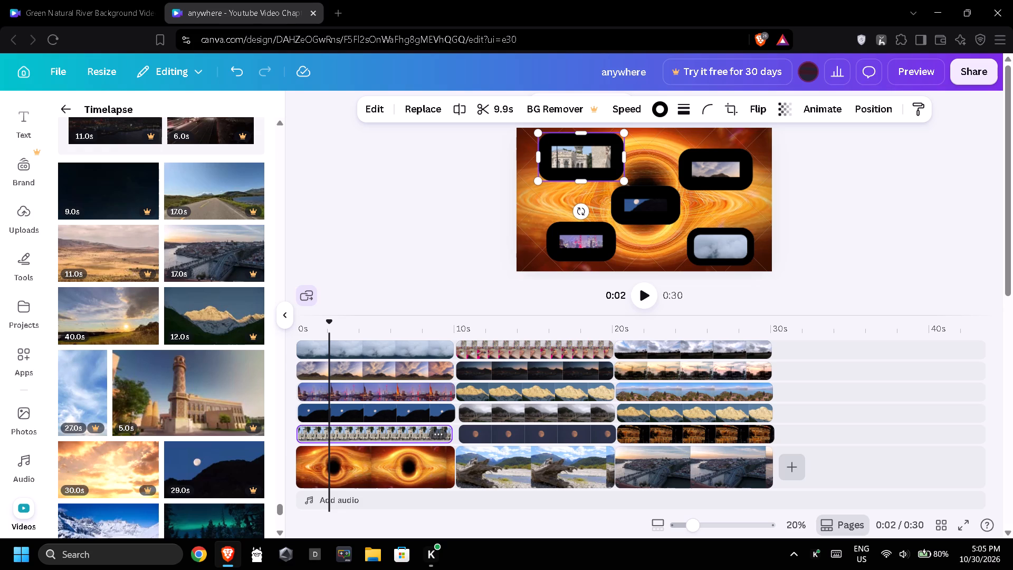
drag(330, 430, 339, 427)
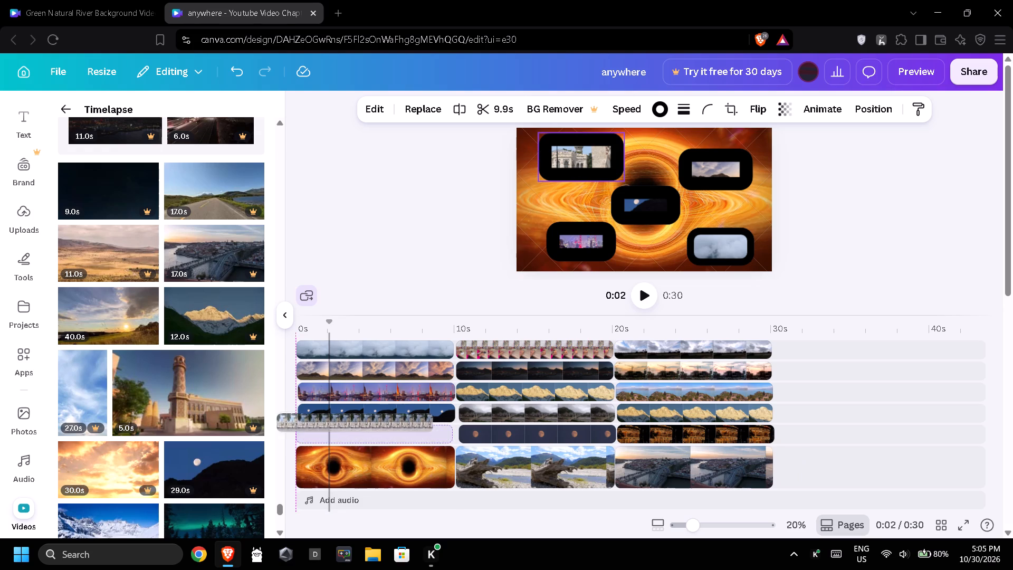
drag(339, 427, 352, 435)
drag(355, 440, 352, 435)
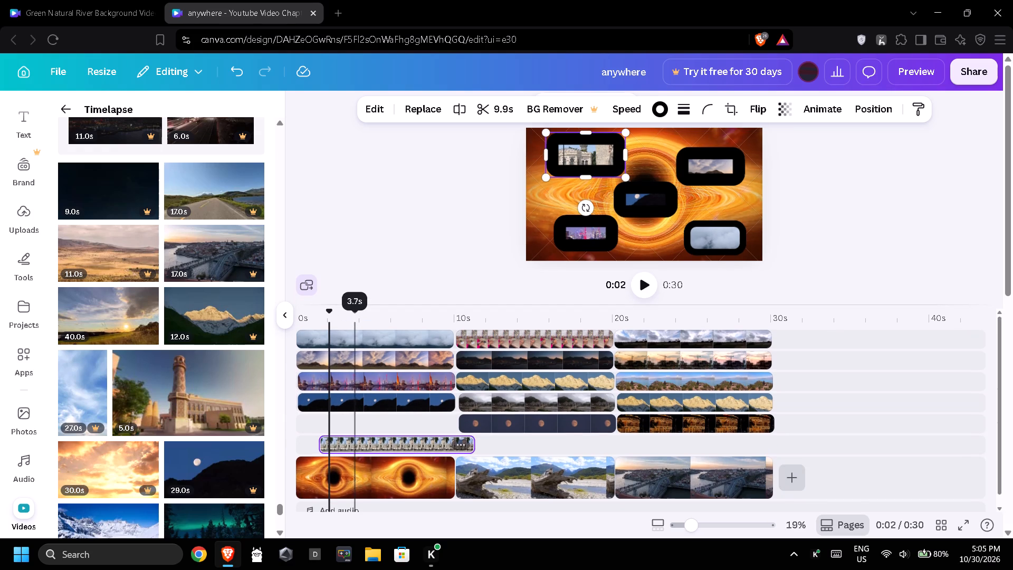
Move the white building clip onto a new track directly below the moonlit night mountain clip's track, starting at about 3 seconds.
drag(352, 435, 361, 449)
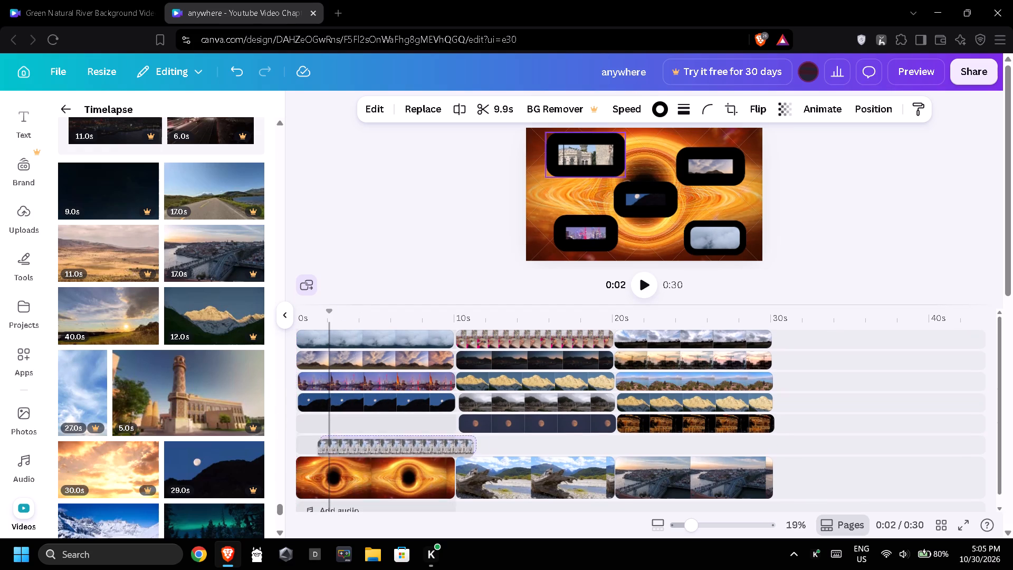
drag(361, 449, 320, 417)
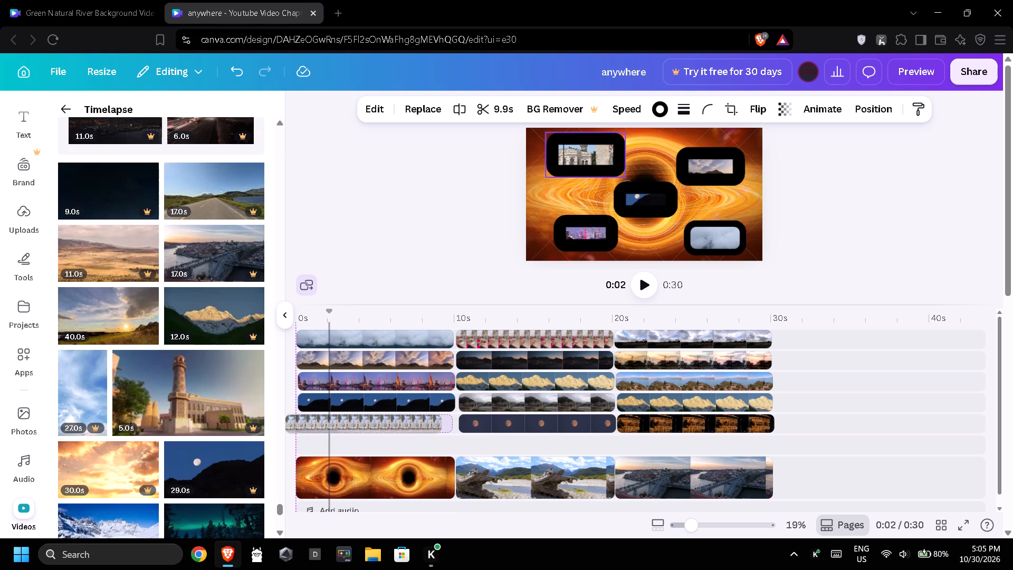
drag(320, 417, 381, 536)
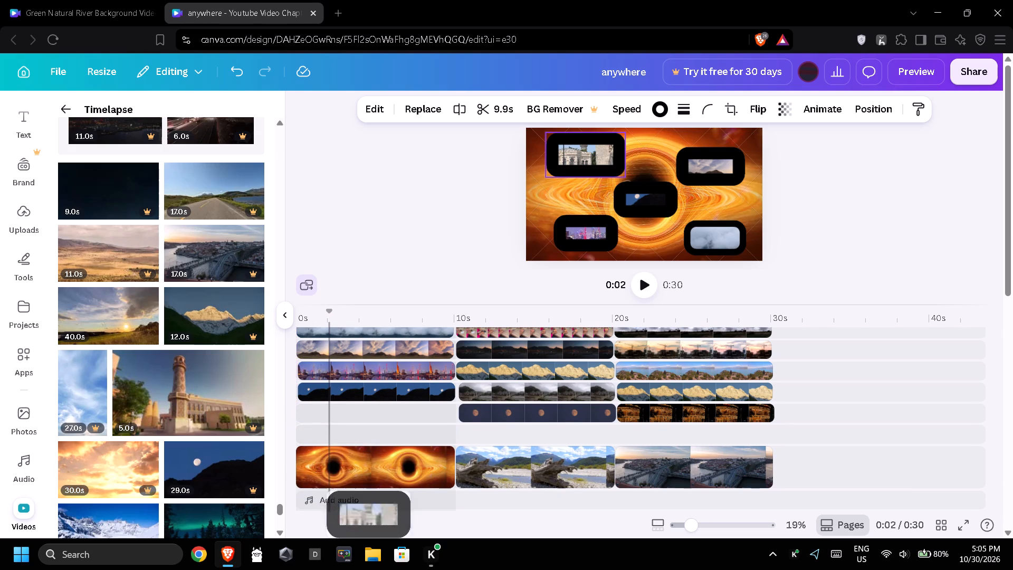
drag(381, 536, 367, 517)
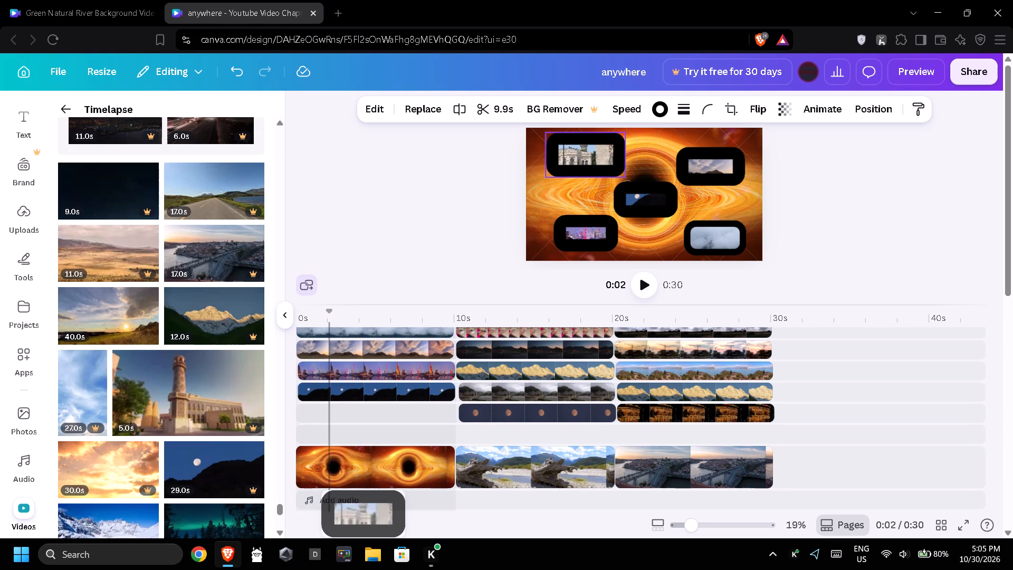
drag(367, 517, 387, 522)
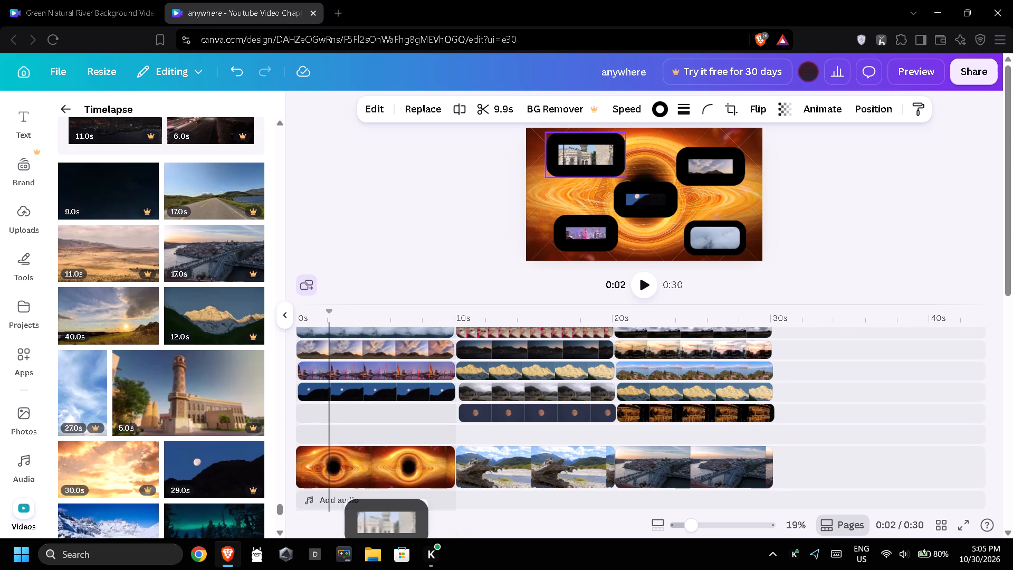
drag(387, 522, 393, 526)
drag(393, 526, 428, 553)
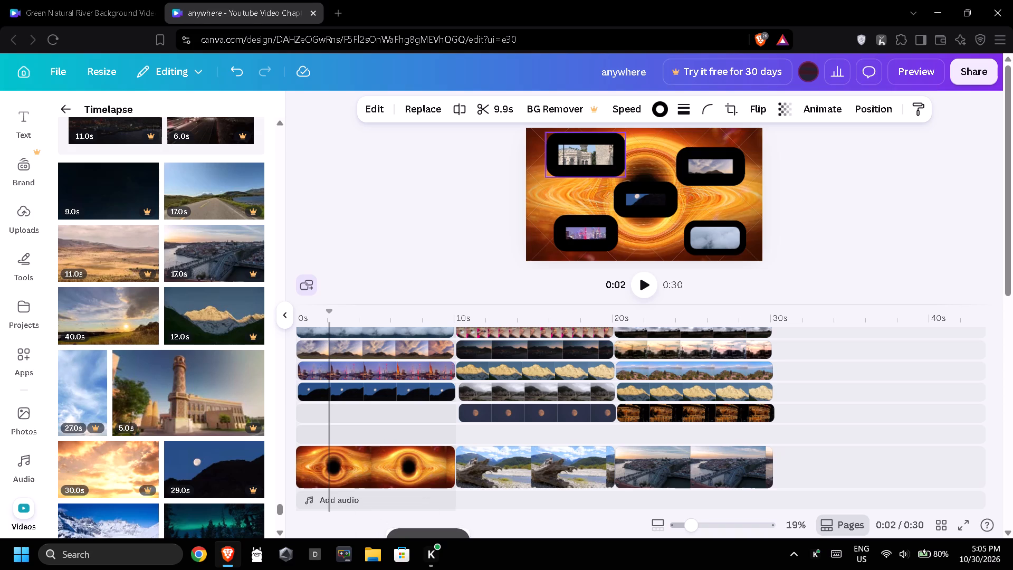
drag(428, 553, 379, 537)
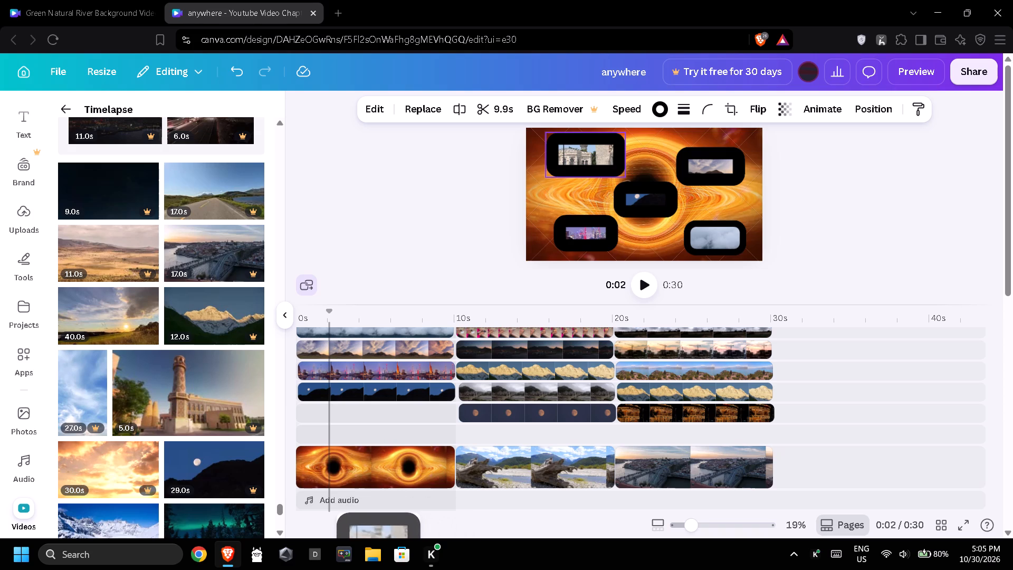
drag(379, 537, 339, 537)
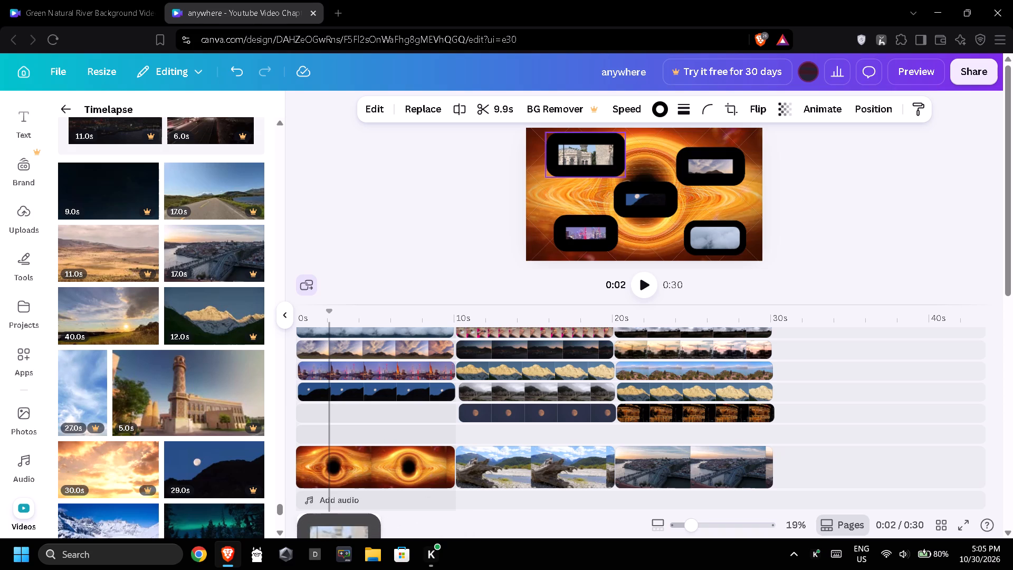
drag(339, 537, 249, 493)
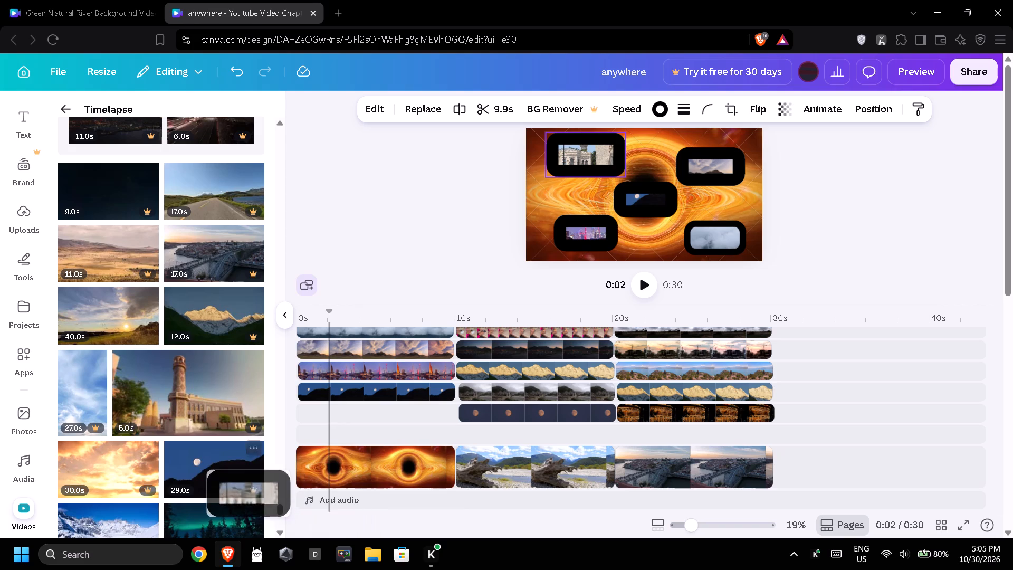
drag(249, 493, 376, 401)
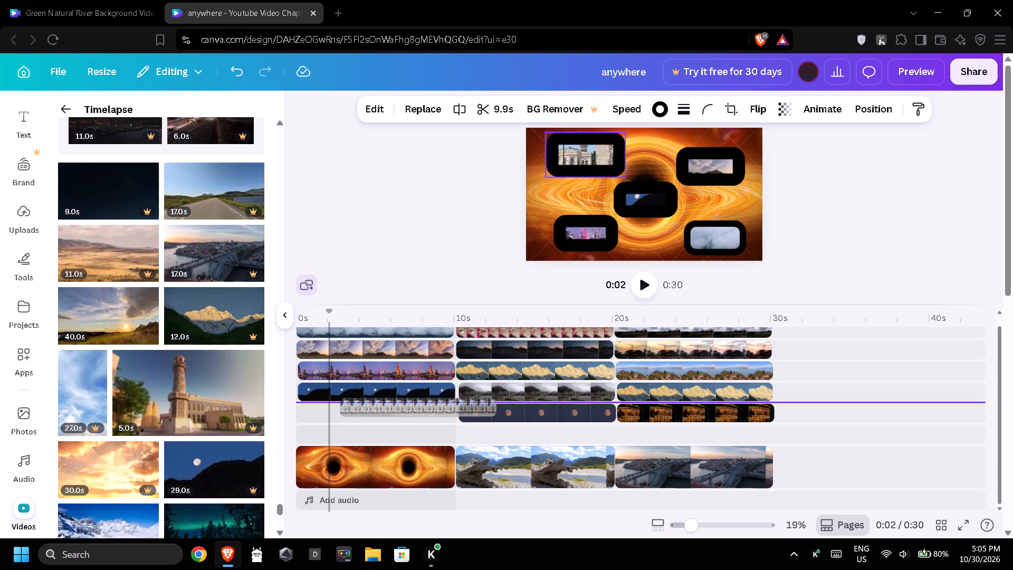
drag(376, 401, 375, 407)
drag(375, 407, 393, 533)
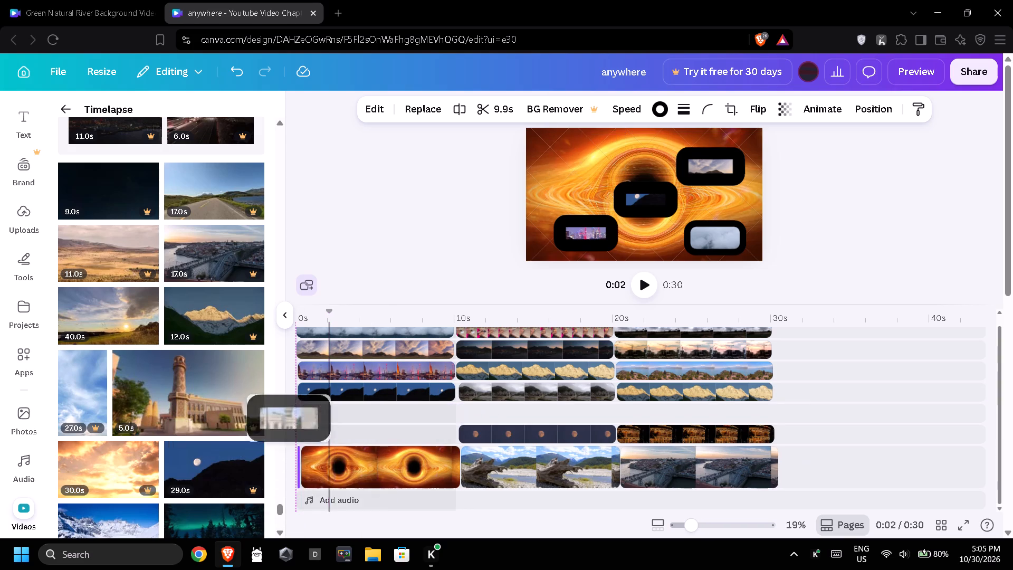
drag(393, 533, 391, 450)
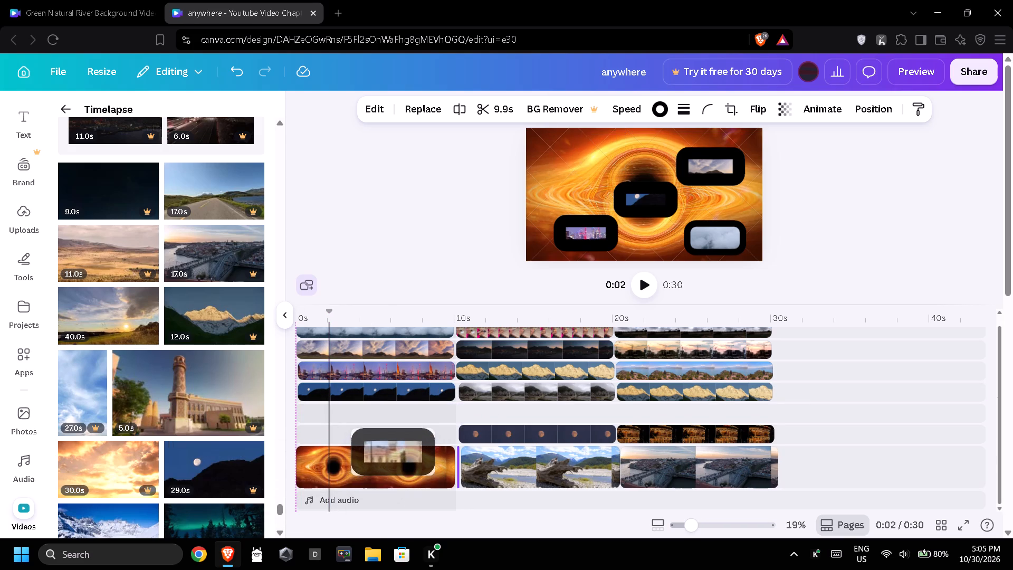
drag(391, 450, 382, 428)
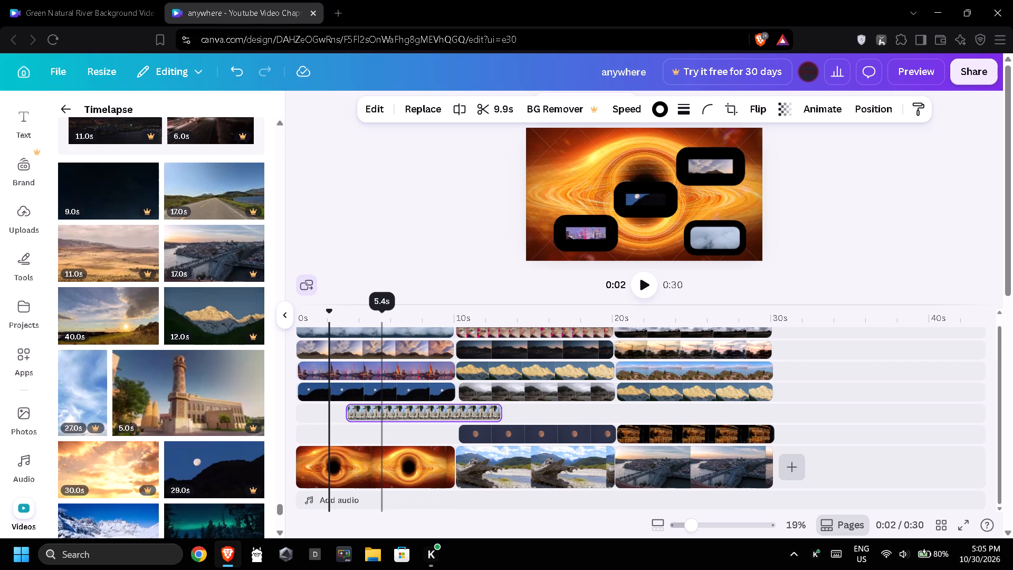
Shift the white building clip earlier on its track so that it starts close to 0 seconds.
drag(382, 427, 448, 437)
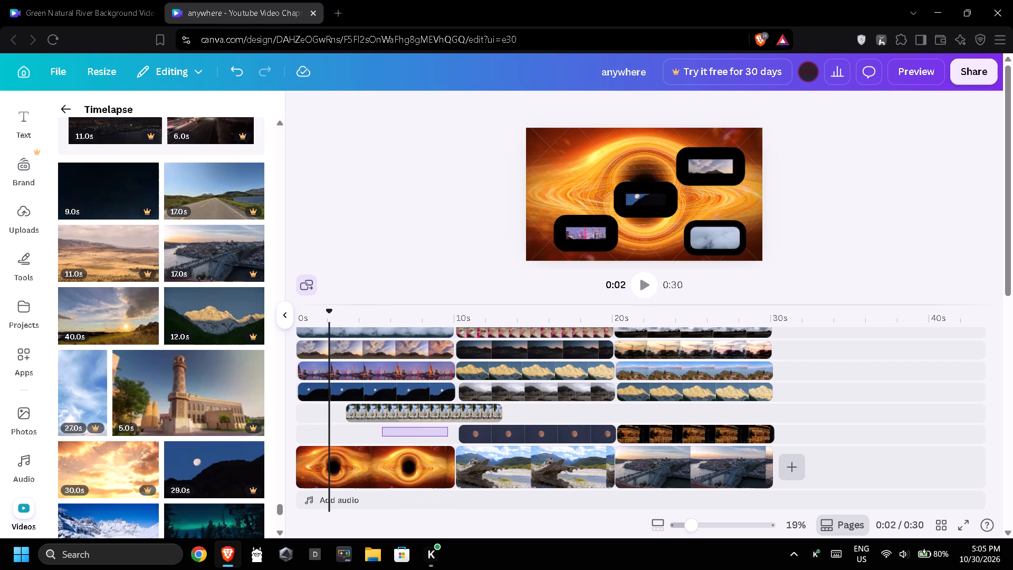
drag(448, 437, 395, 415)
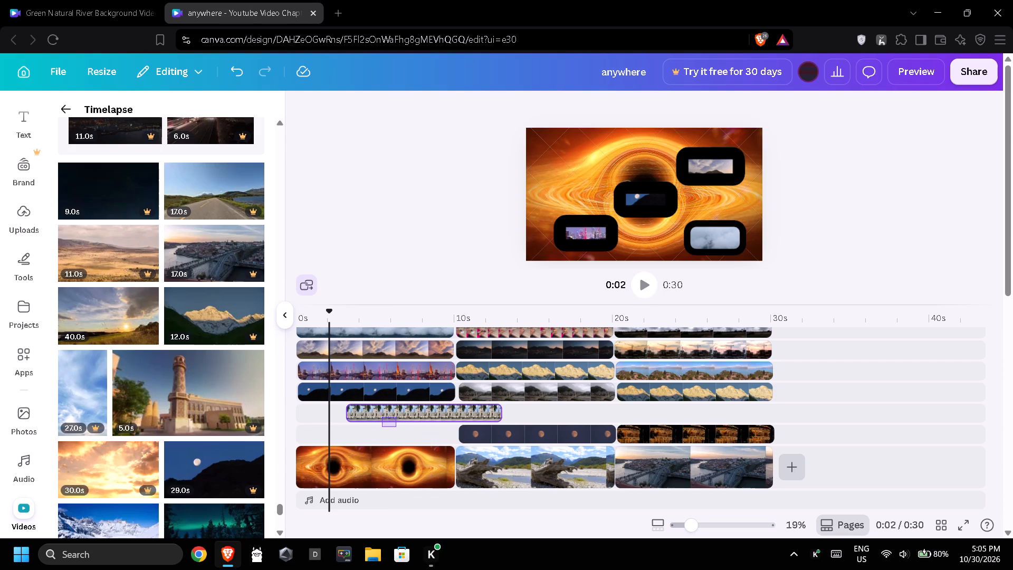
drag(395, 415, 352, 406)
drag(378, 407, 372, 406)
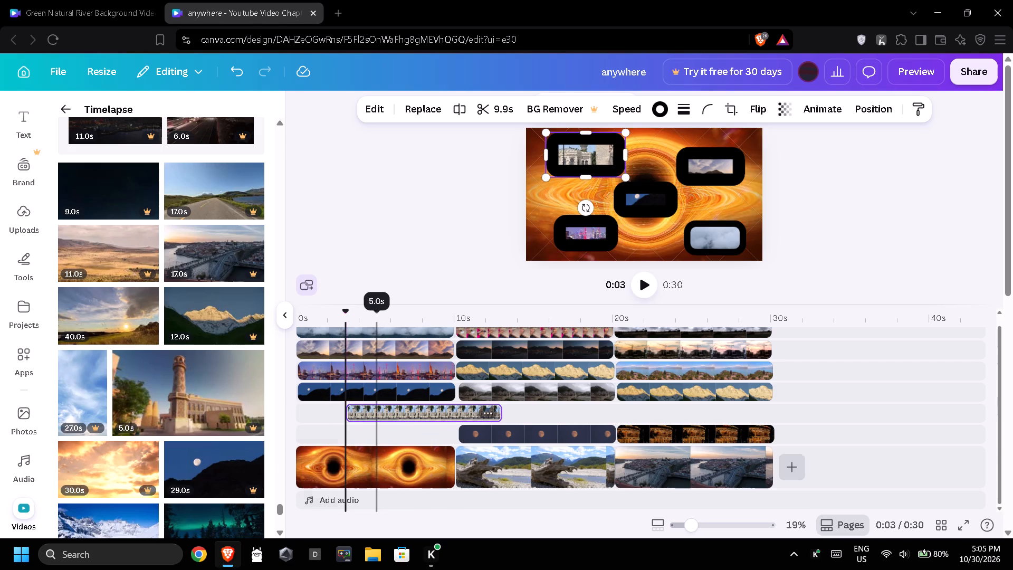
drag(372, 406, 337, 419)
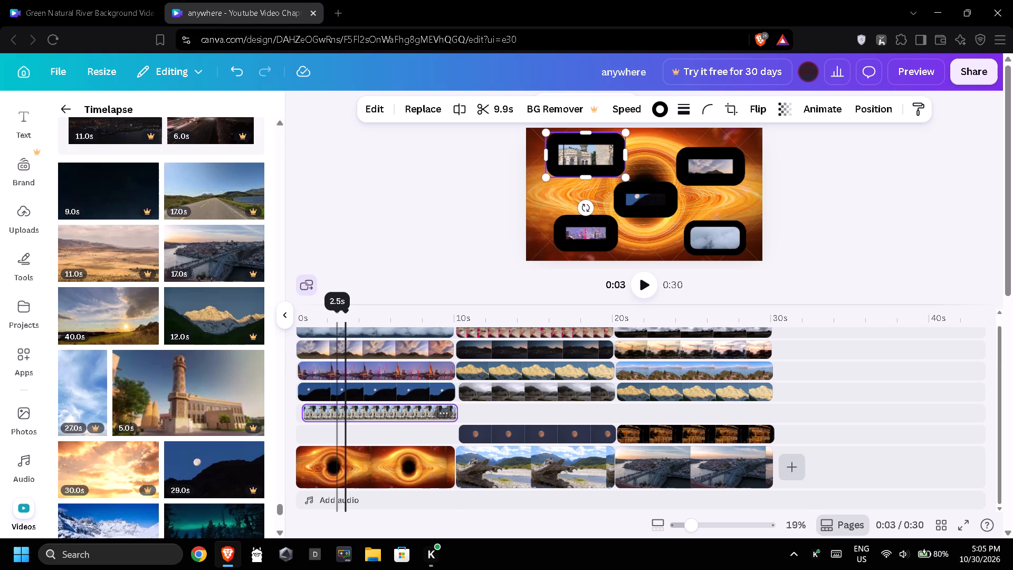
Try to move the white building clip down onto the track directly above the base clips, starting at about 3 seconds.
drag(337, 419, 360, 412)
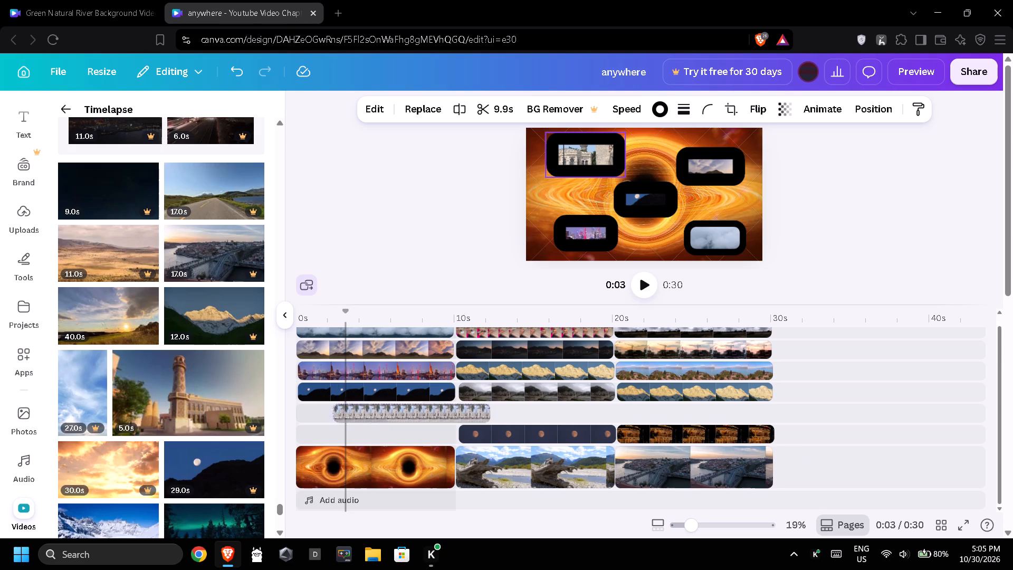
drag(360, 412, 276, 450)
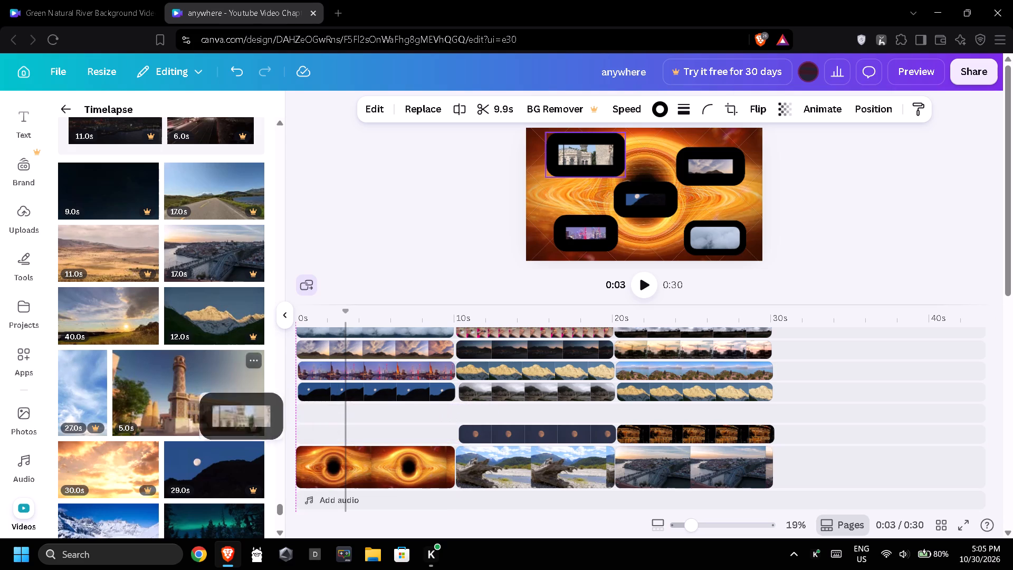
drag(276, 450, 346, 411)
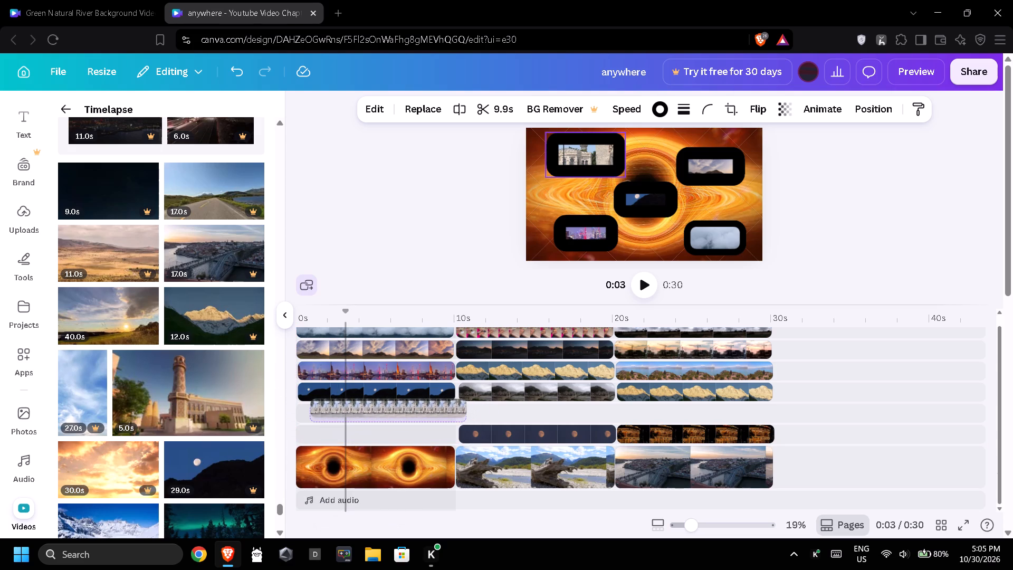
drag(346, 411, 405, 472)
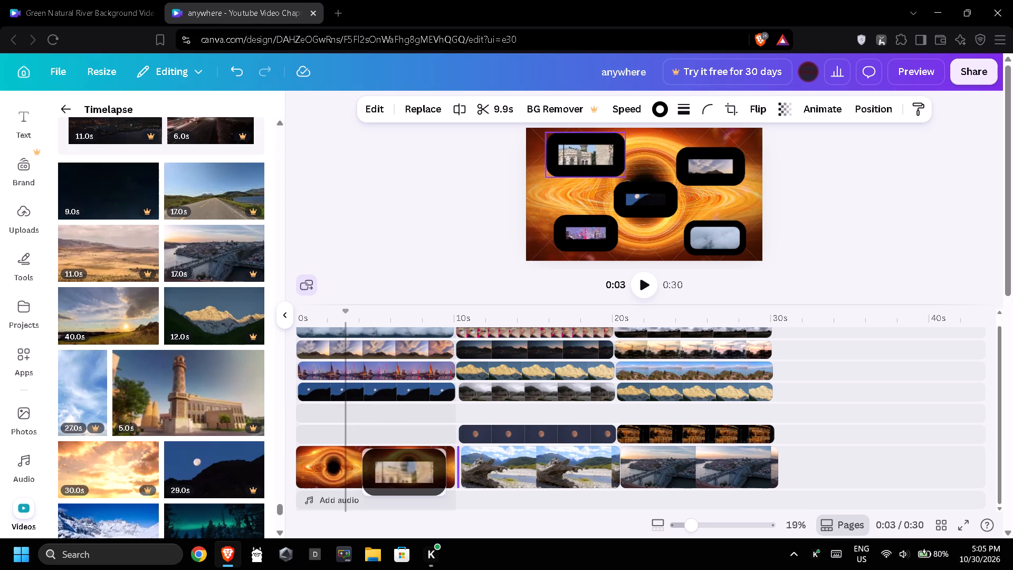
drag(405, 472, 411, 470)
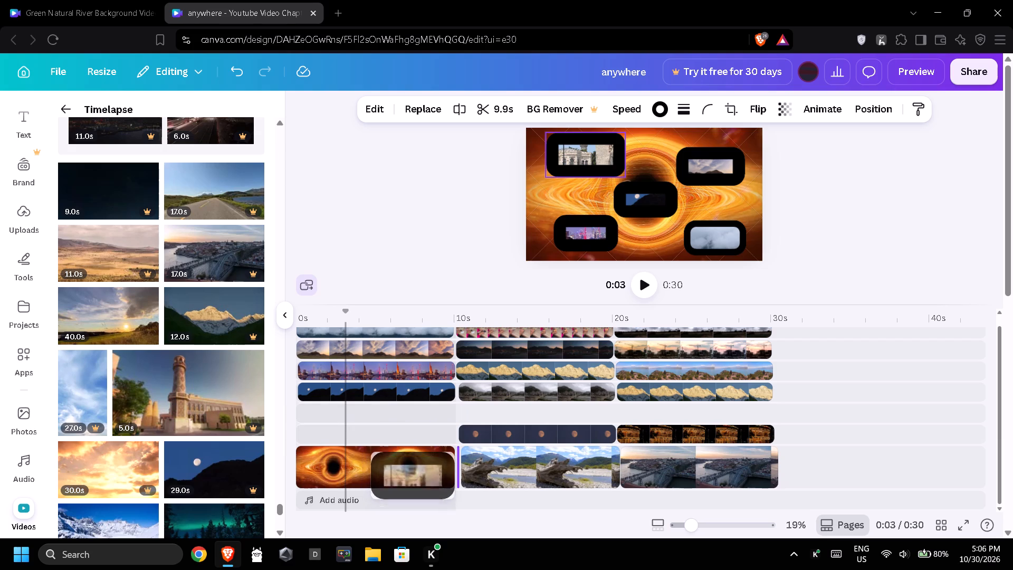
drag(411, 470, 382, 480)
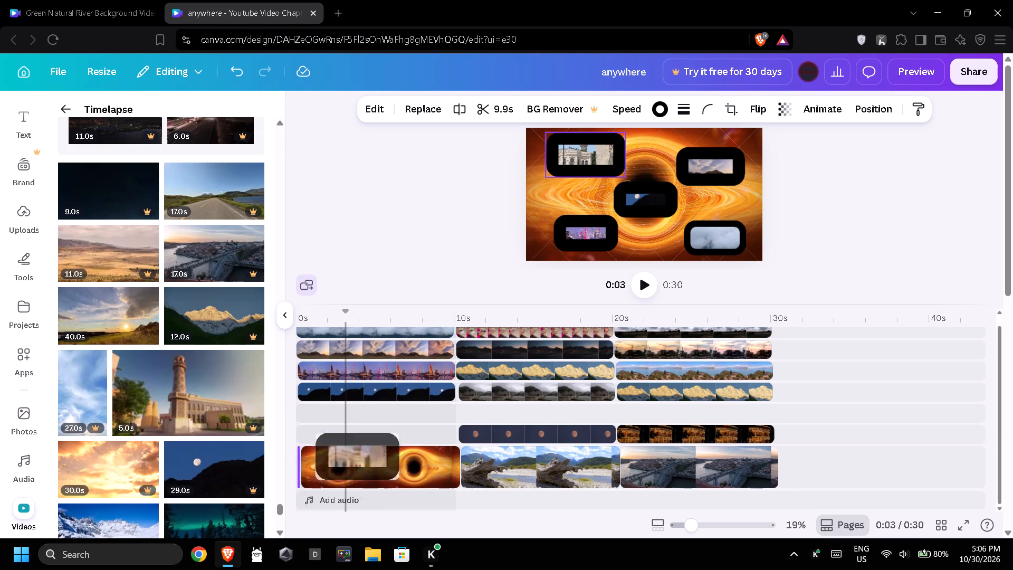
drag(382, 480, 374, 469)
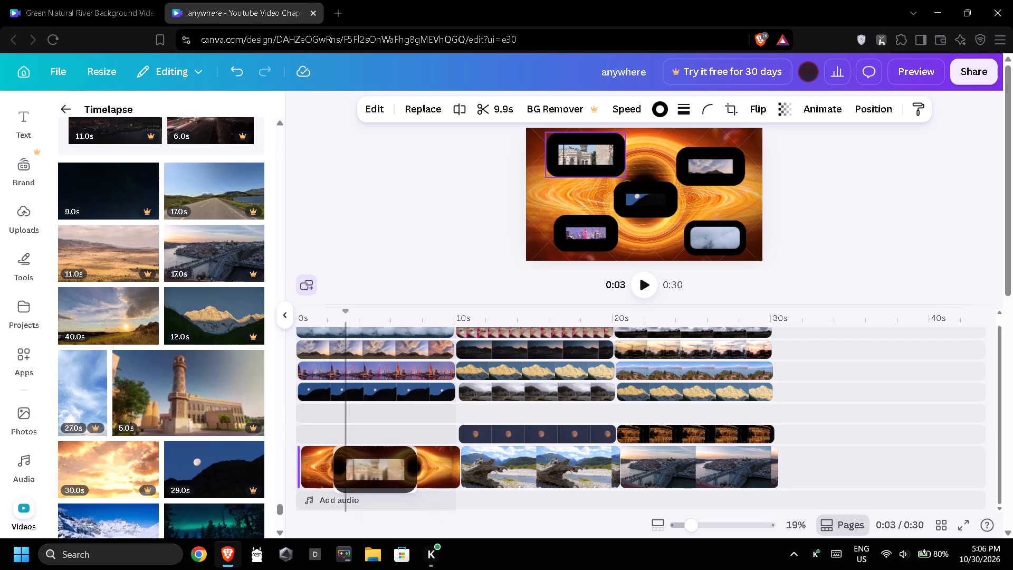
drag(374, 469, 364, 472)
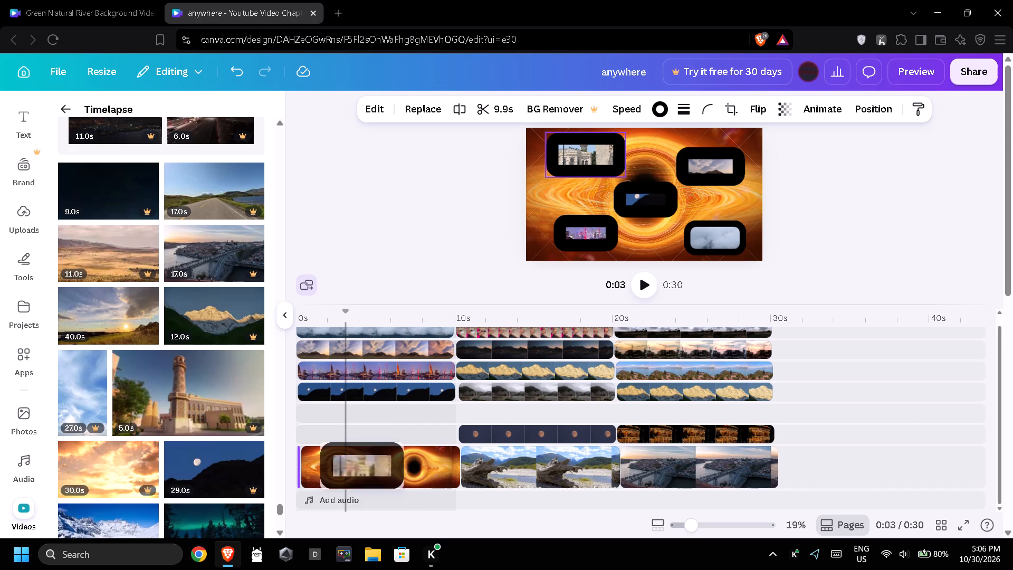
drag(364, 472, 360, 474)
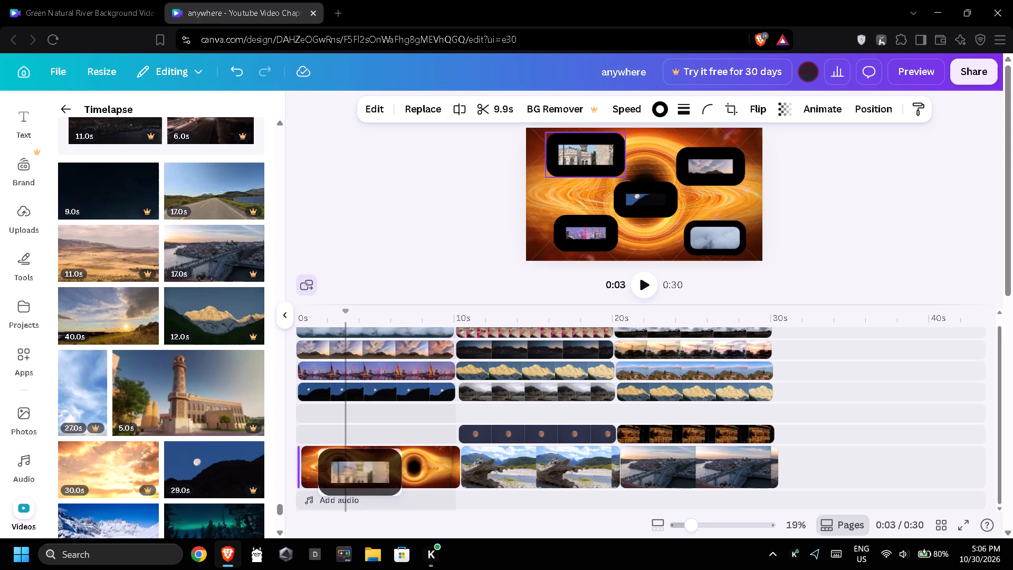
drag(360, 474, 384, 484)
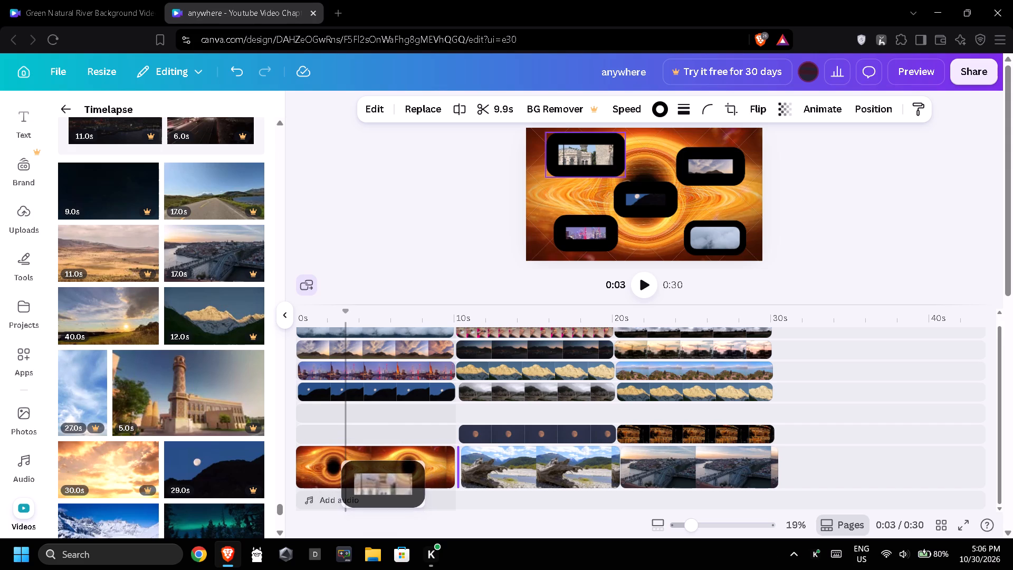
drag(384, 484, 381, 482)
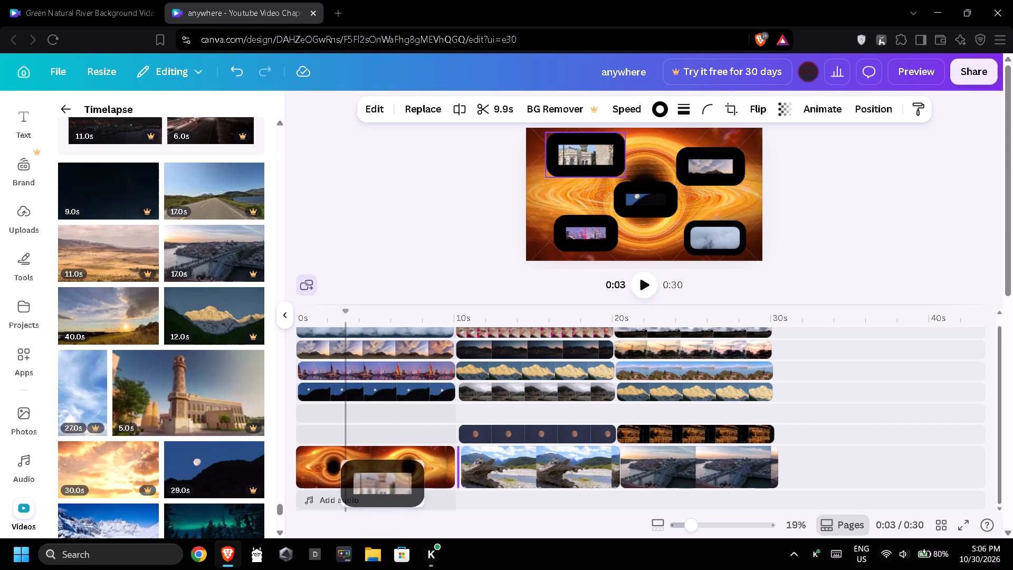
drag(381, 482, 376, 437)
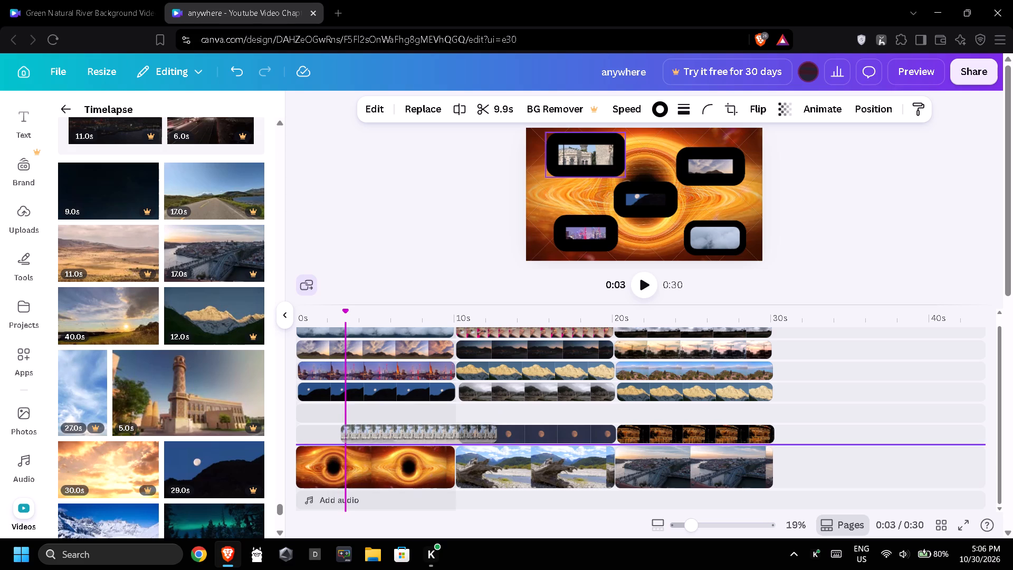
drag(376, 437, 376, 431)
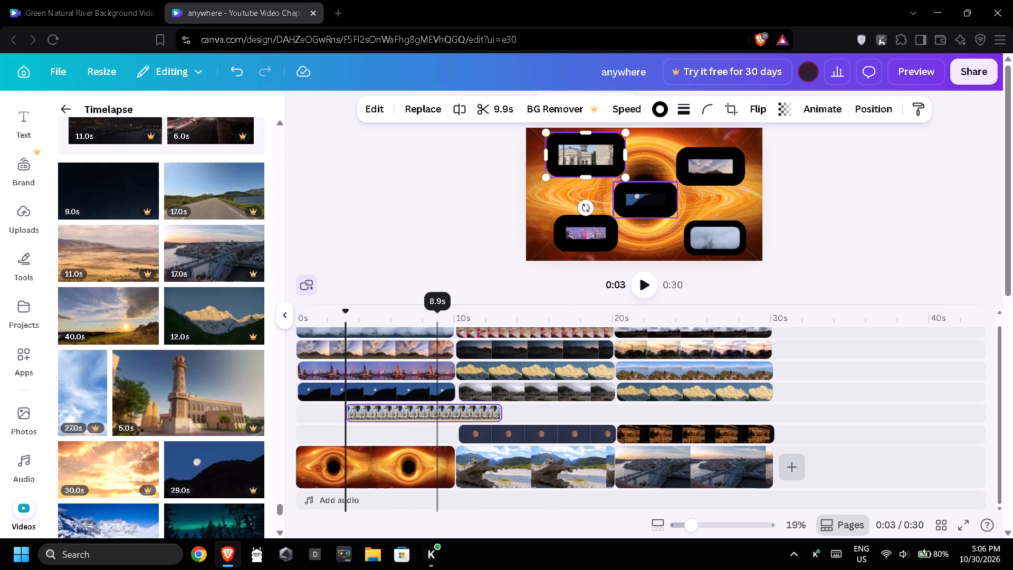
Reposition the moonlit night mountain clip on its own track so that it starts at 0 seconds.
drag(437, 398, 482, 405)
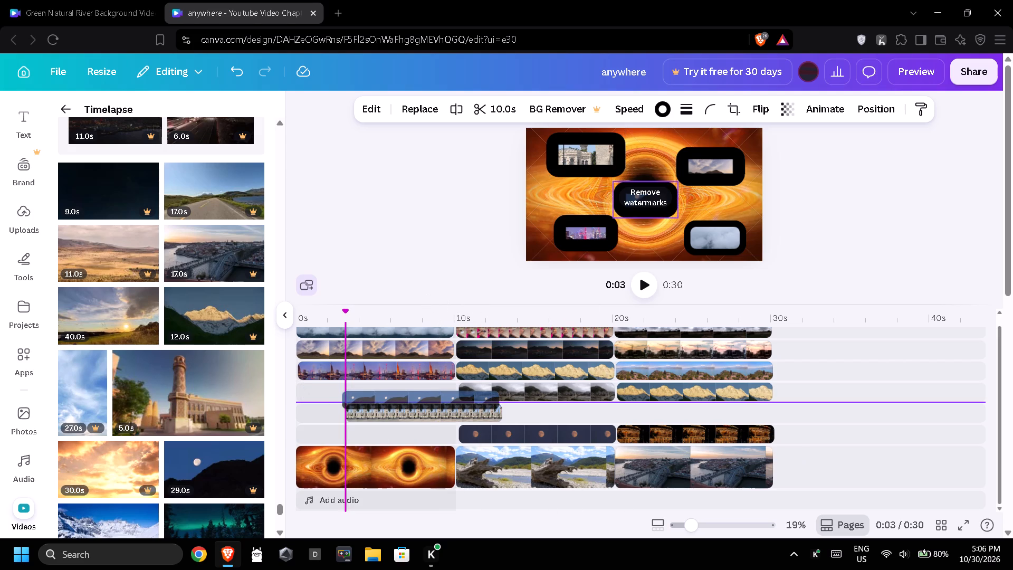
drag(482, 405, 482, 405)
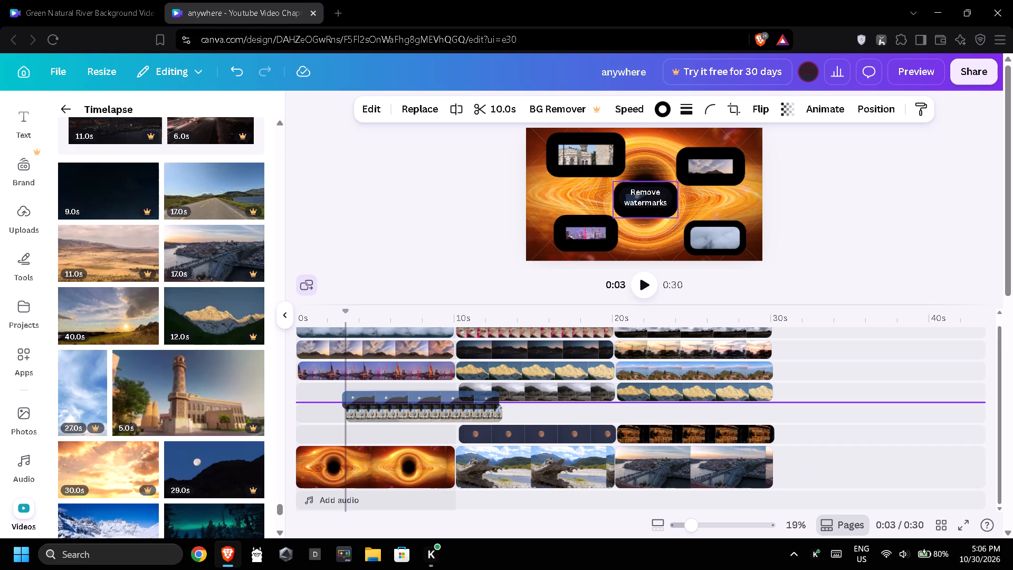
drag(482, 405, 483, 405)
drag(483, 405, 559, 417)
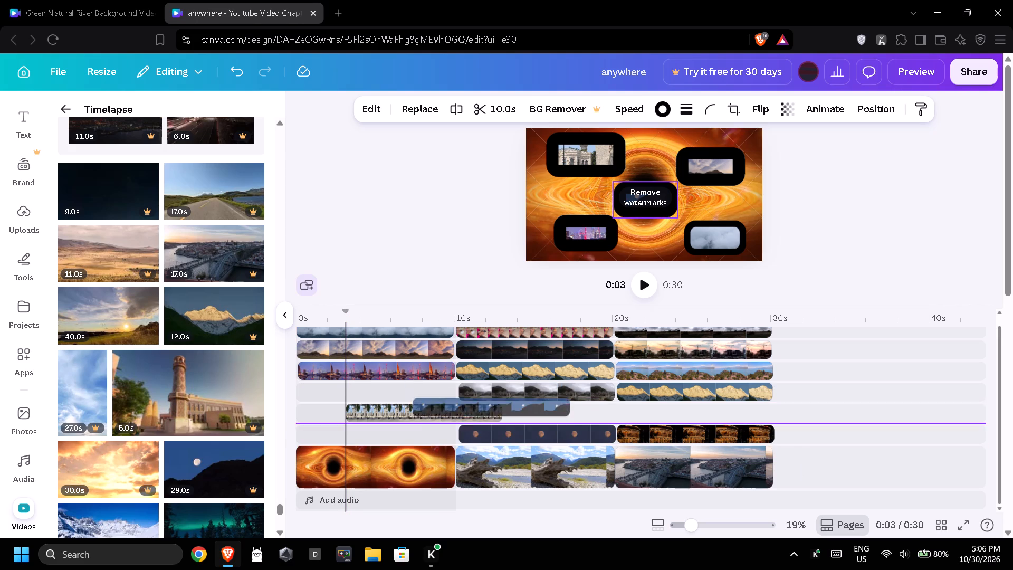
drag(559, 417, 431, 397)
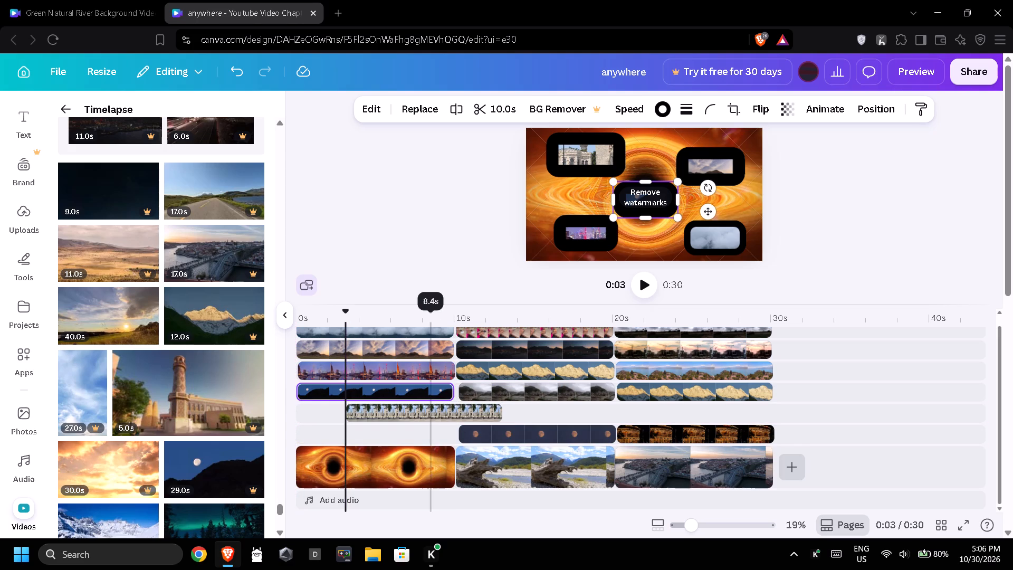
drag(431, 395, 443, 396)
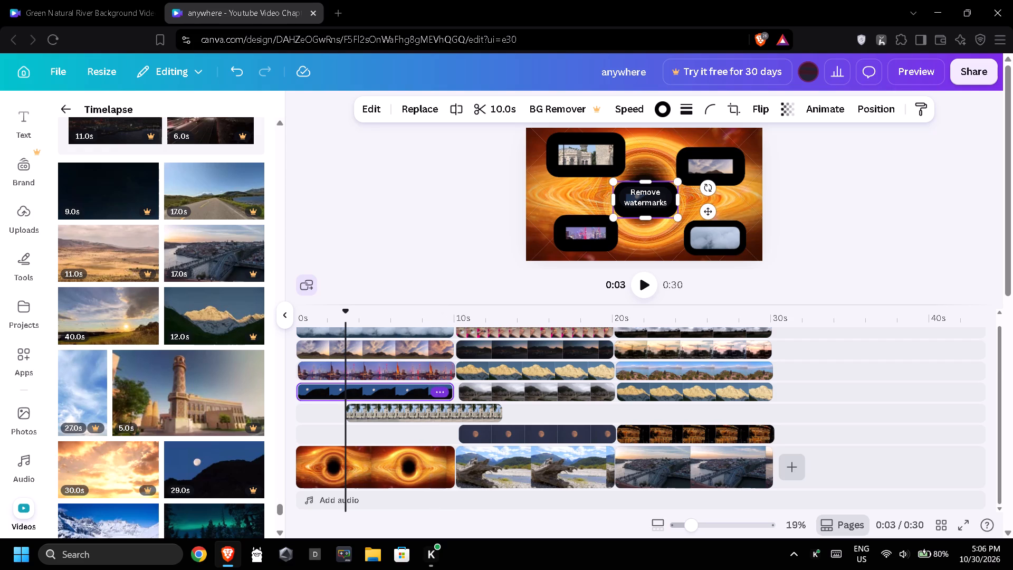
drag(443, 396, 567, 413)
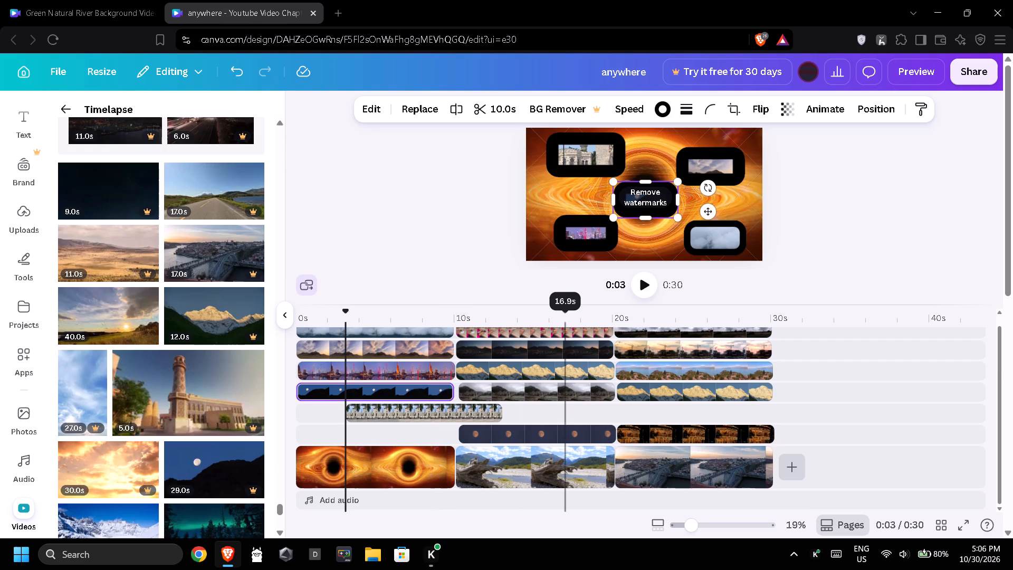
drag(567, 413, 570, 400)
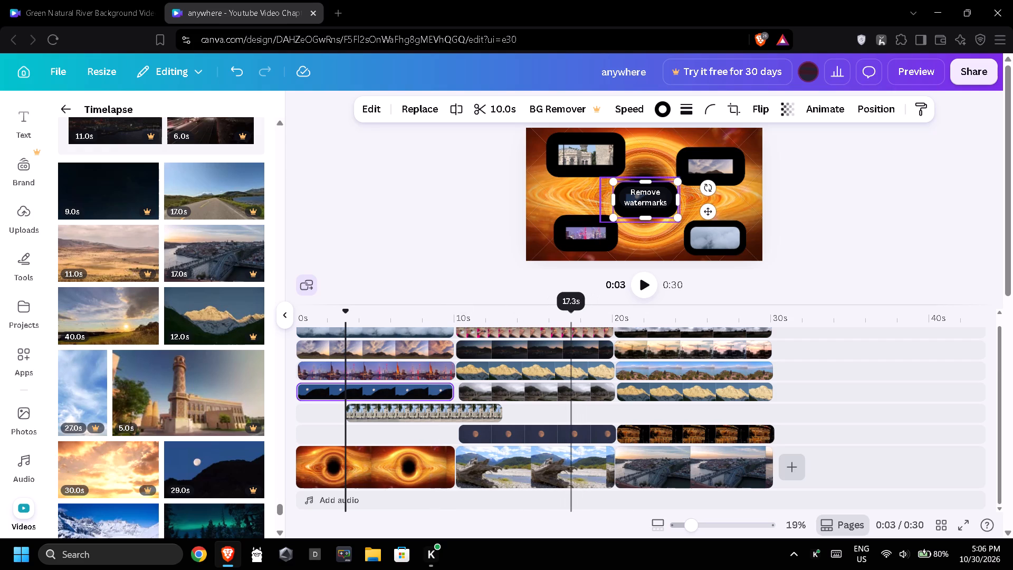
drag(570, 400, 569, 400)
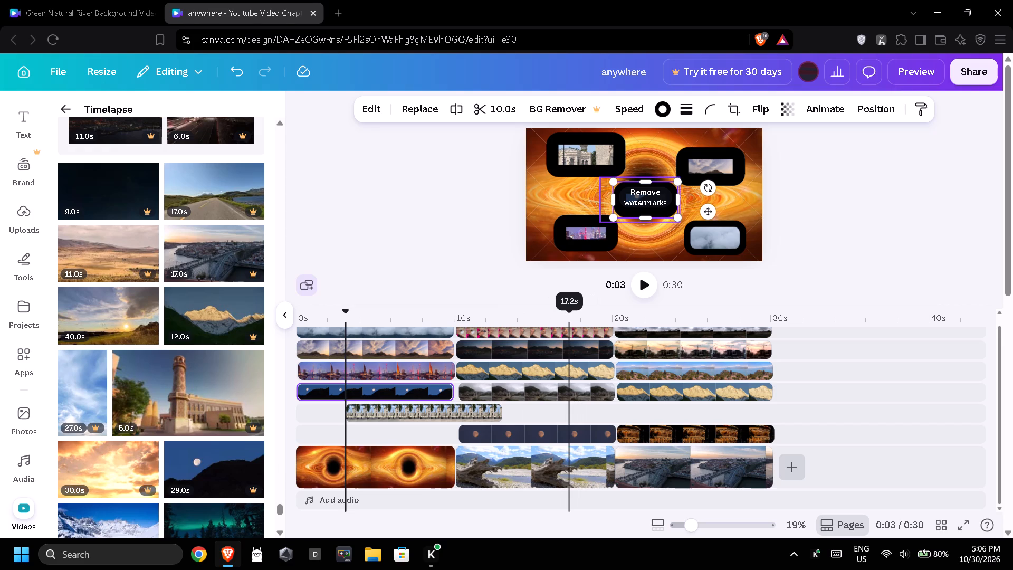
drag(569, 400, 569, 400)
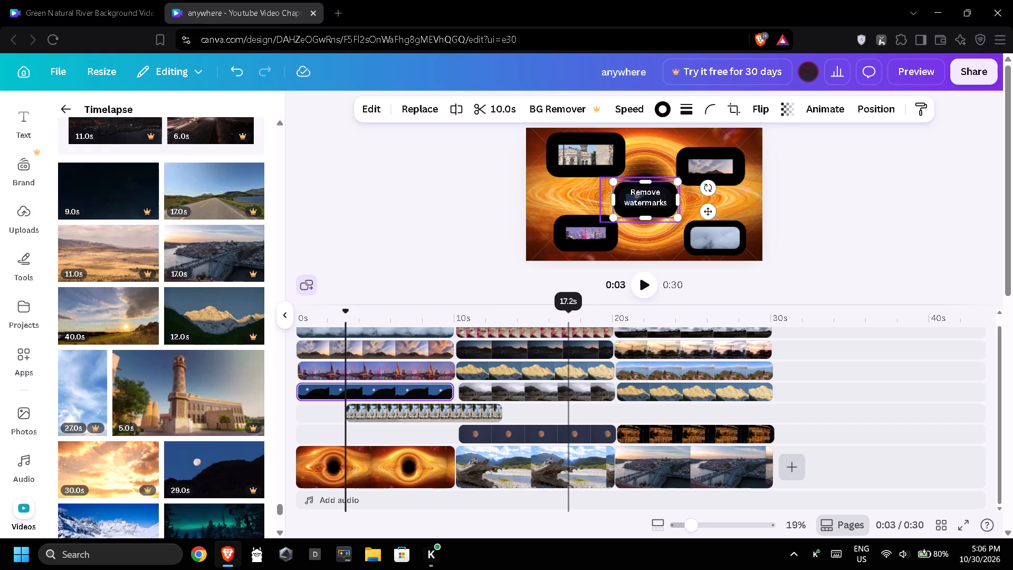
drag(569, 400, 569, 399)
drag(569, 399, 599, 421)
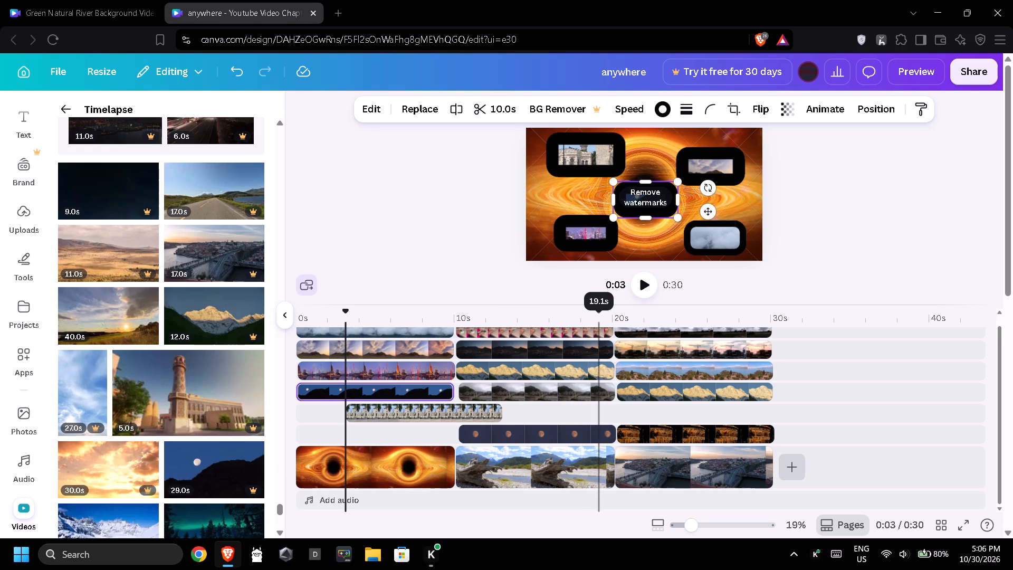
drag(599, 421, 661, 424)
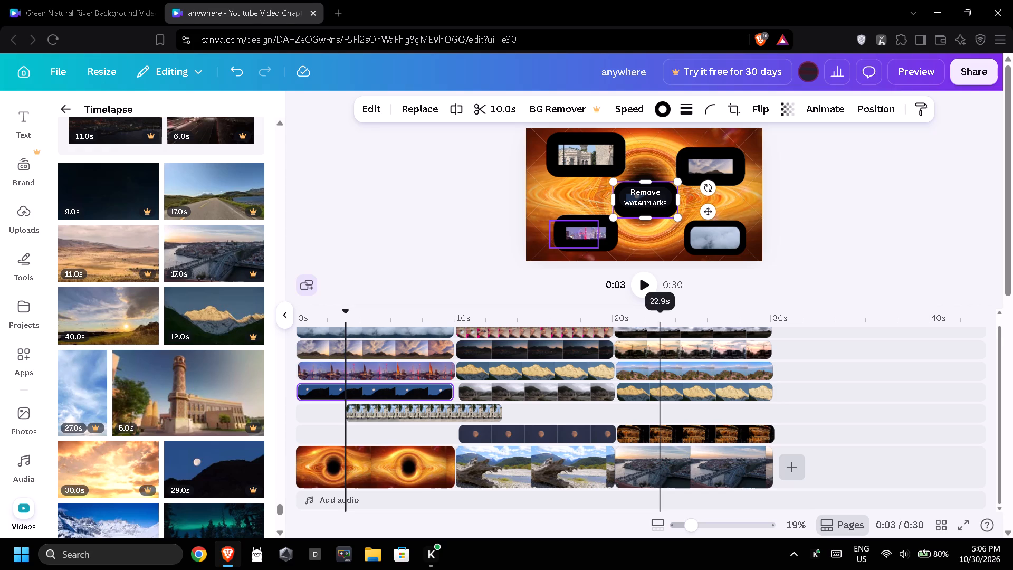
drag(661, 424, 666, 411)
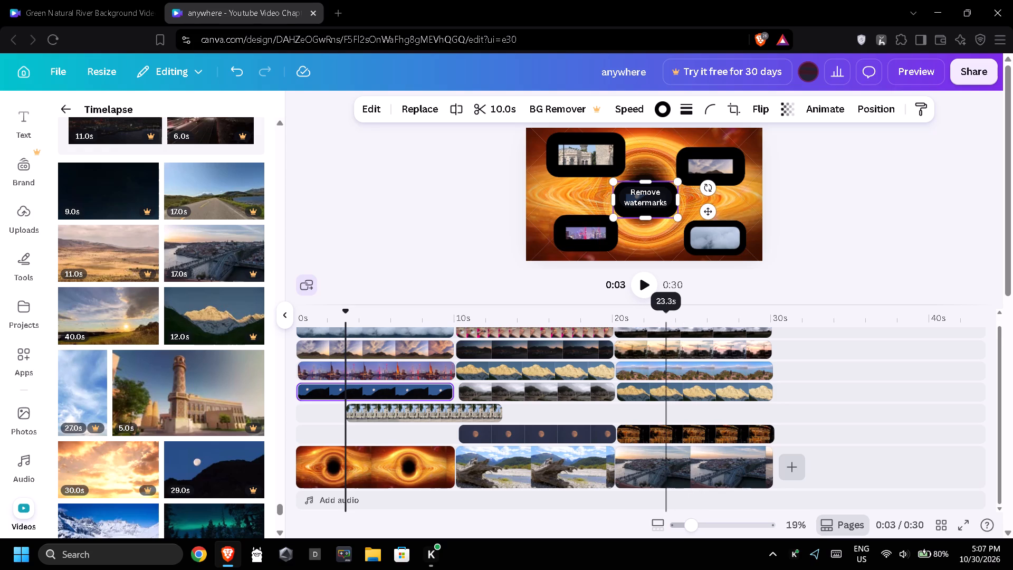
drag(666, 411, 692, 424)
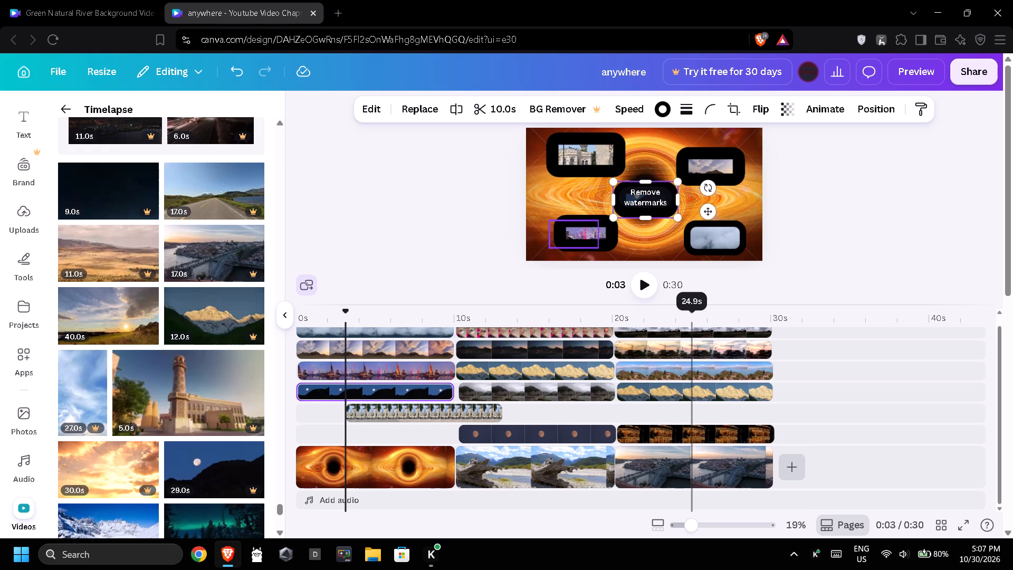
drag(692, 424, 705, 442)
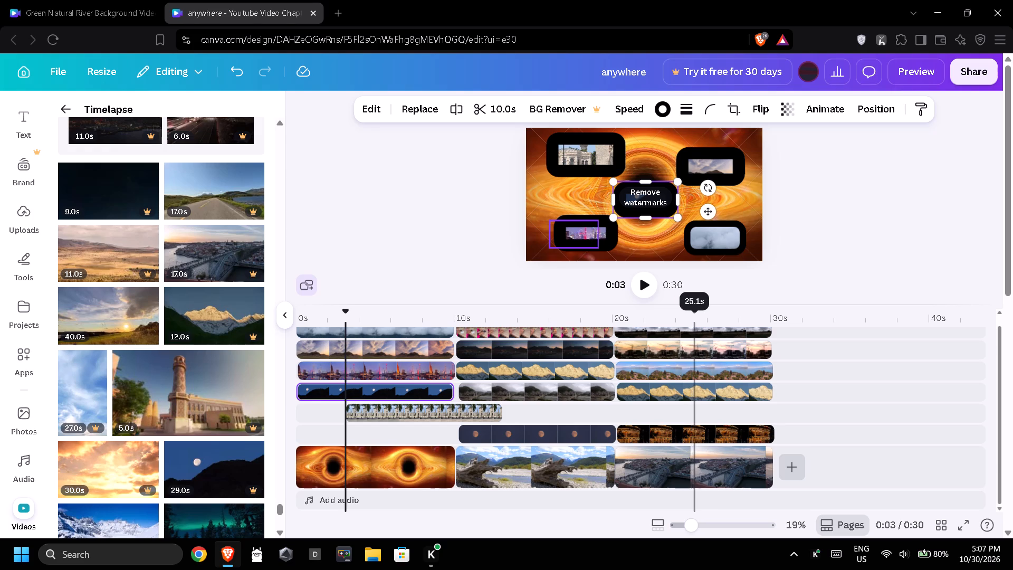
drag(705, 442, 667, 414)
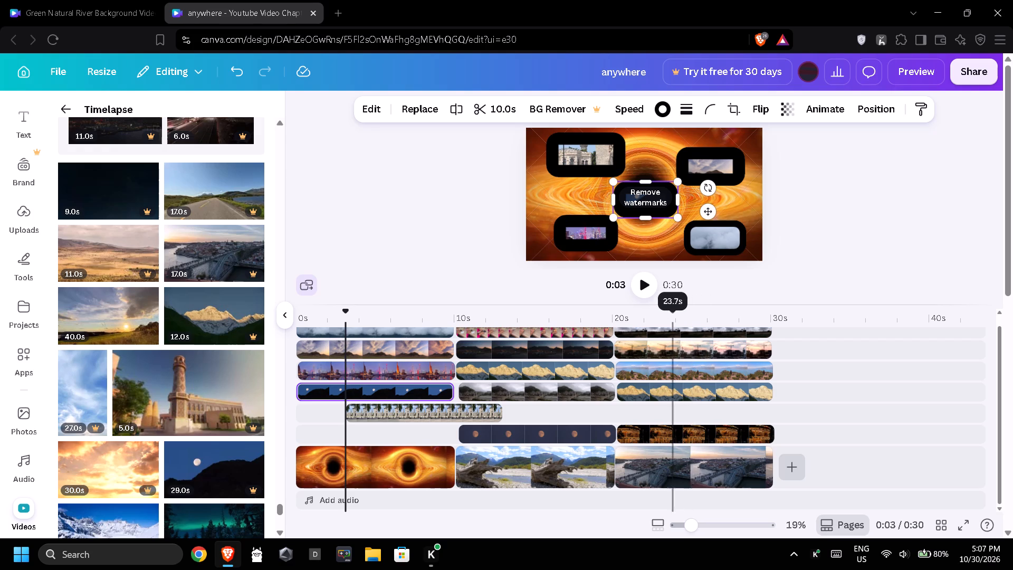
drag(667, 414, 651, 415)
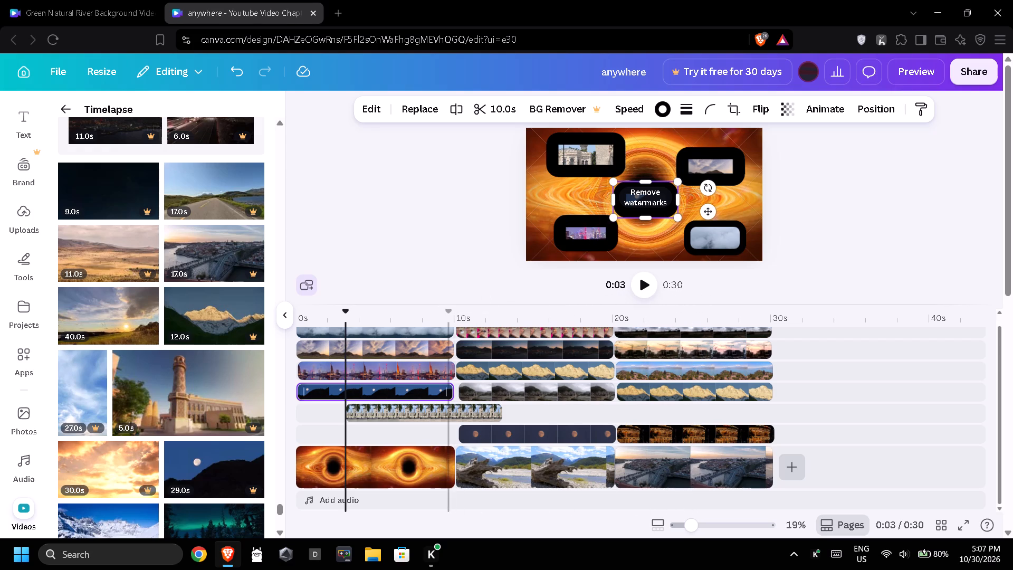
Move the white building clip earlier along the track directly below the moonlit night mountain clip, towards the start of the first segment.
drag(449, 410, 508, 406)
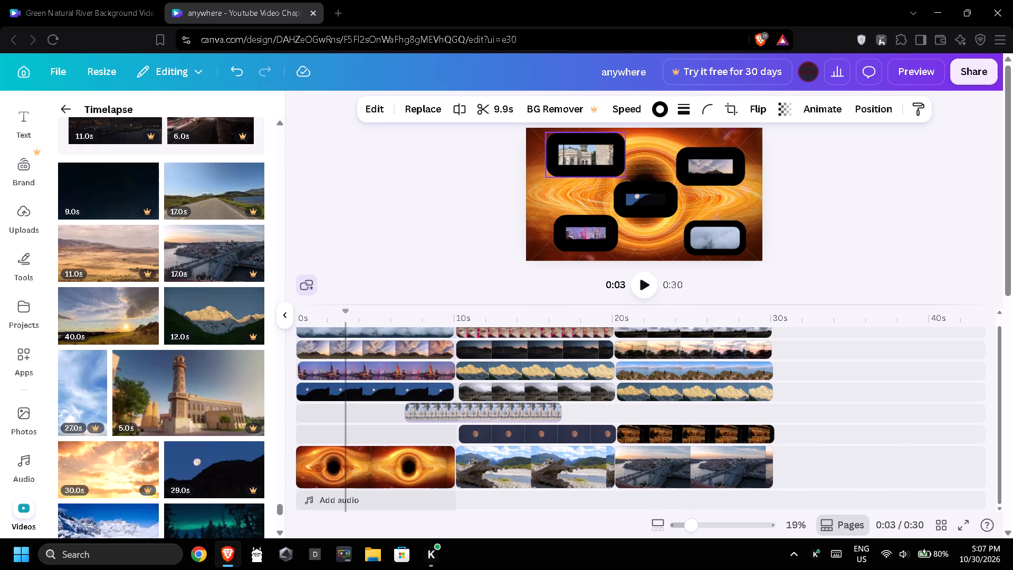
drag(508, 406, 490, 379)
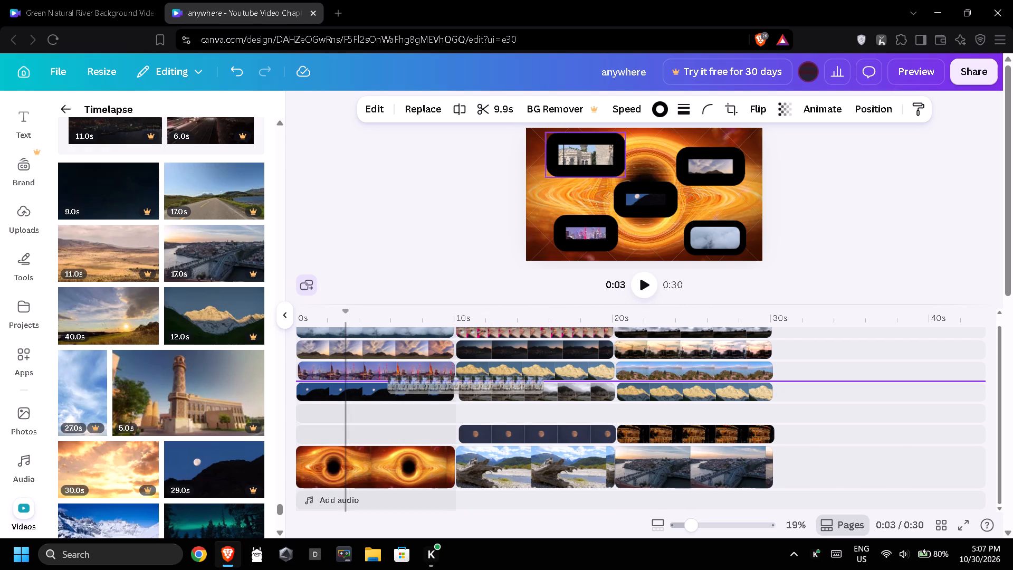
drag(490, 379, 489, 379)
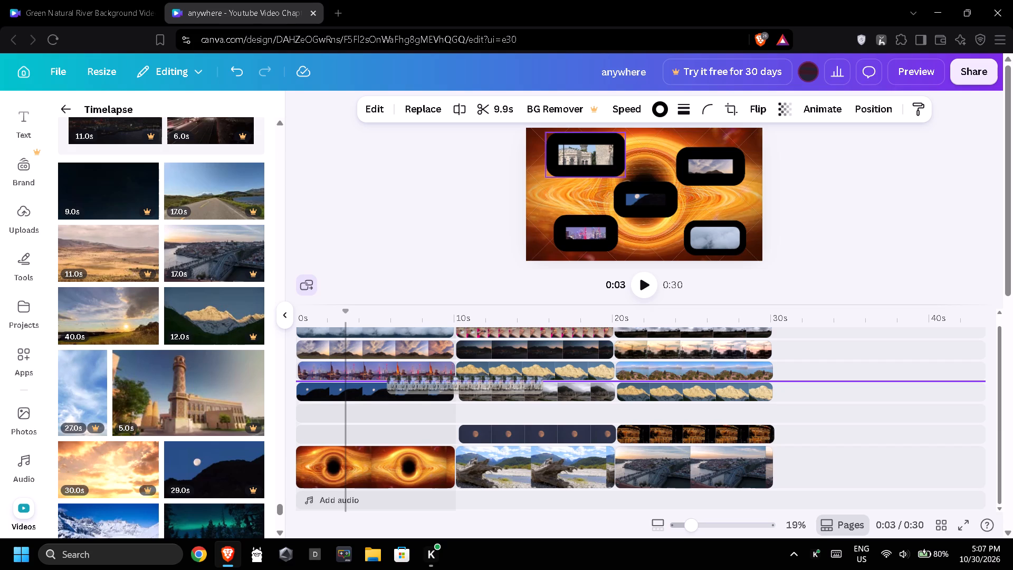
drag(489, 379, 489, 381)
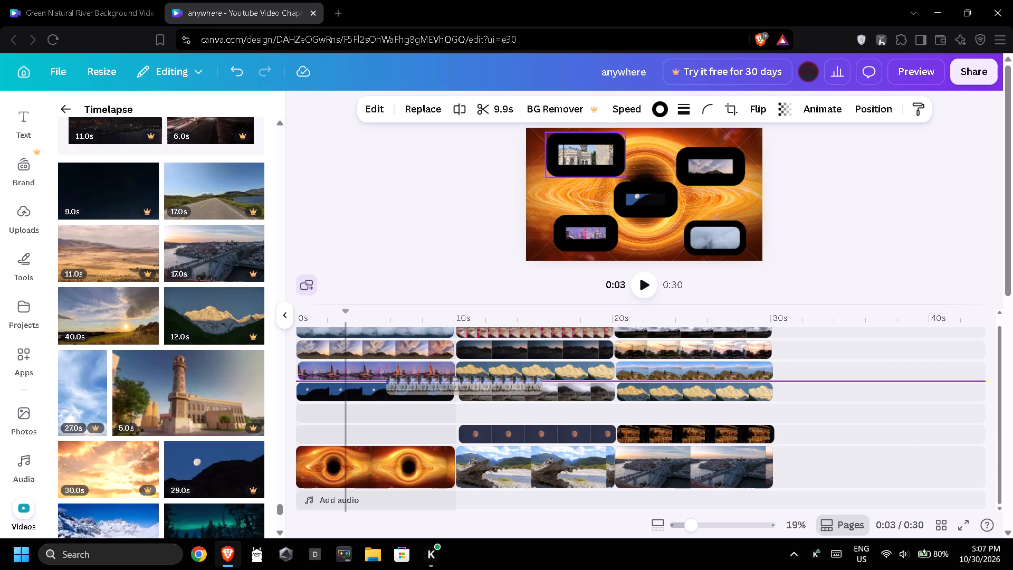
drag(489, 381, 507, 394)
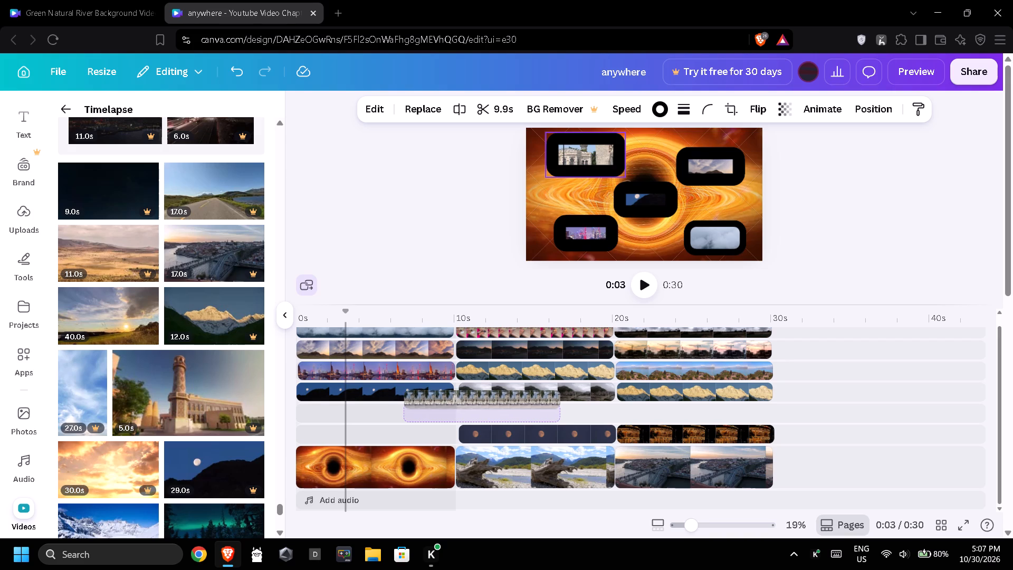
drag(507, 394, 507, 397)
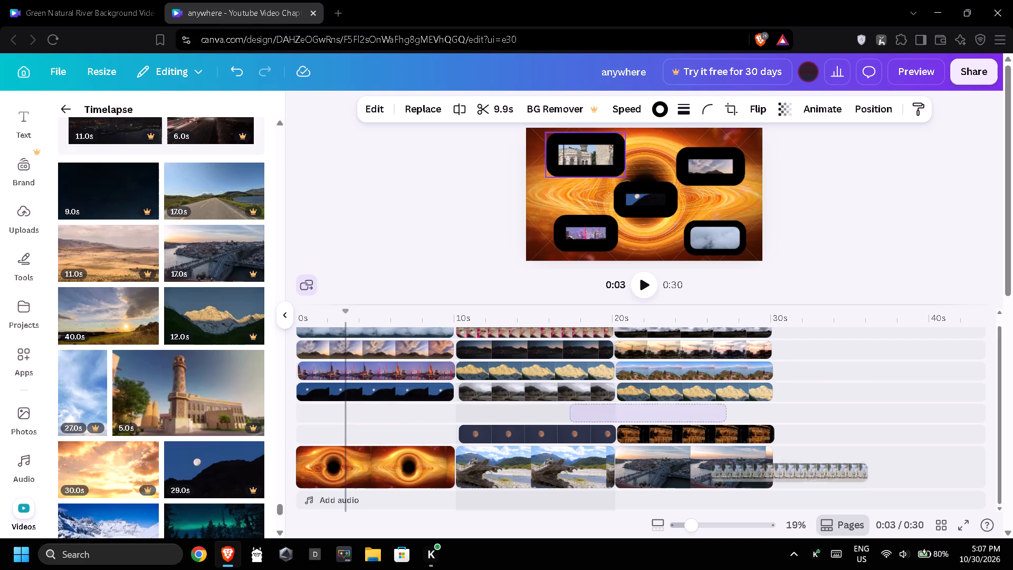
drag(507, 397, 530, 403)
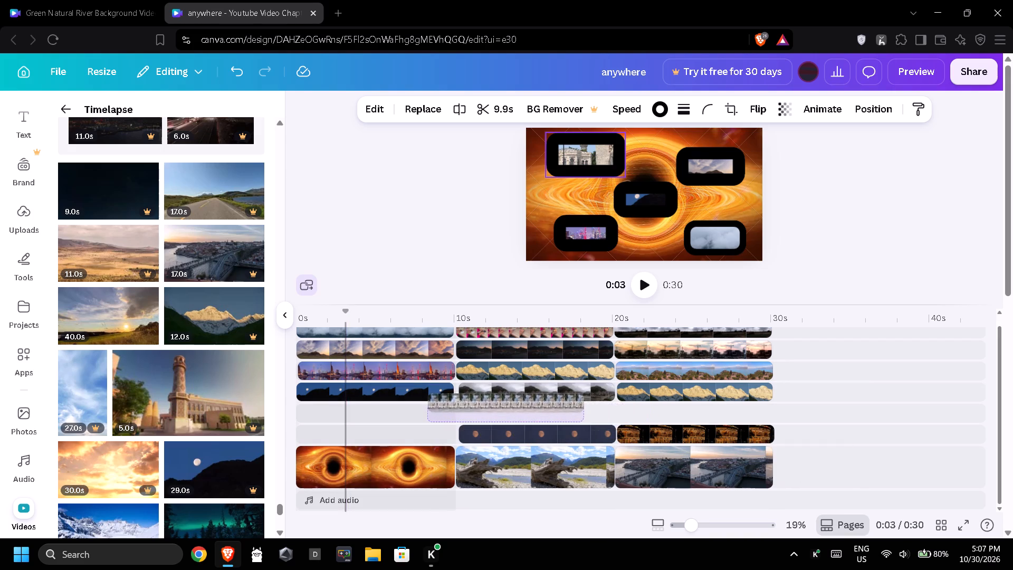
drag(530, 403, 395, 418)
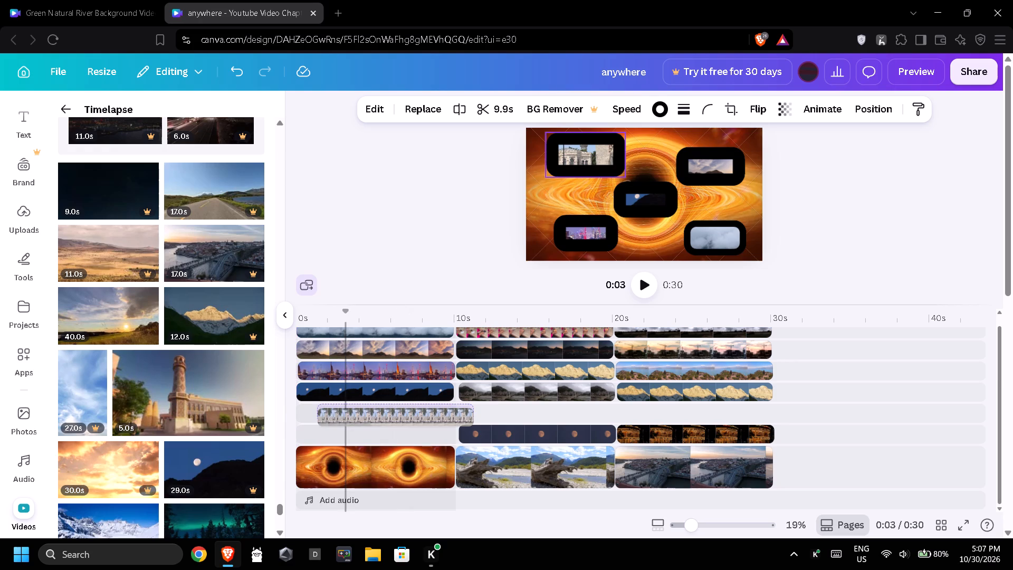